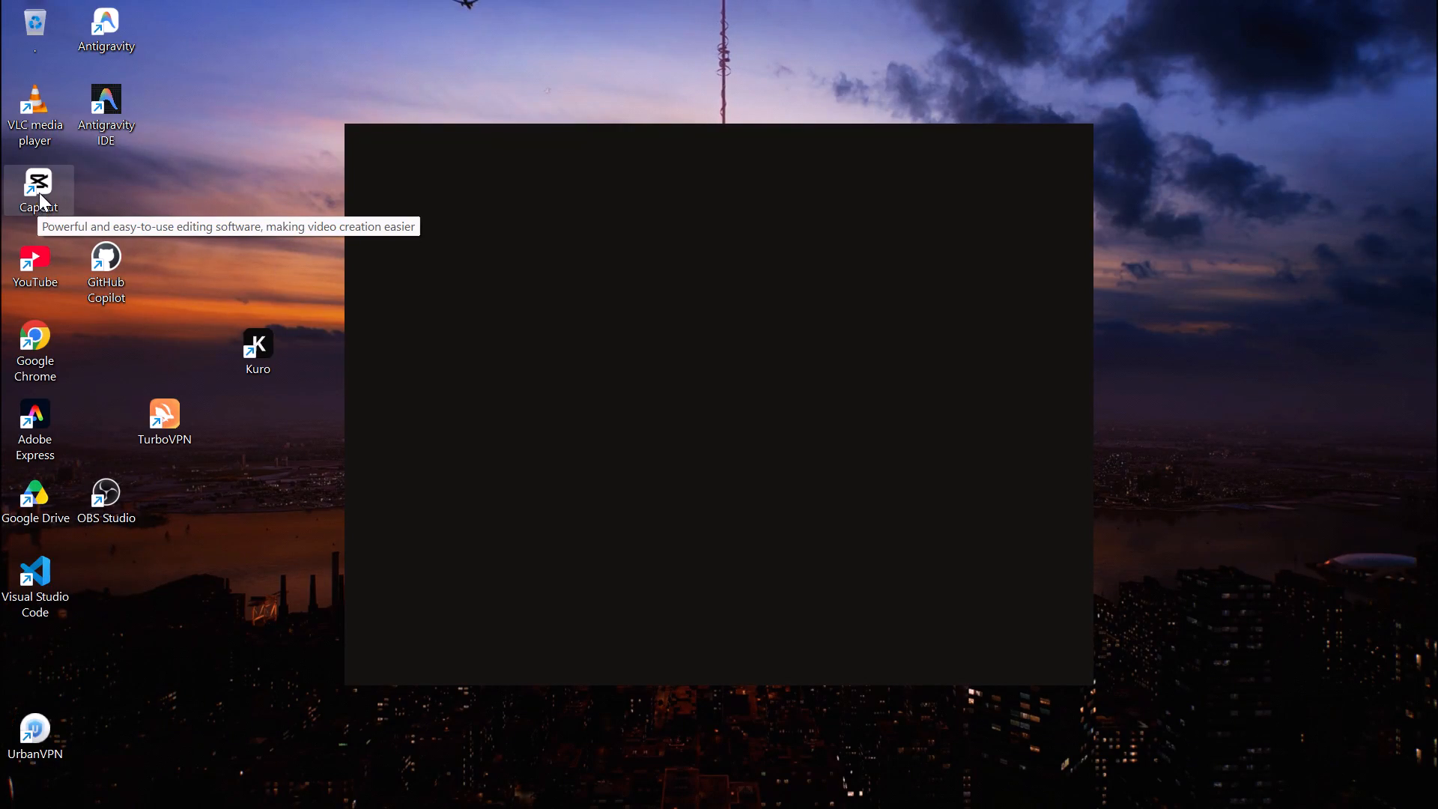
# Launch the CapCut video editor from the desktop.
pyautogui.doubleClick(42, 190)
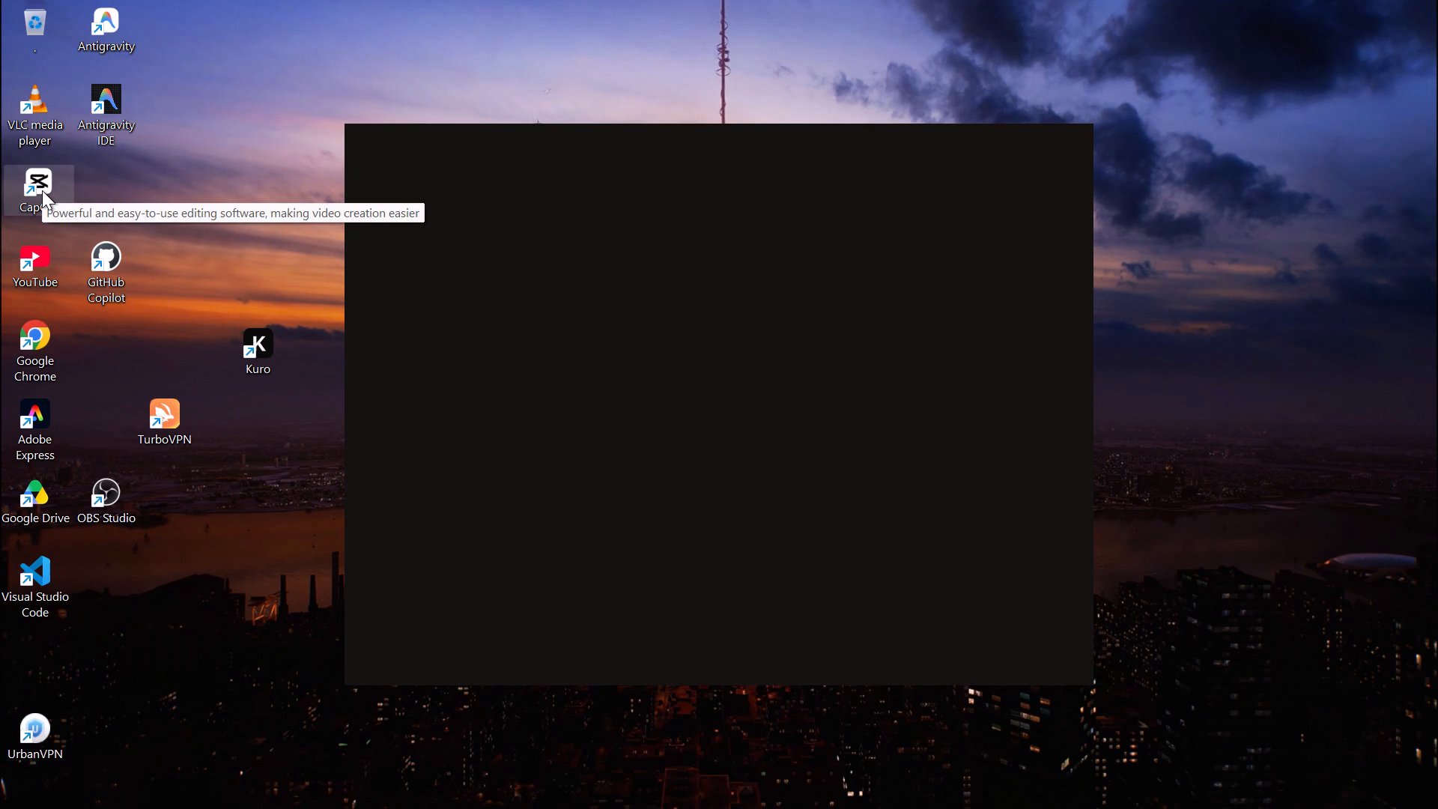
pyautogui.doubleClick(42, 190)
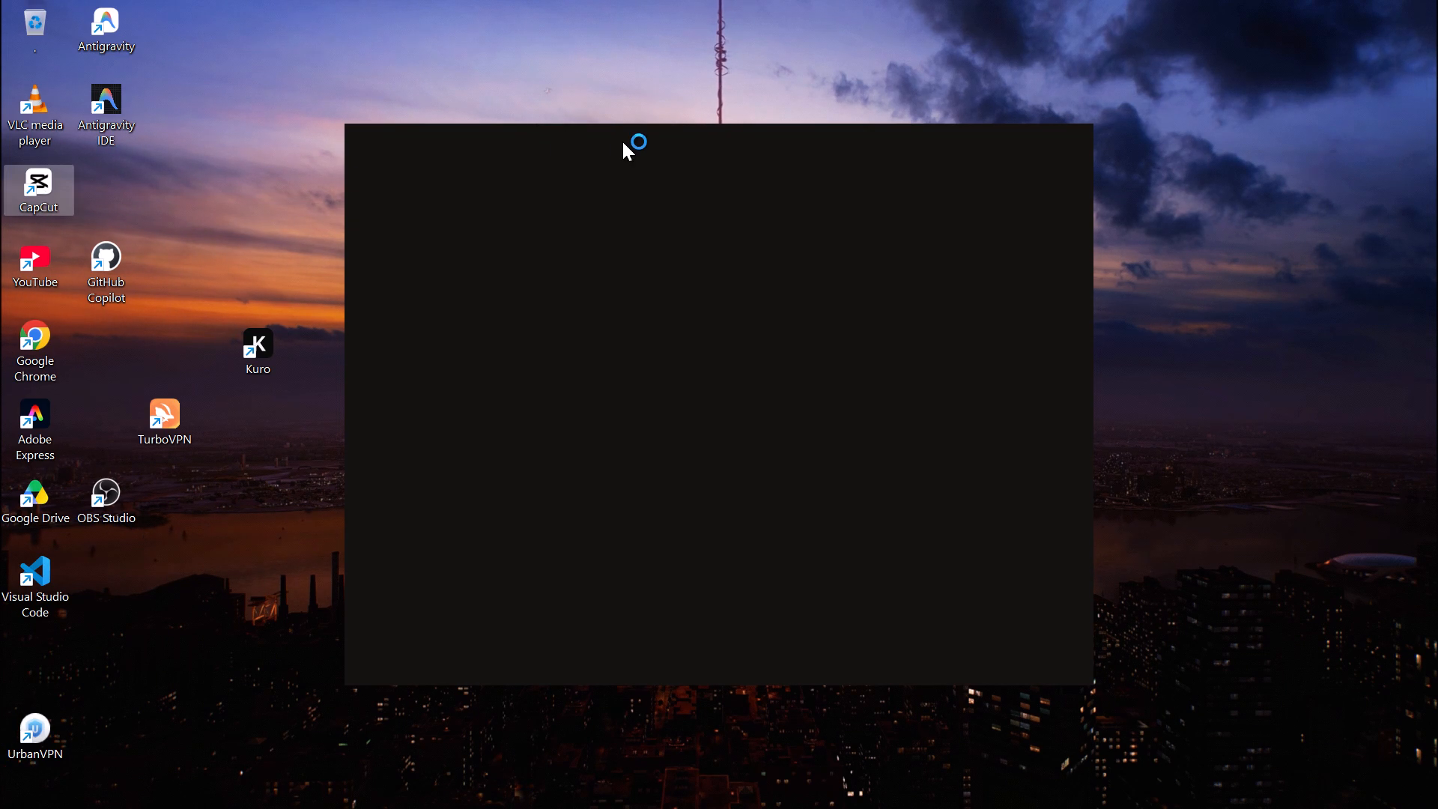
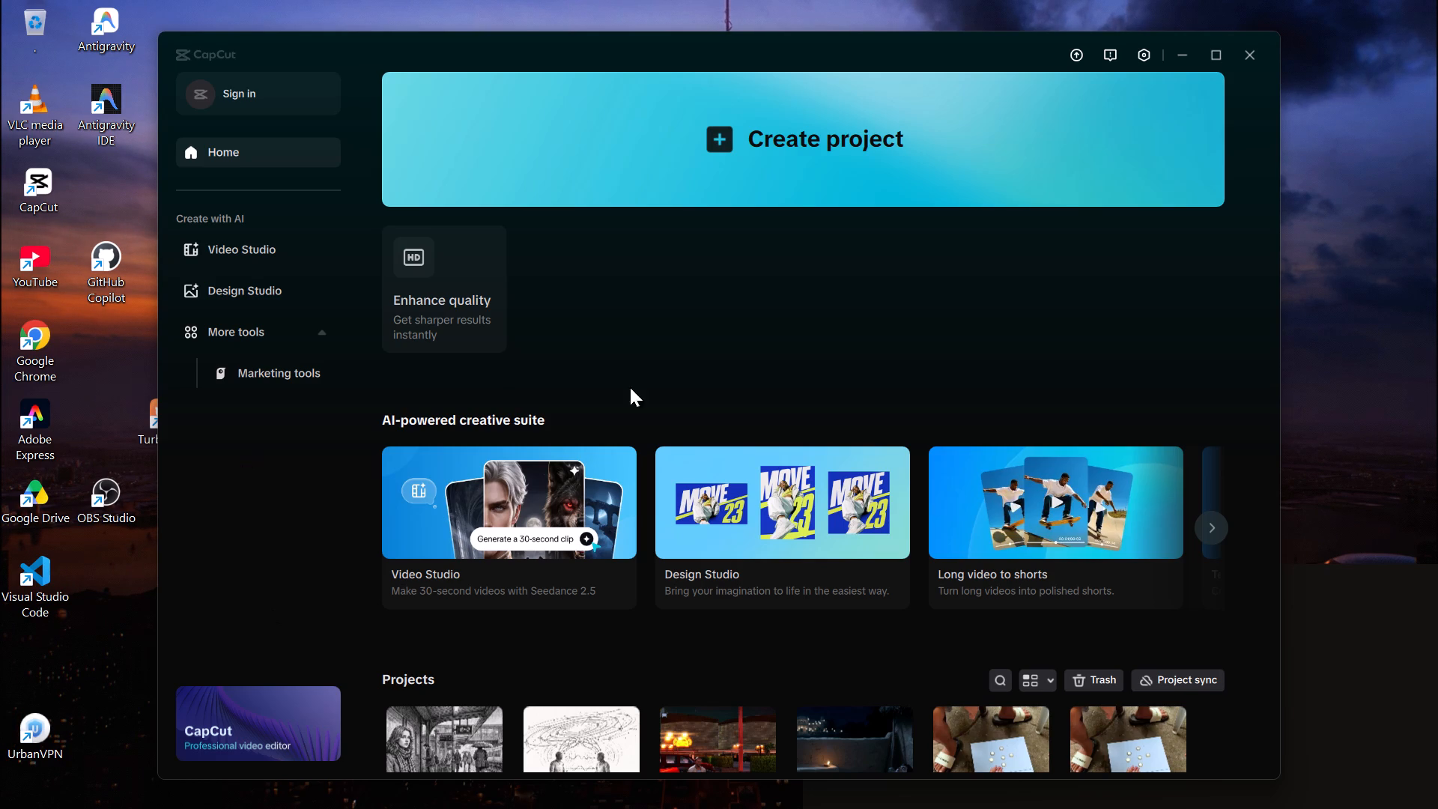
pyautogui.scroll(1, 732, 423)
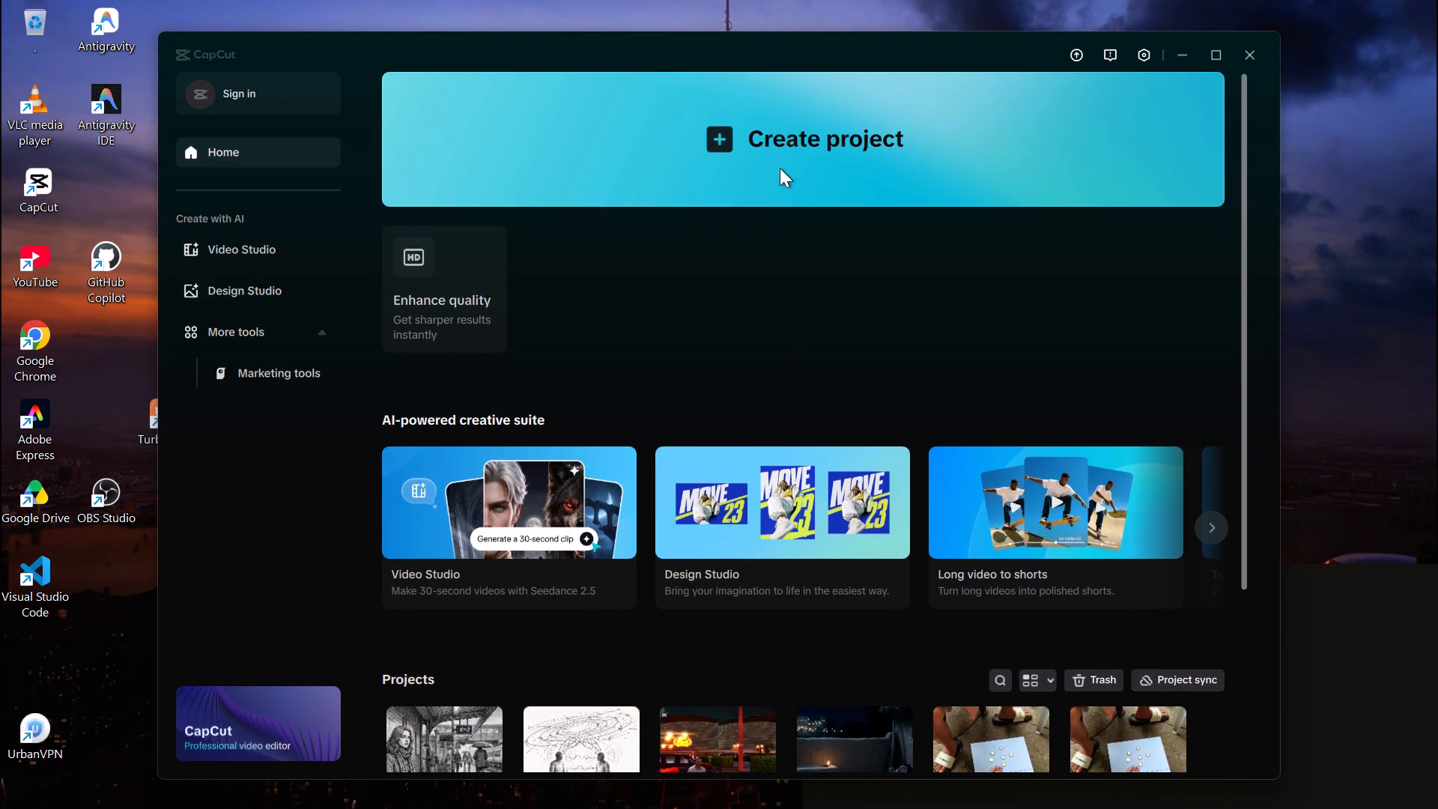
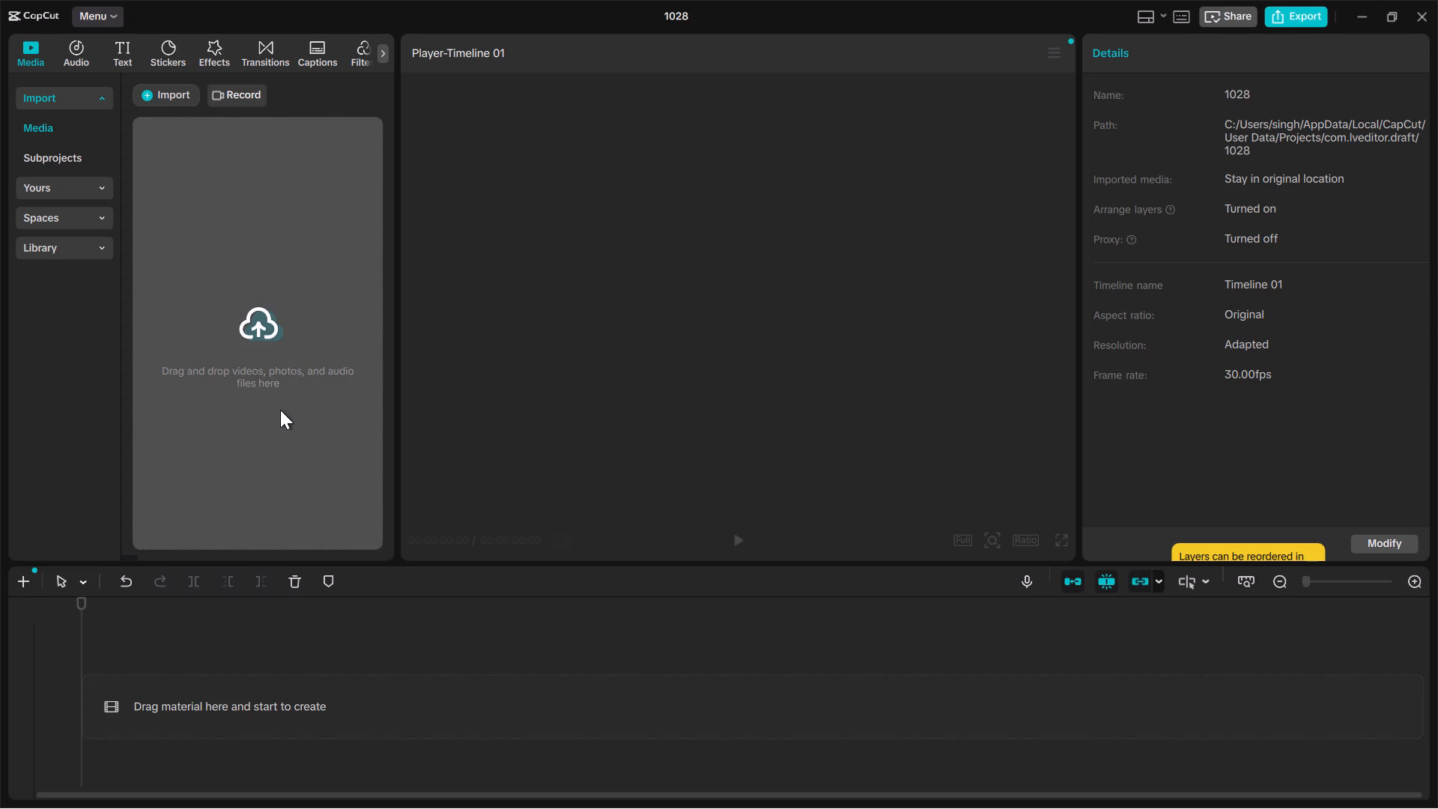
# Import the whole ff folder from Videos into the project's media.
pyautogui.click(277, 358)
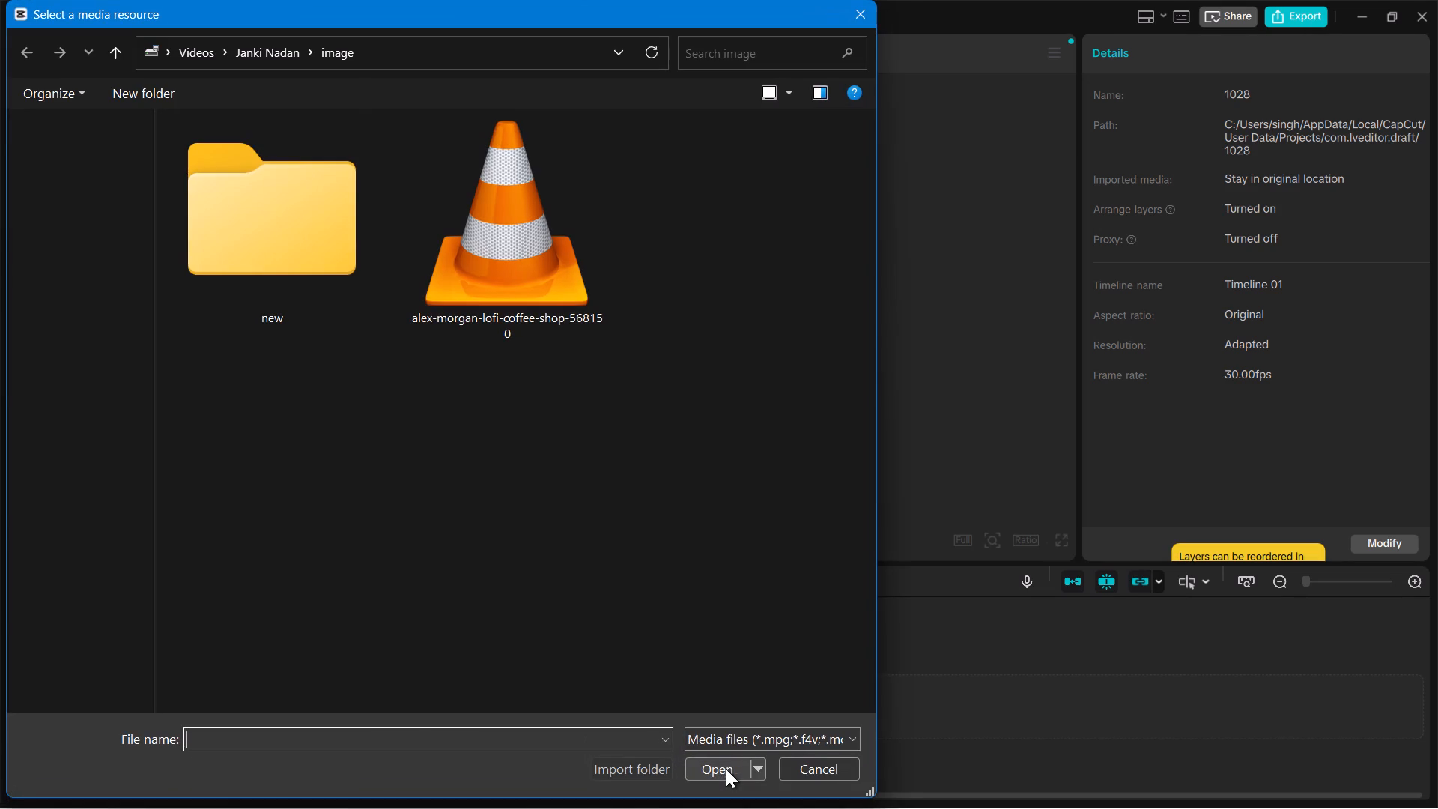
pyautogui.click(103, 248)
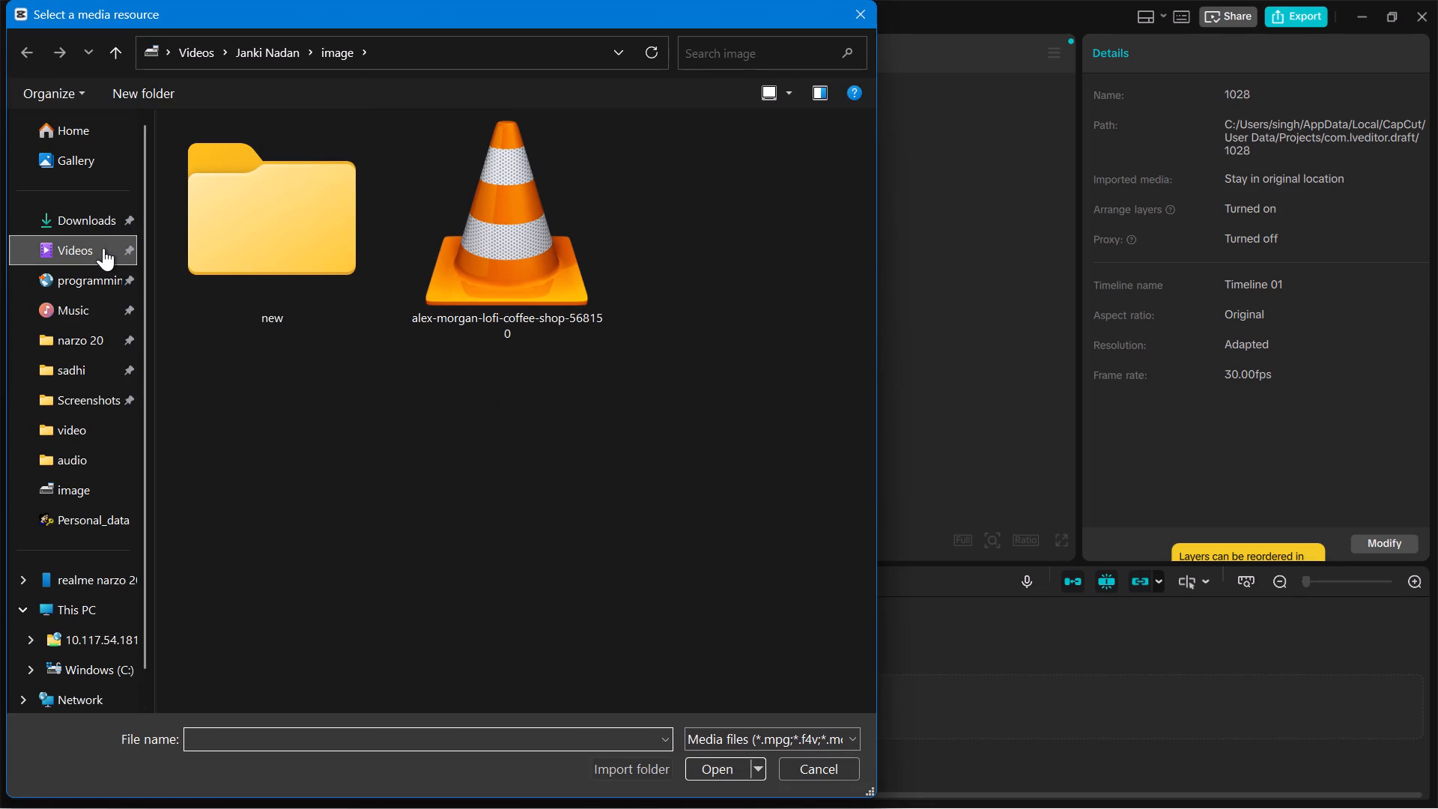
pyautogui.click(194, 155)
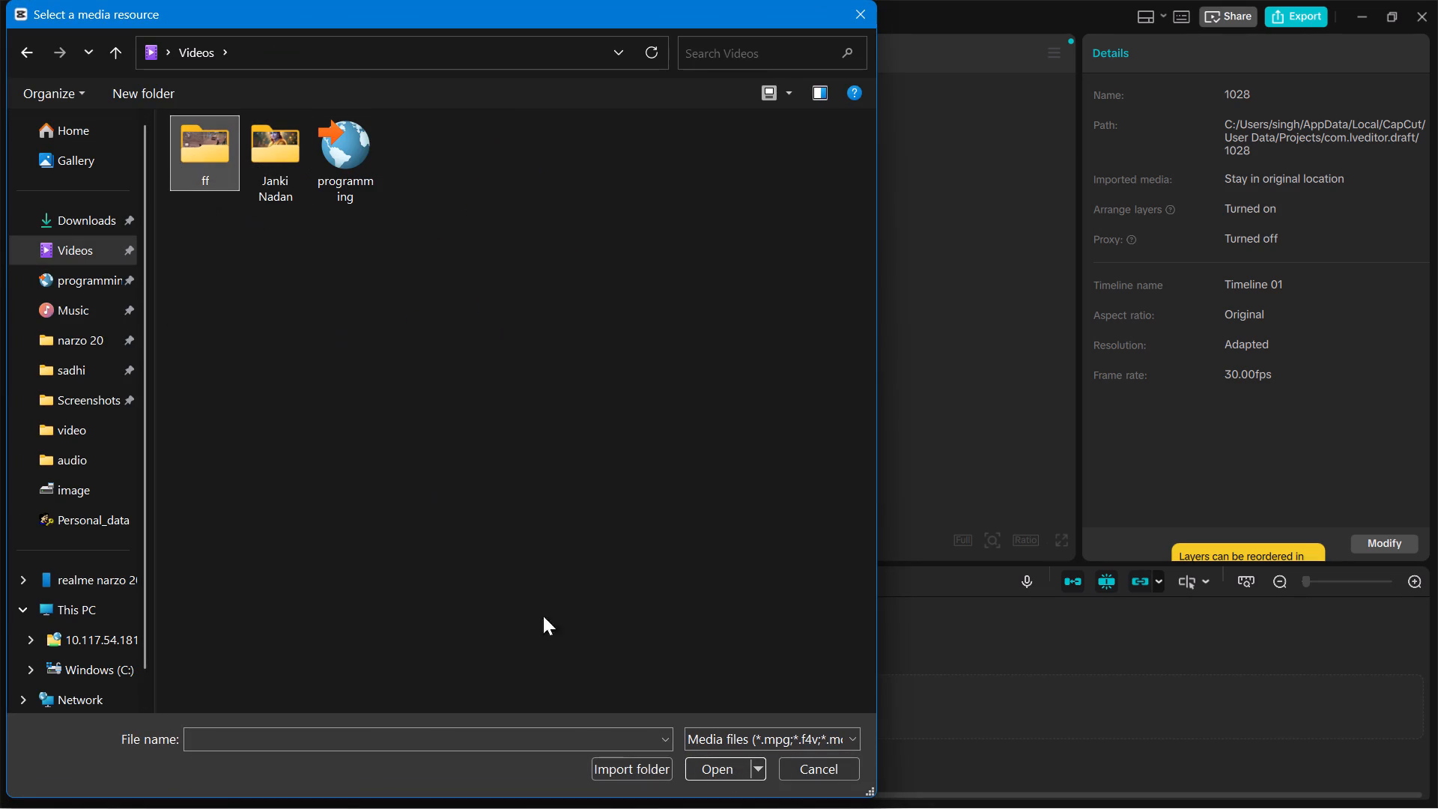
pyautogui.click(602, 768)
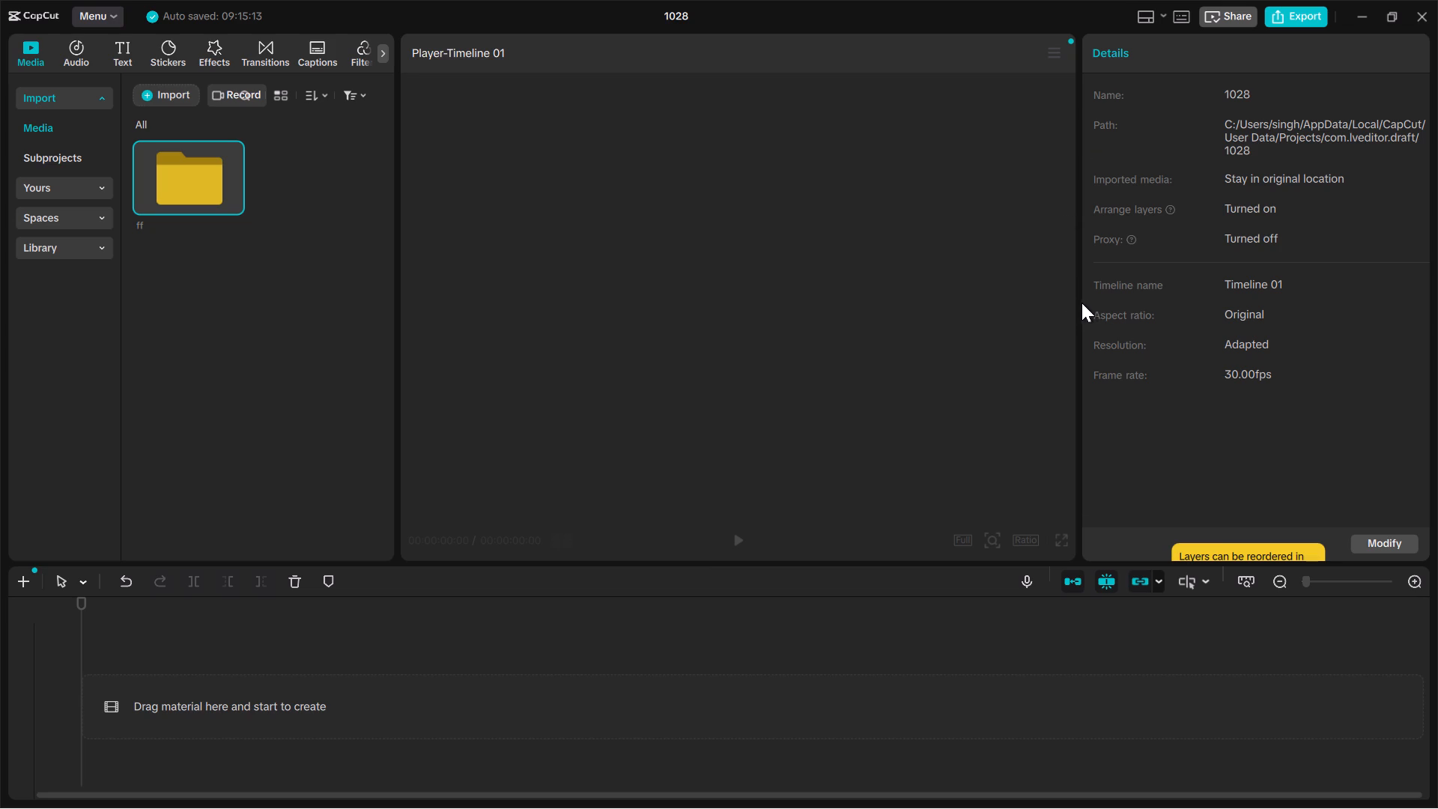
# Enlarge the preview area by making the timeline area shorter and the media area slightly narrower.
pyautogui.moveTo(1081, 299); pyautogui.dragTo(1204, 331)
pyautogui.moveTo(1204, 331); pyautogui.dragTo(1205, 331)
pyautogui.moveTo(808, 566); pyautogui.dragTo(800, 685)
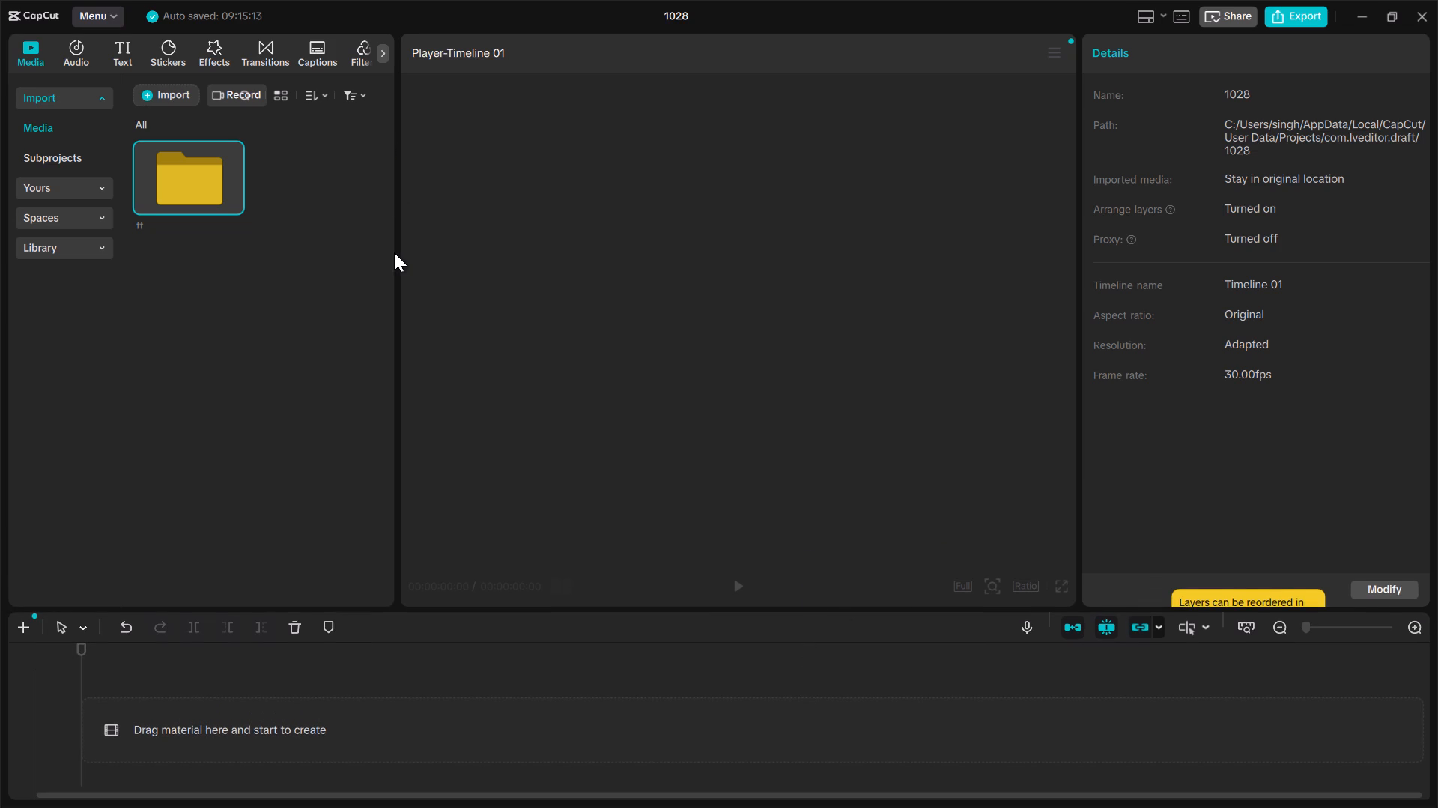
pyautogui.moveTo(399, 250); pyautogui.dragTo(305, 258)
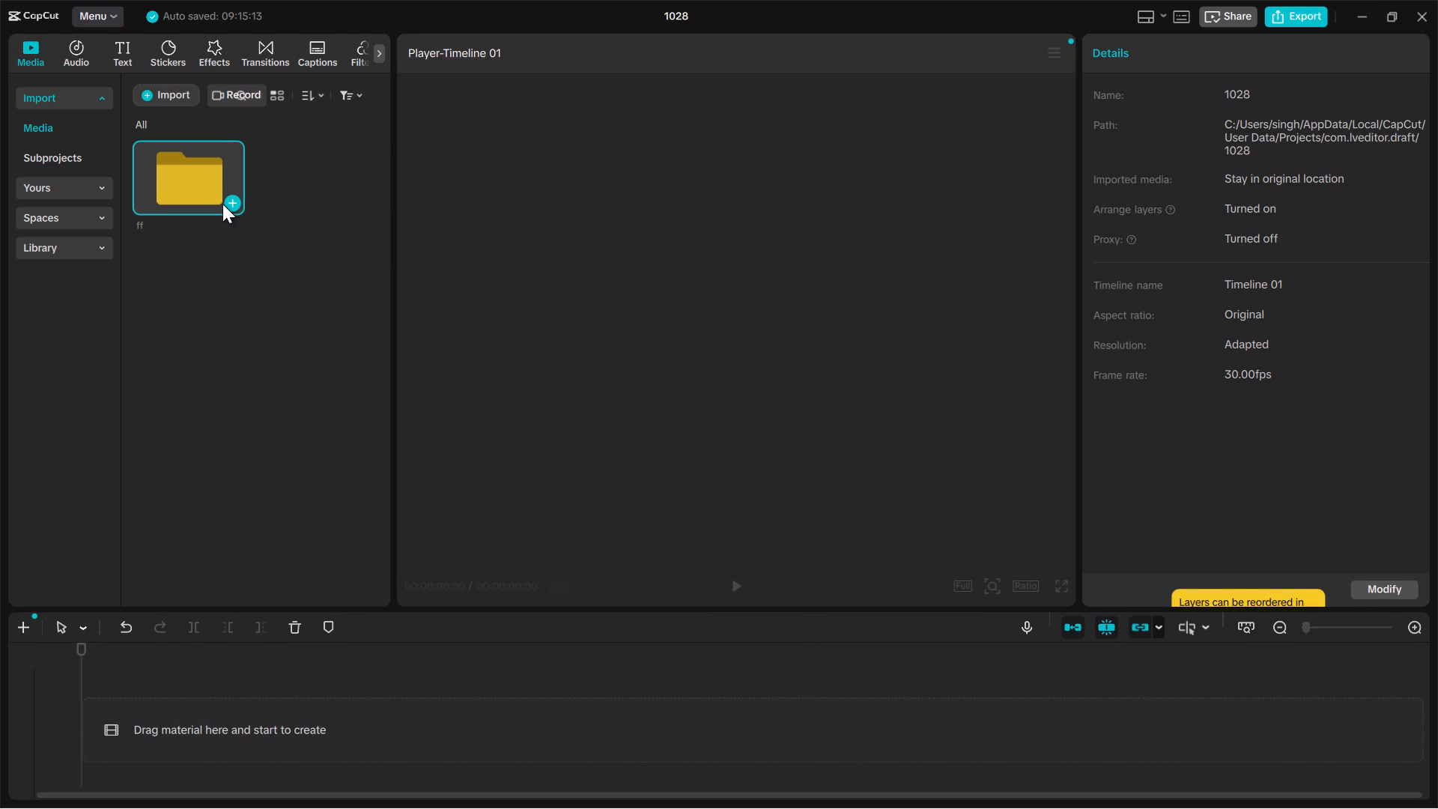
# Open the ff media folder and place its first two screen recordings (211741 and 213222) one after the other on the timeline.
pyautogui.doubleClick(183, 164)
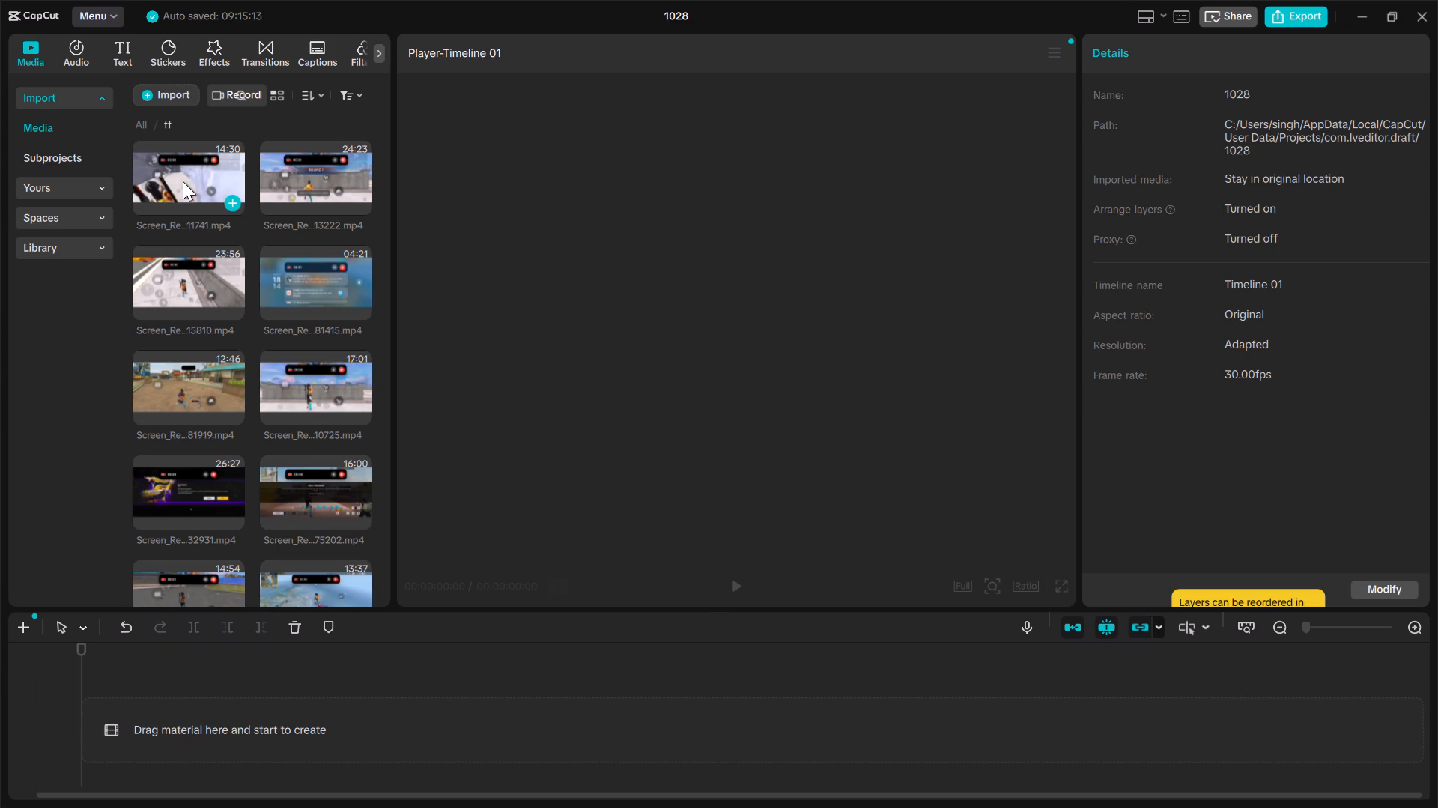
pyautogui.moveTo(196, 184); pyautogui.dragTo(167, 741)
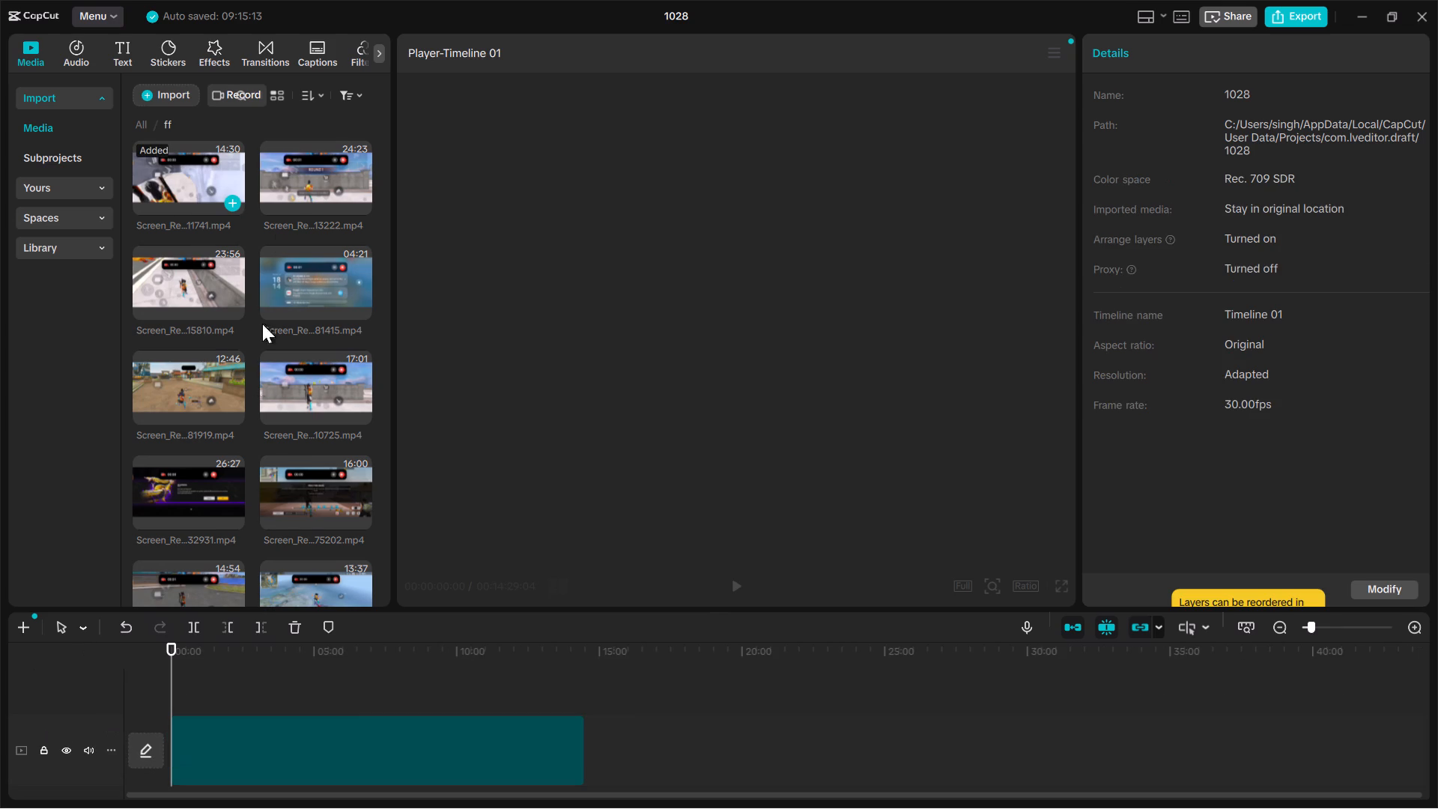
pyautogui.moveTo(291, 190); pyautogui.dragTo(612, 701)
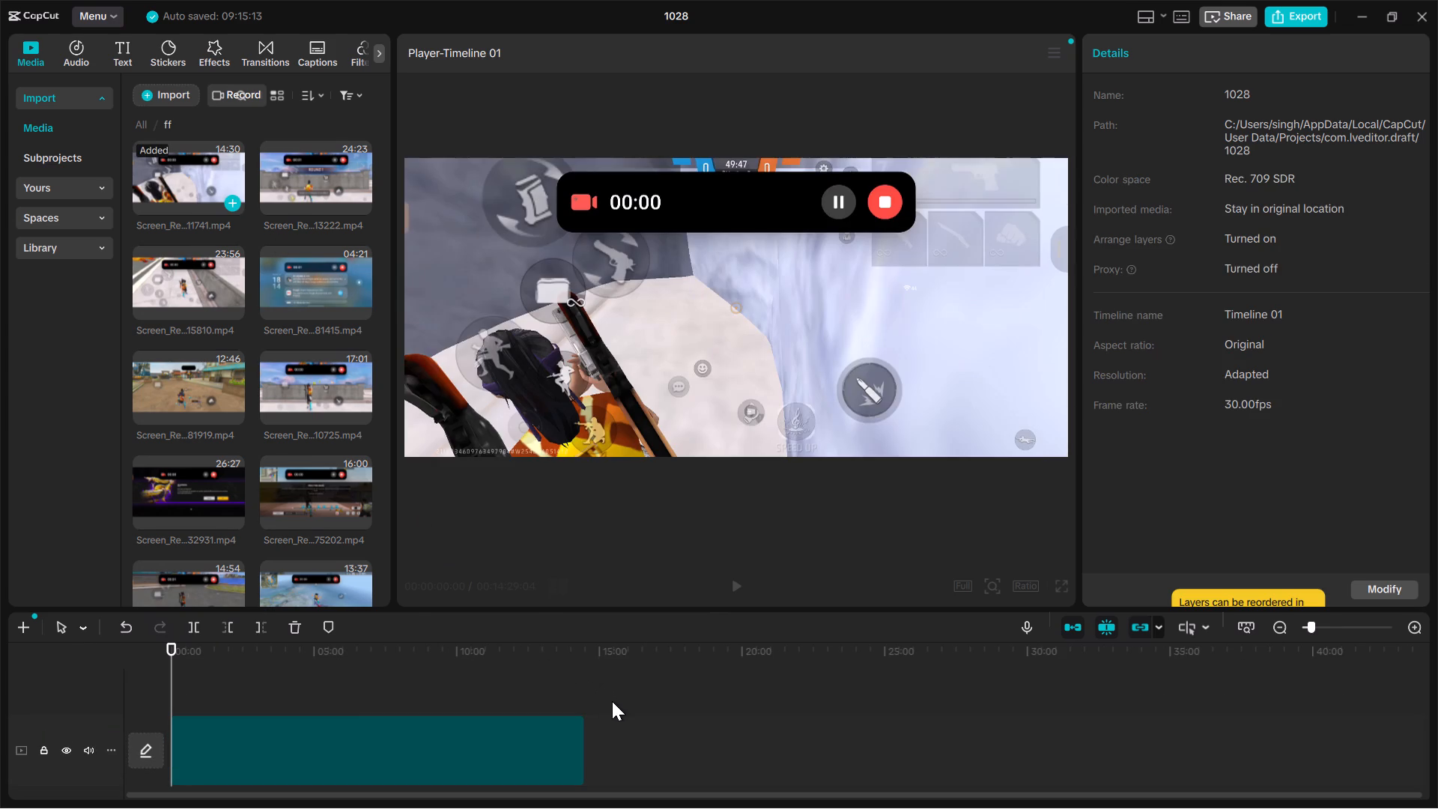
pyautogui.moveTo(612, 701); pyautogui.dragTo(598, 743)
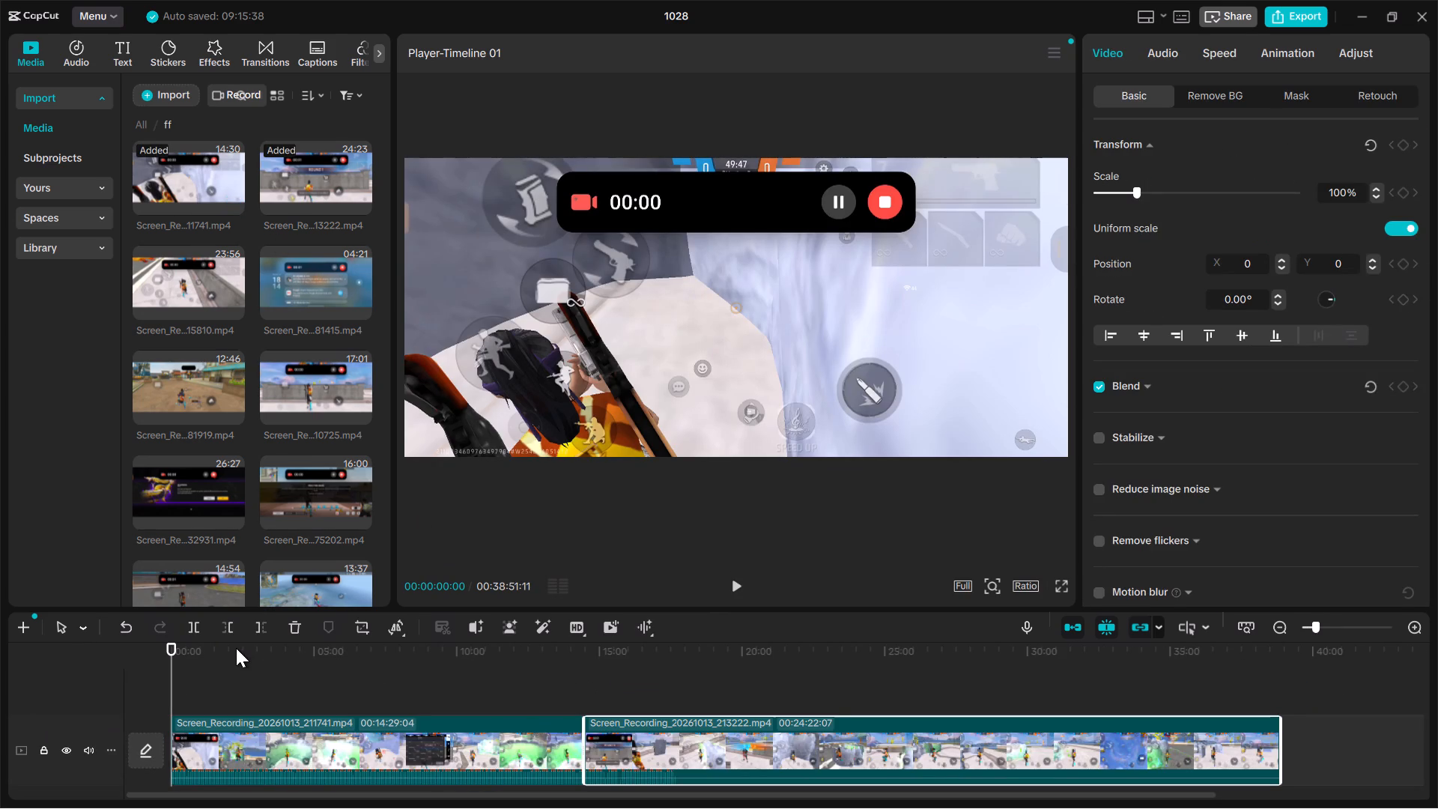
# Play and step forward through the opening seconds of the first recording to examine its gameplay.
pyautogui.press('space')
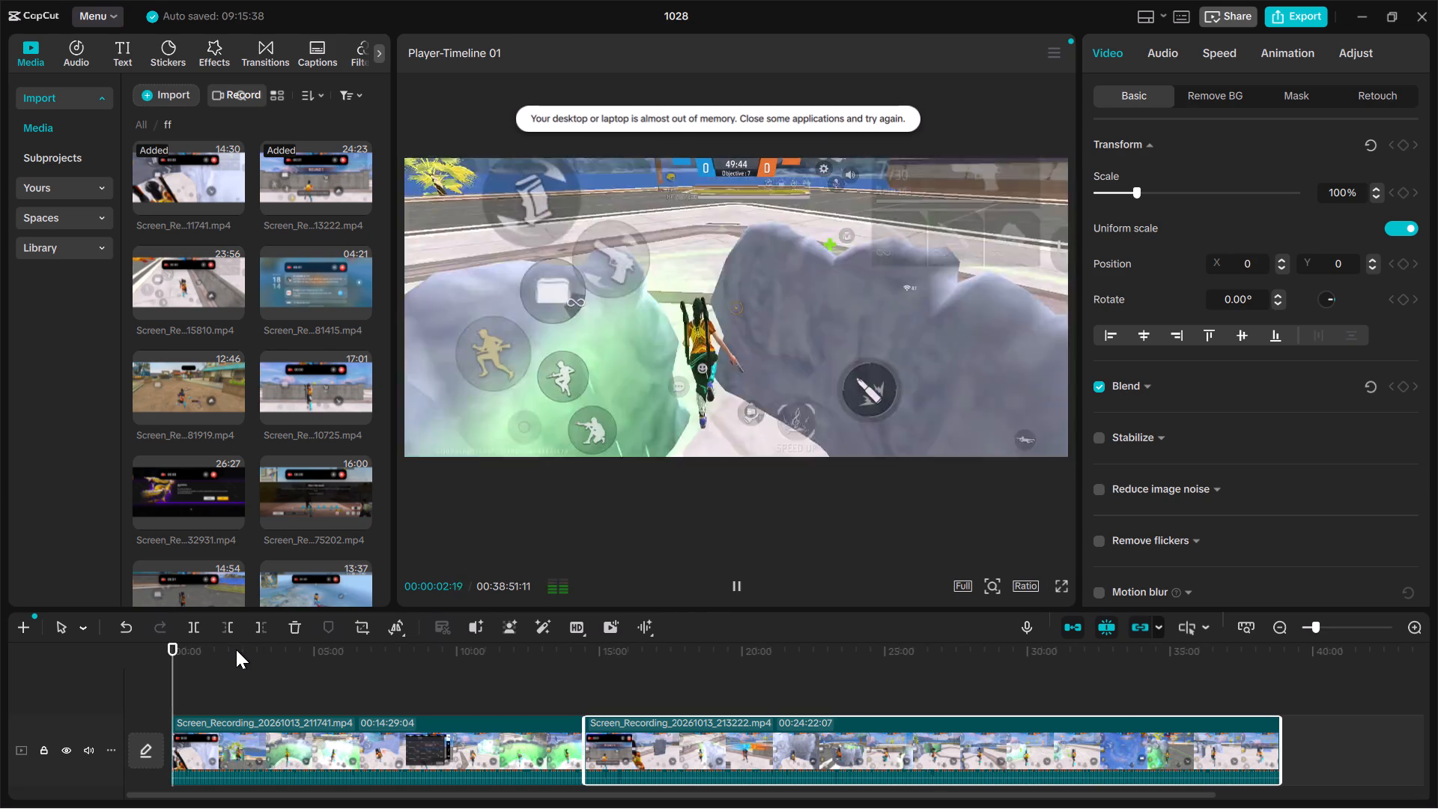
pyautogui.press('Right')
pyautogui.press('Right')
pyautogui.press('Right')
pyautogui.press('Right')
pyautogui.press('Right')
pyautogui.press('Right')
pyautogui.press('Right')
pyautogui.press('Right')
pyautogui.press('Right')
pyautogui.press('Right')
pyautogui.press('Right')
pyautogui.press('Right')
pyautogui.press('Right')
pyautogui.press('Right')
pyautogui.press('Right')
pyautogui.press('Right')
pyautogui.press('Right')
pyautogui.press('Right')
pyautogui.press('Right')
pyautogui.press('Right')
pyautogui.press('Right')
pyautogui.press('Right')
pyautogui.press('Right')
pyautogui.press('Right')
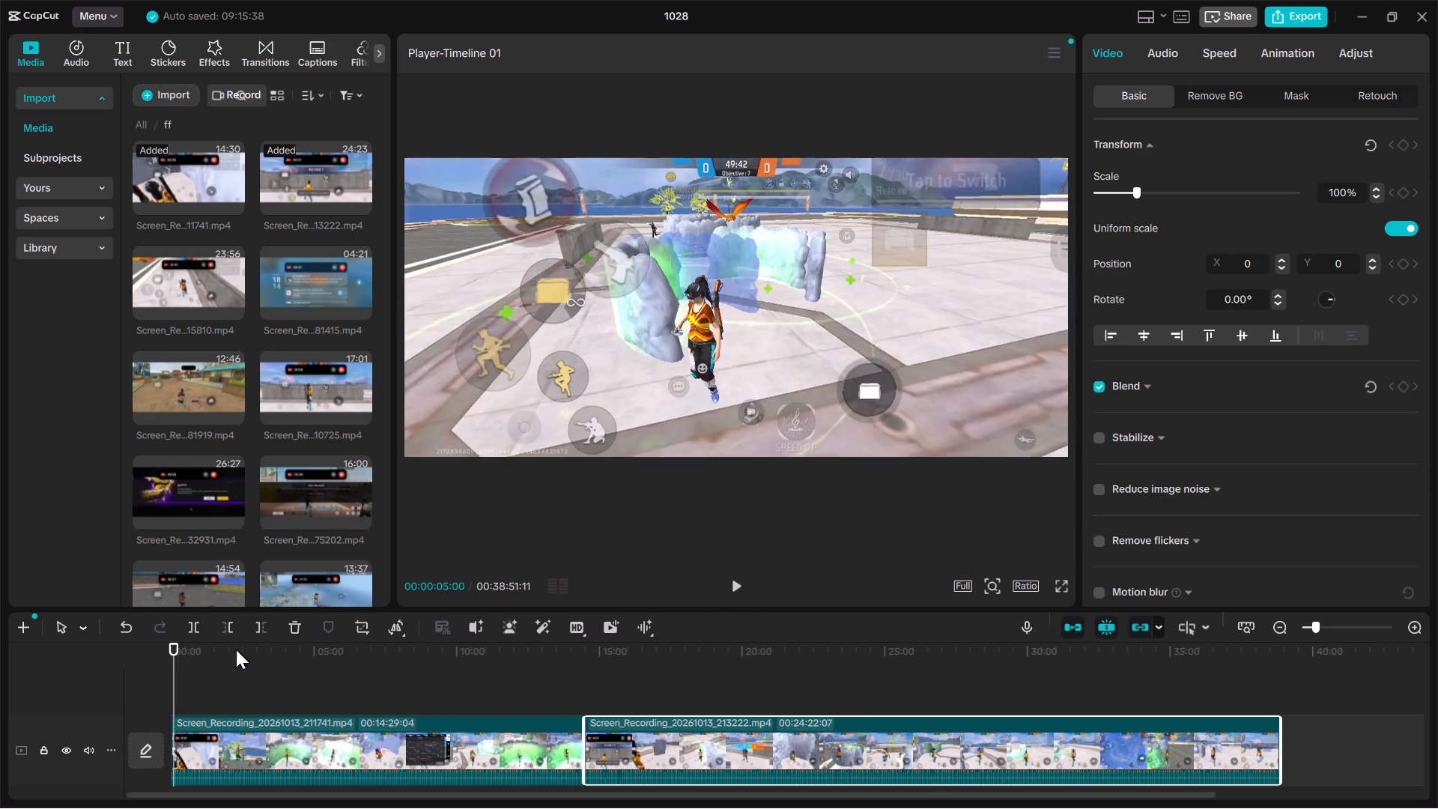
pyautogui.press('space')
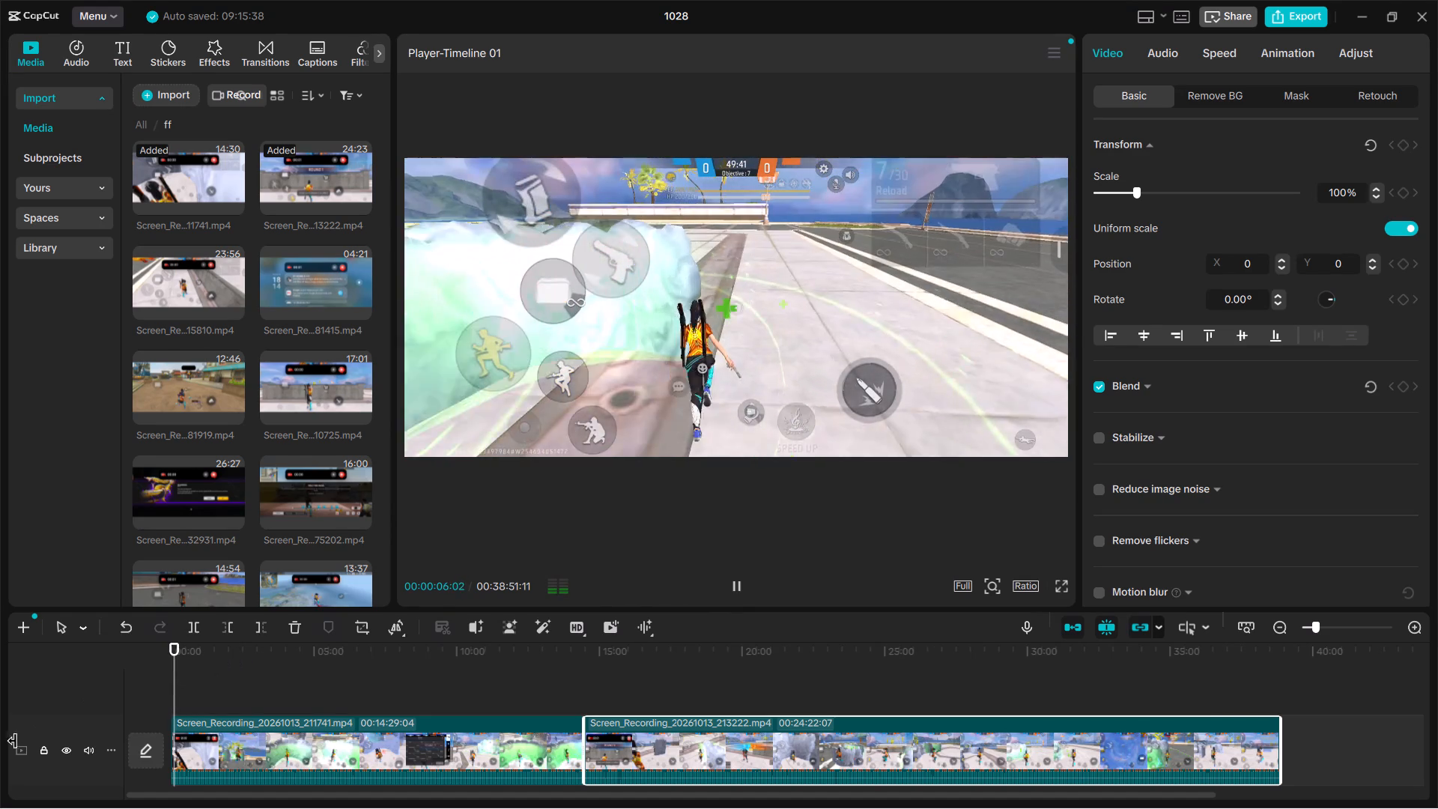
# Find the start of the first fight highlight in recording 211741 and split the clip at 00:00:18:25.
pyautogui.keyDown('ctrl'); pyautogui.scroll(11, 246, 730); pyautogui.keyUp('ctrl')
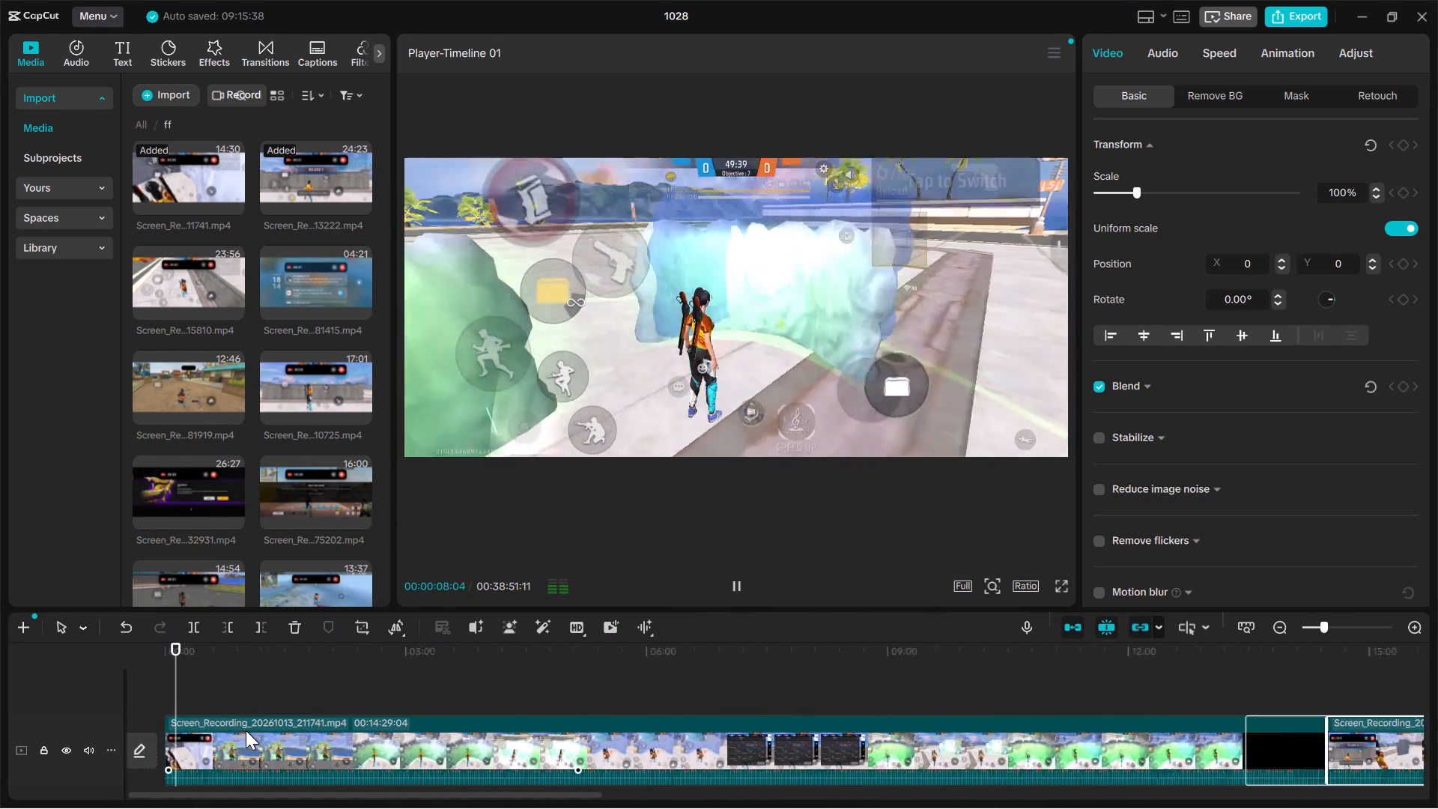
pyautogui.keyDown('ctrl'); pyautogui.scroll(10, 246, 730); pyautogui.keyUp('ctrl')
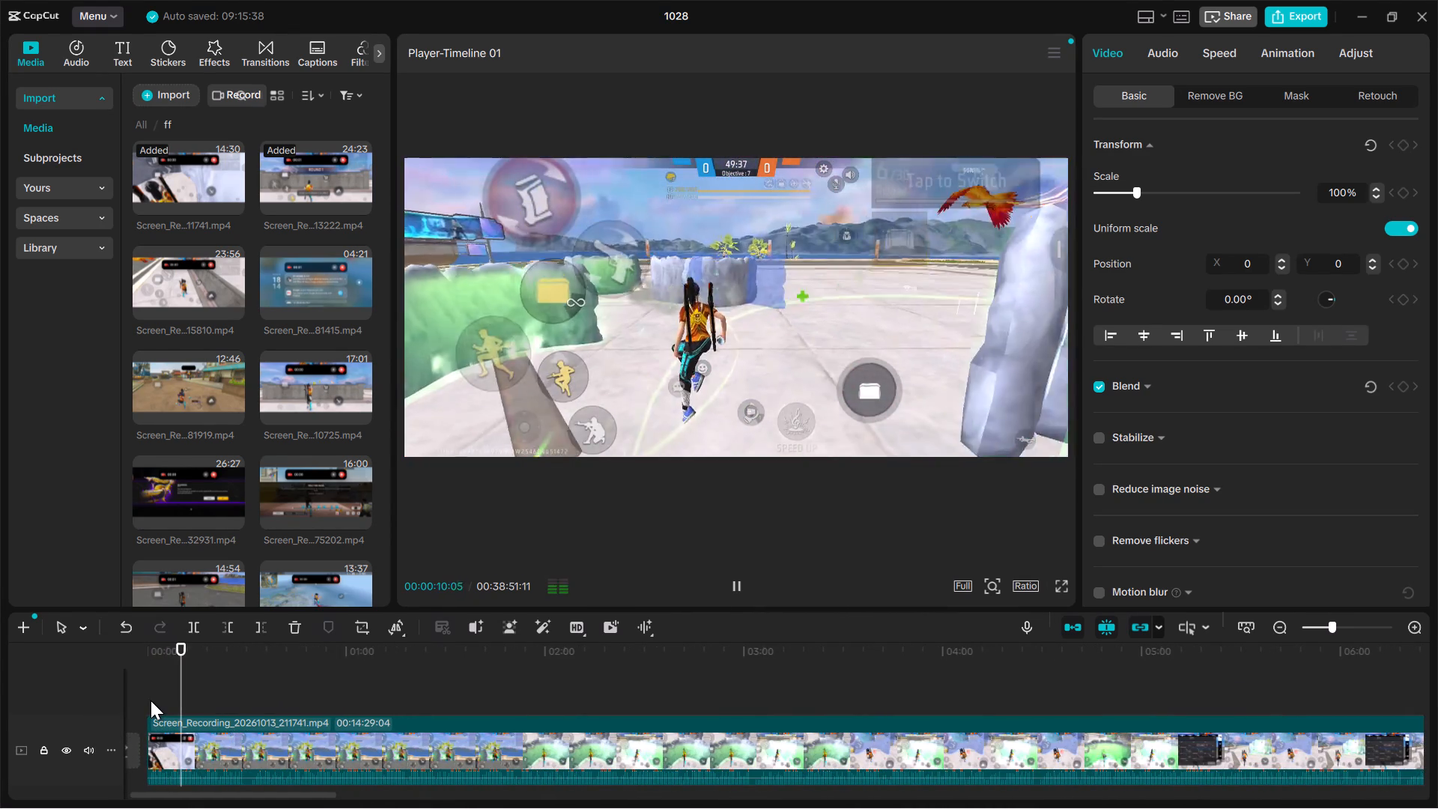
pyautogui.click(249, 702)
pyautogui.click(393, 697)
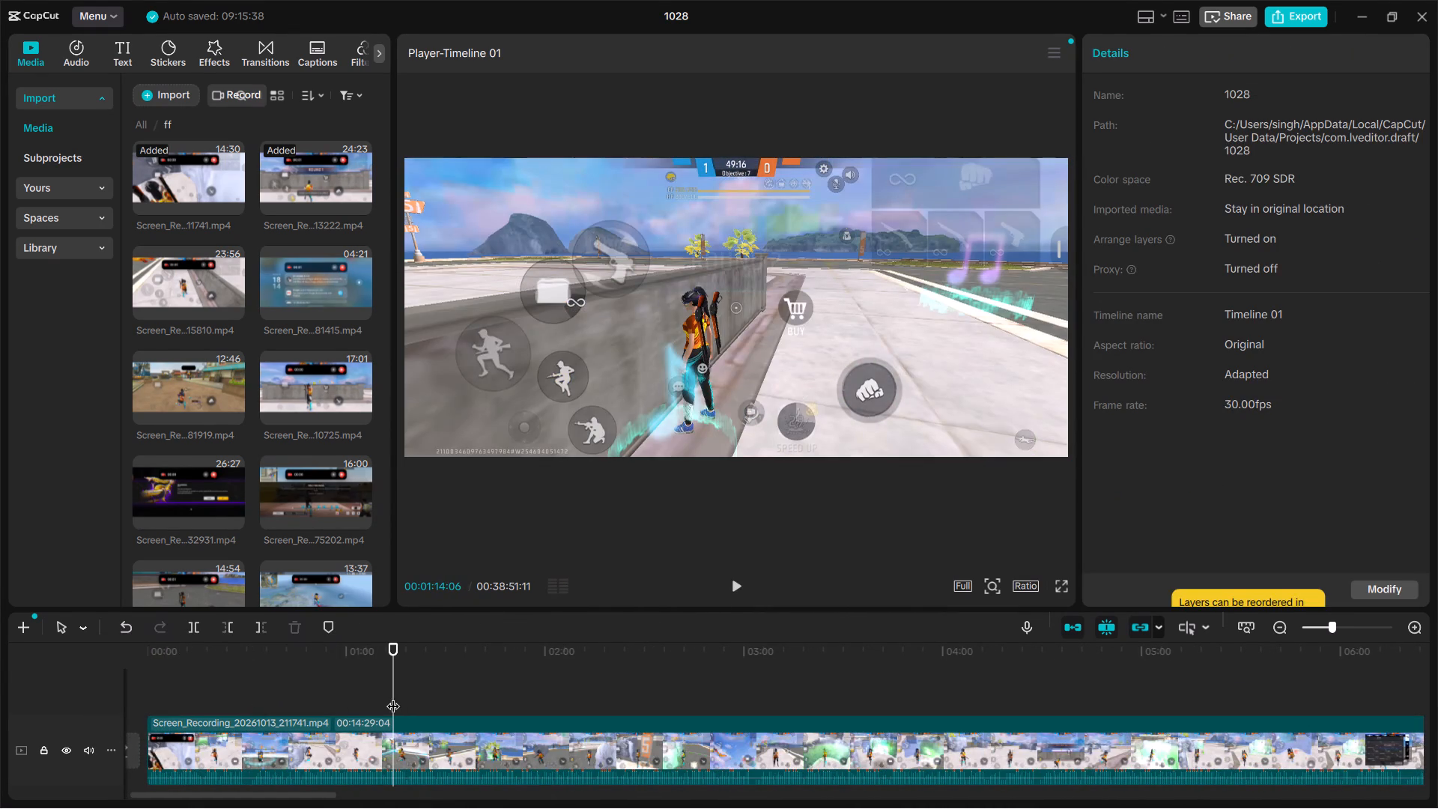
pyautogui.click(222, 687)
pyautogui.press('space')
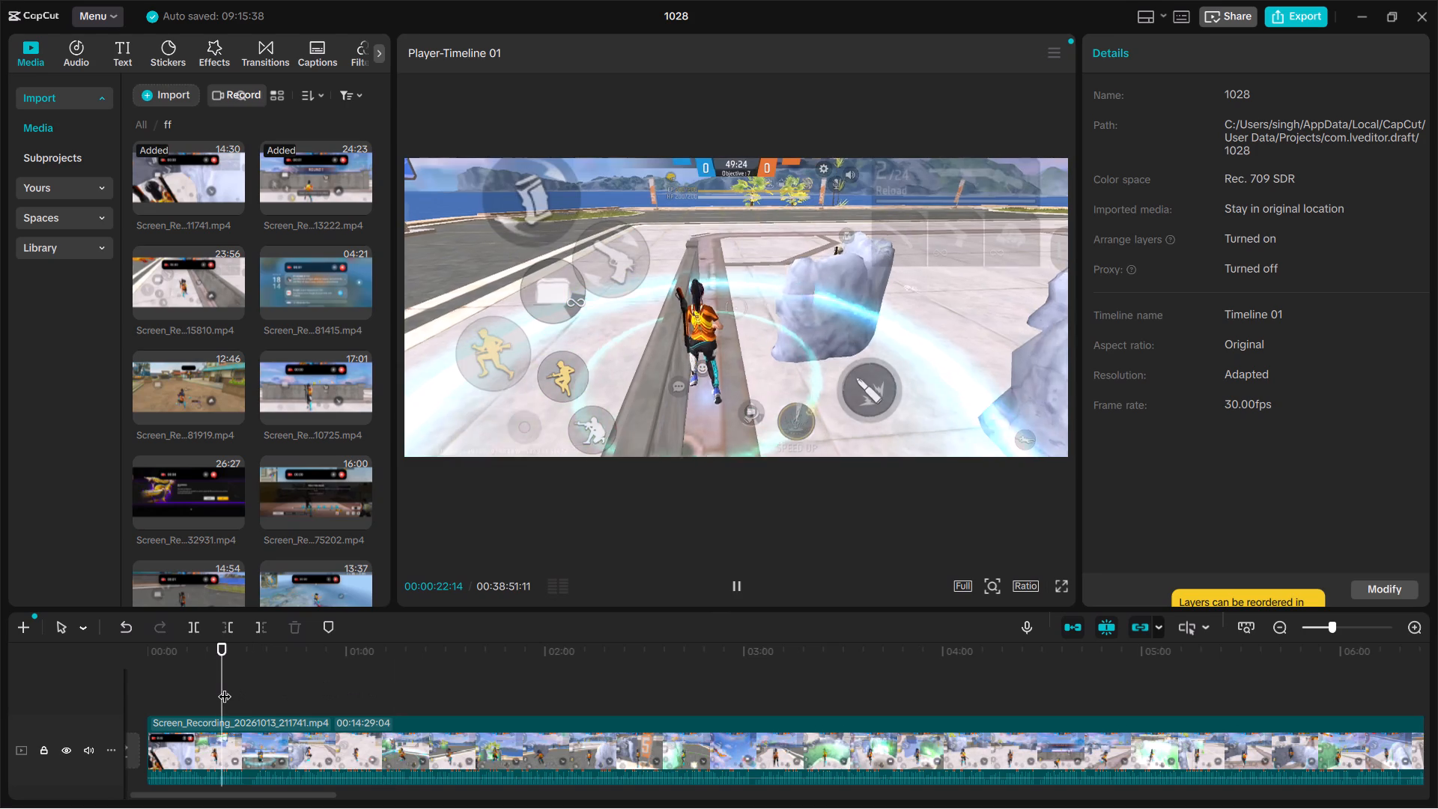
pyautogui.press('space')
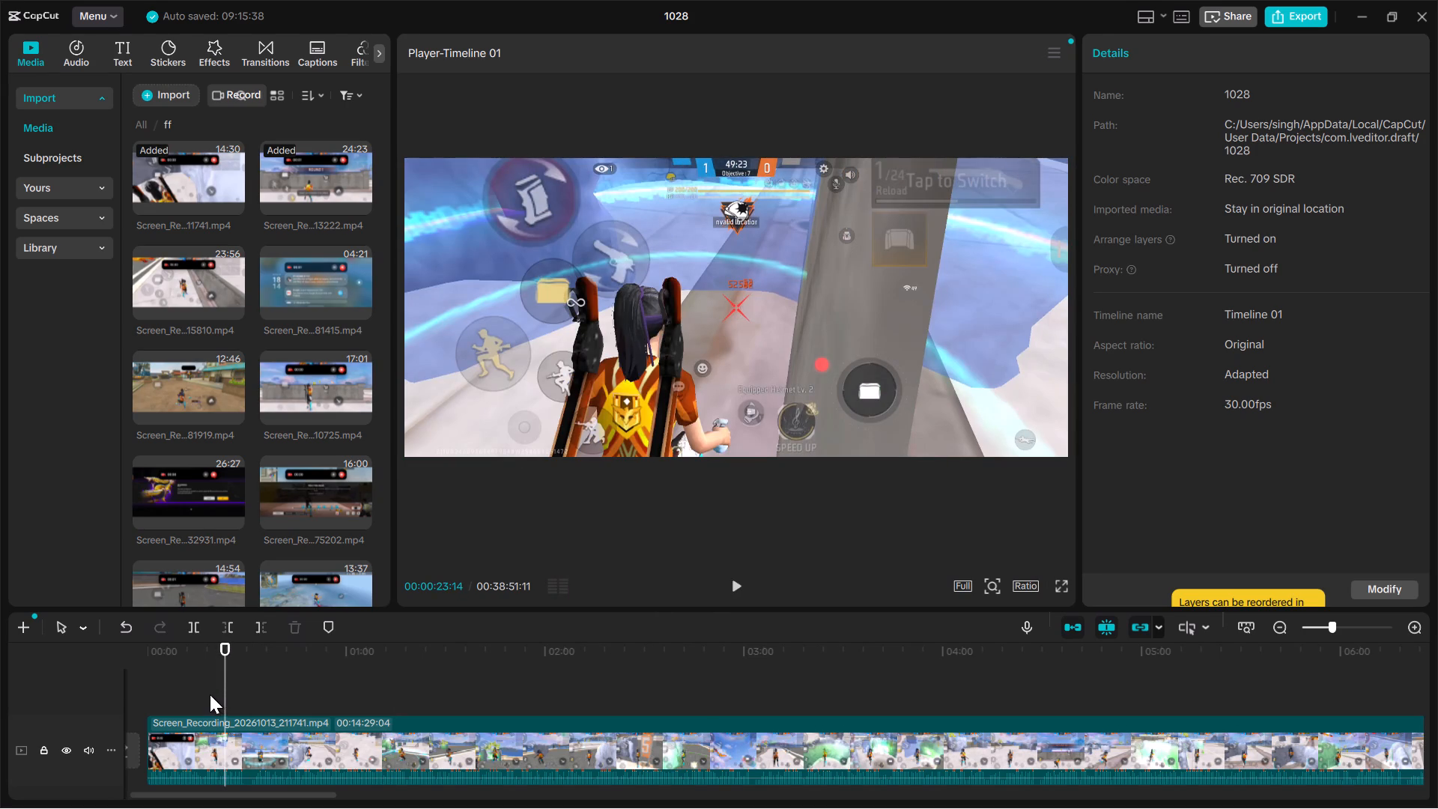
pyautogui.click(210, 694)
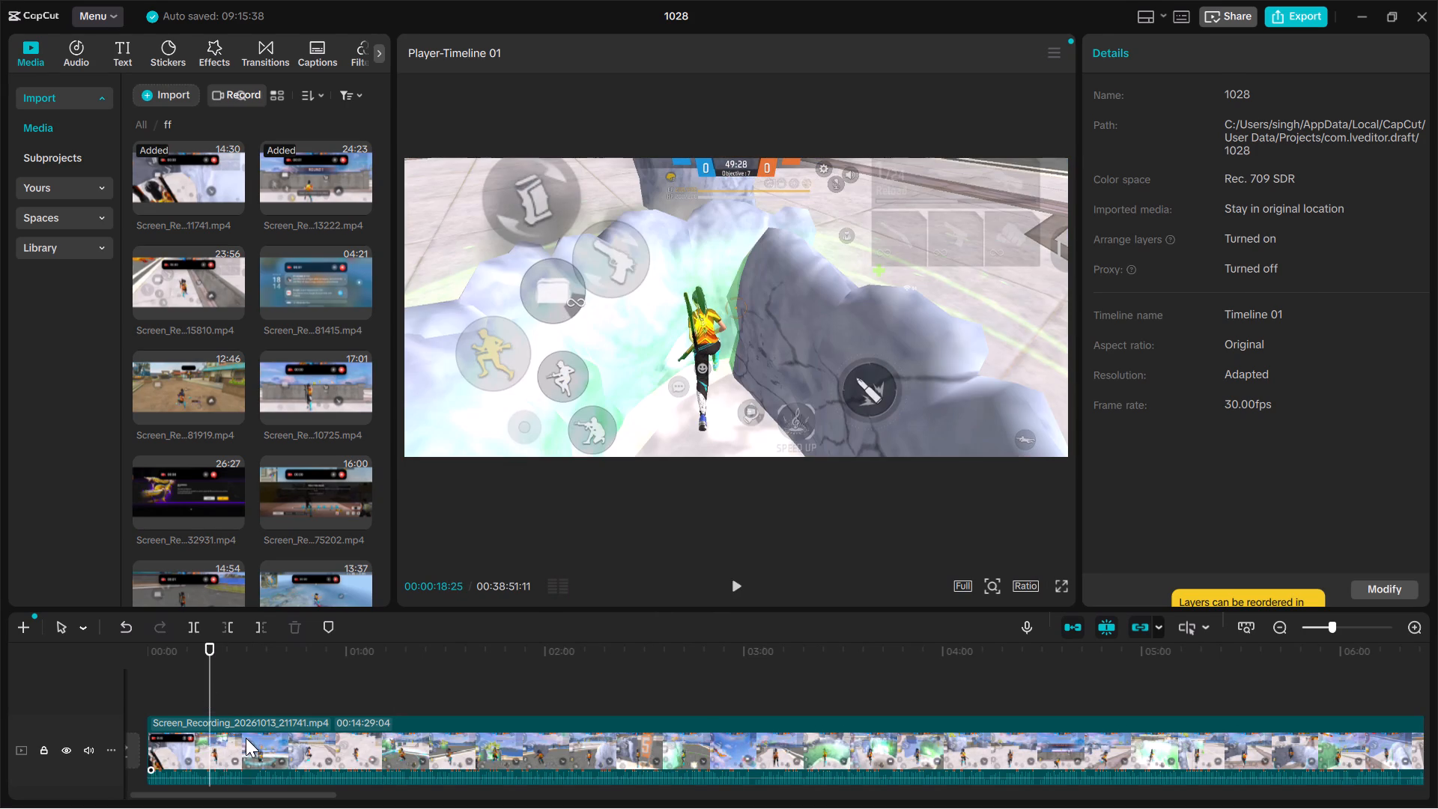
pyautogui.click(246, 738)
pyautogui.press('b')
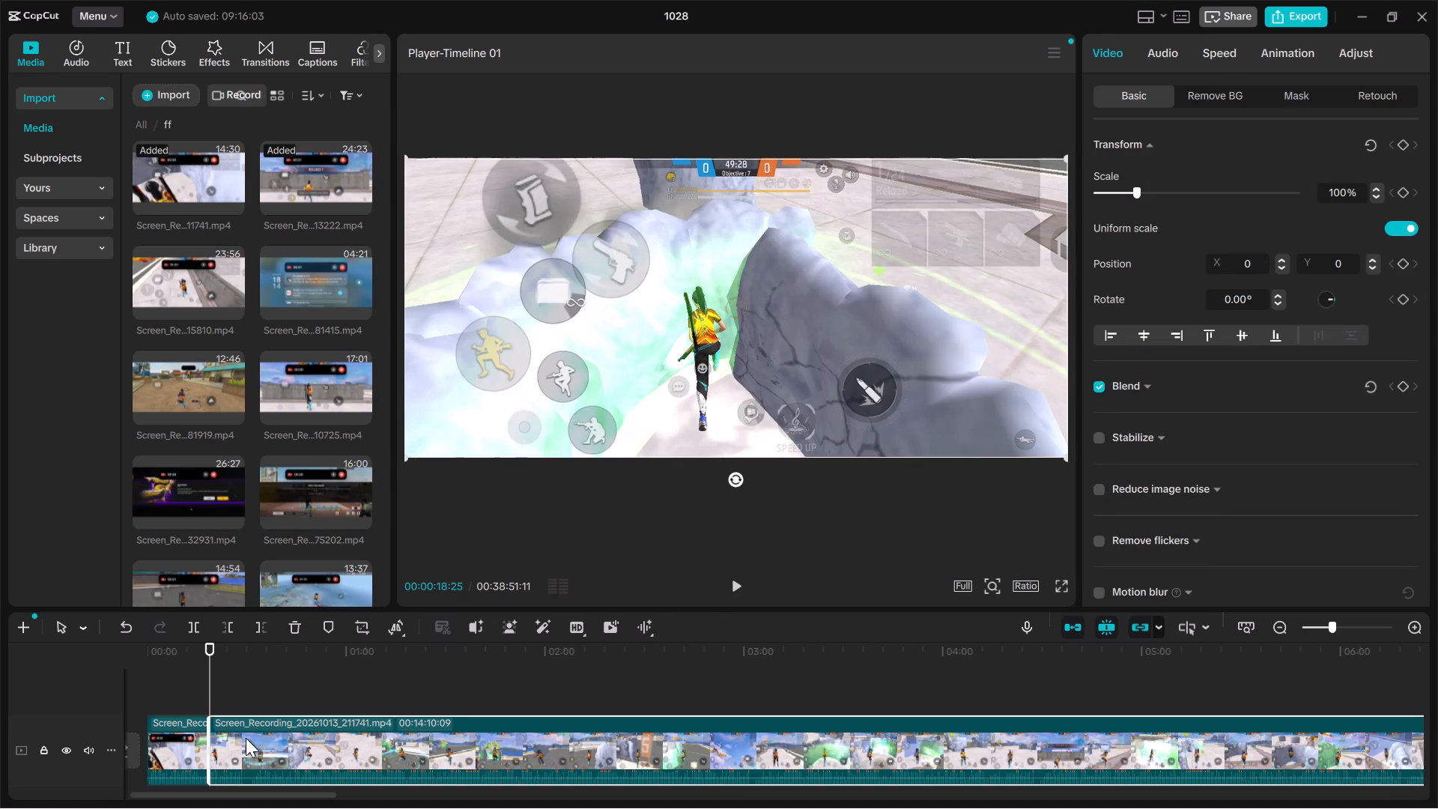
# Play the highlight through to the victory moment and split the clip at 00:00:24:25.
pyautogui.press('space')
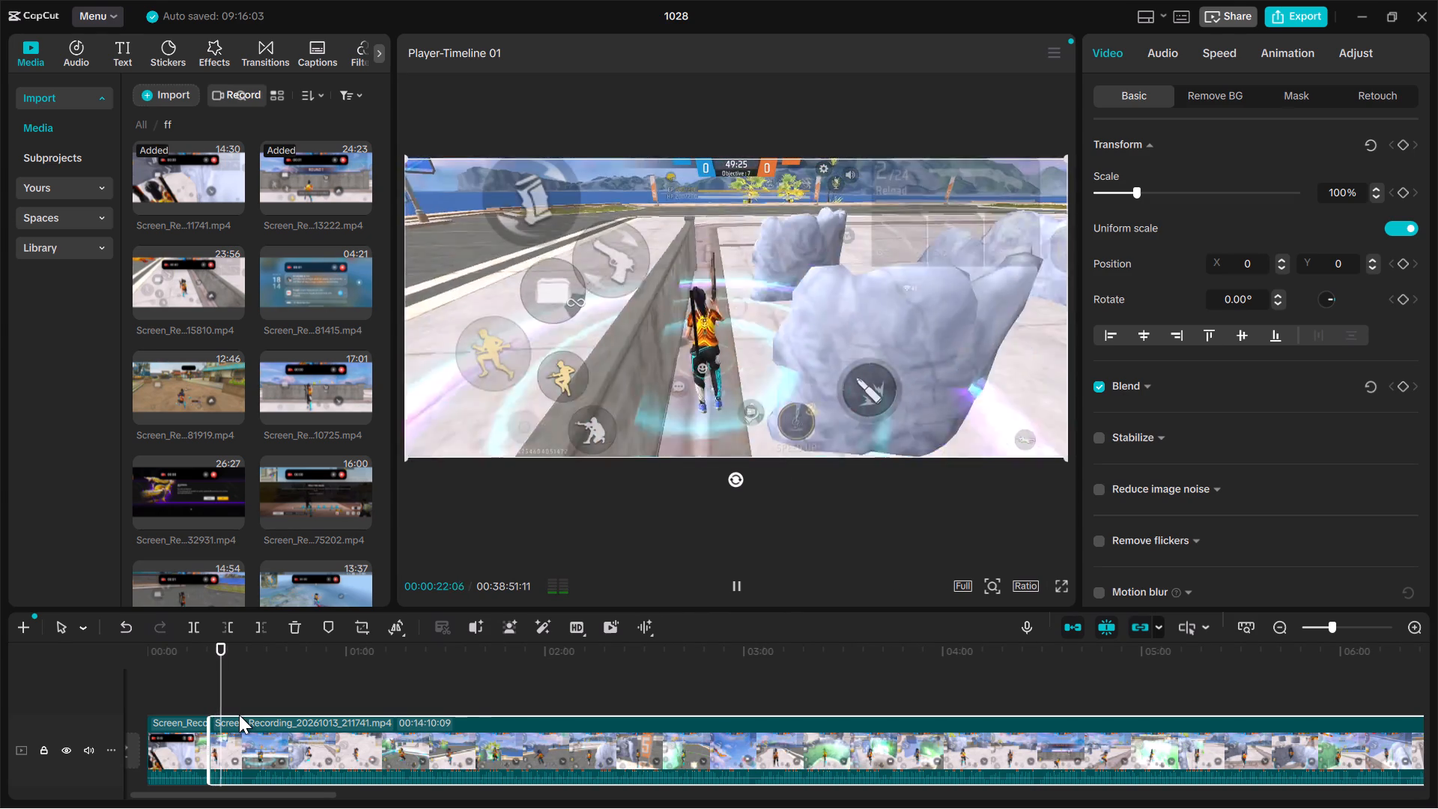
pyautogui.press('space')
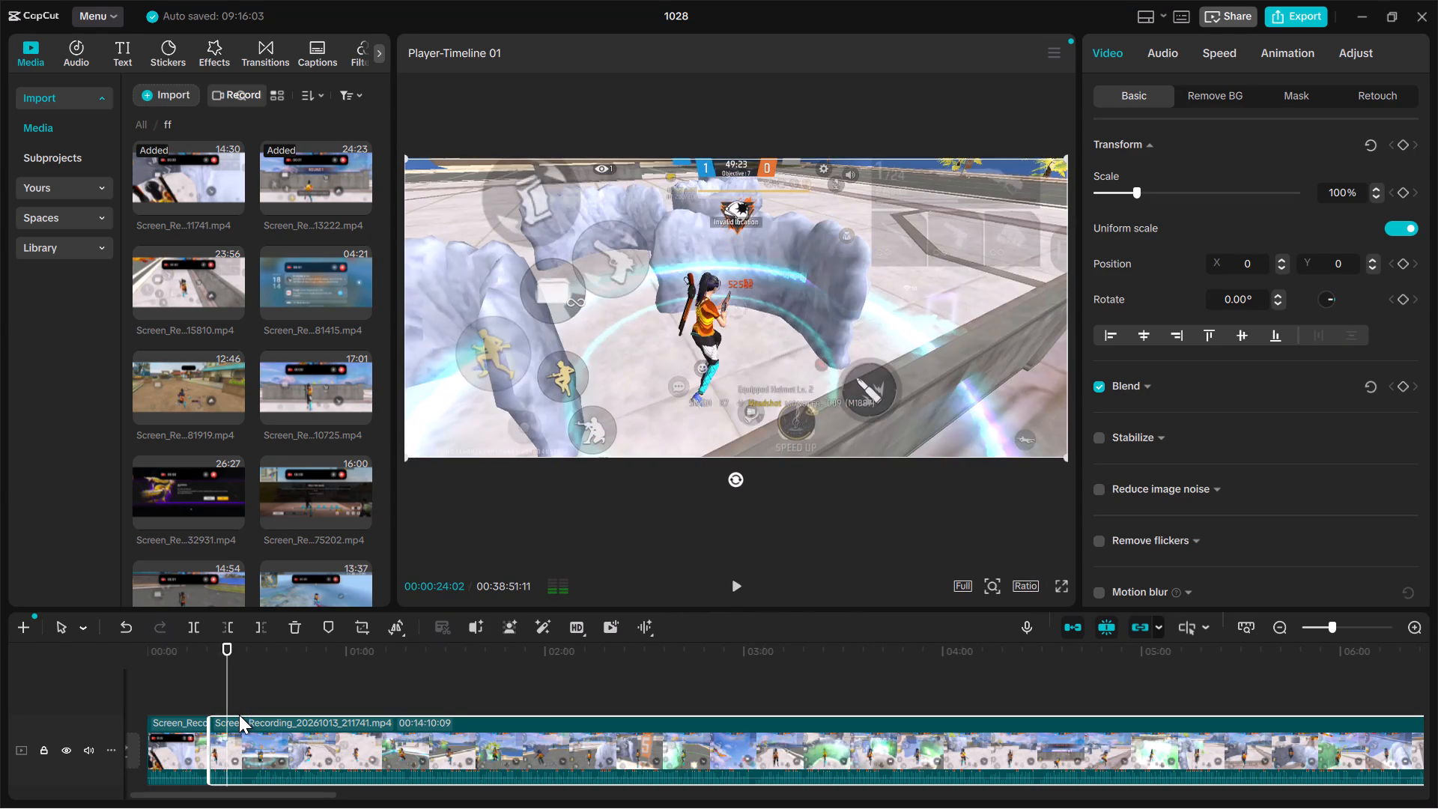
pyautogui.press('space')
pyautogui.press('space')
pyautogui.write('b')
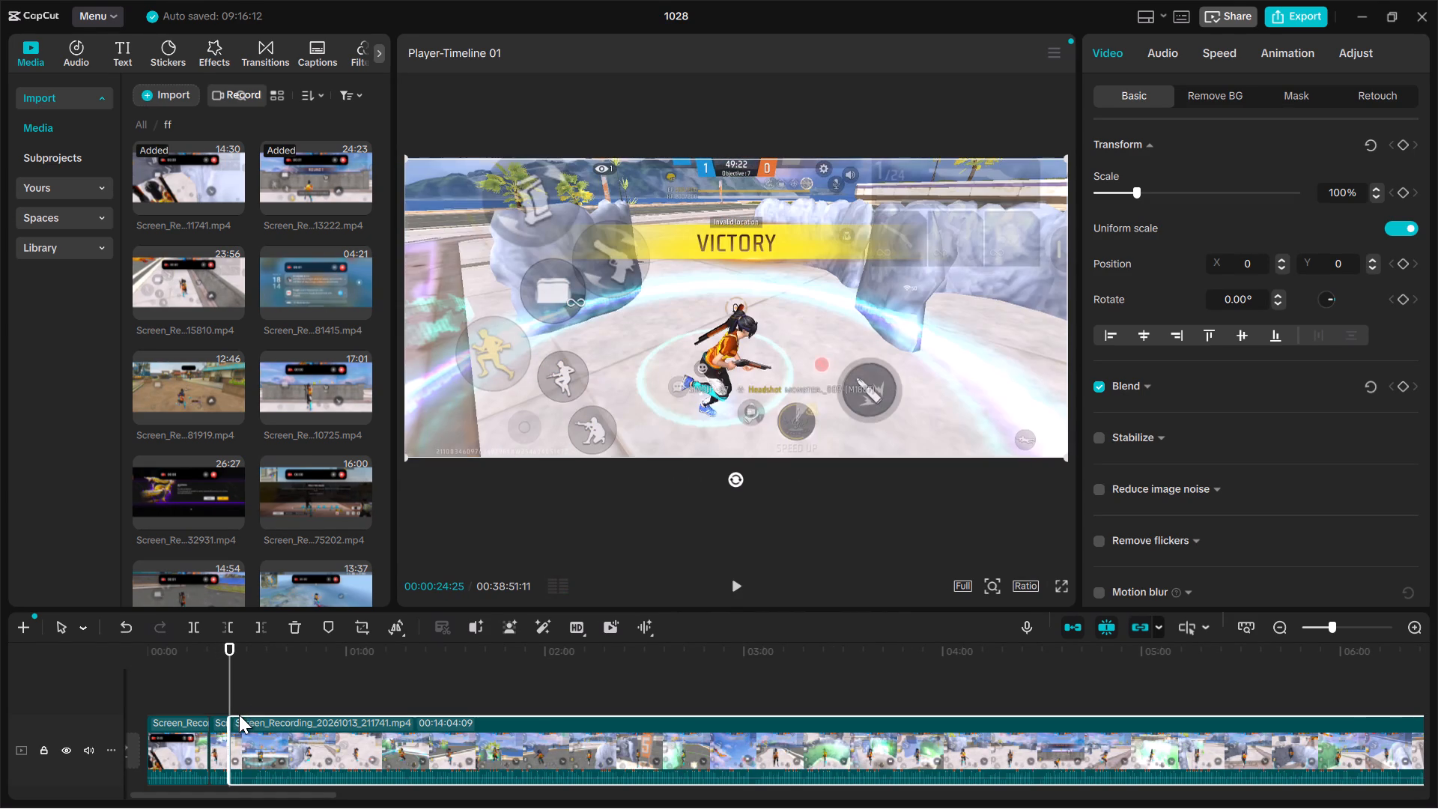
# Delete the opening segment before the first highlight.
pyautogui.click(160, 736)
pyautogui.press('Delete')
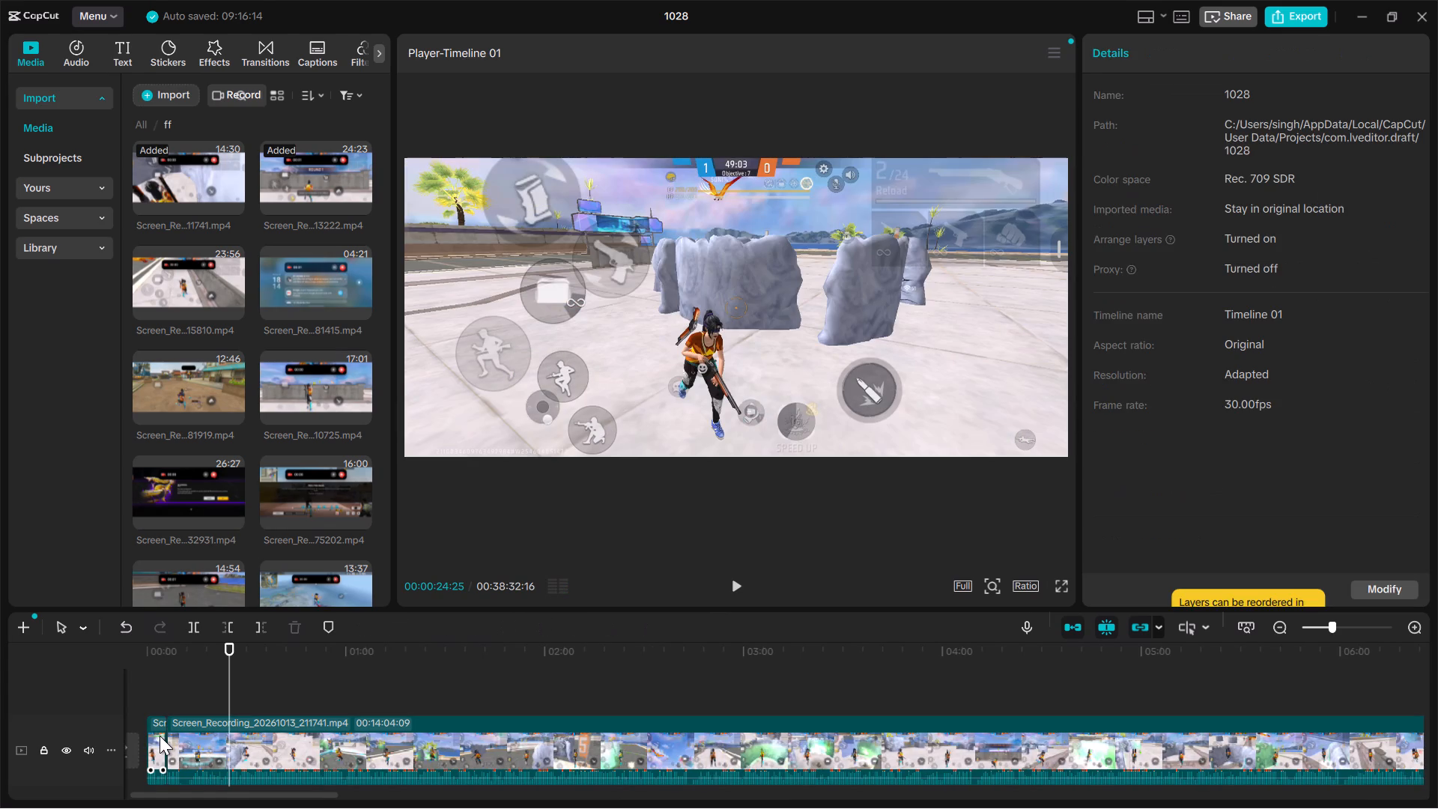
# Skim the remainder of the first recording up to about 00:03:07 for the next fight highlight.
pyautogui.click(300, 700)
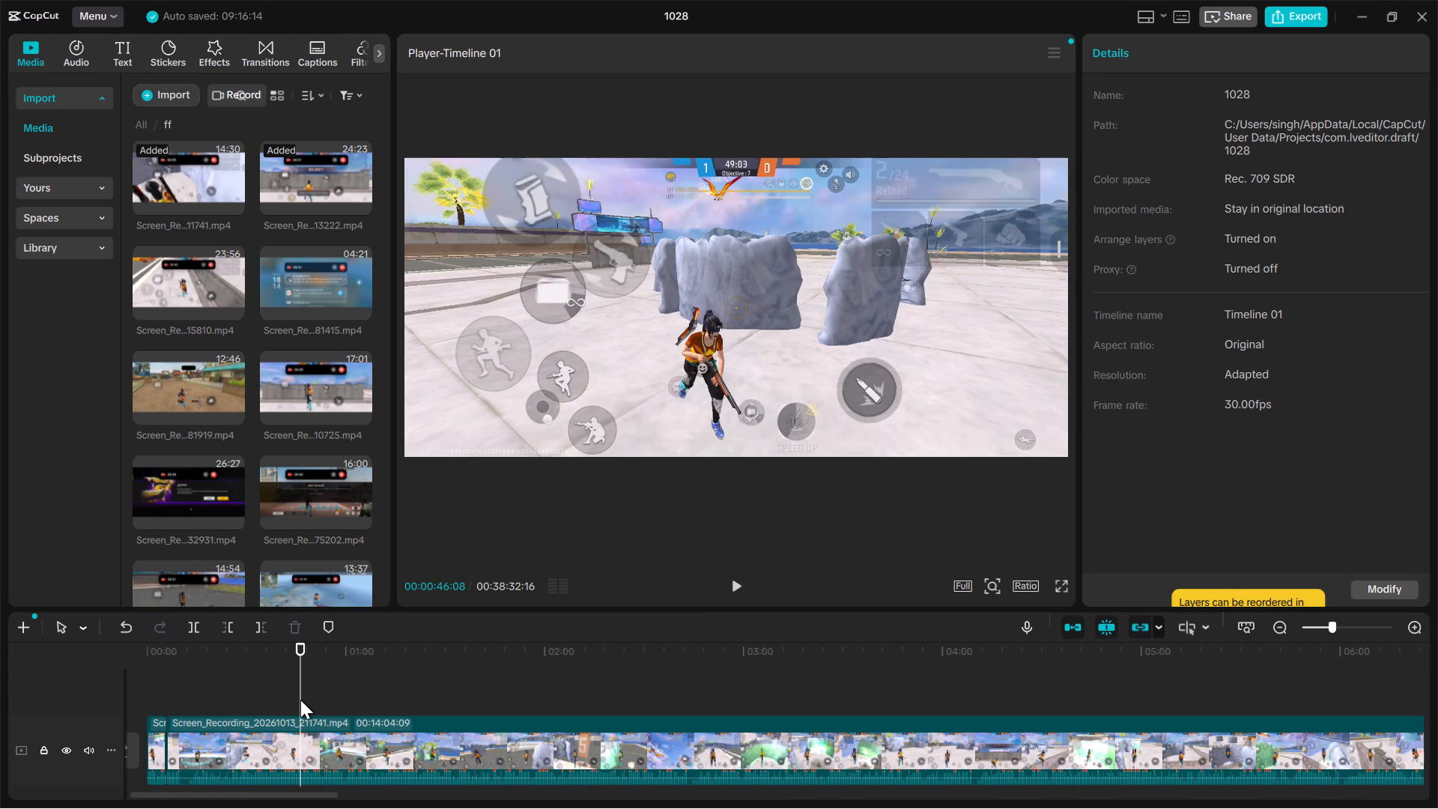
pyautogui.click(339, 698)
pyautogui.click(452, 697)
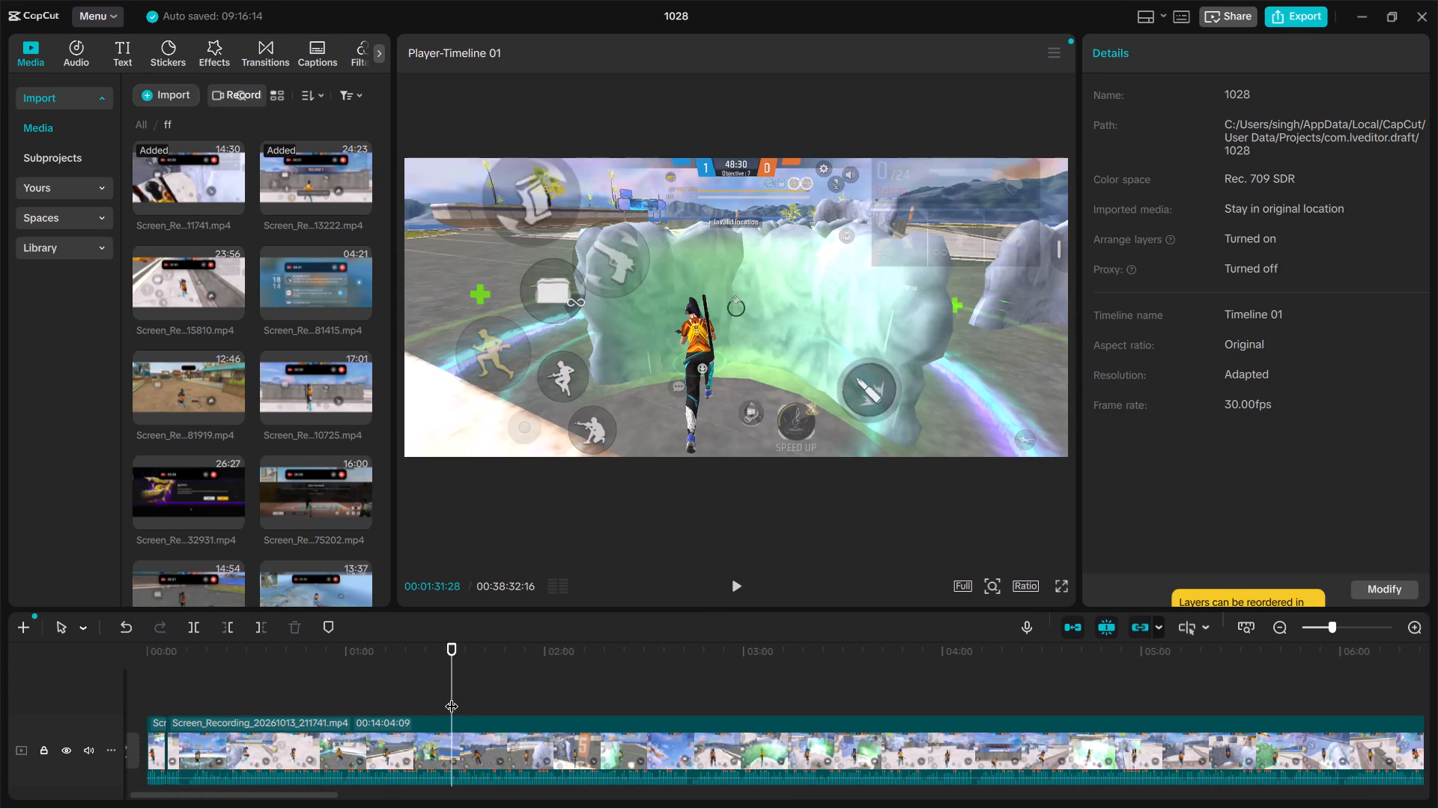
pyautogui.click(539, 687)
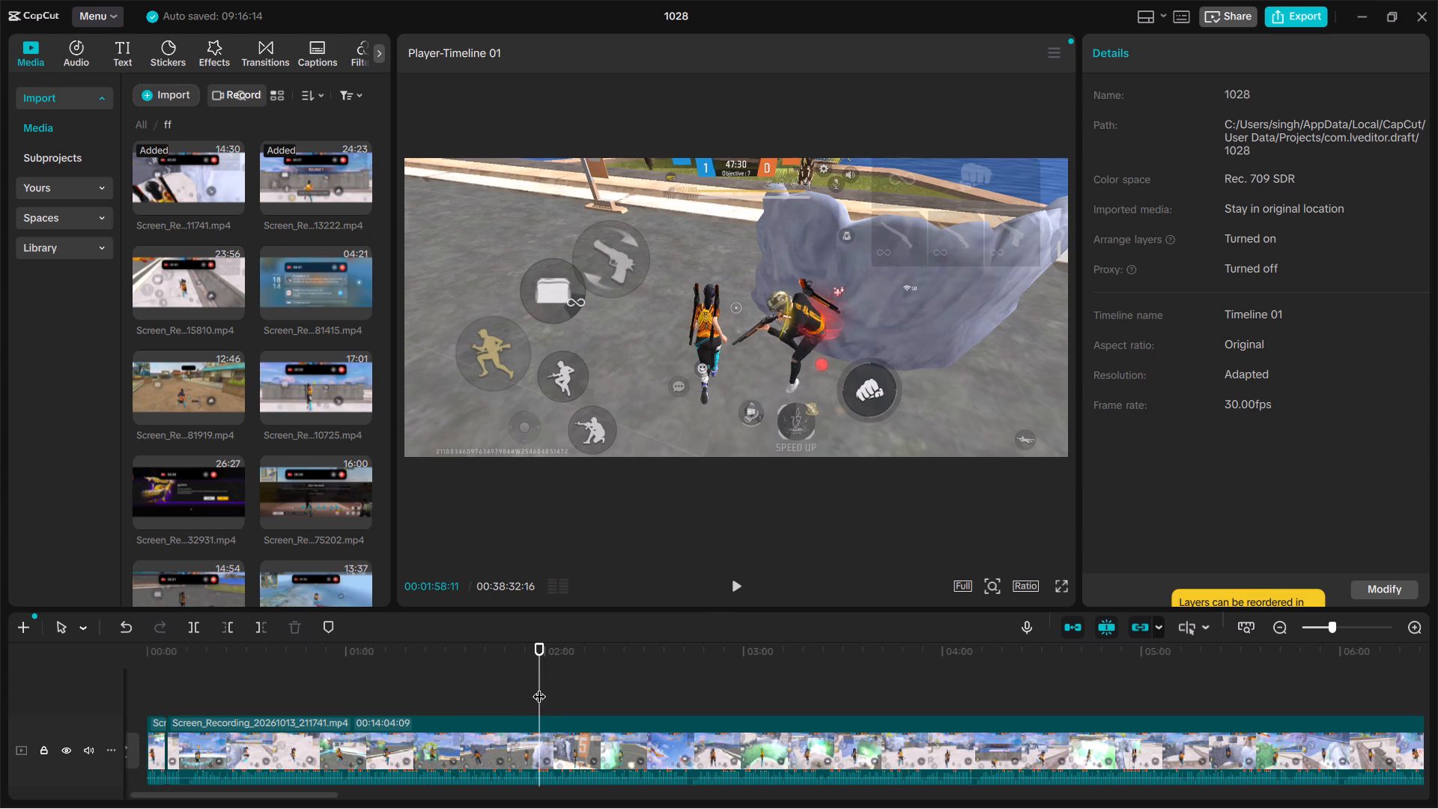
pyautogui.click(607, 686)
pyautogui.hscroll(-1, 607, 686)
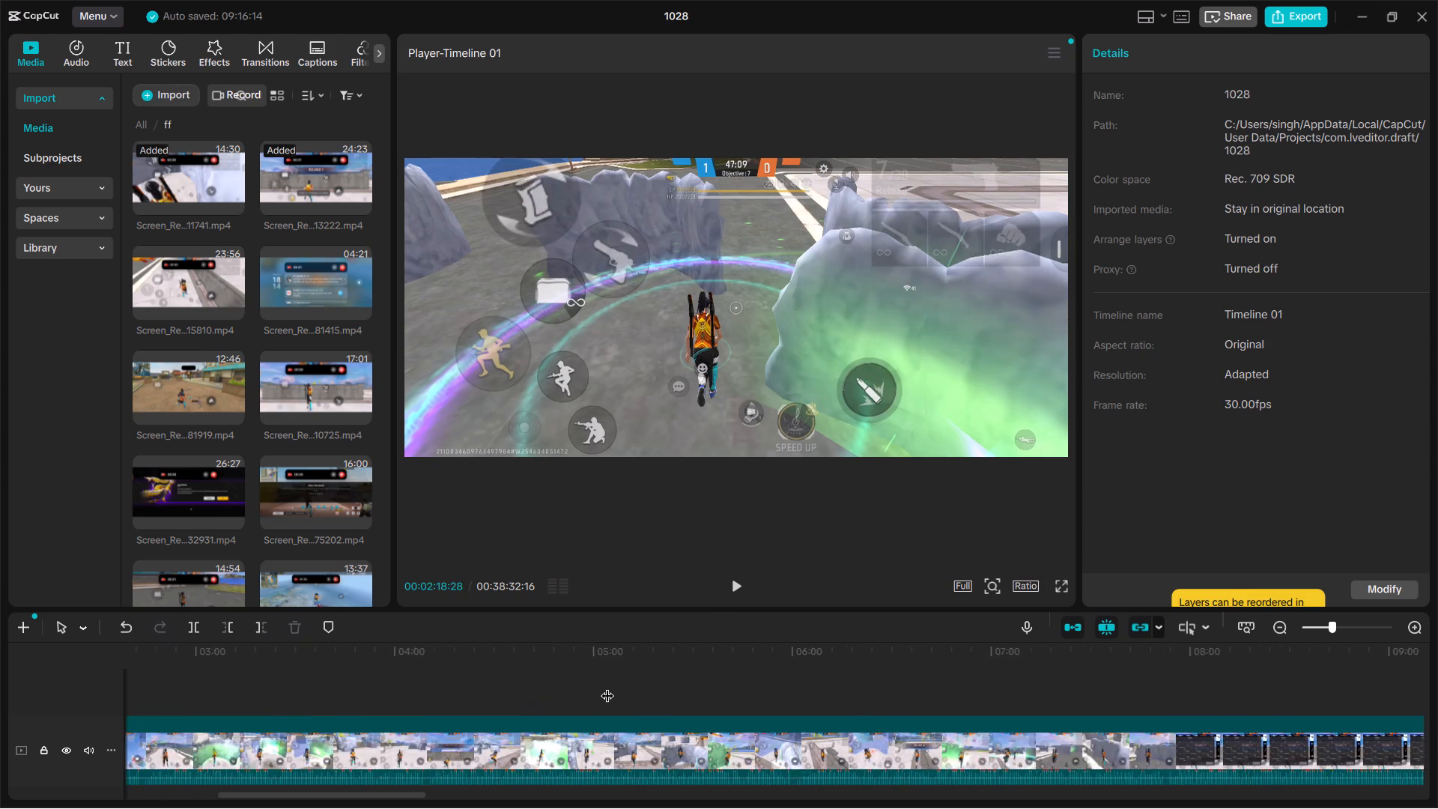
pyautogui.hscroll(-1, 607, 686)
pyautogui.click(461, 685)
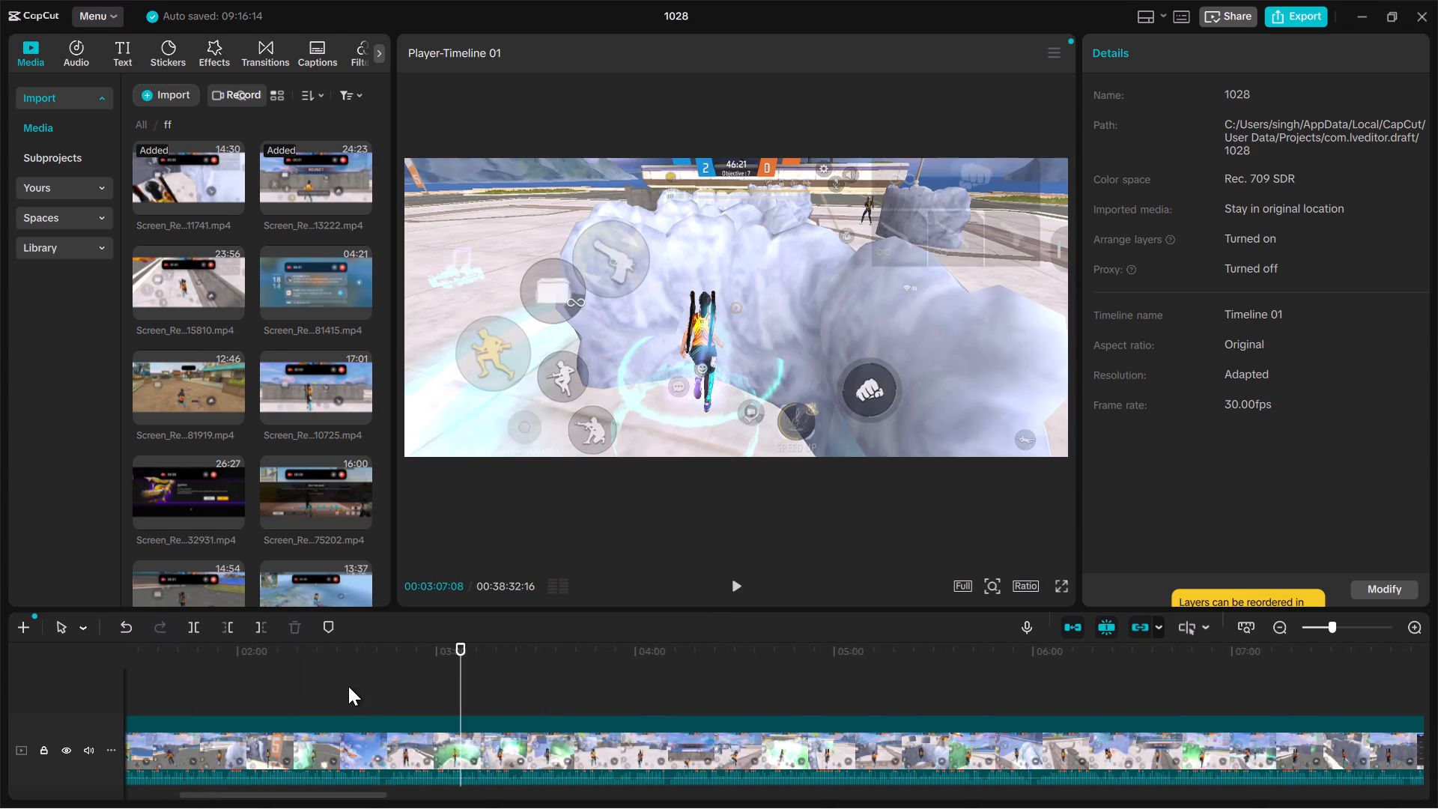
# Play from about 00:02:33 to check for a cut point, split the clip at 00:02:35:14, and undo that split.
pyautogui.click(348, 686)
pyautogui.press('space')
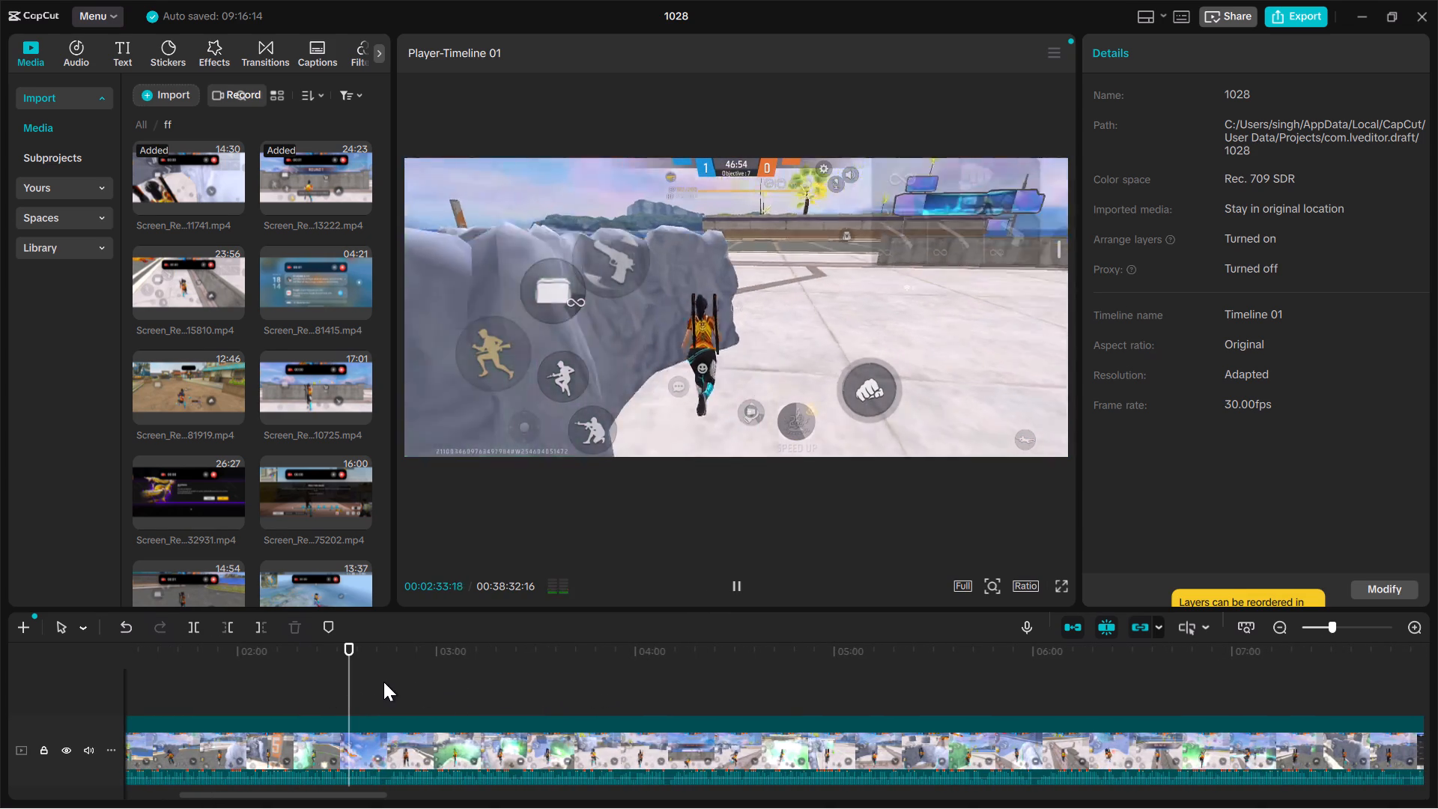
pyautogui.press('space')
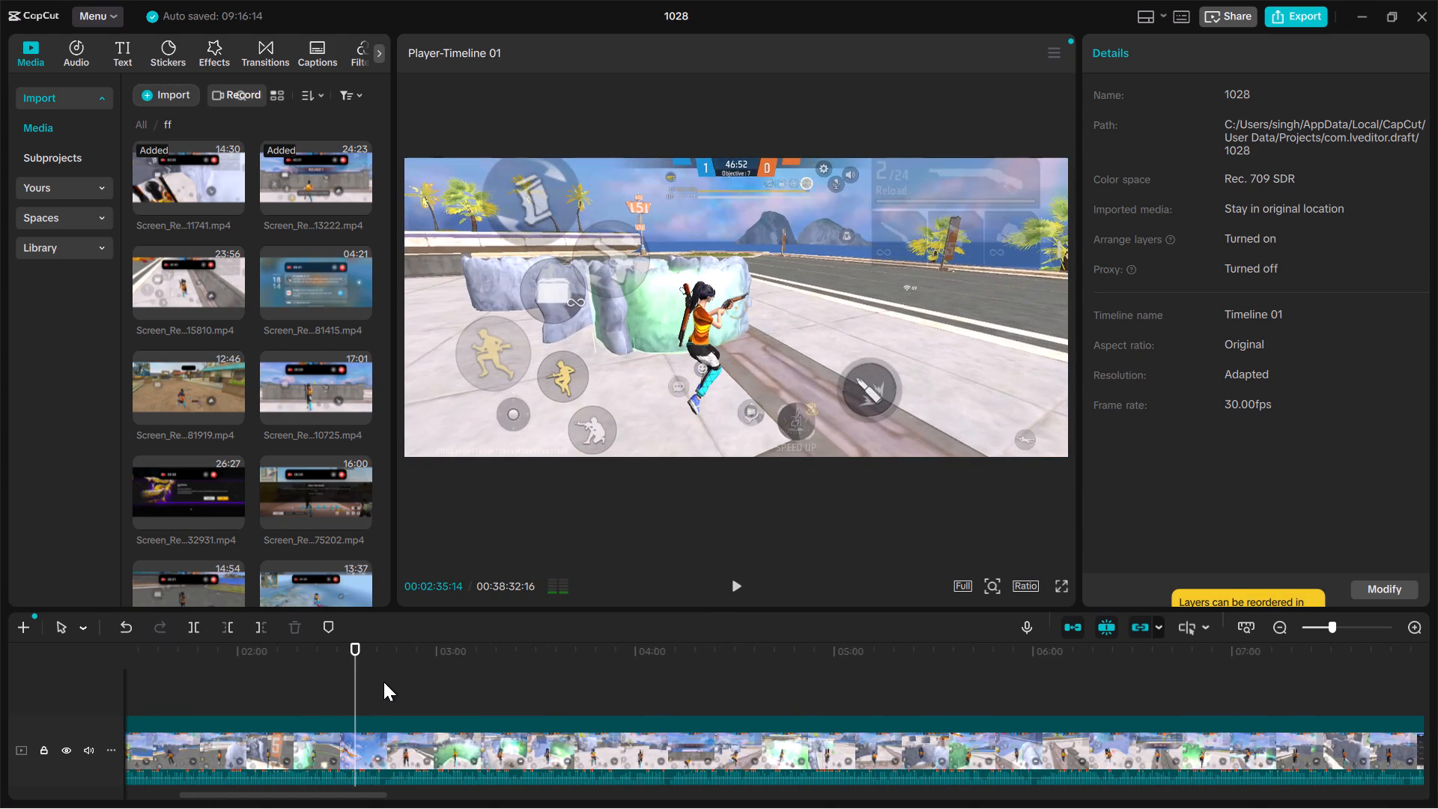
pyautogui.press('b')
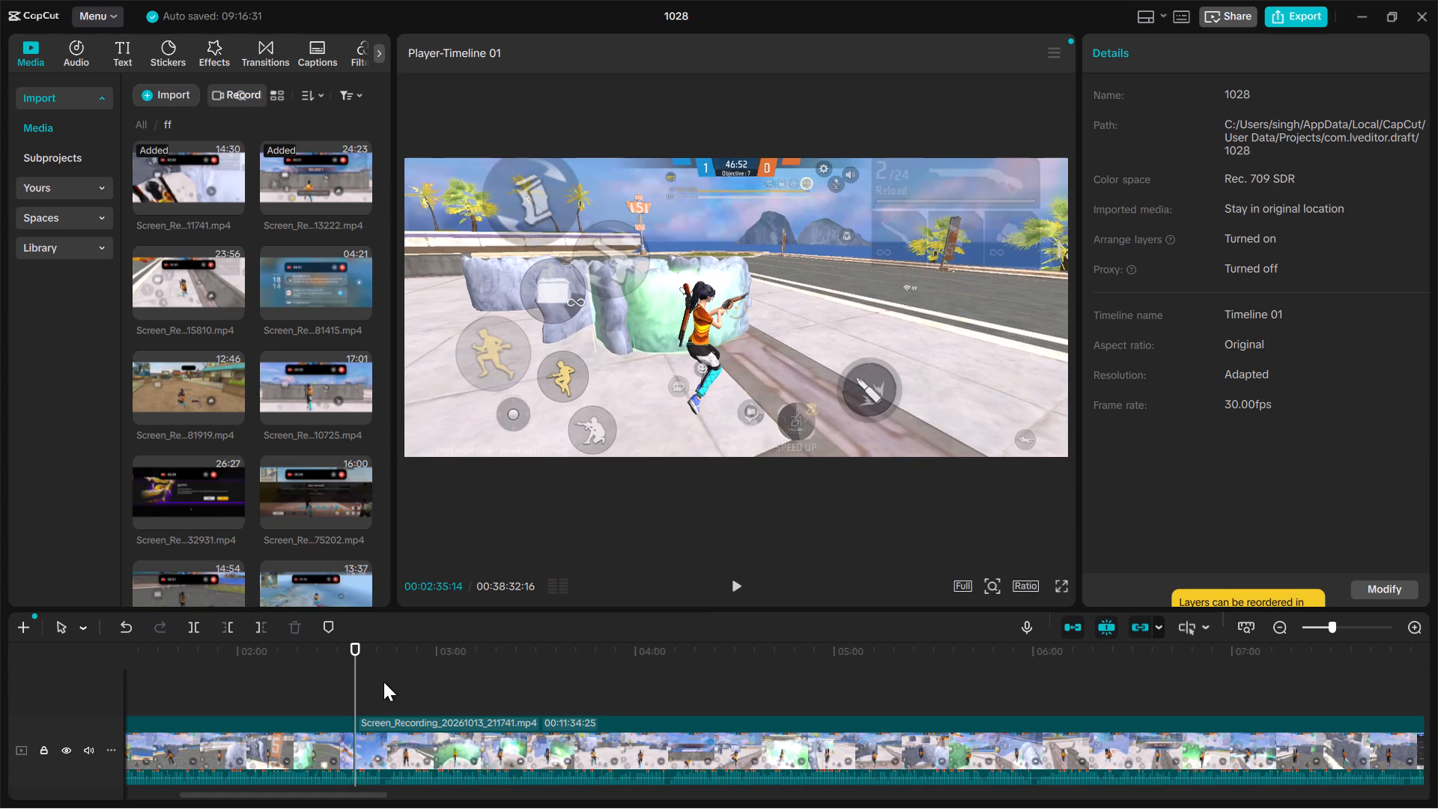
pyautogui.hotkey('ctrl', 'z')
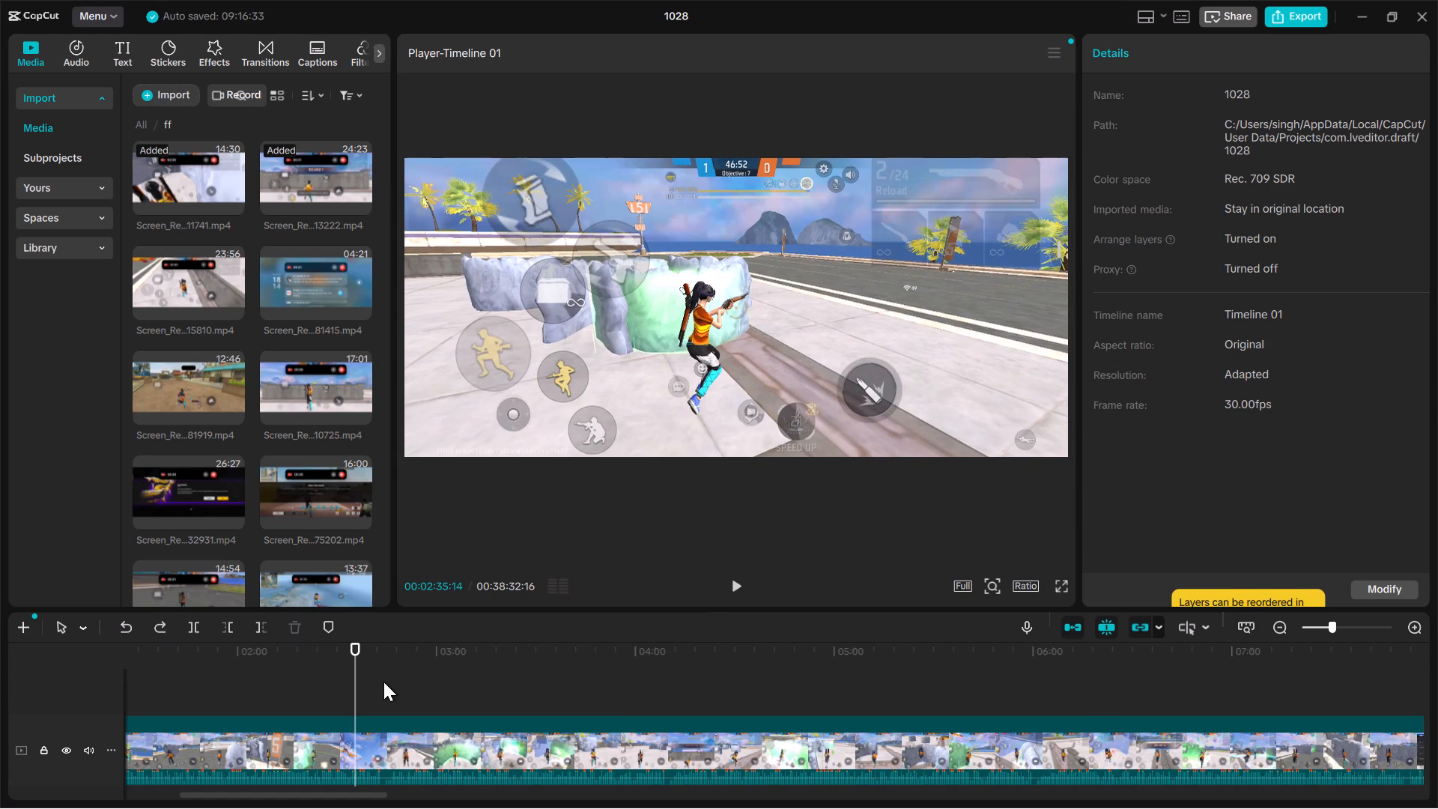
# Play past the cut point, step back frame by frame to before the kill, and split the clip at 00:02:35:19.
pyautogui.press('space')
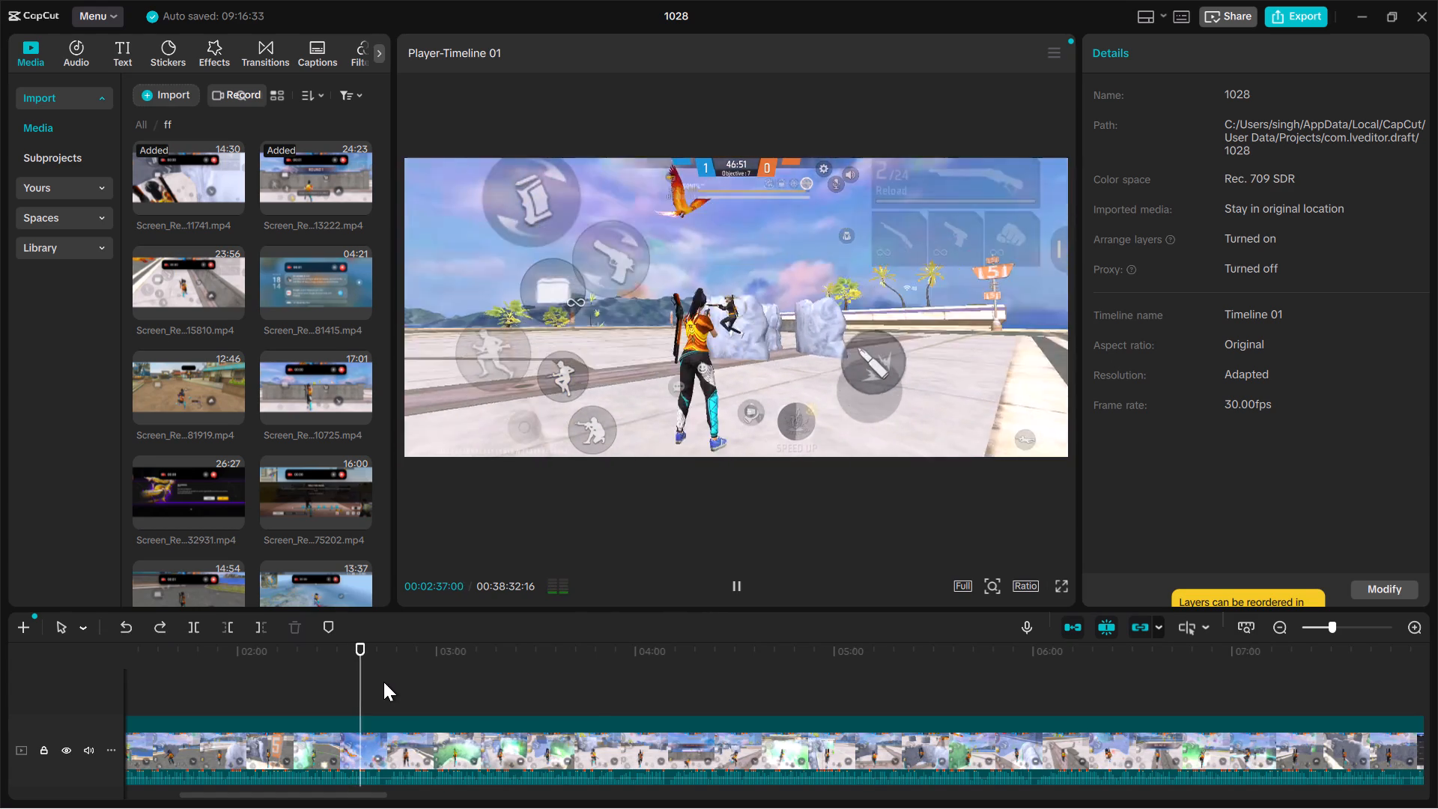
pyautogui.press('space')
pyautogui.press('Left')
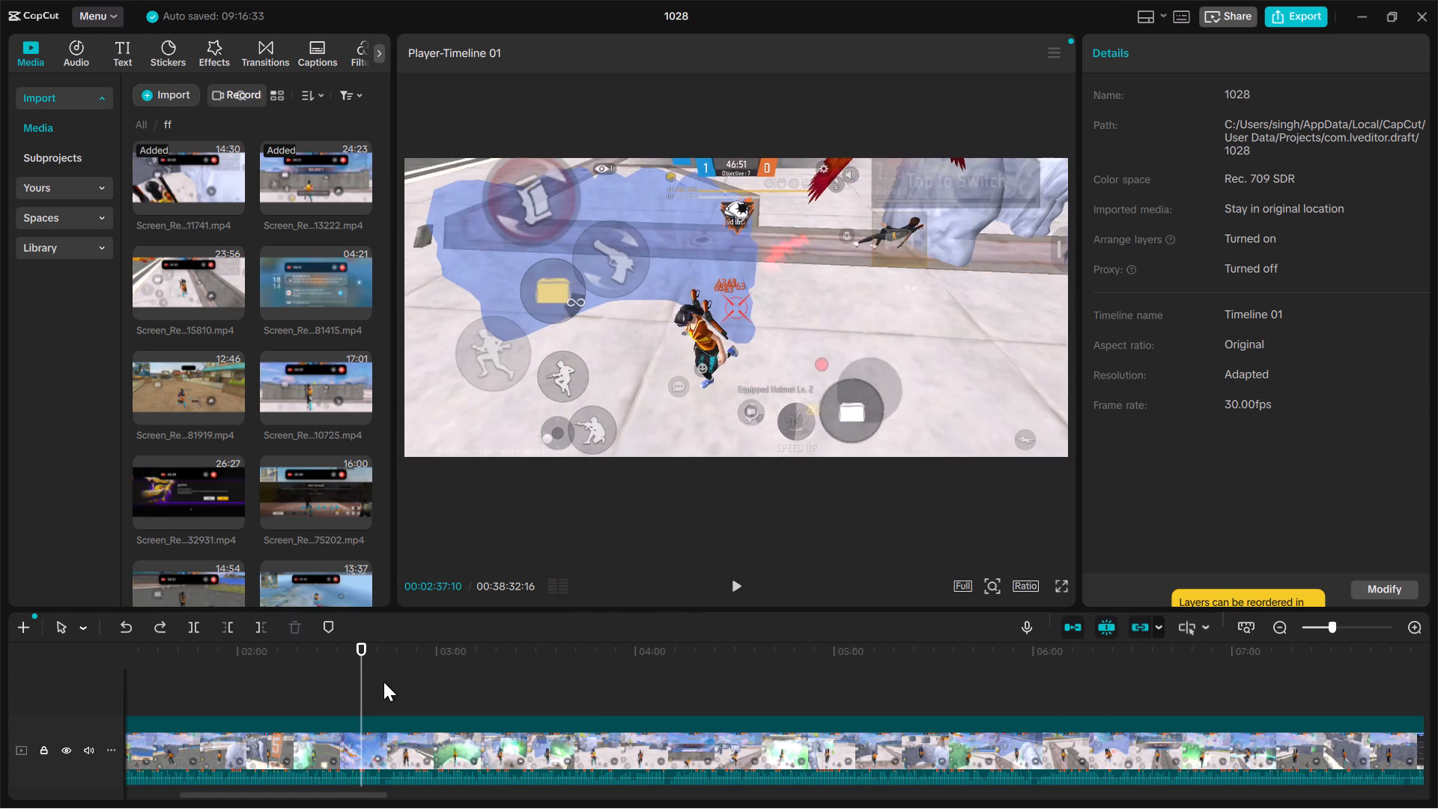
pyautogui.press('Left')
pyautogui.press('Left')
pyautogui.press('Left')
pyautogui.press('Left')
pyautogui.press('Left')
pyautogui.press('Left')
pyautogui.press('Left')
pyautogui.press('Left')
pyautogui.press('Left')
pyautogui.press('Left')
pyautogui.press('Left')
pyautogui.press('Left')
pyautogui.press('Left')
pyautogui.press('Left')
pyautogui.press('Left')
pyautogui.press('Left')
pyautogui.press('Left')
pyautogui.press('Left')
pyautogui.press('Left')
pyautogui.press('Left')
pyautogui.press('Left')
pyautogui.press('Left')
pyautogui.press('Left')
pyautogui.press('Left')
pyautogui.press('Left')
pyautogui.press('Left')
pyautogui.press('Left')
pyautogui.press('Left')
pyautogui.press('Left')
pyautogui.press('Left')
pyautogui.press('Left')
pyautogui.press('Left')
pyautogui.press('Left')
pyautogui.press('Left')
pyautogui.press('Left')
pyautogui.press('Left')
pyautogui.press('Left')
pyautogui.press('Left')
pyautogui.press('Left')
pyautogui.press('Left')
pyautogui.press('Left')
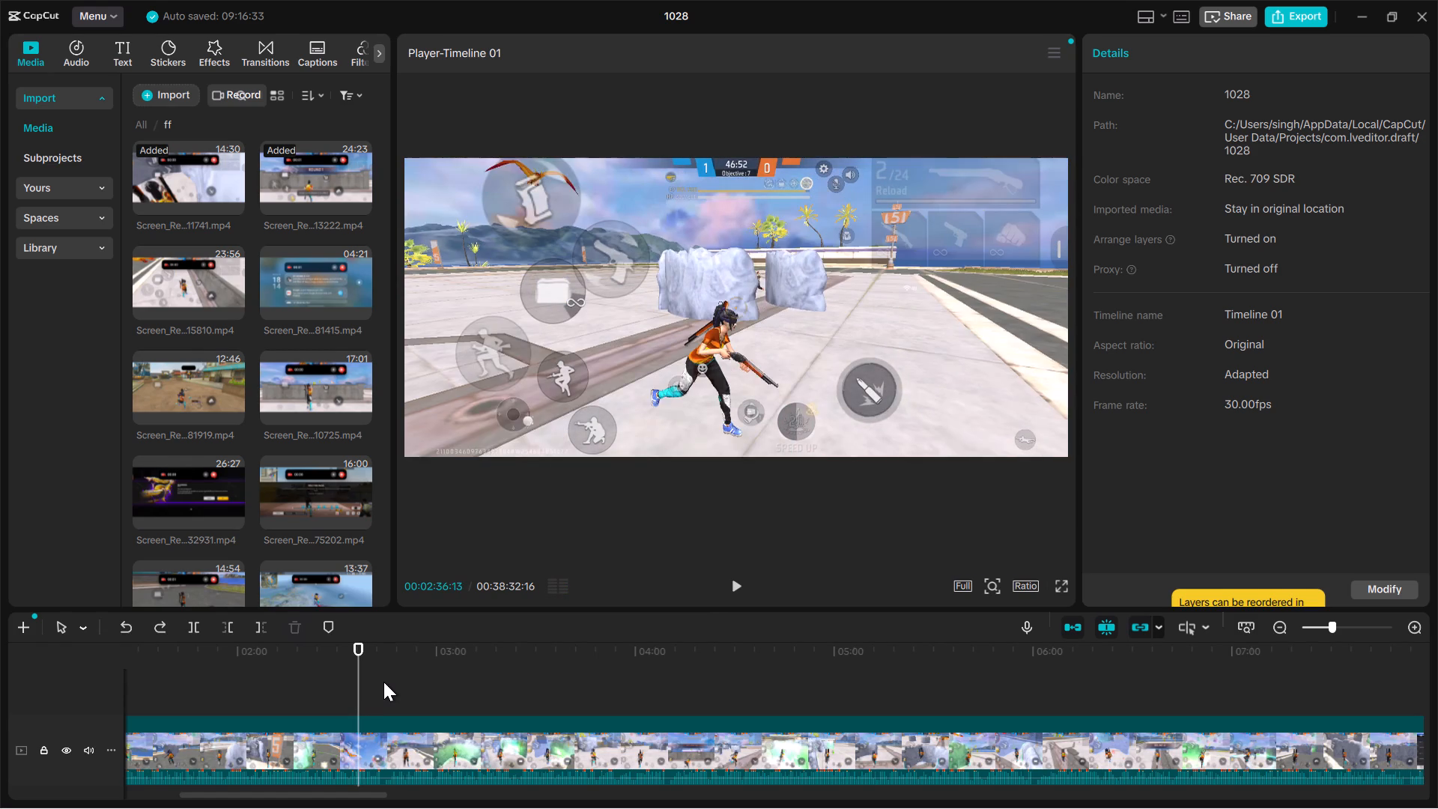
pyautogui.press('b')
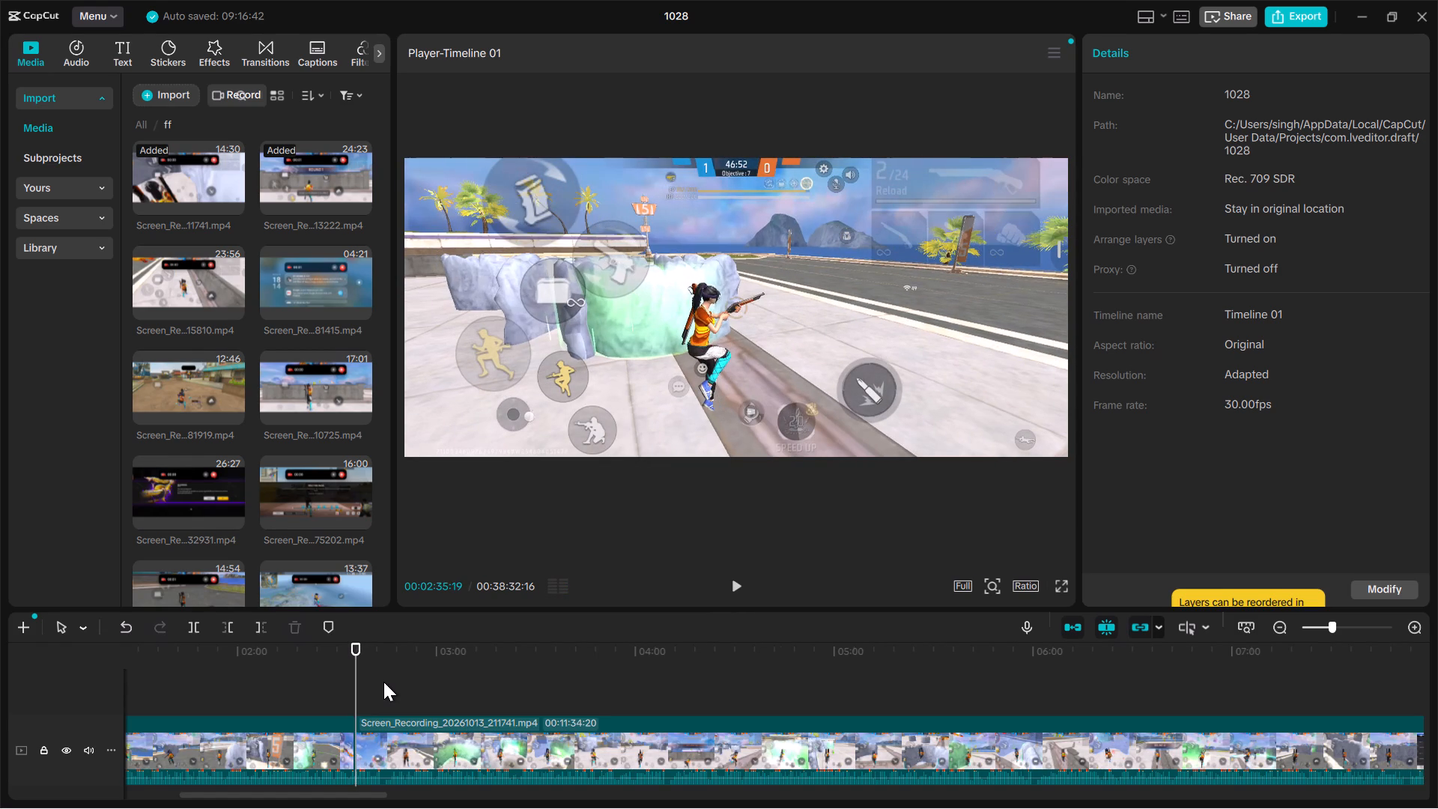
# Play the second highlight through to the victory banner and split the clip at 00:02:39:18.
pyautogui.press('space')
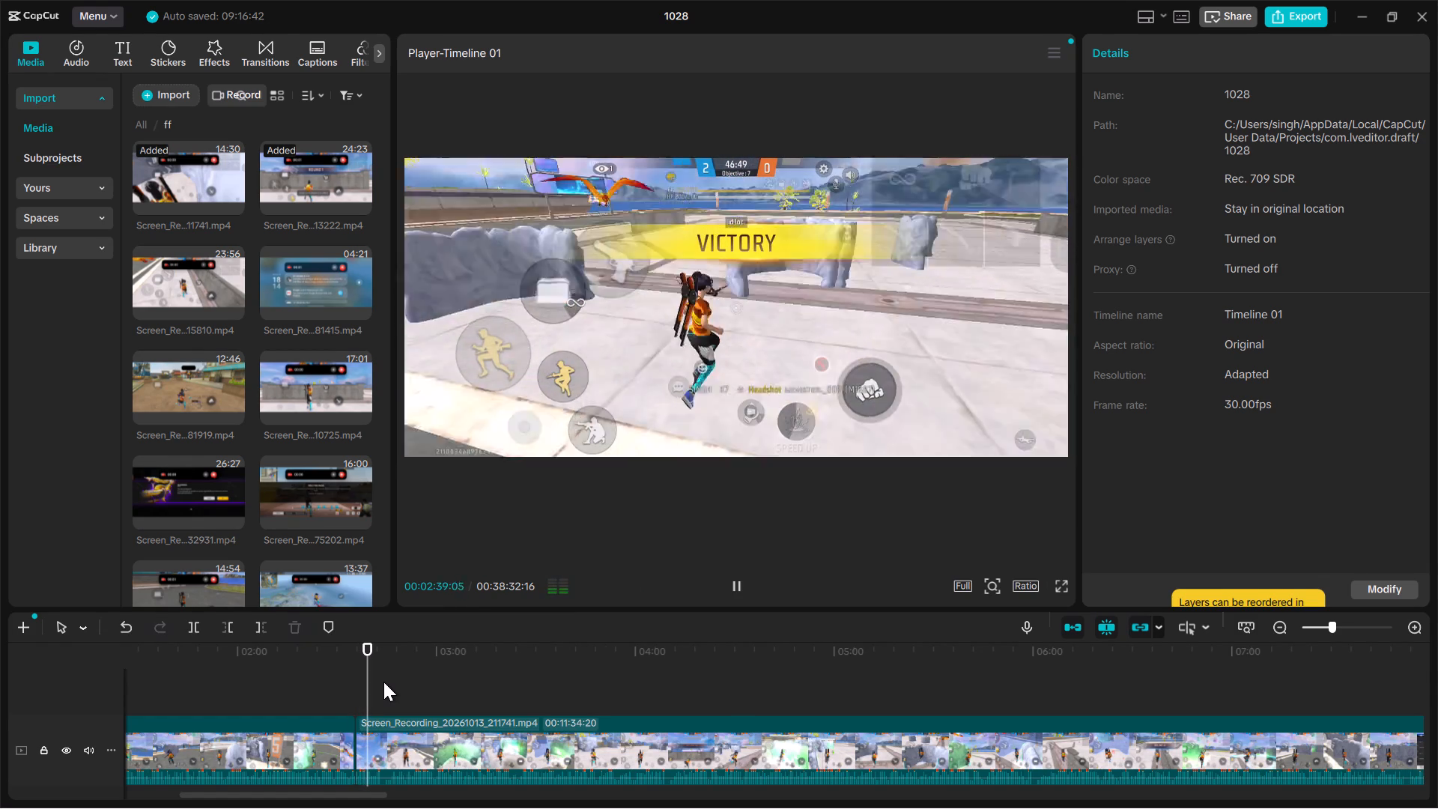
pyautogui.press('space')
pyautogui.write('b')
# Delete the footage between the first and second highlights.
pyautogui.click(306, 748)
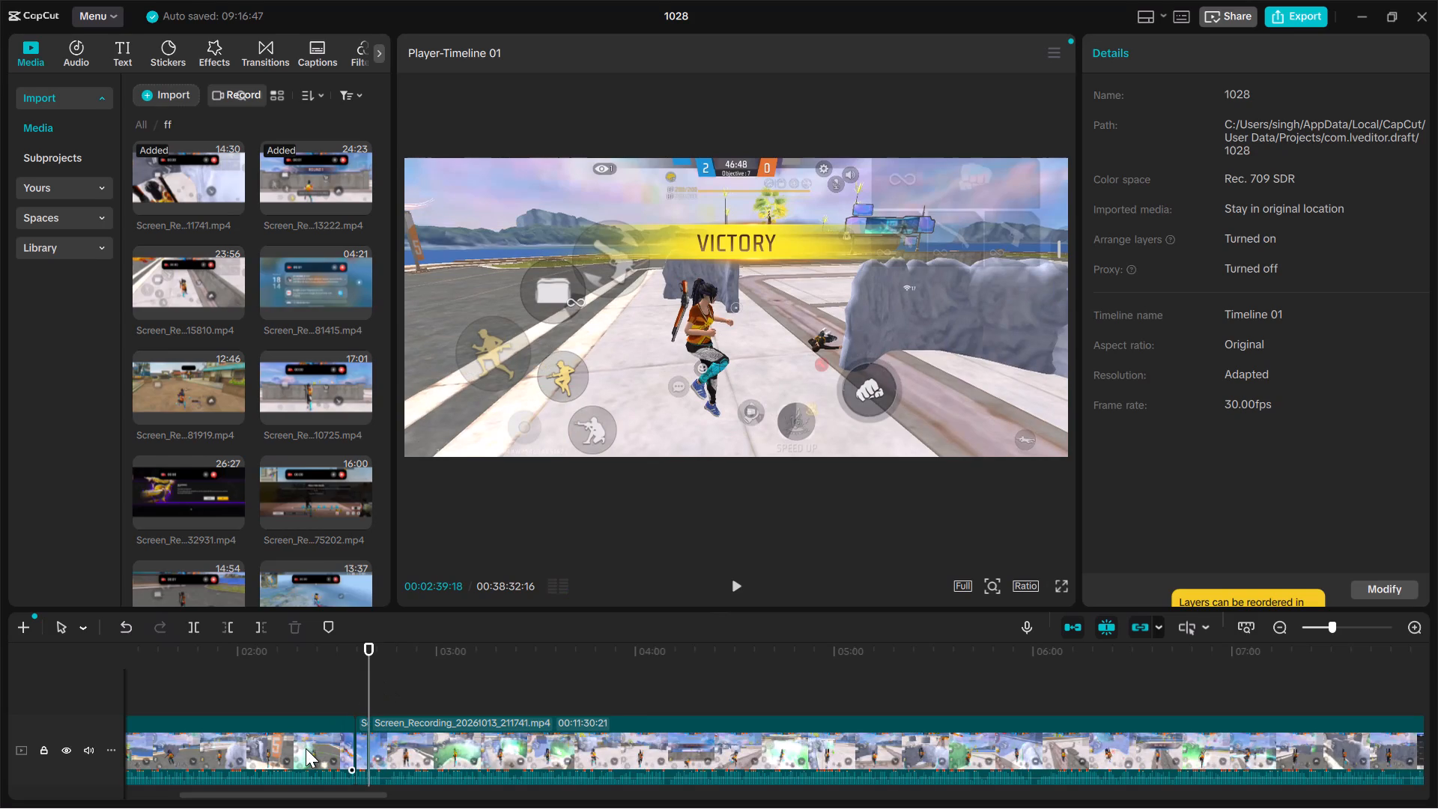
pyautogui.press('Delete')
# Skim the remaining footage from the second highlight's end for the round 3 fight and split the clip at 00:01:29:16.
pyautogui.press('Up')
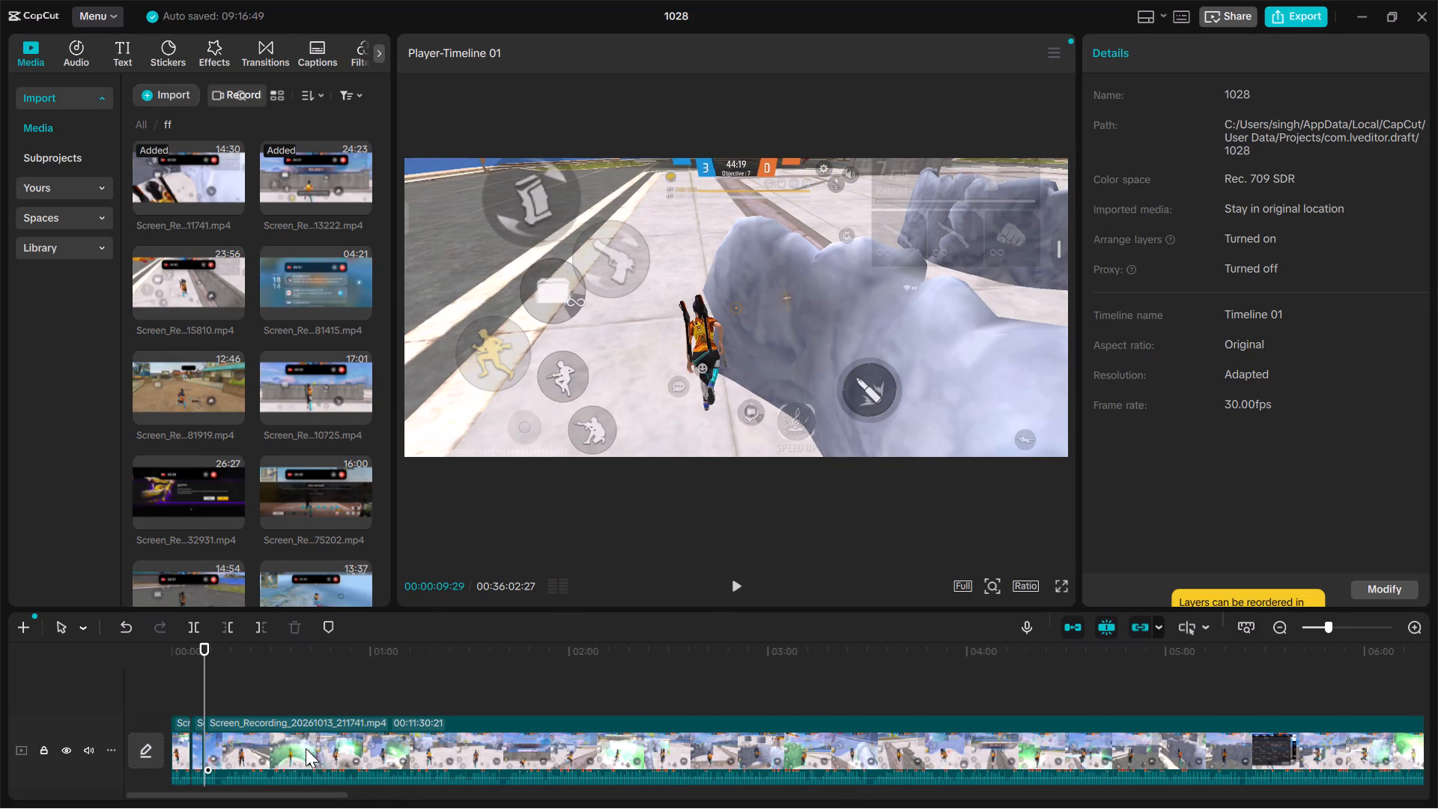
pyautogui.press('space')
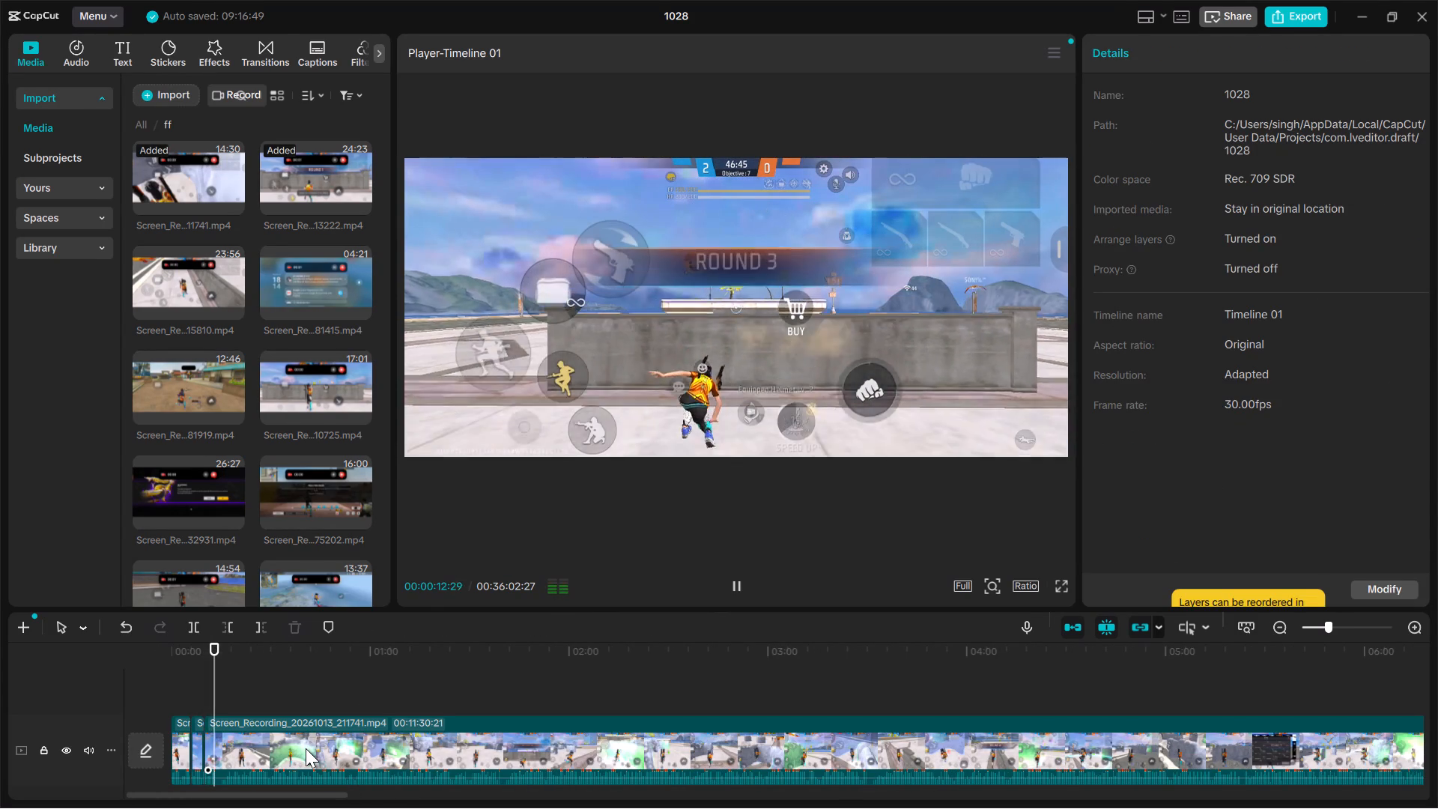
pyautogui.press('space')
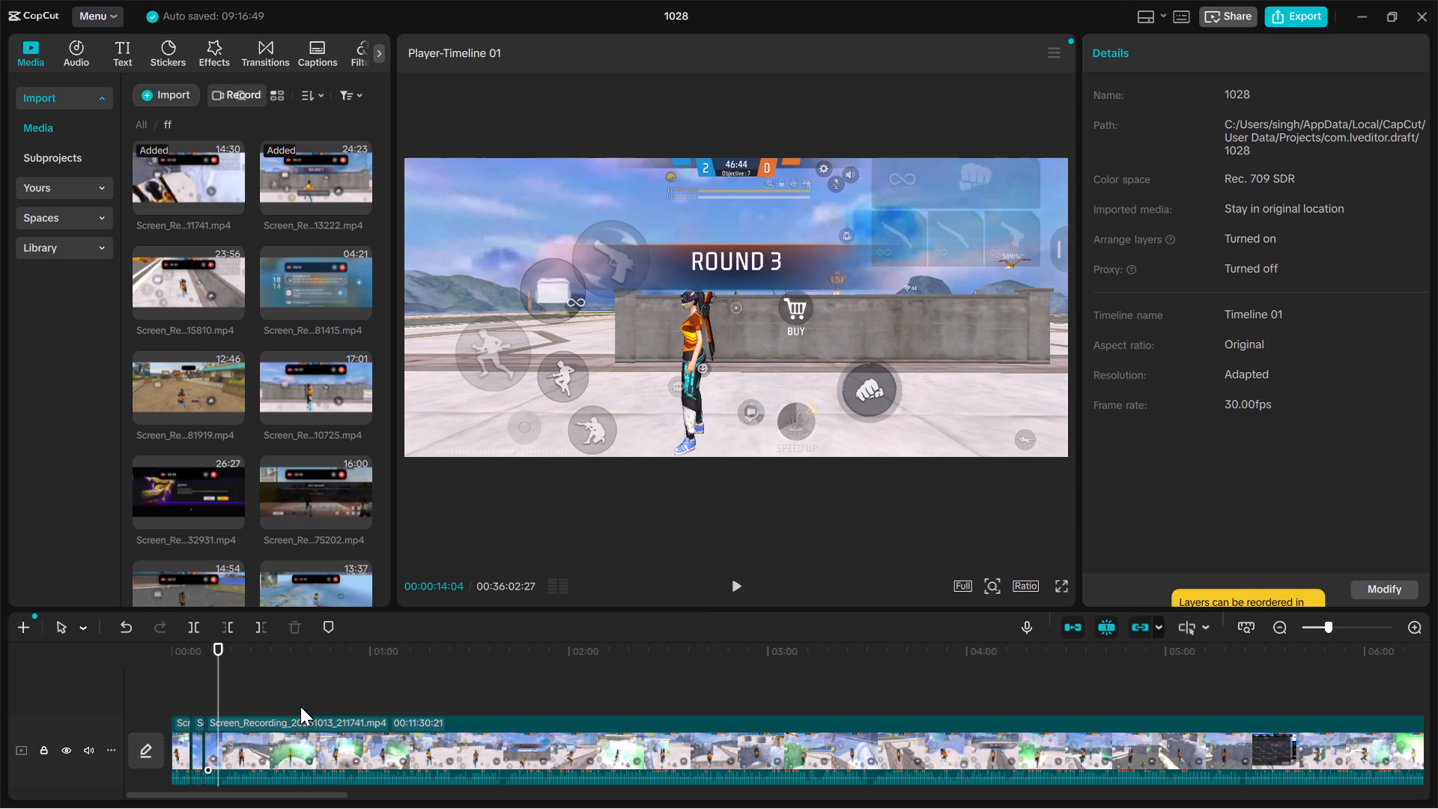
pyautogui.click(303, 691)
pyautogui.click(415, 698)
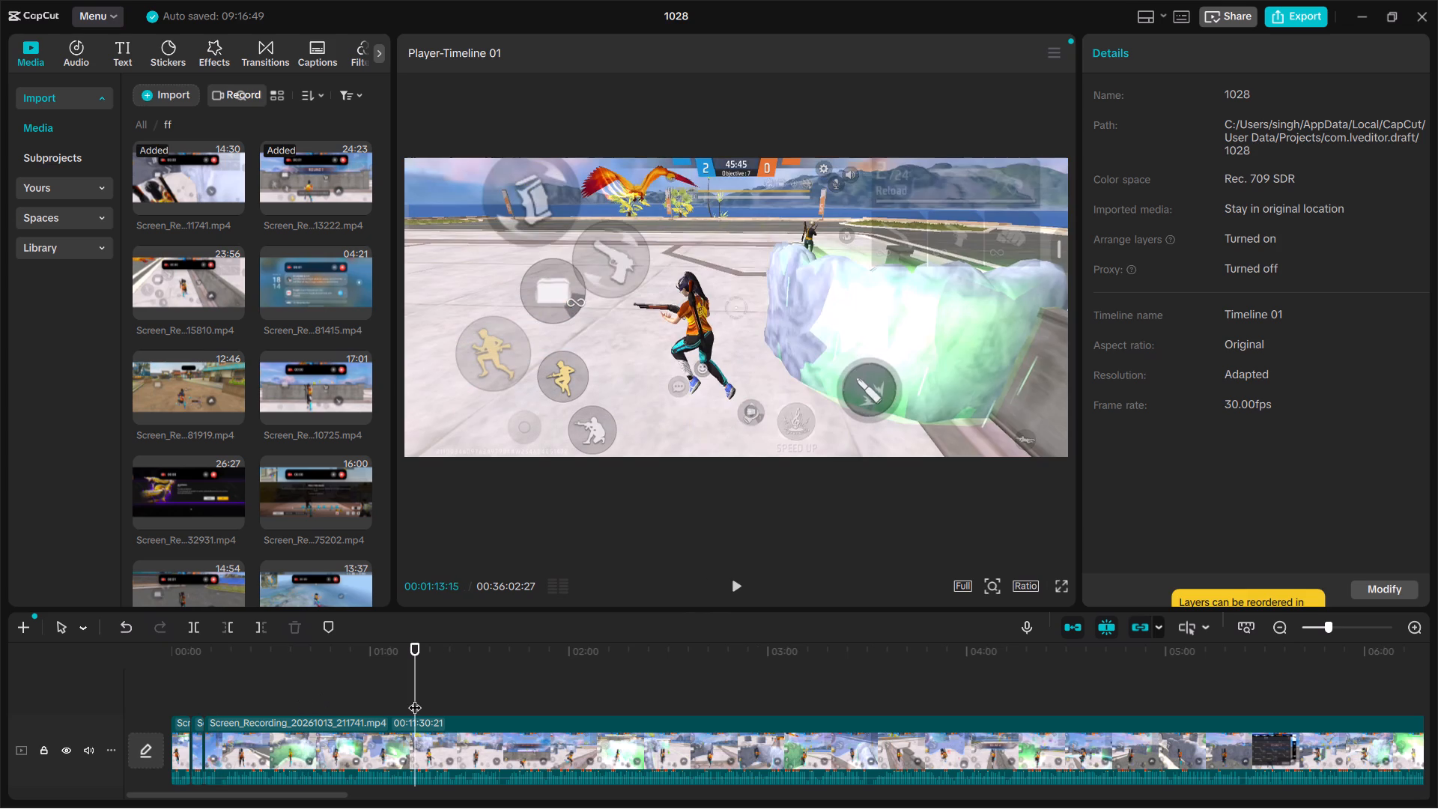
pyautogui.click(503, 696)
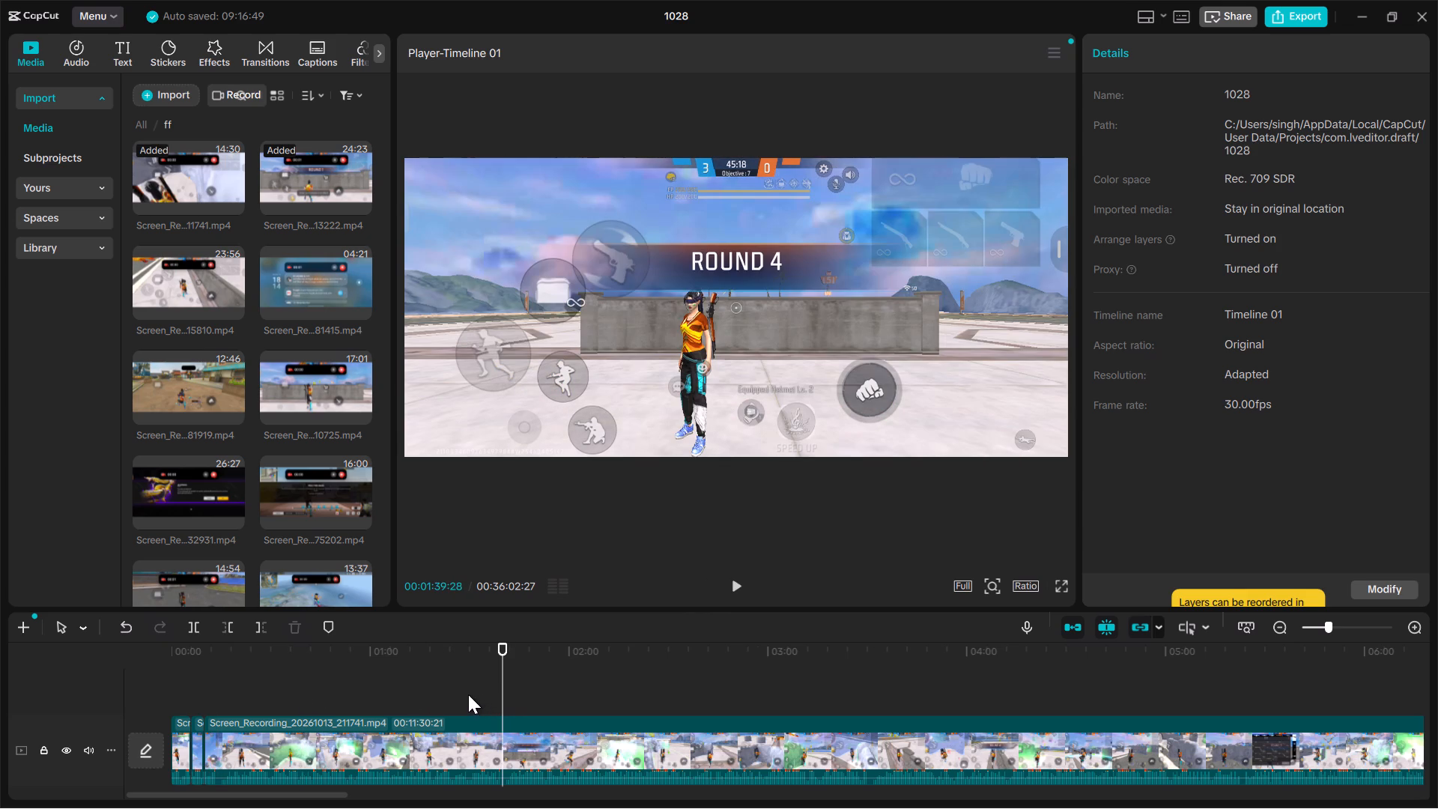
pyautogui.click(468, 694)
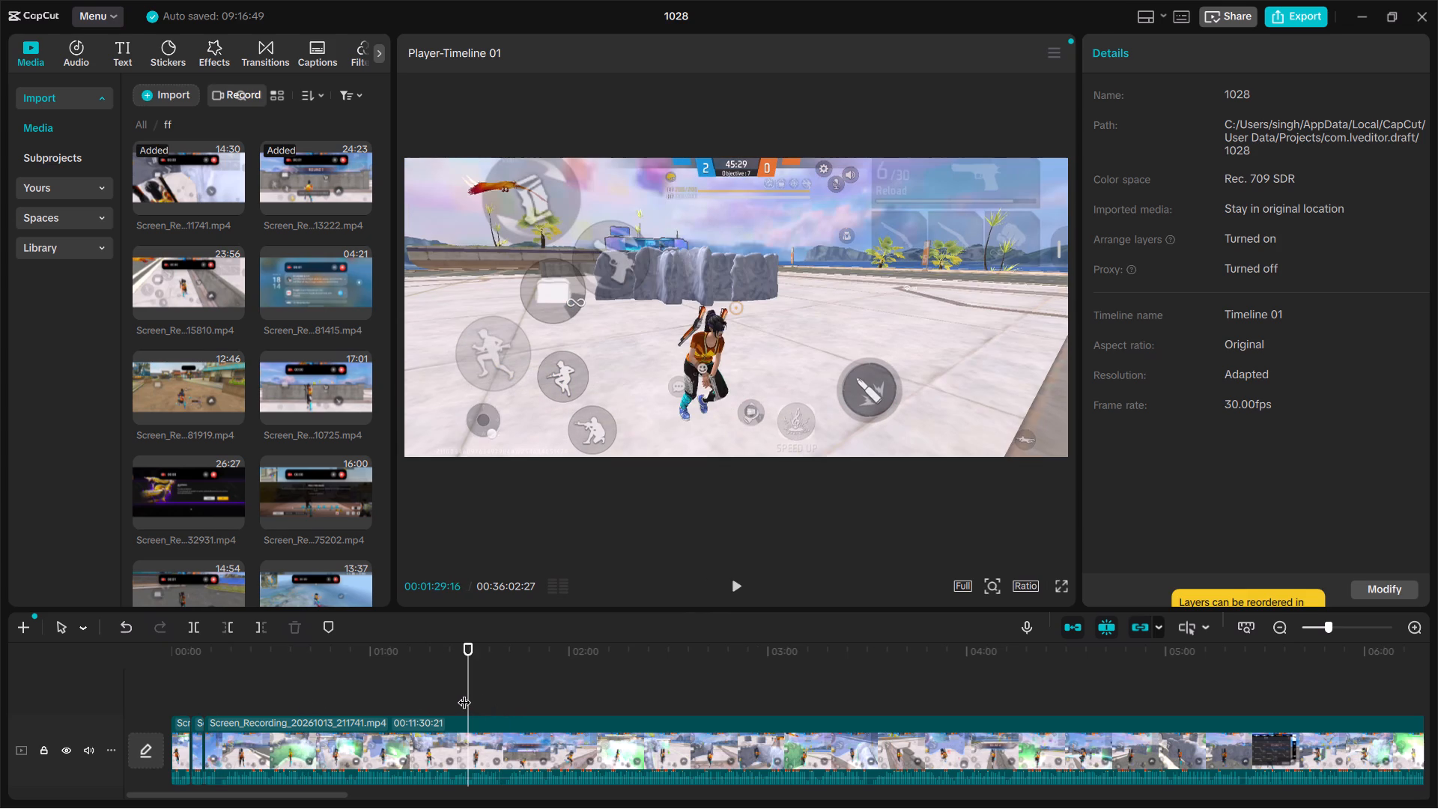
pyautogui.write('b')
# Play the round 3 highlight through to the victory banner and split the clip at 00:01:35:18.
pyautogui.press('space')
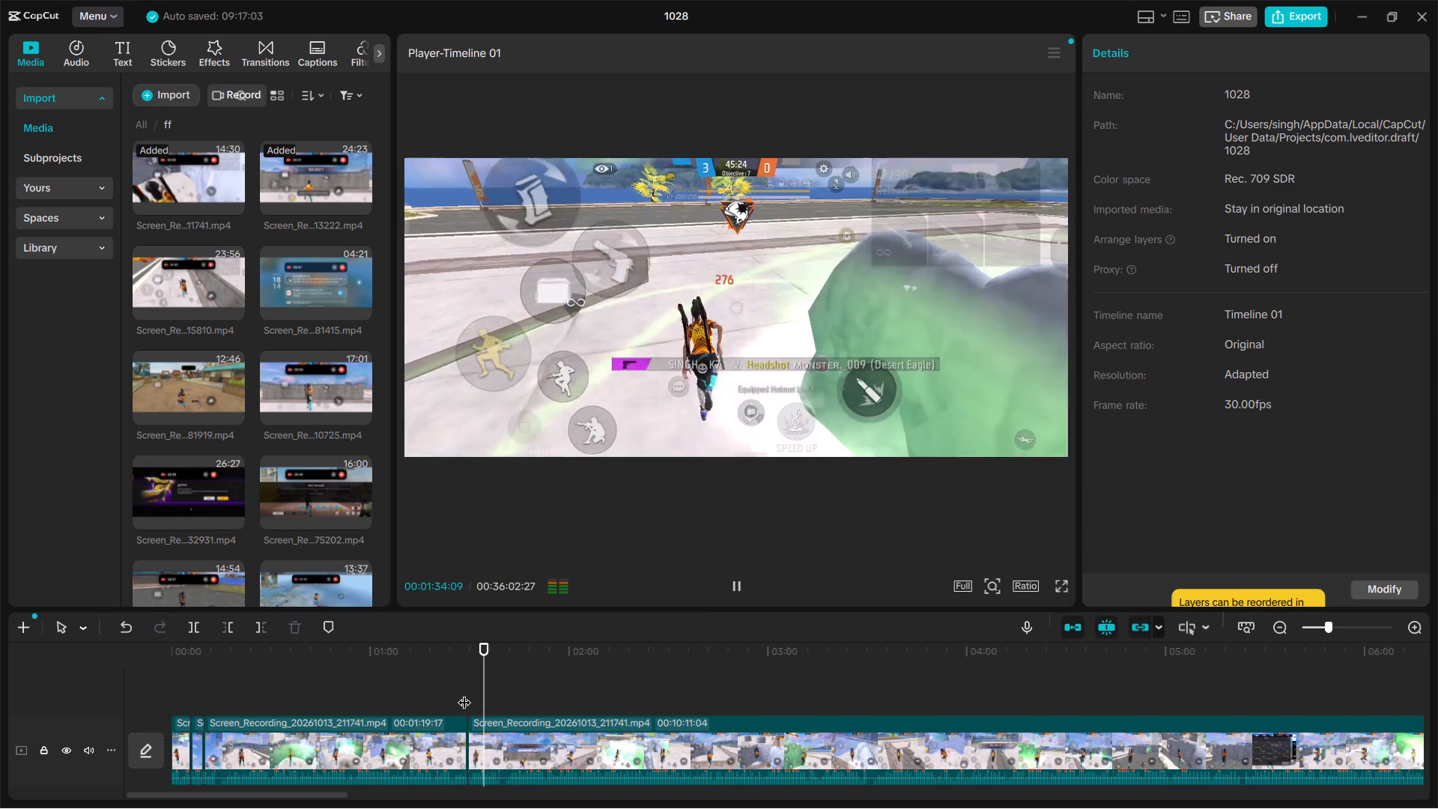
pyautogui.press('space')
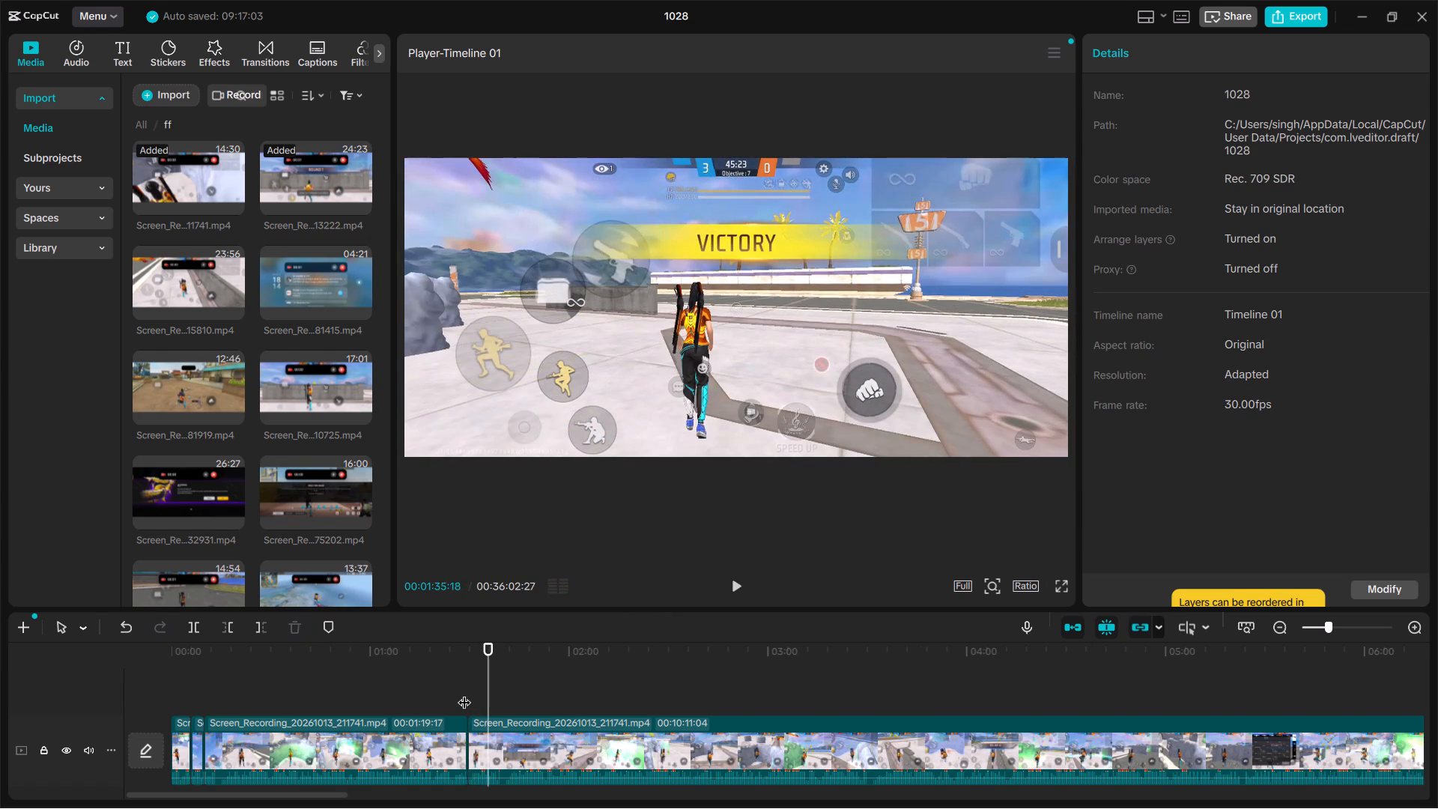
pyautogui.press('b')
# Delete the footage between the second and third highlights.
pyautogui.click(407, 739)
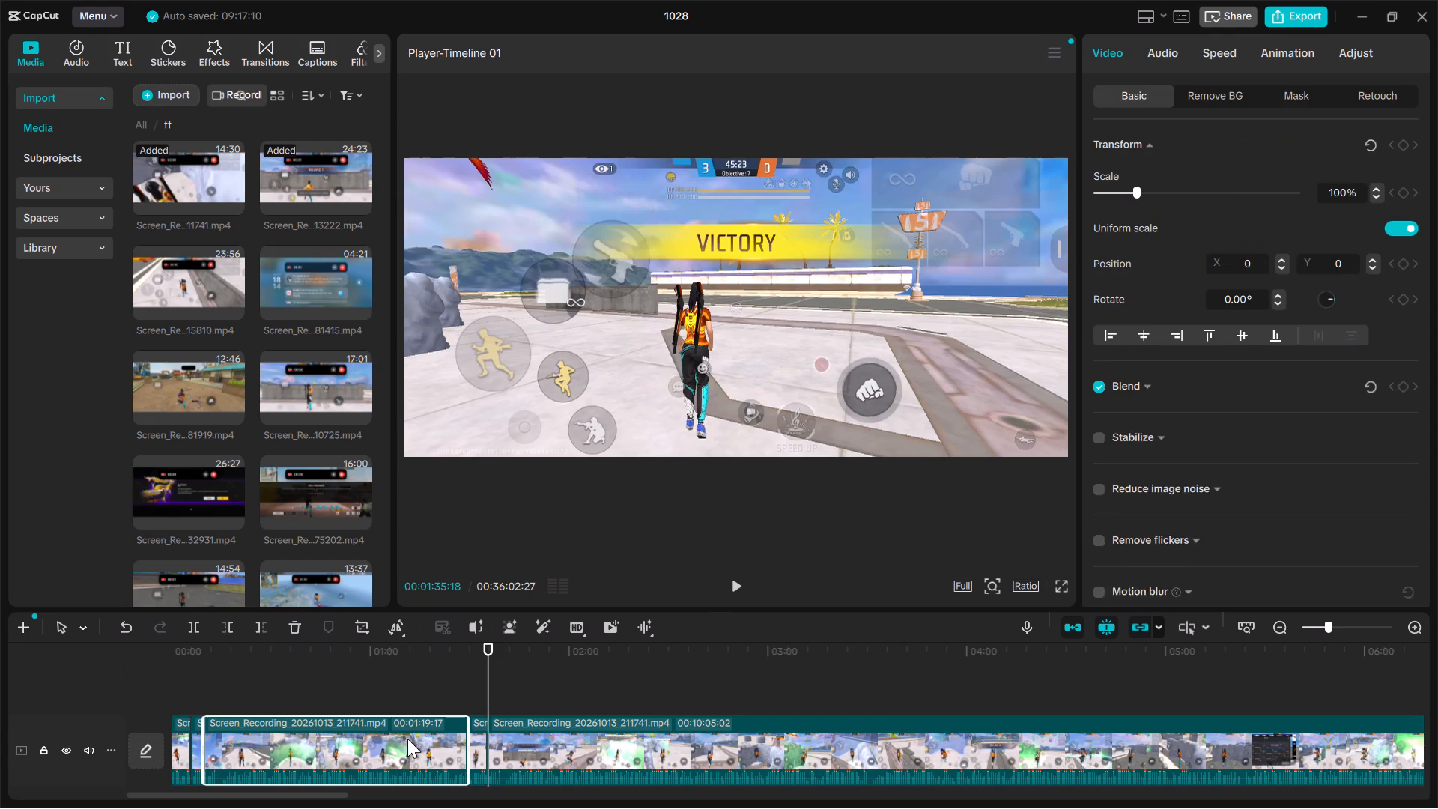
pyautogui.press('Delete')
# Skim the footage after the third highlight for the round 4 fight and split the clip at 00:01:54:12.
pyautogui.press('Up')
pyautogui.press('space')
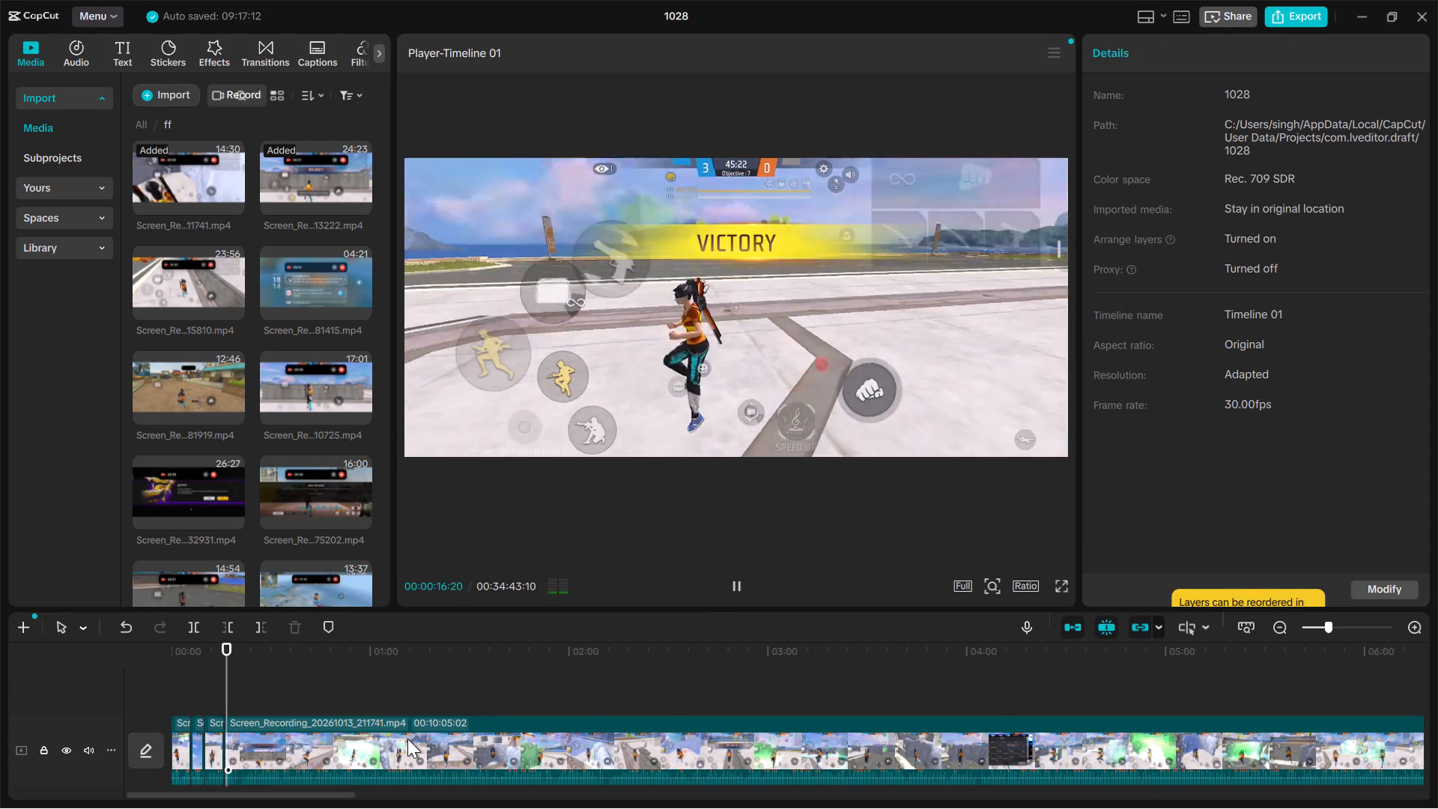
pyautogui.click(312, 697)
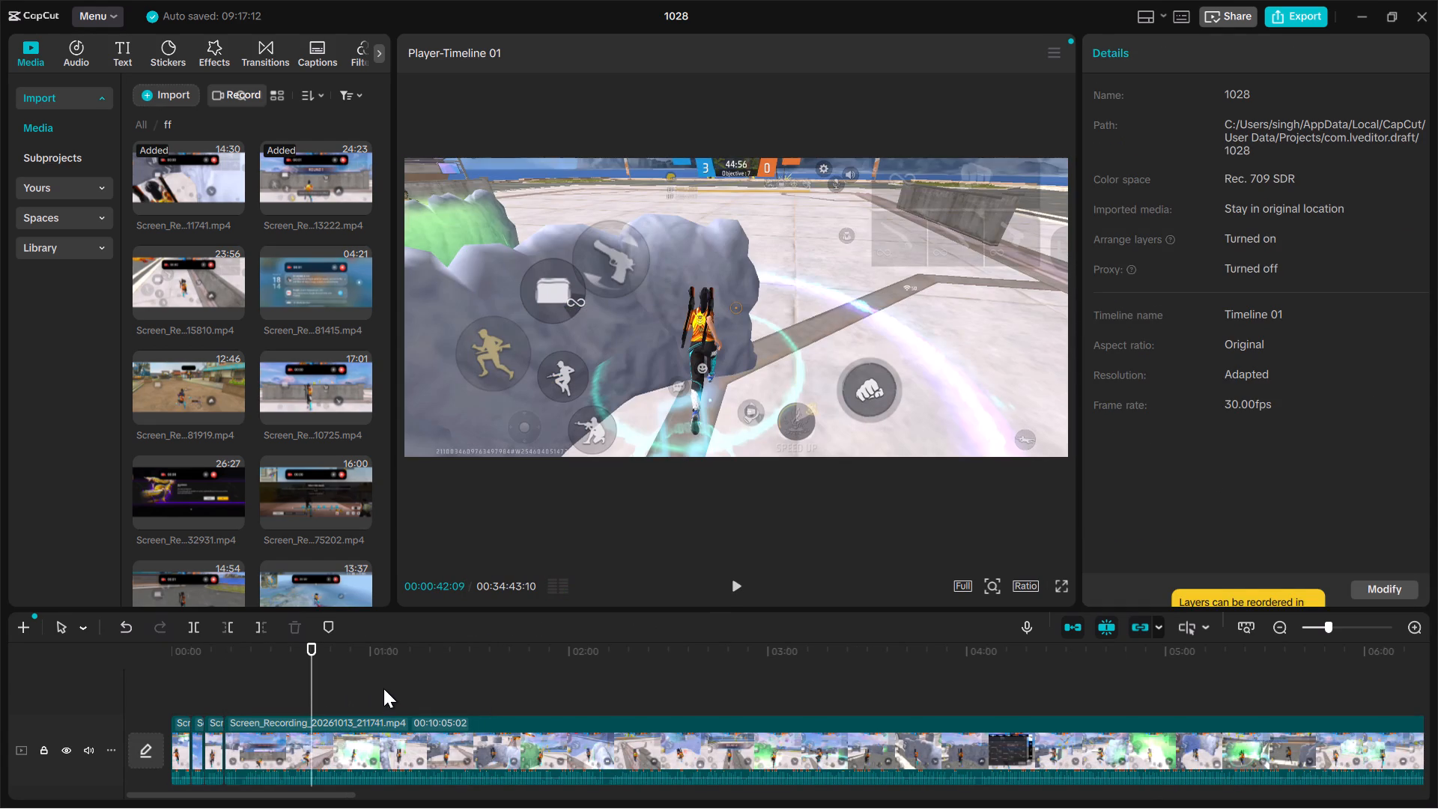
pyautogui.click(383, 688)
pyautogui.click(451, 684)
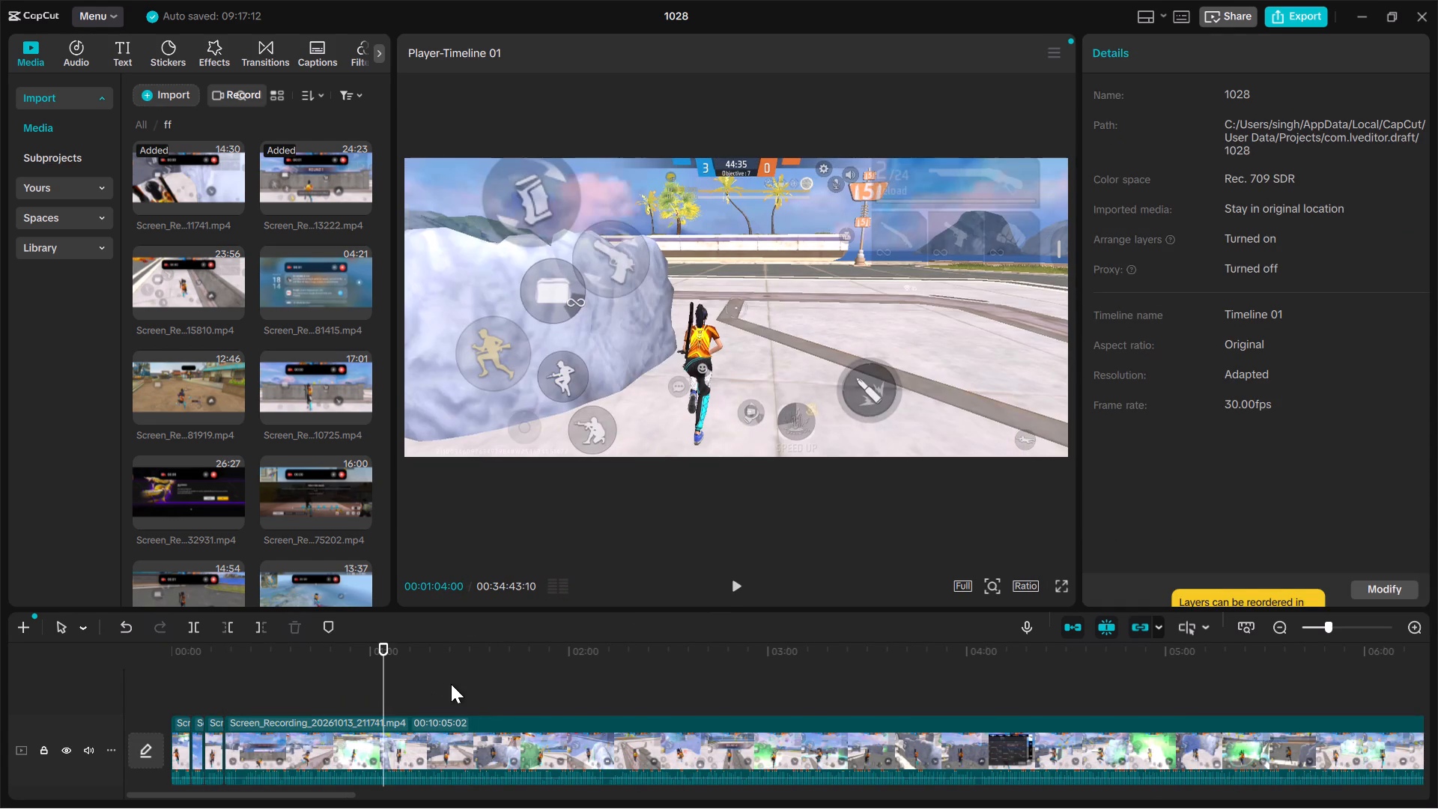
pyautogui.click(551, 688)
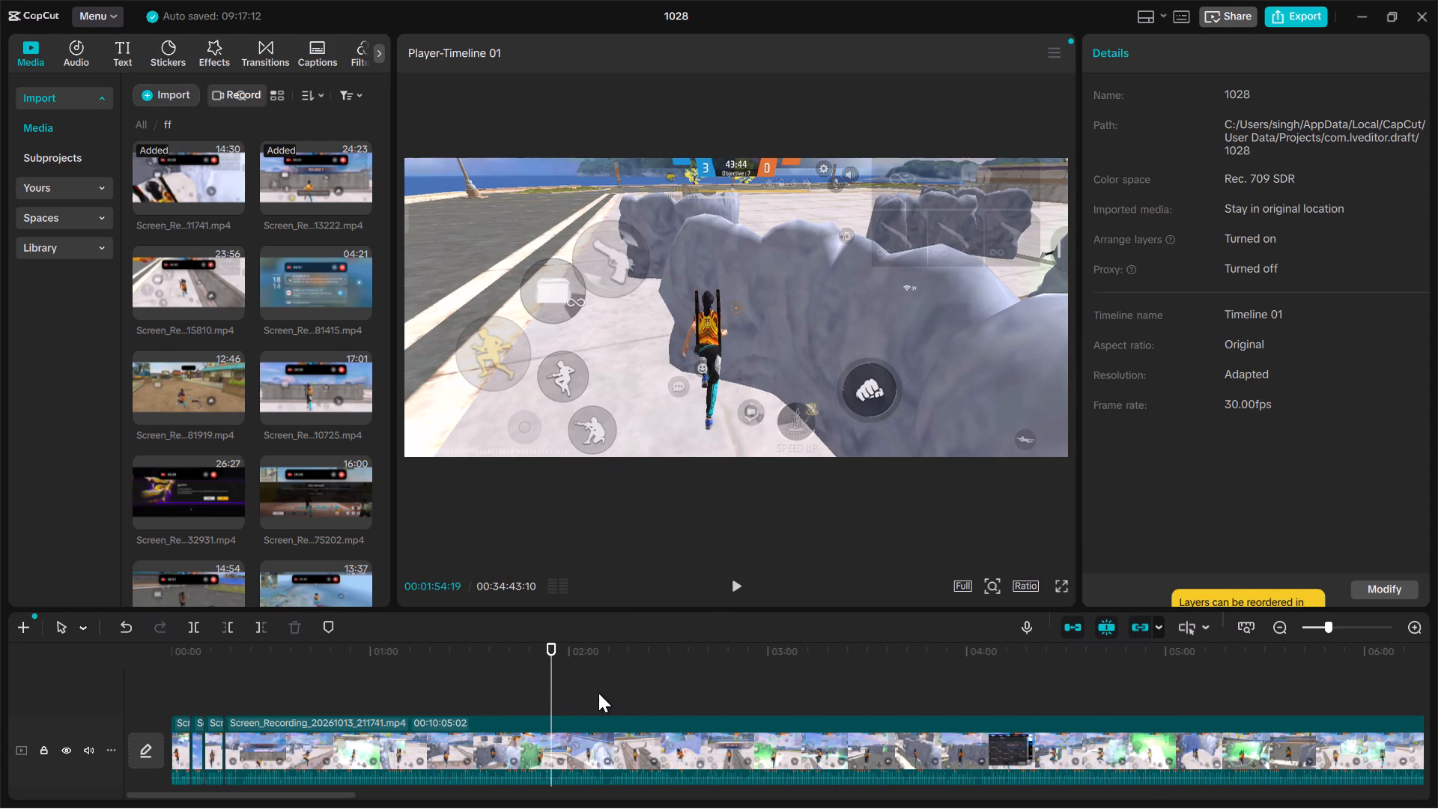
pyautogui.click(598, 693)
pyautogui.click(550, 695)
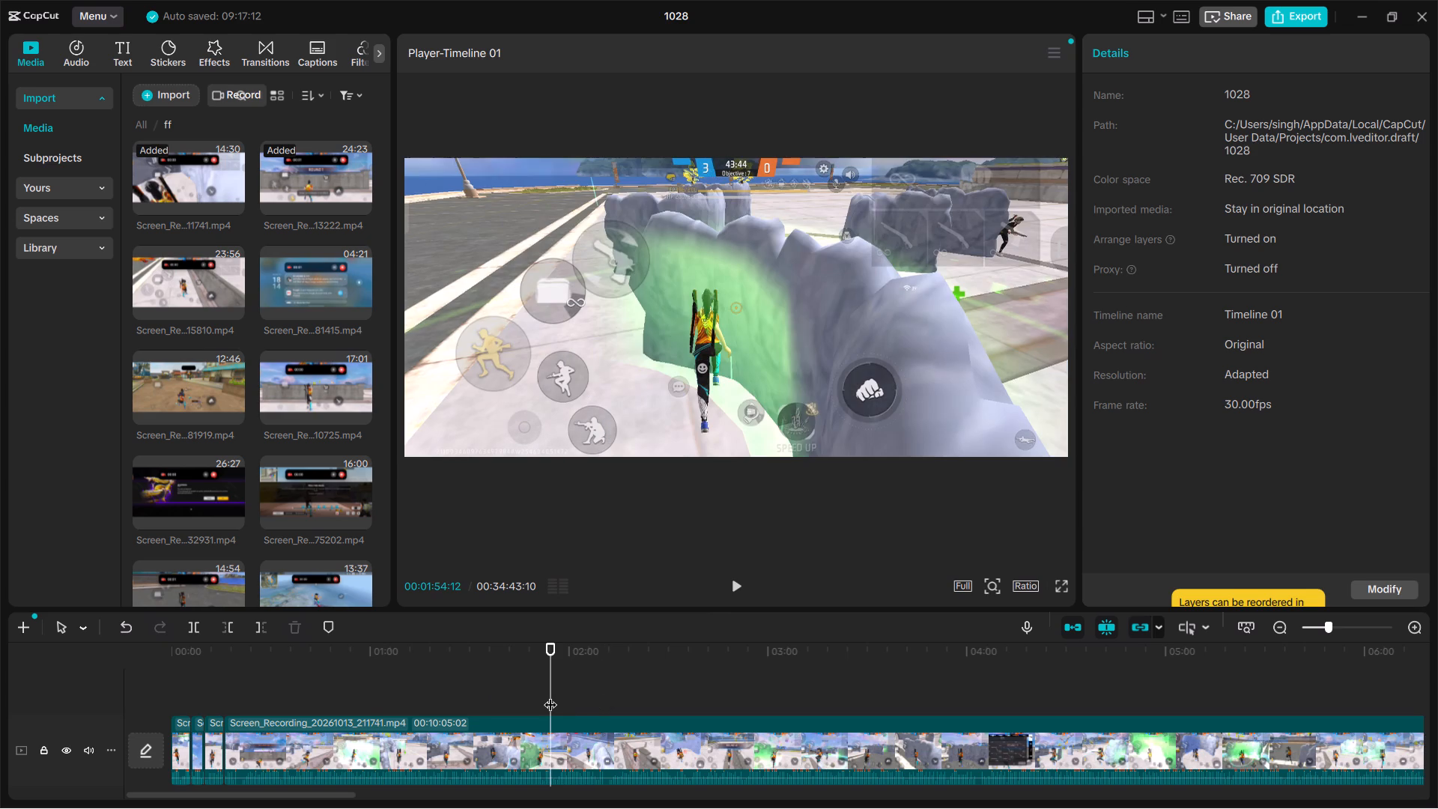
pyautogui.press('b')
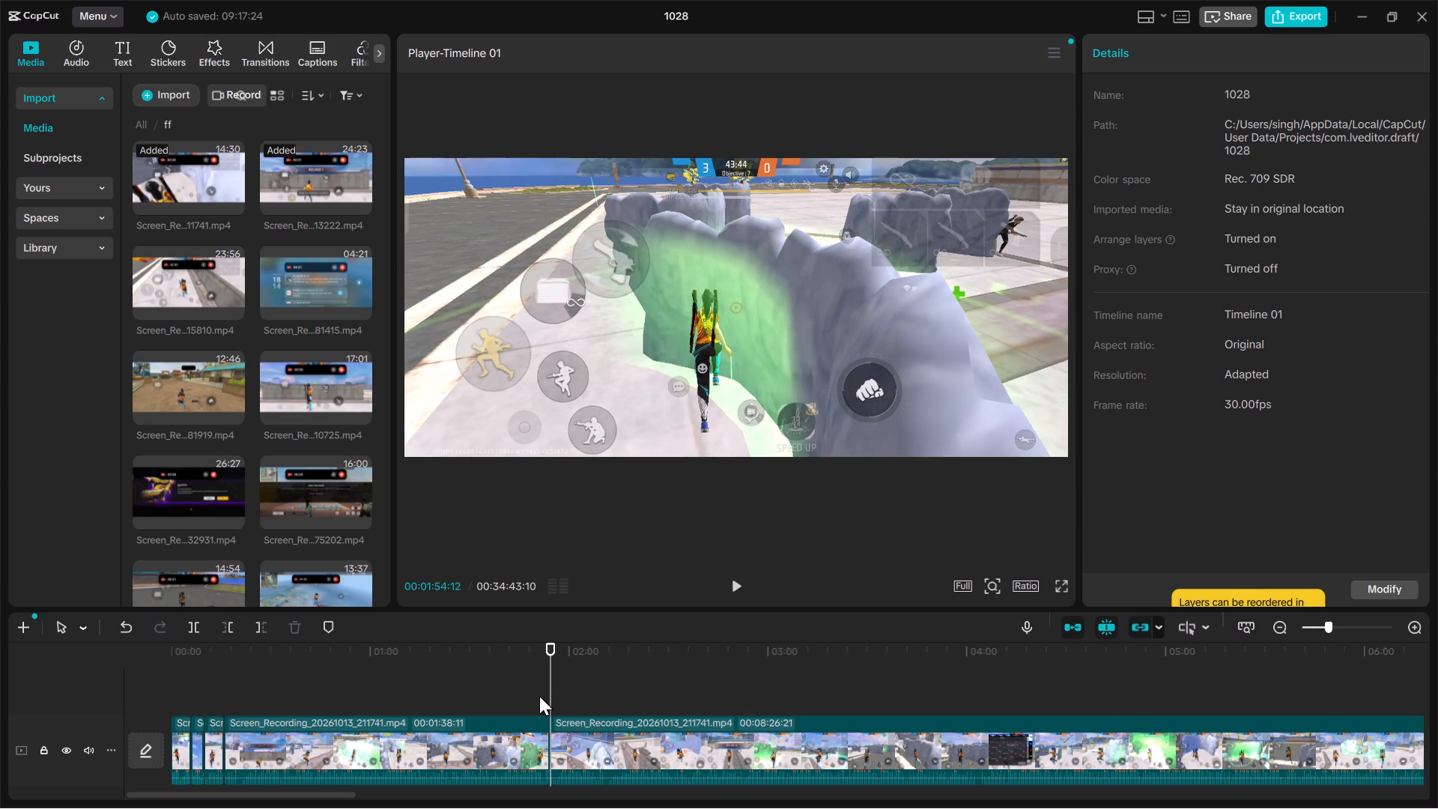
# Play the round 4 highlight through to the victory banner and split the clip at 00:02:06:18.
pyautogui.press('space')
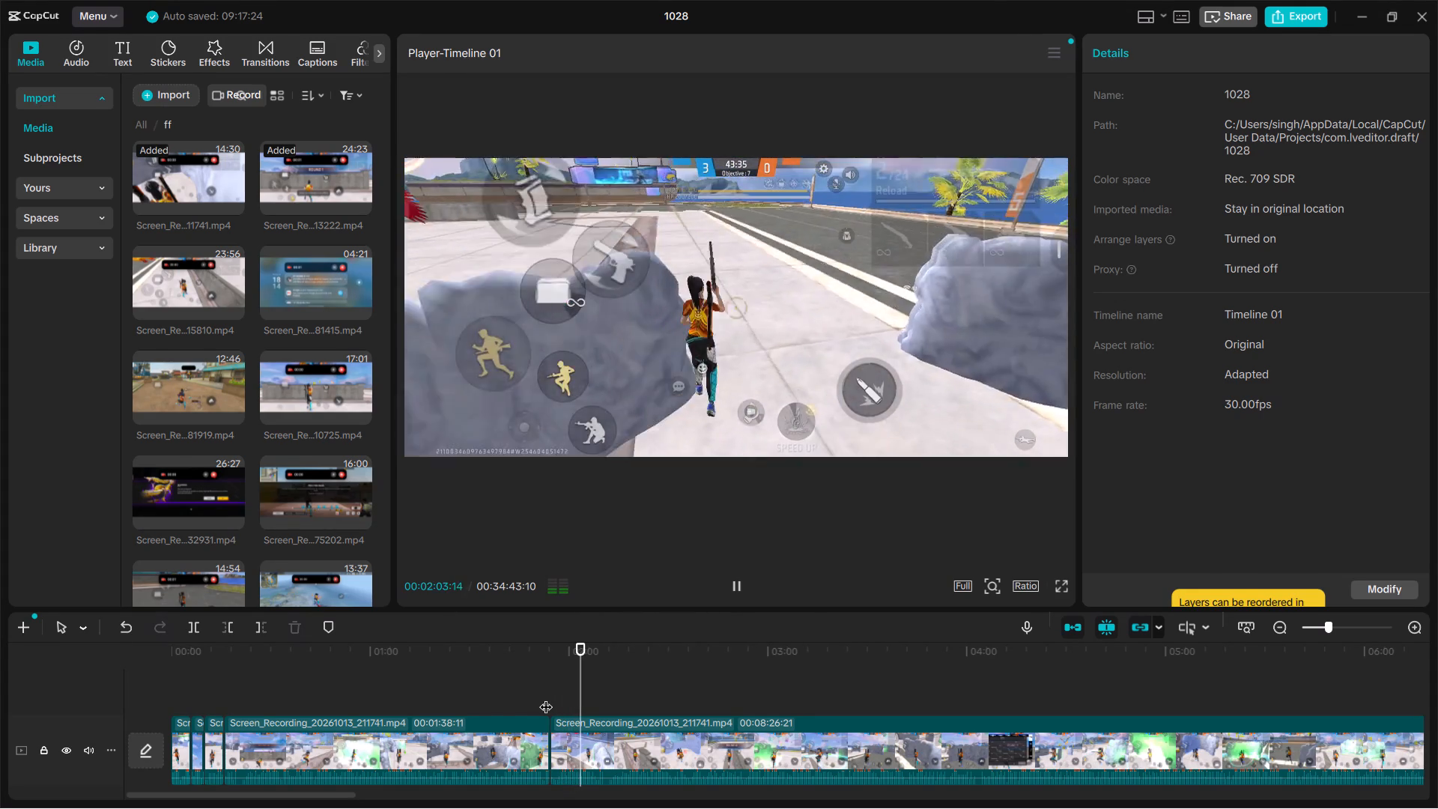
pyautogui.press('space')
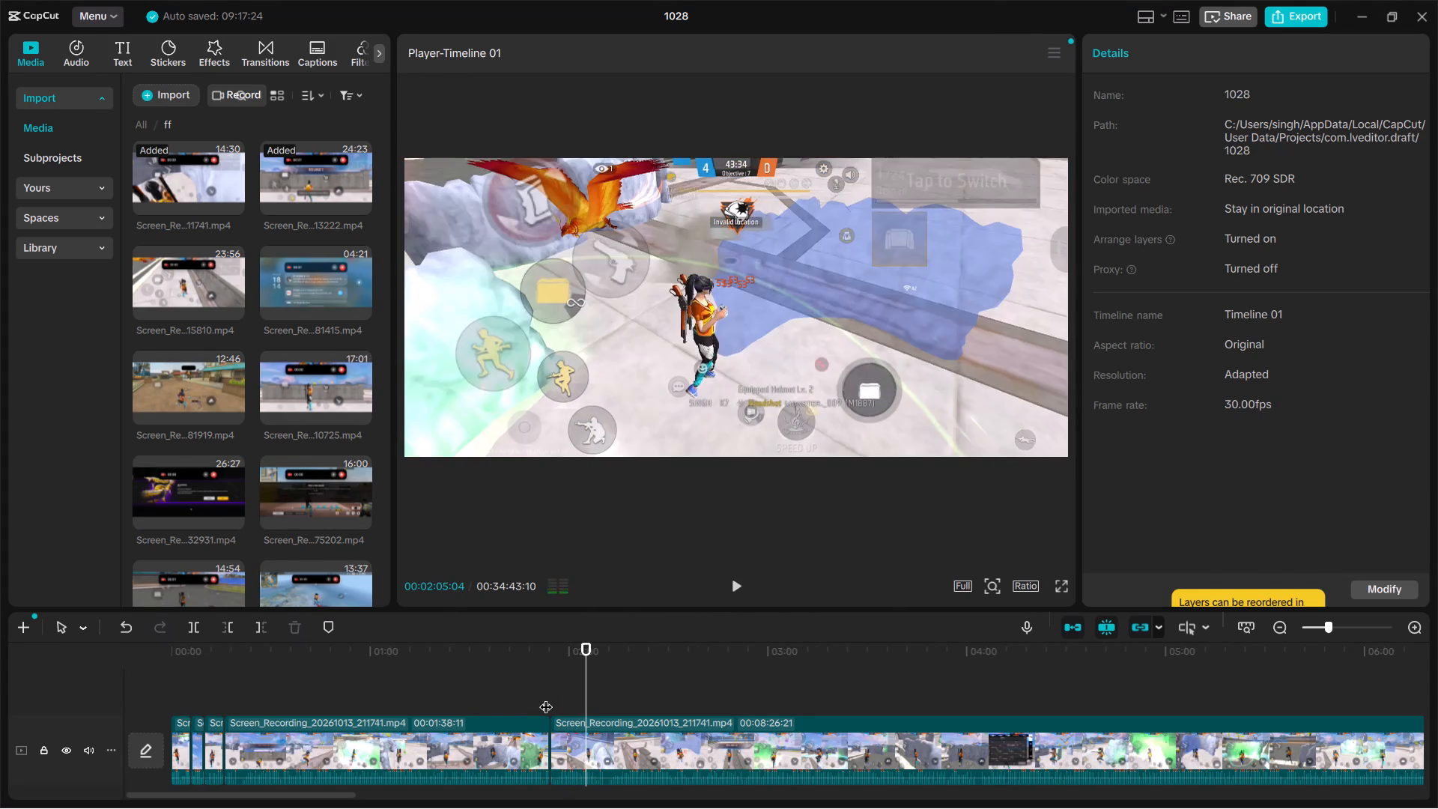
pyautogui.press('space')
pyautogui.press('space')
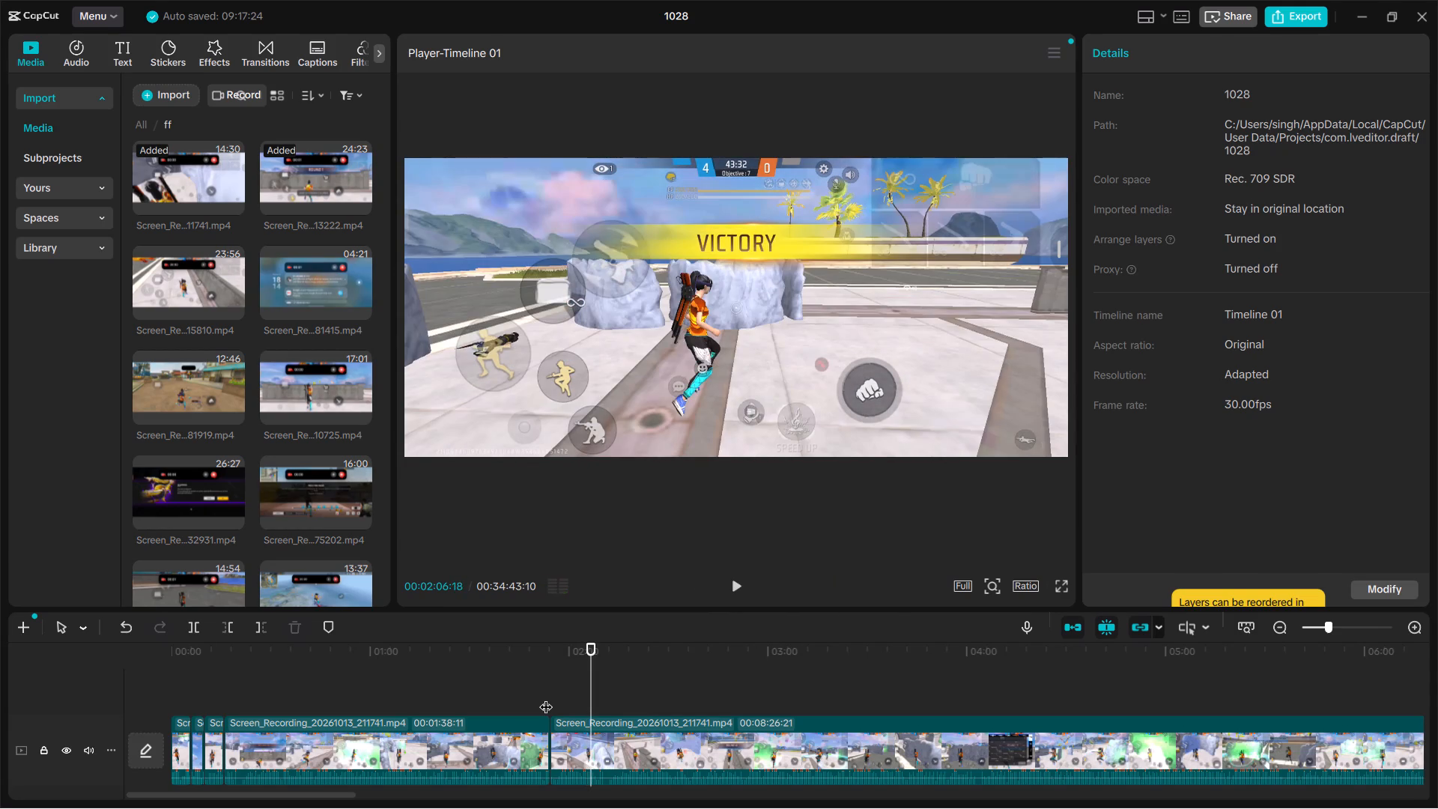
pyautogui.press('b')
# Delete the footage between the third and fourth highlights.
pyautogui.click(470, 748)
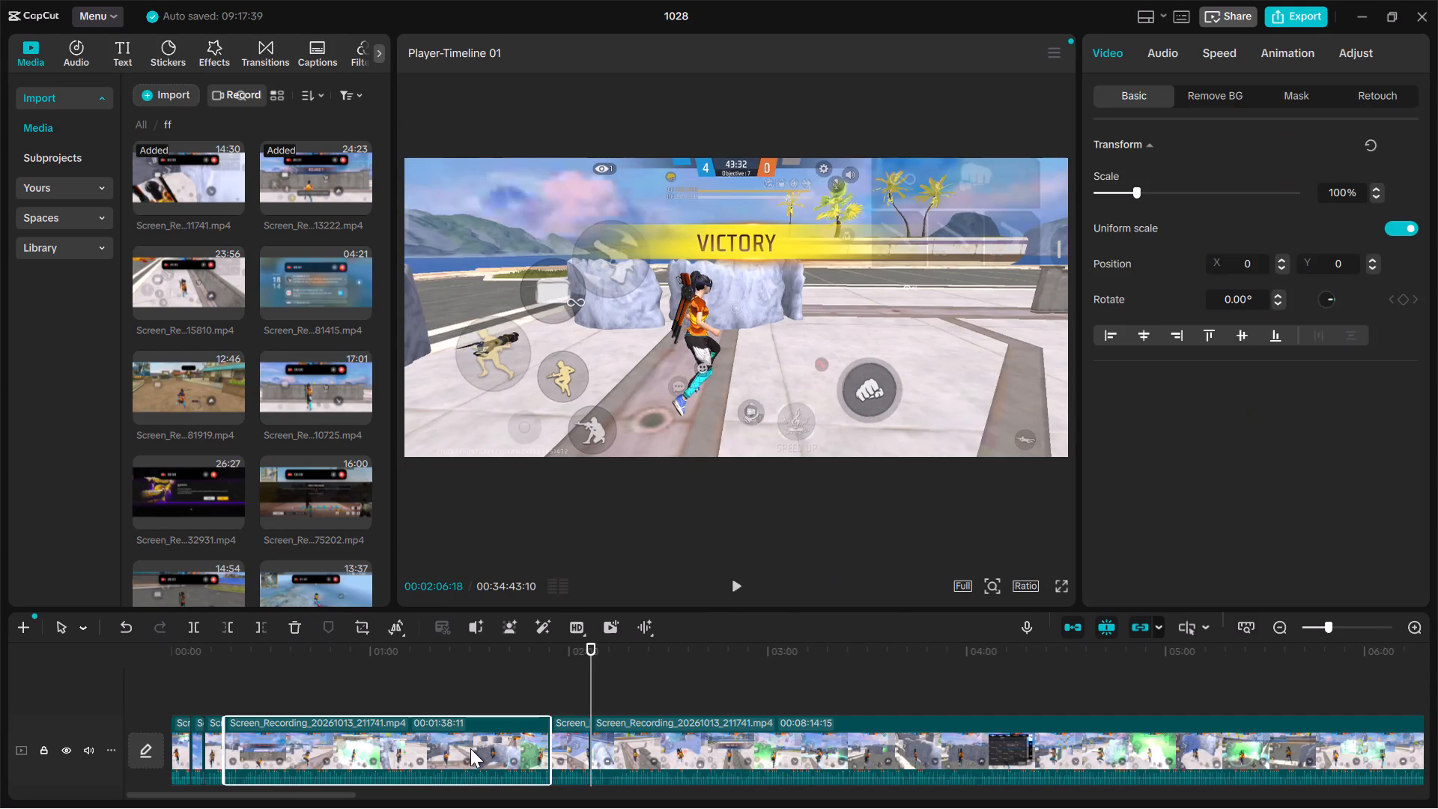
pyautogui.press('Delete')
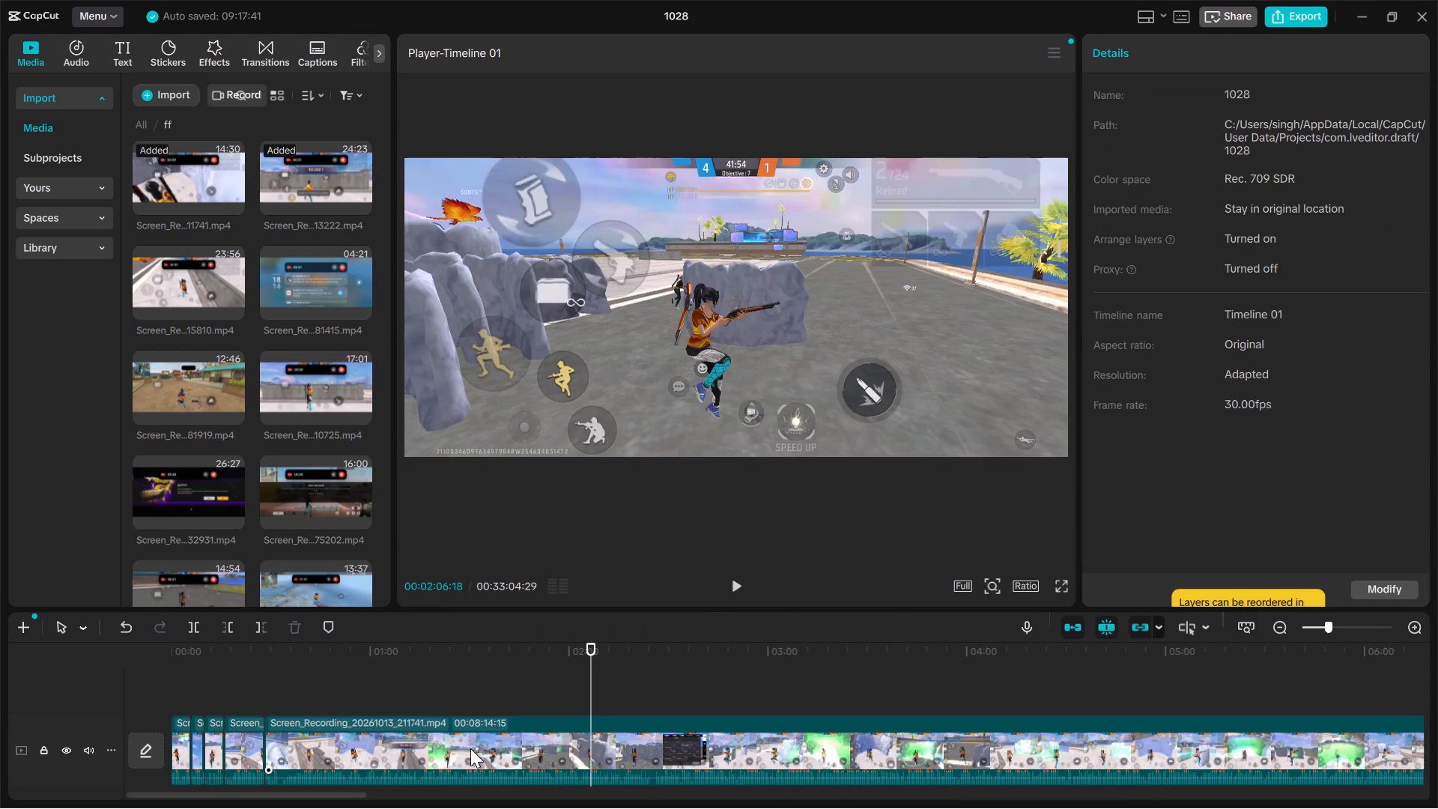
# Skim the footage after the fourth highlight for another fight and split the clip at 00:03:46:17.
pyautogui.press('Up')
pyautogui.press('space')
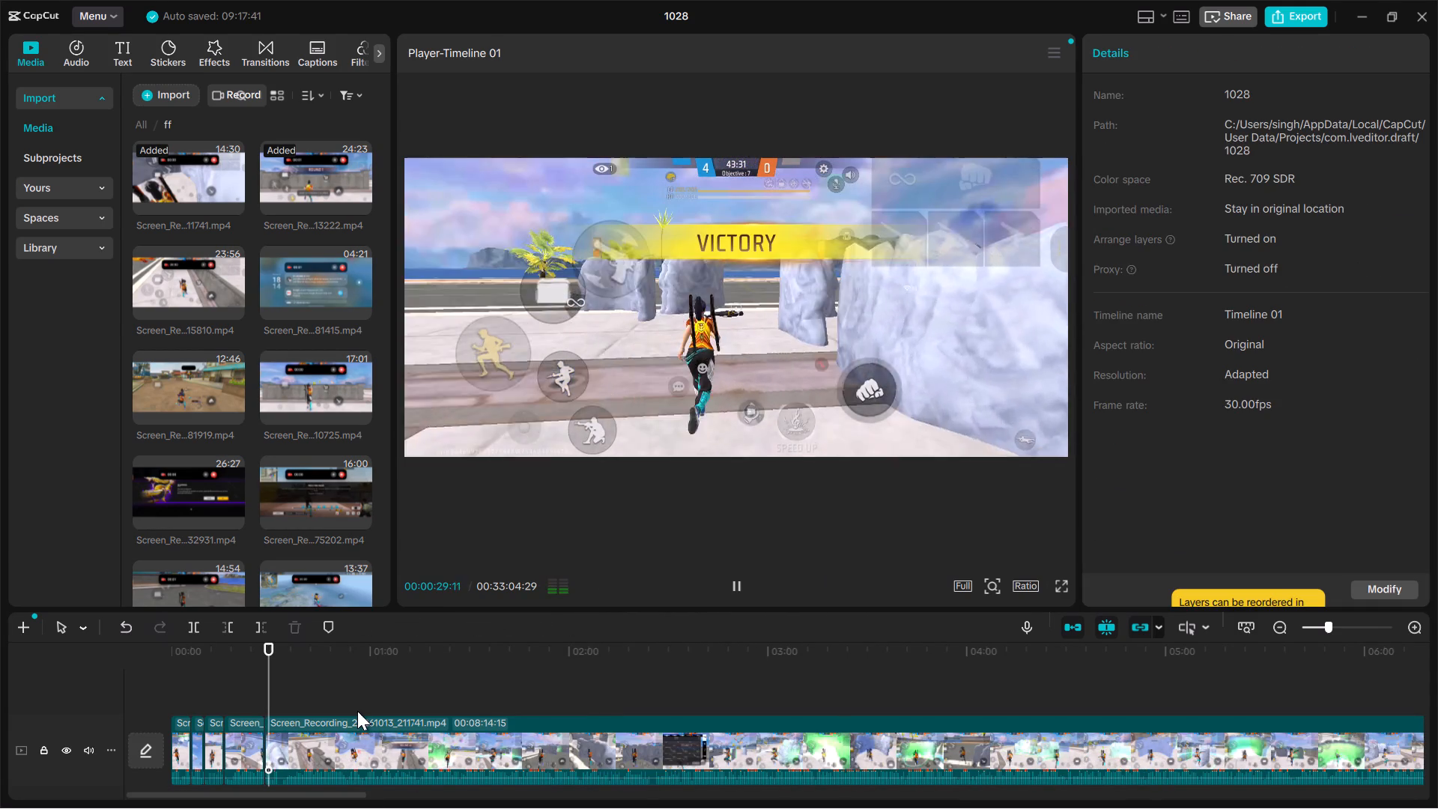
pyautogui.click(359, 709)
pyautogui.click(461, 707)
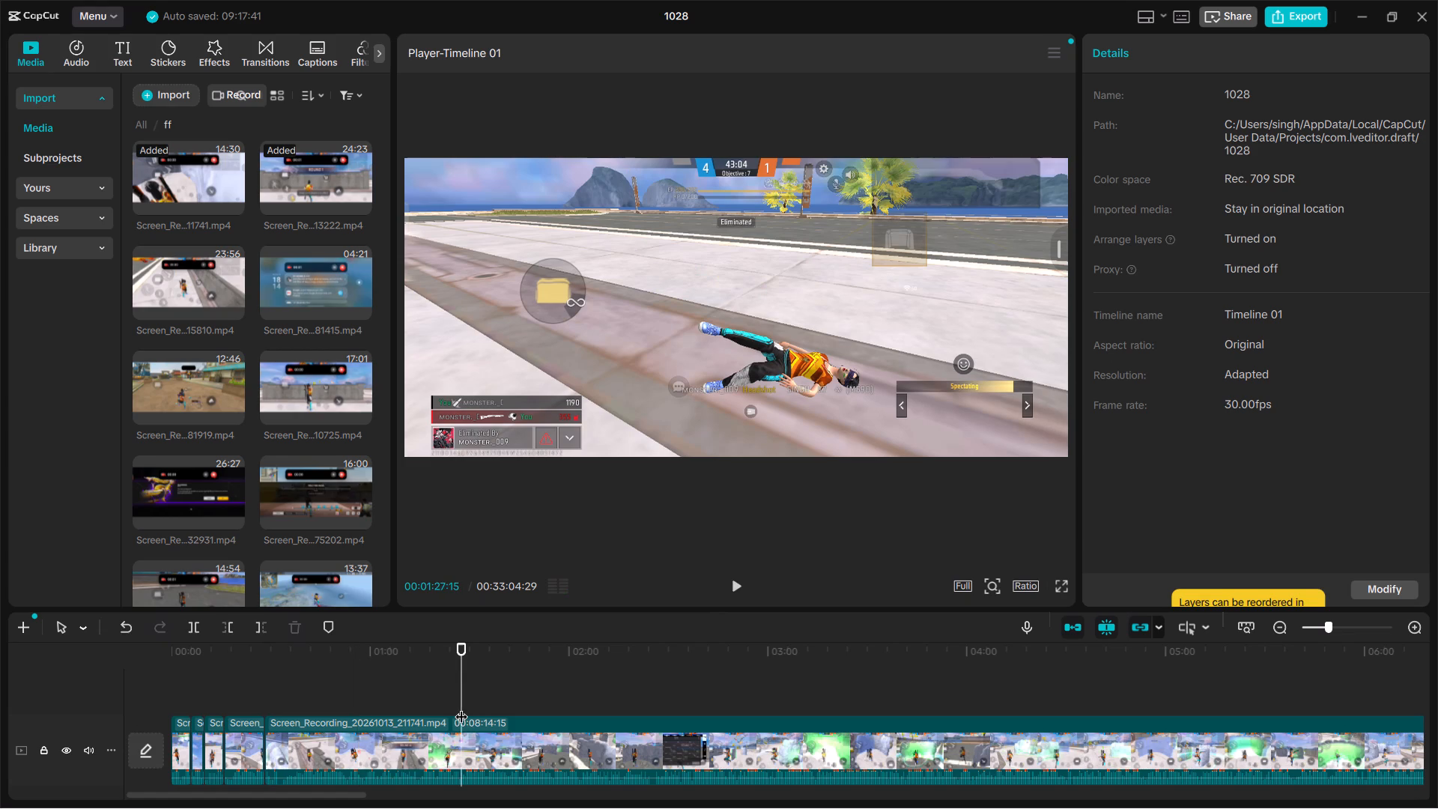
pyautogui.click(552, 711)
pyautogui.click(638, 695)
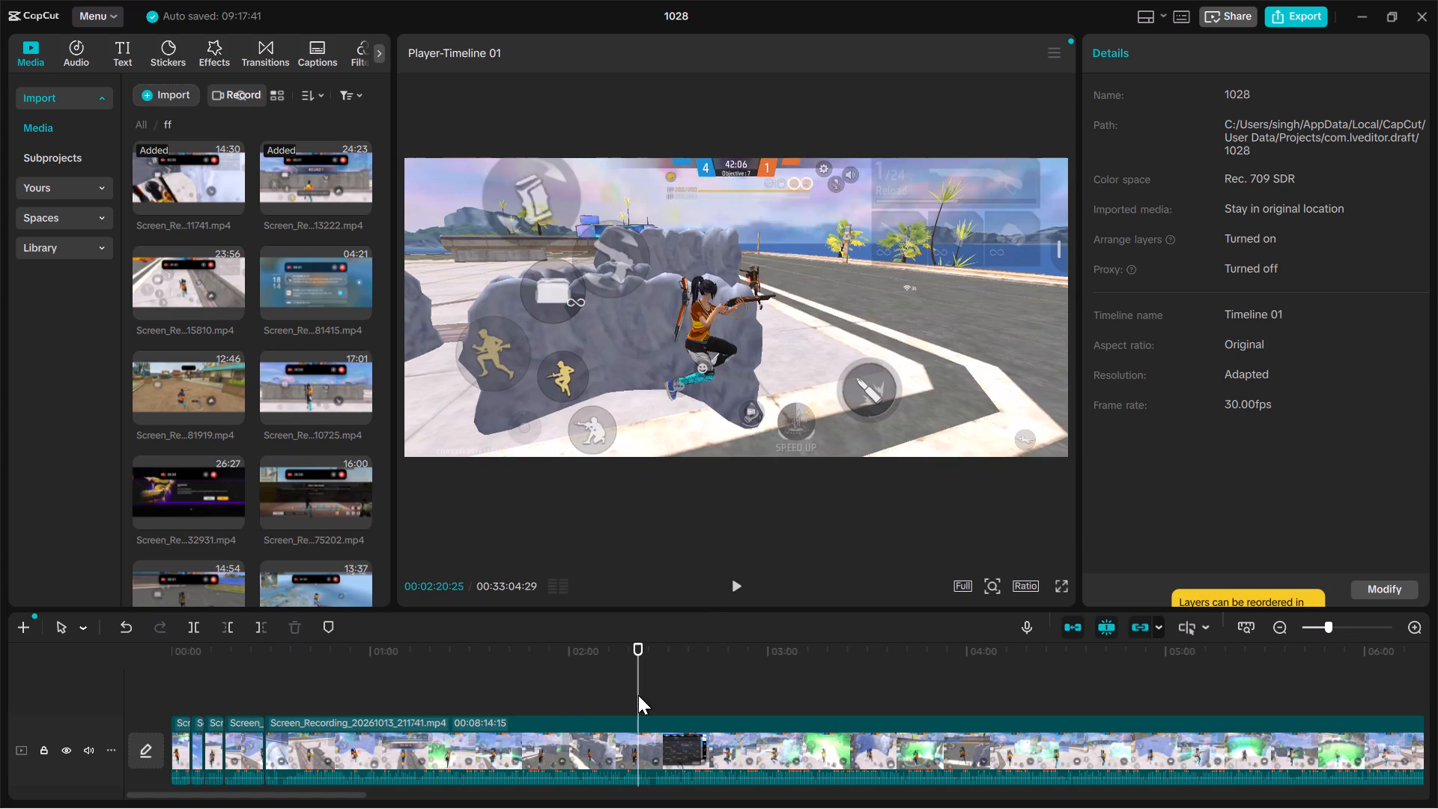
pyautogui.click(735, 703)
pyautogui.click(834, 692)
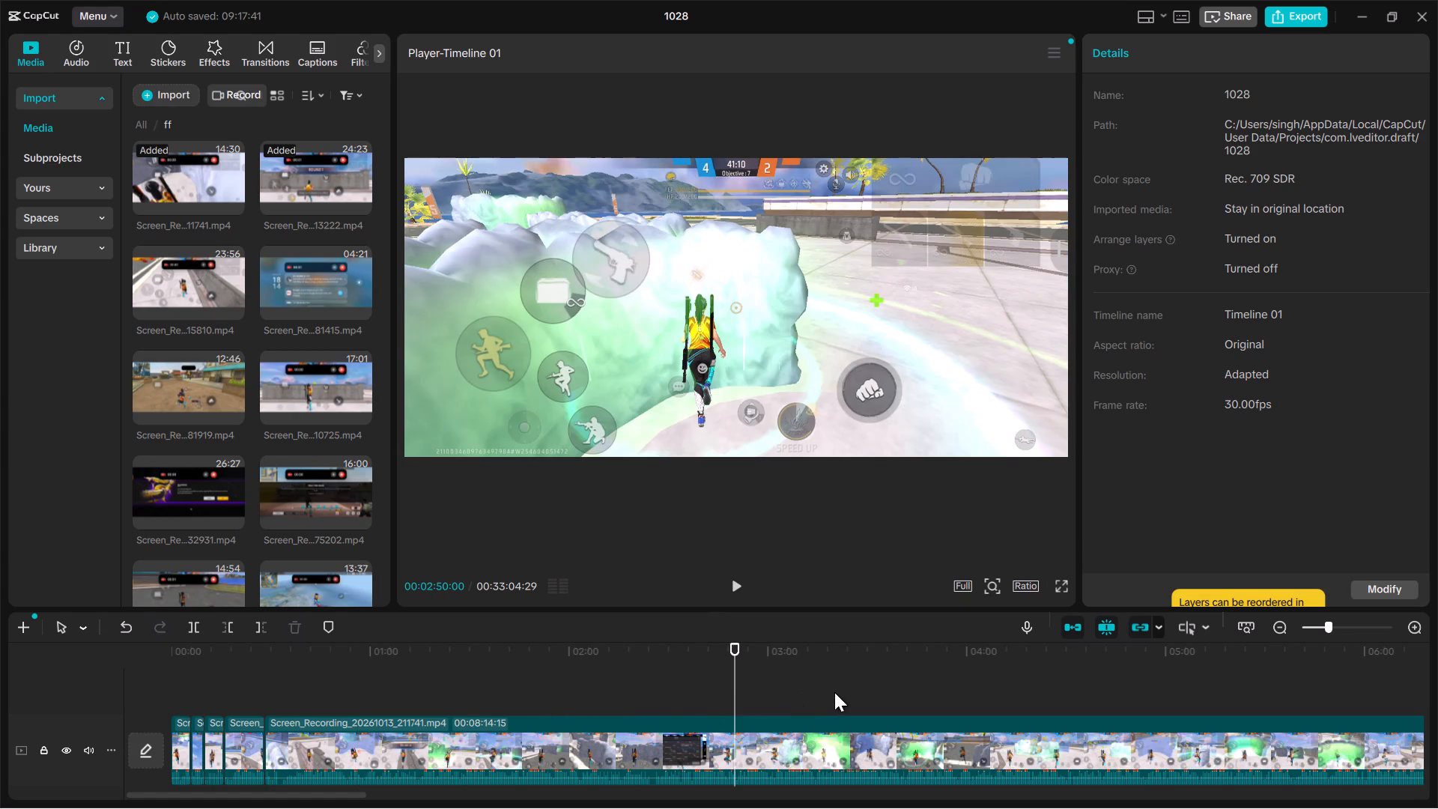
pyautogui.hscroll(-1, 834, 692)
pyautogui.click(834, 692)
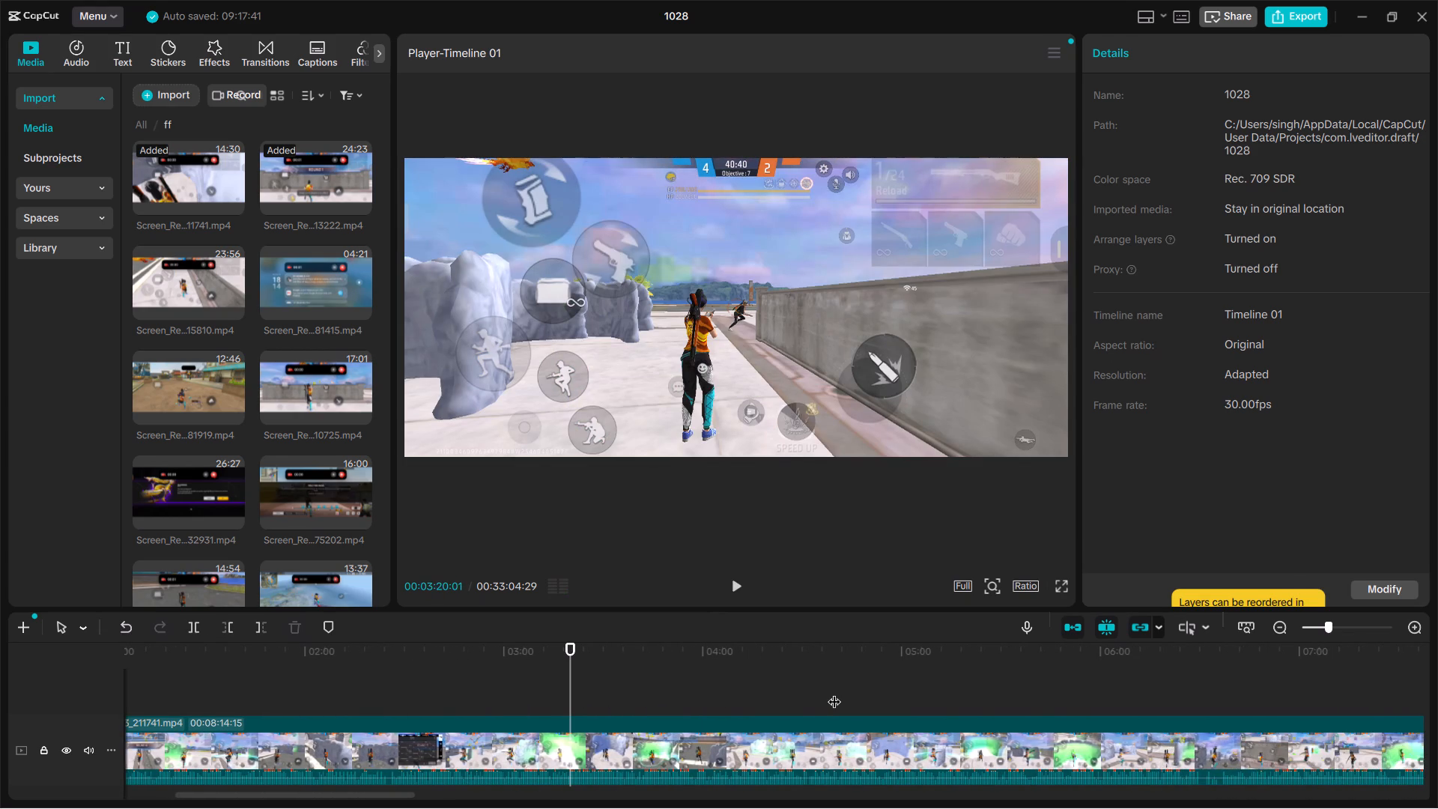
pyautogui.hscroll(-1, 834, 692)
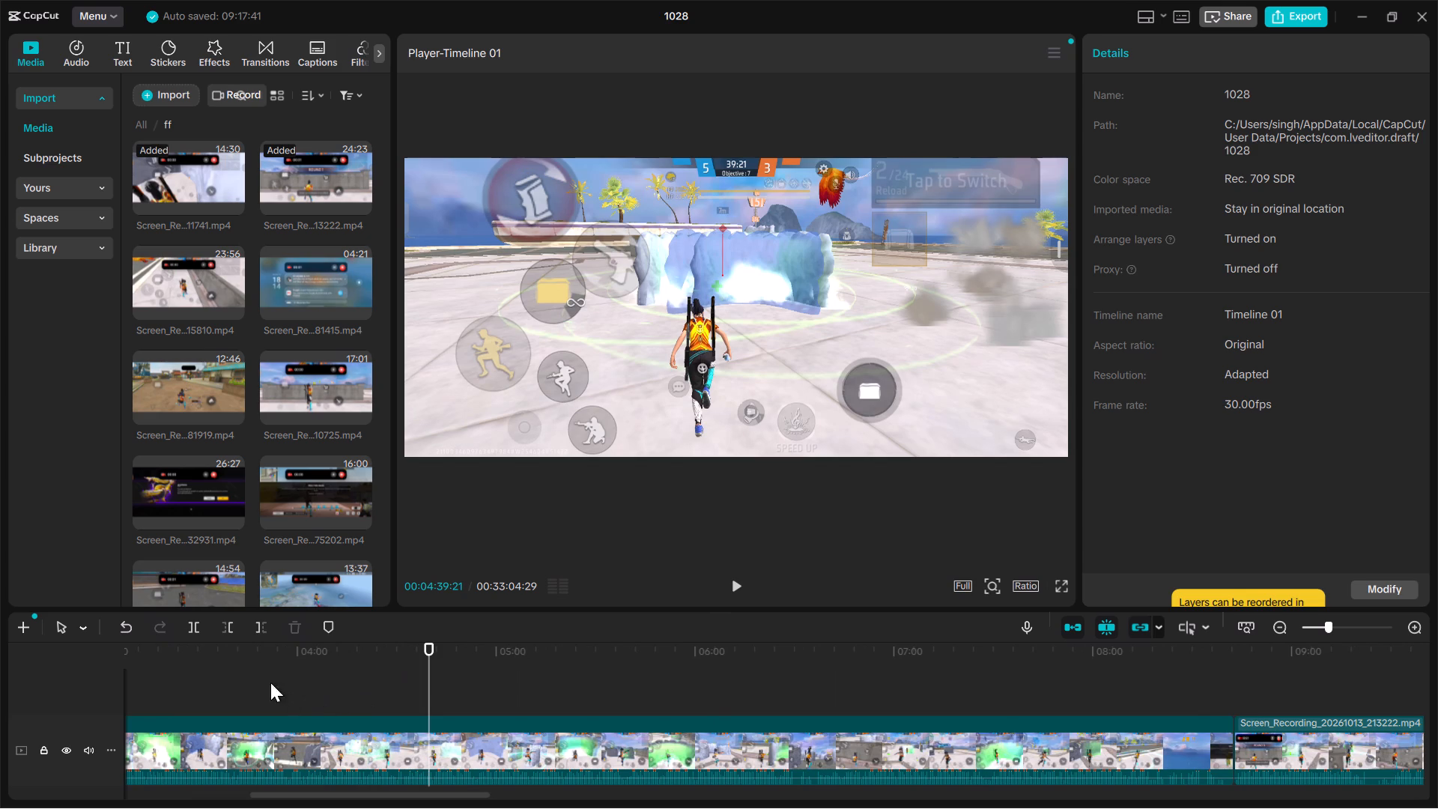
pyautogui.click(249, 673)
pyautogui.hscroll(1, 249, 673)
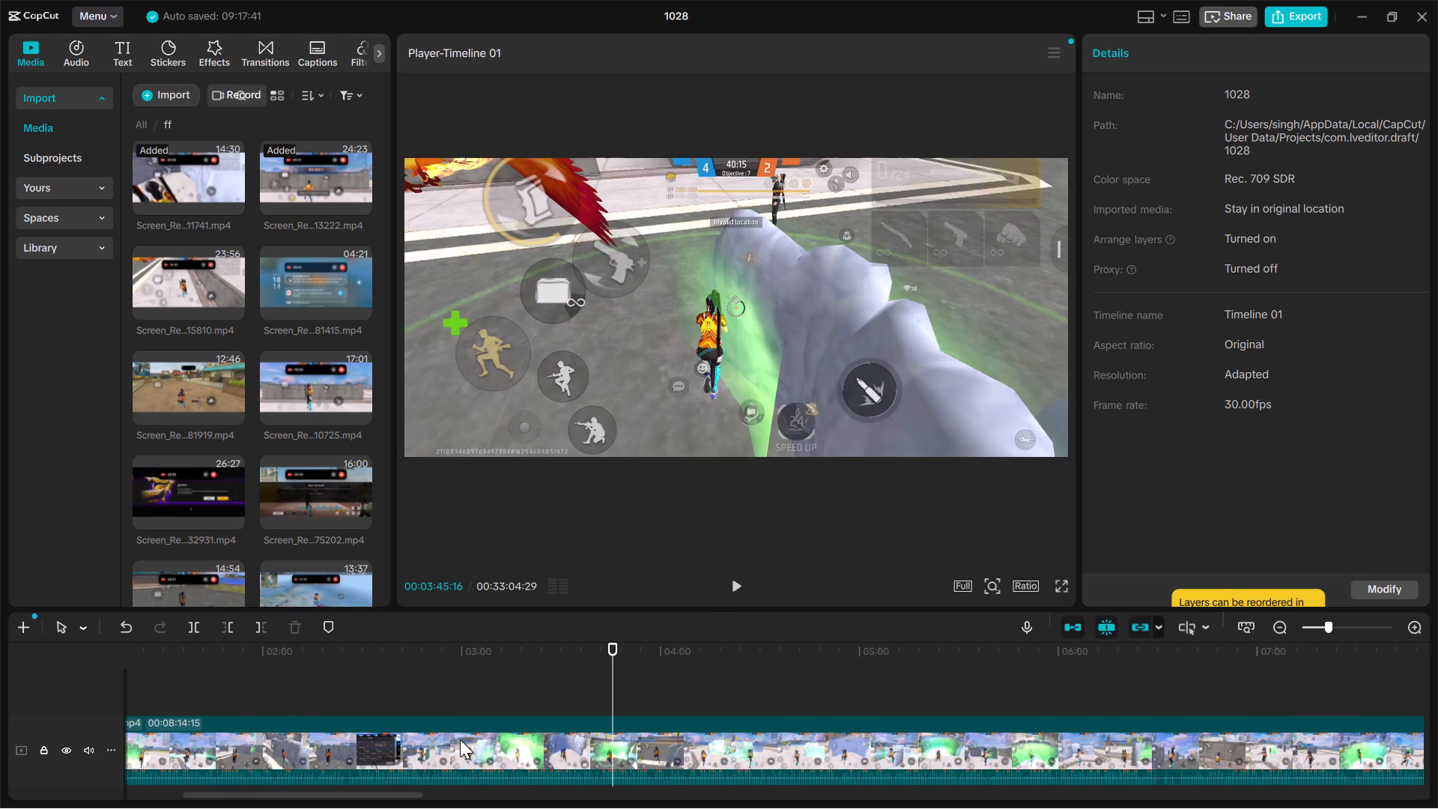
pyautogui.press('space')
pyautogui.press('space')
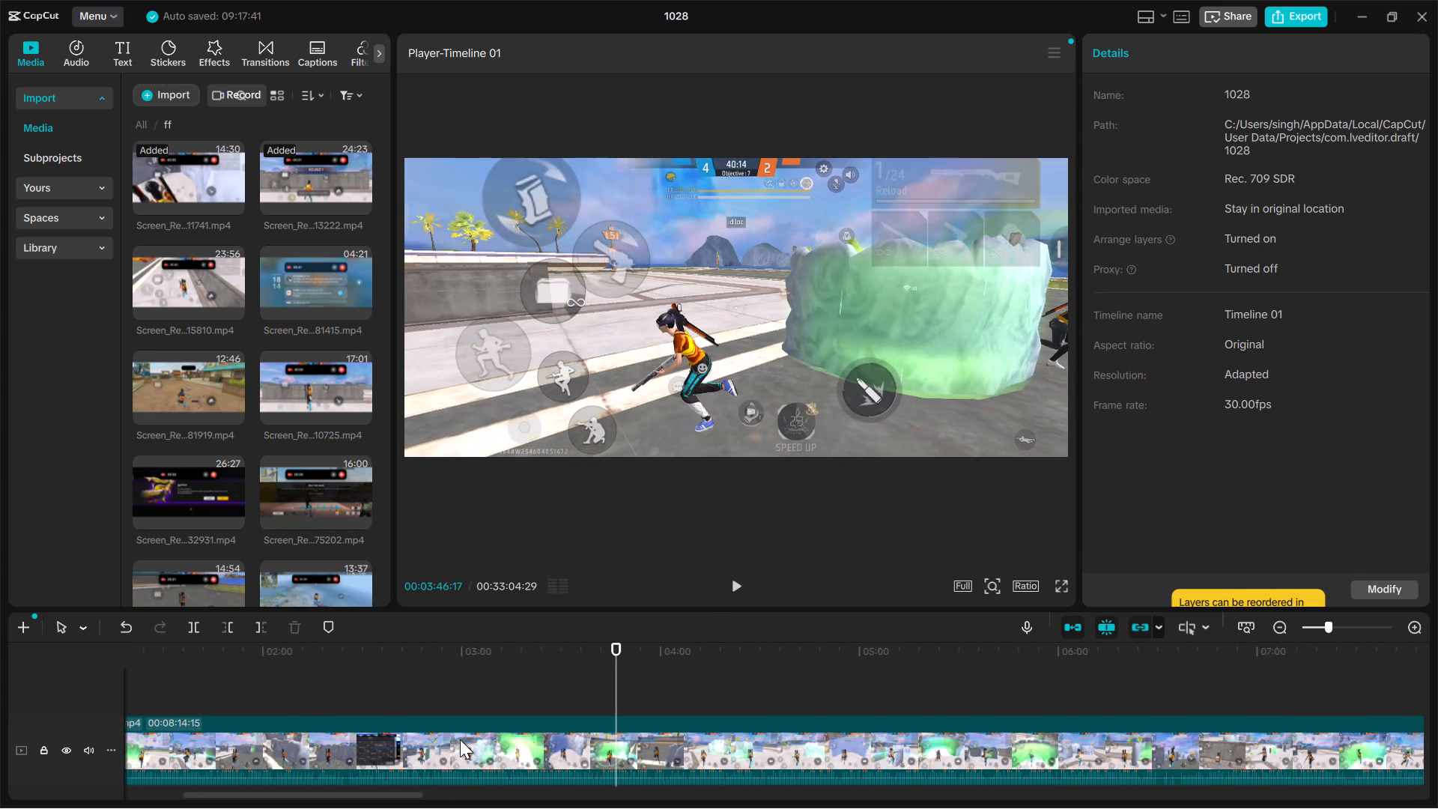
pyautogui.press('b')
# Play the fight after the 00:03:46:17 split to its result, and delete the footage between the fourth highlight and that split.
pyautogui.press('space')
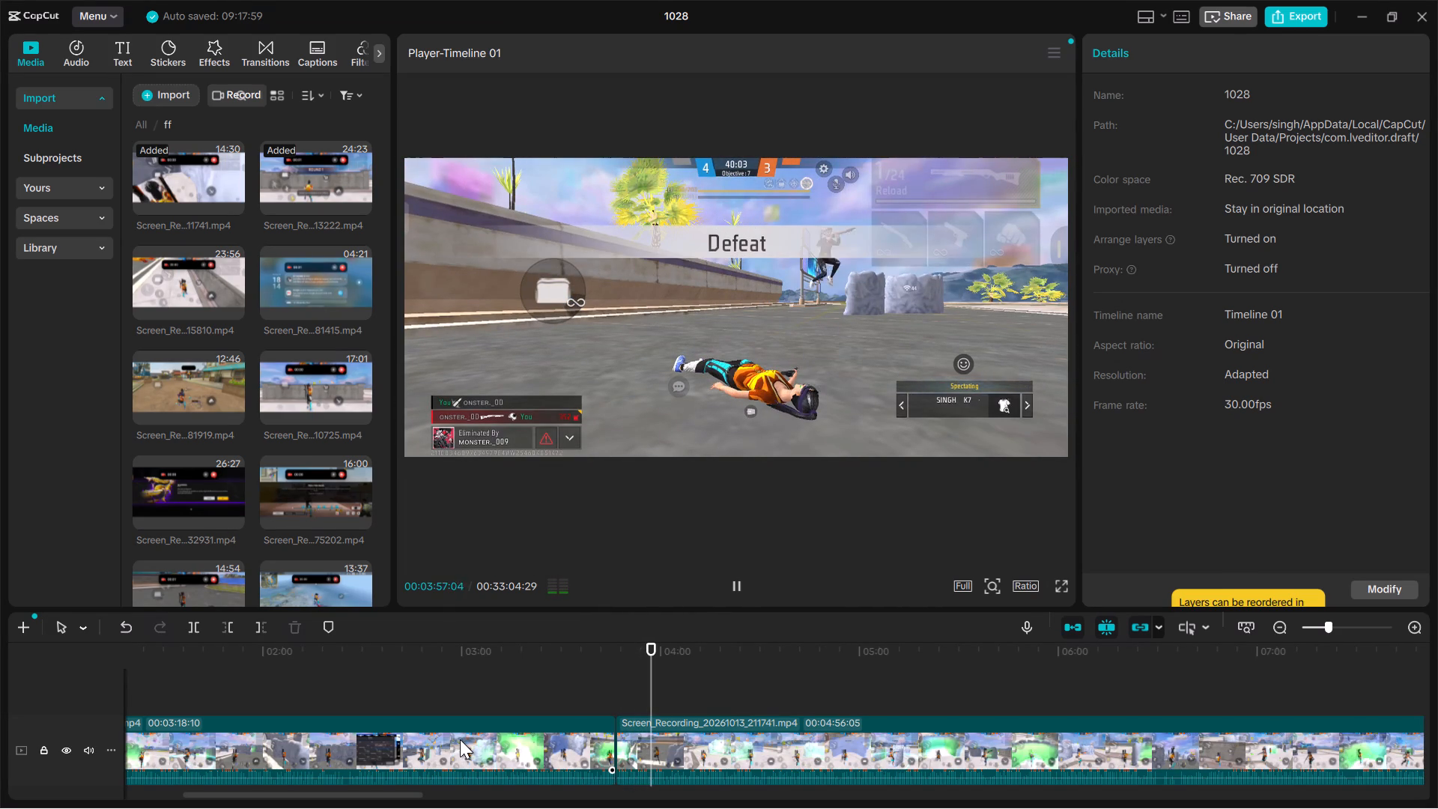
pyautogui.press('space')
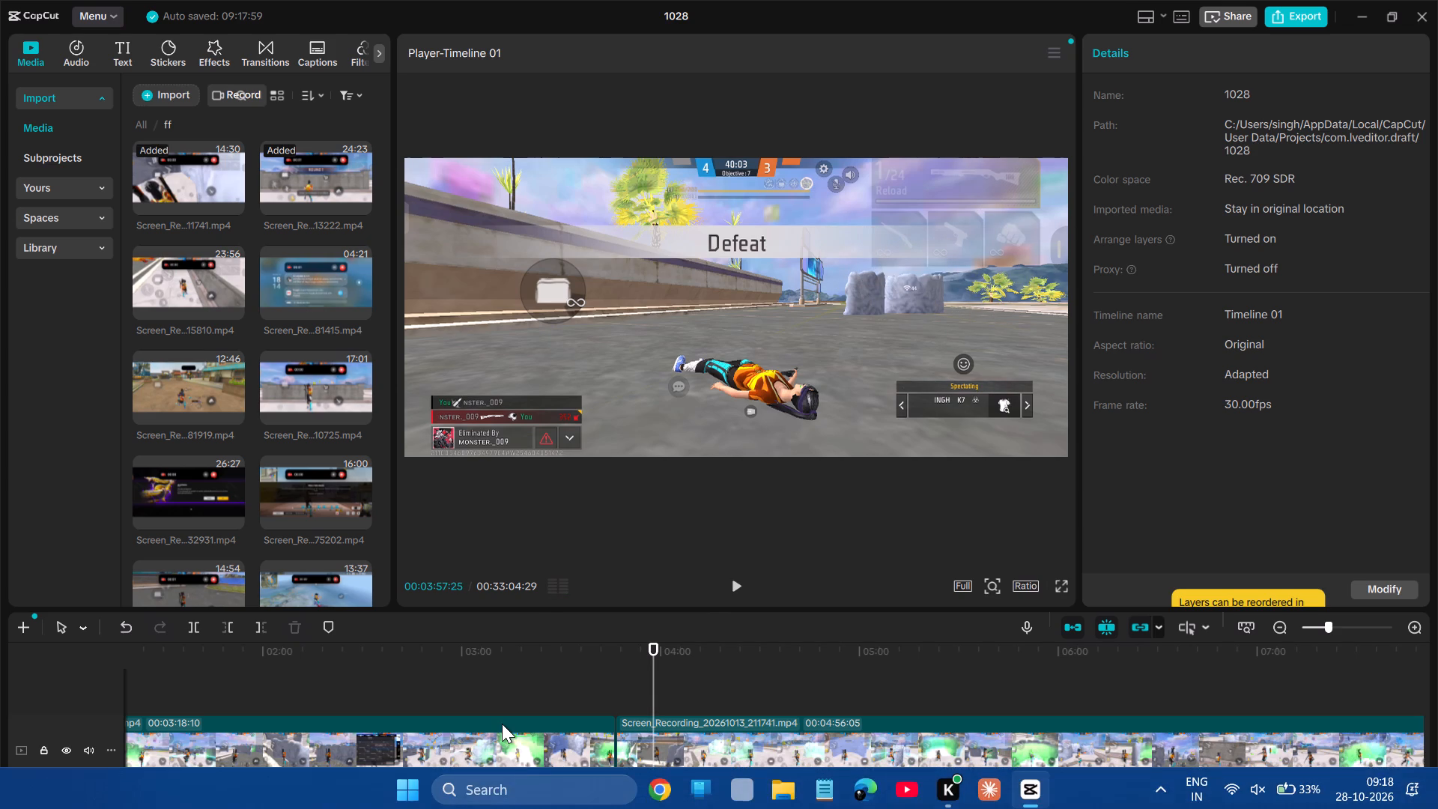
pyautogui.click(502, 724)
pyautogui.press('Delete')
# Skim the footage after the fourth highlight for the round 8 fight and split the clip at 00:01:00:29.
pyautogui.press('Up')
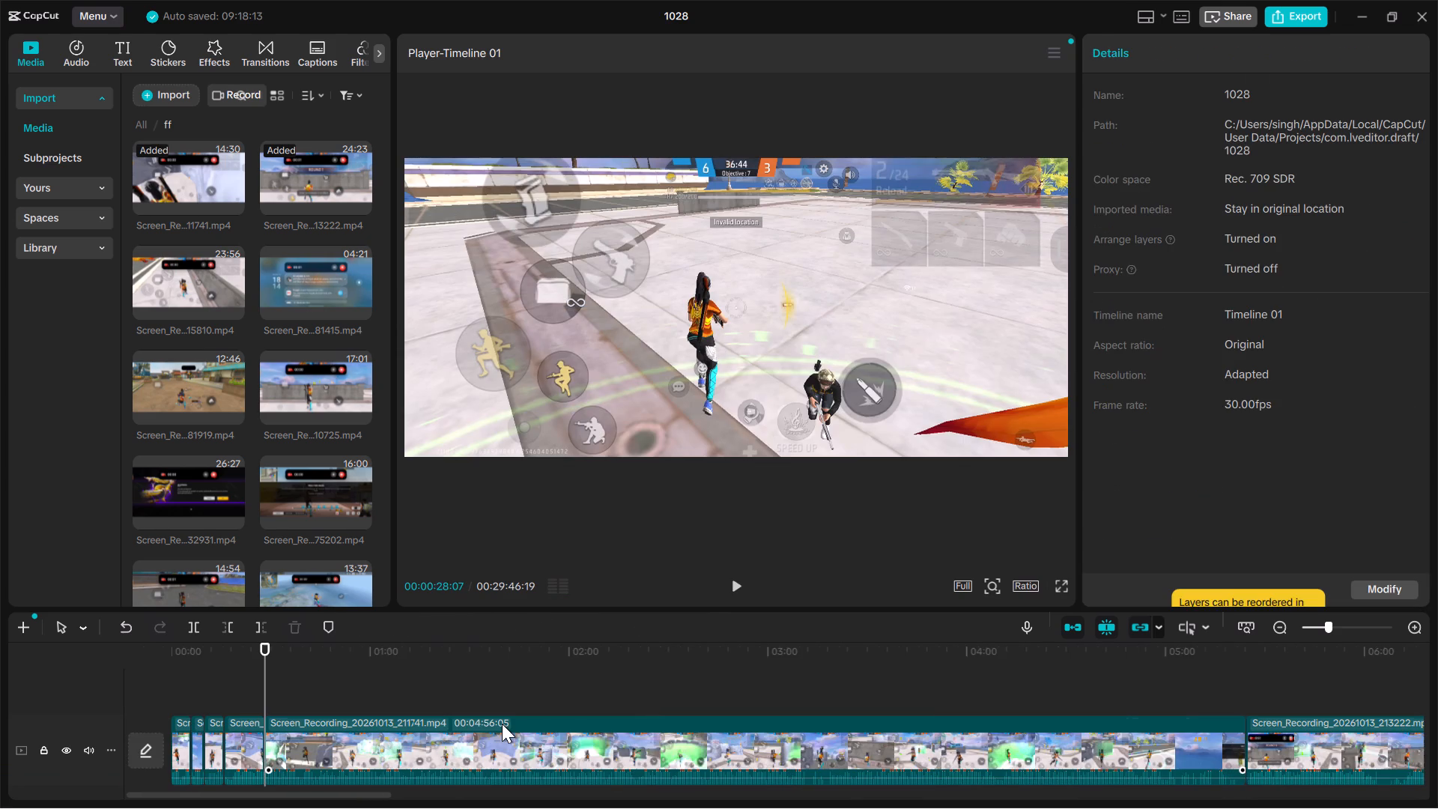
pyautogui.press('Right')
pyautogui.press('Right')
pyautogui.press('Right')
pyautogui.press('Right')
pyautogui.press('Right')
pyautogui.press('Right')
pyautogui.press('Right')
pyautogui.press('Right')
pyautogui.press('Right')
pyautogui.press('Right')
pyautogui.press('Right')
pyautogui.press('Right')
pyautogui.press('Right')
pyautogui.press('Right')
pyautogui.press('Right')
pyautogui.press('Right')
pyautogui.press('Right')
pyautogui.press('Right')
pyautogui.press('Right')
pyautogui.press('Right')
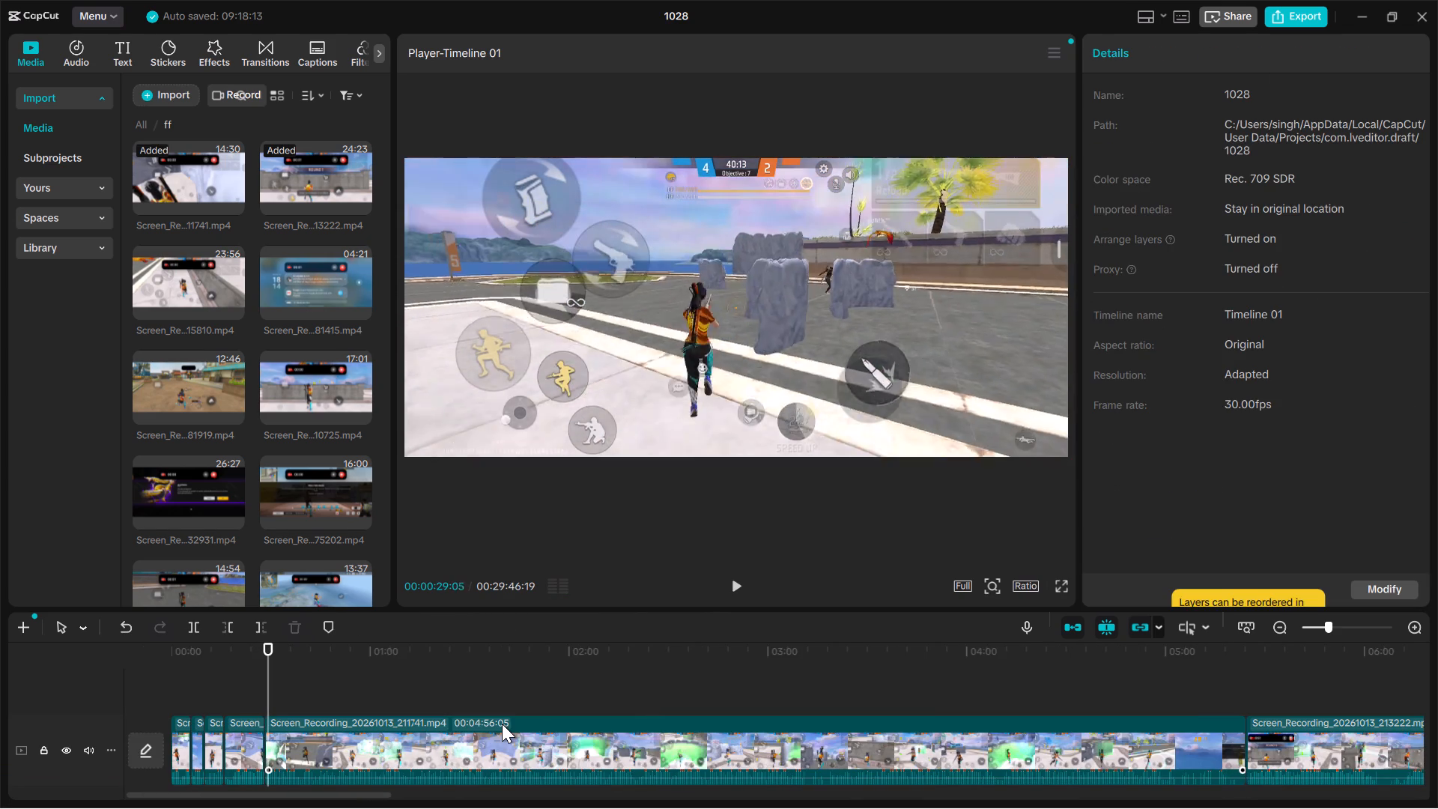
pyautogui.click(302, 703)
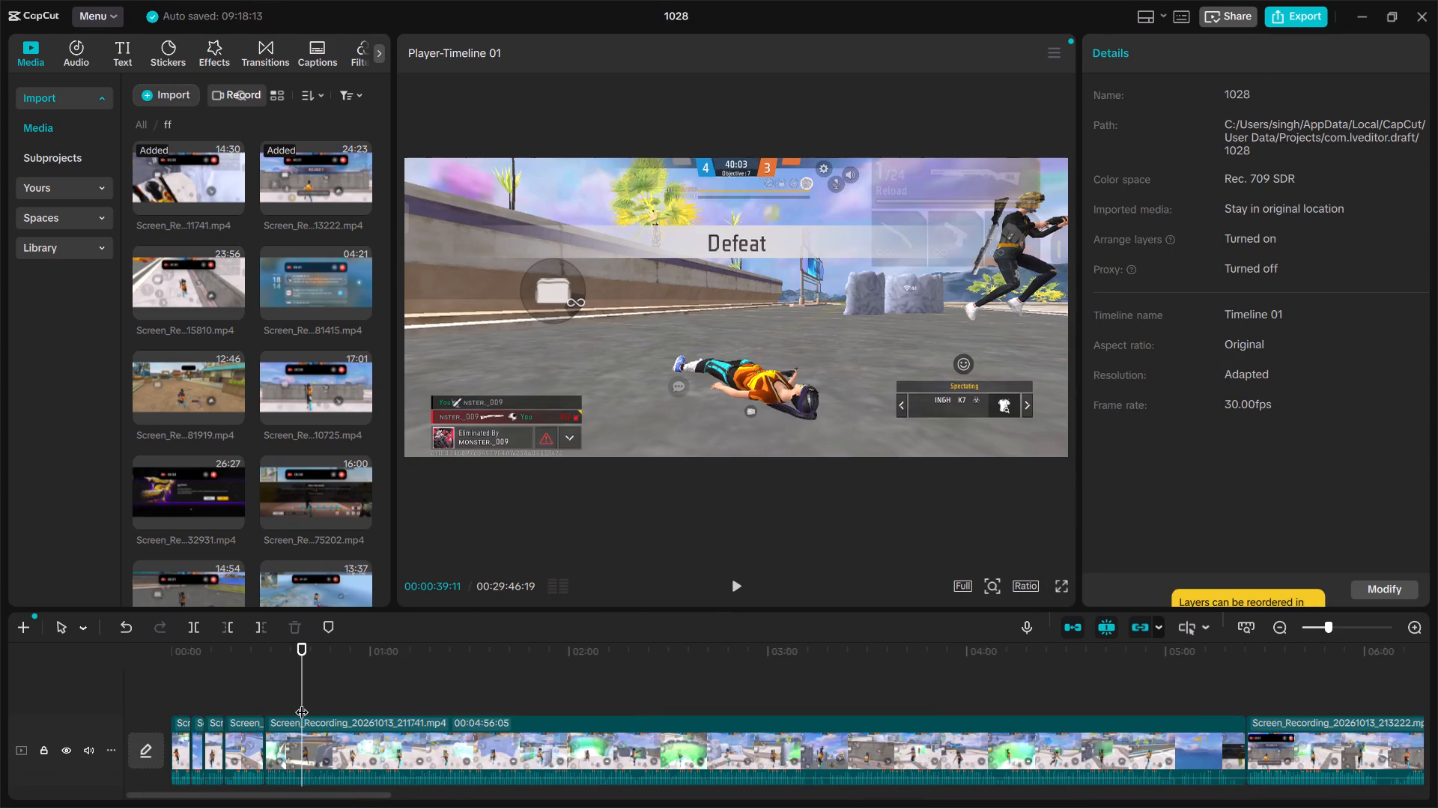
pyautogui.click(347, 703)
pyautogui.click(383, 702)
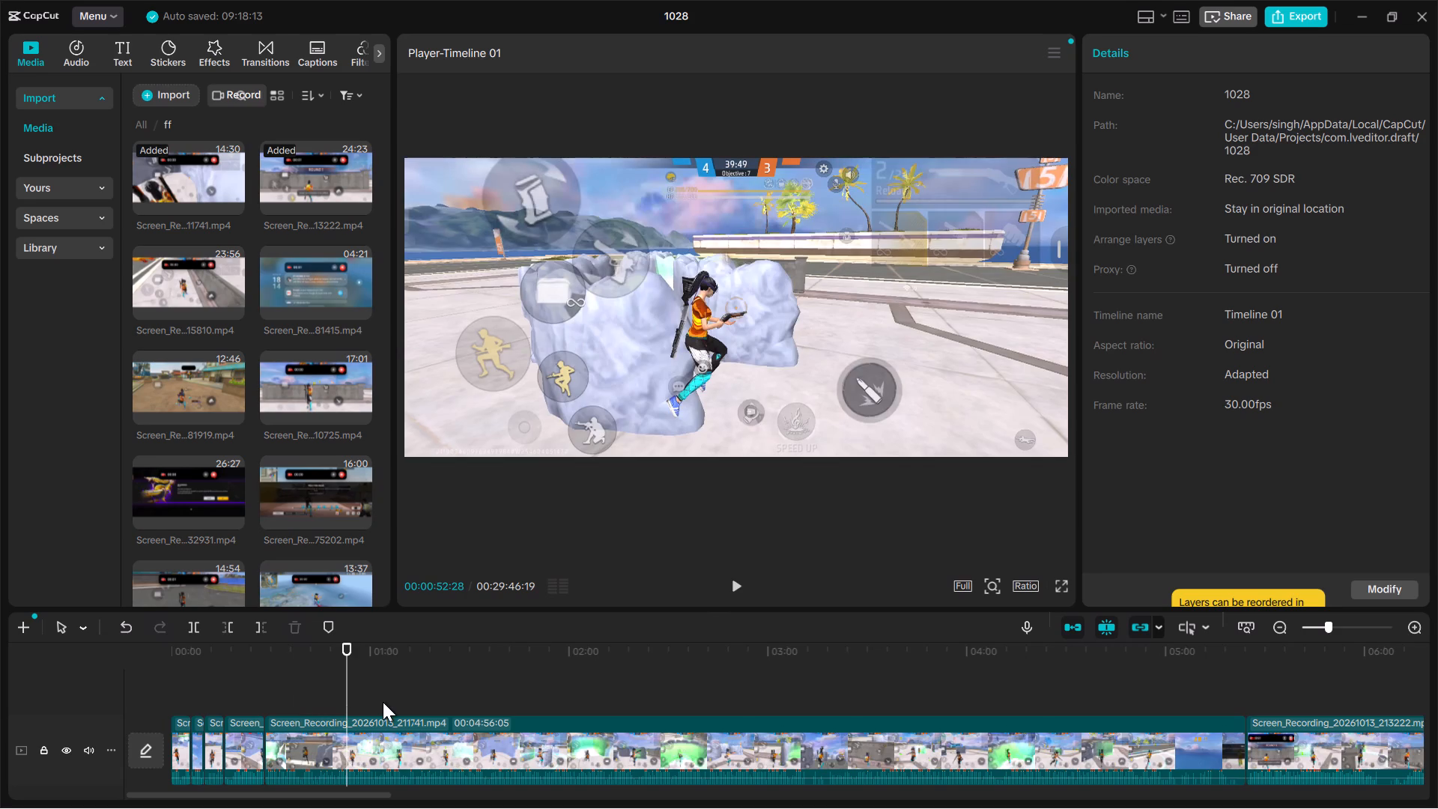
pyautogui.click(399, 703)
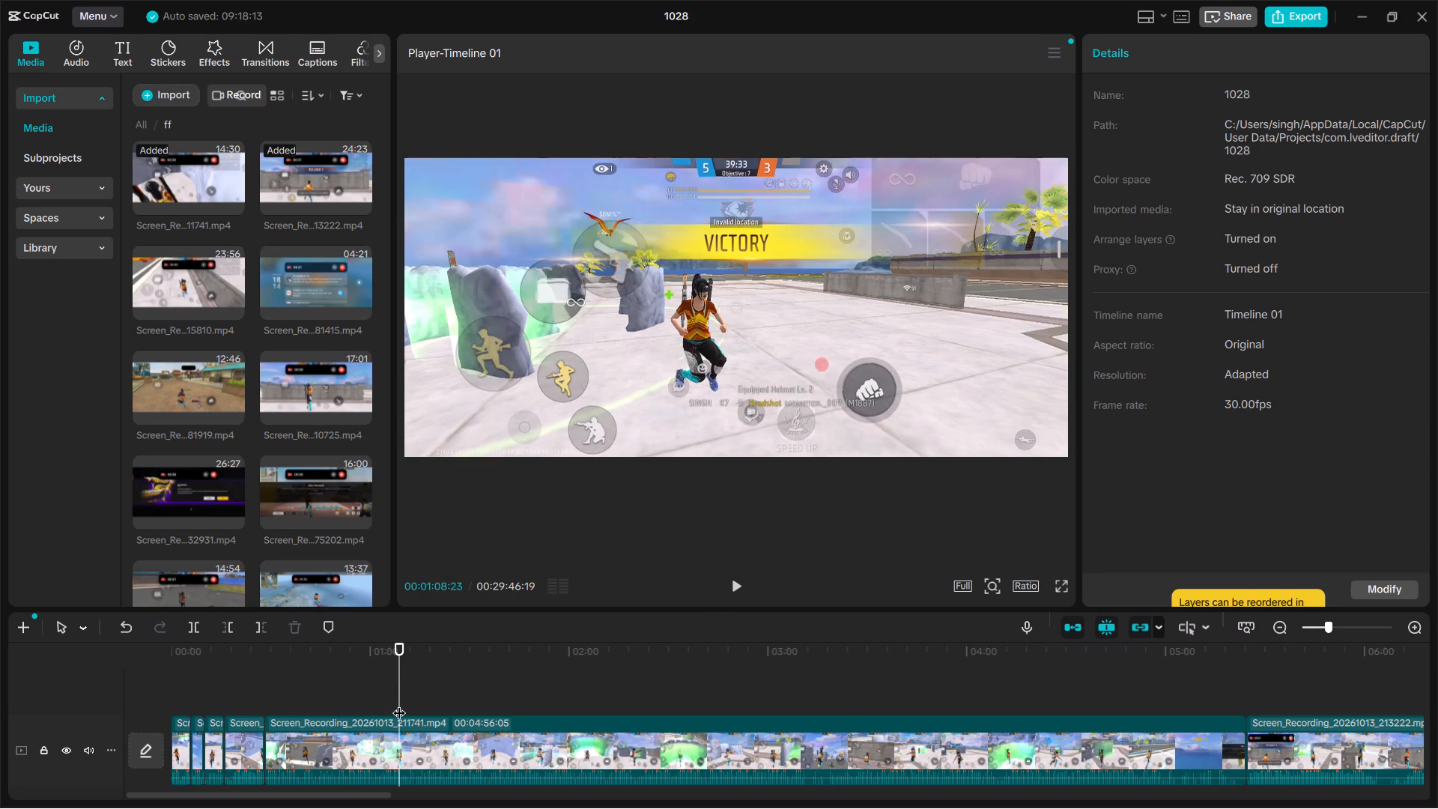
pyautogui.click(371, 701)
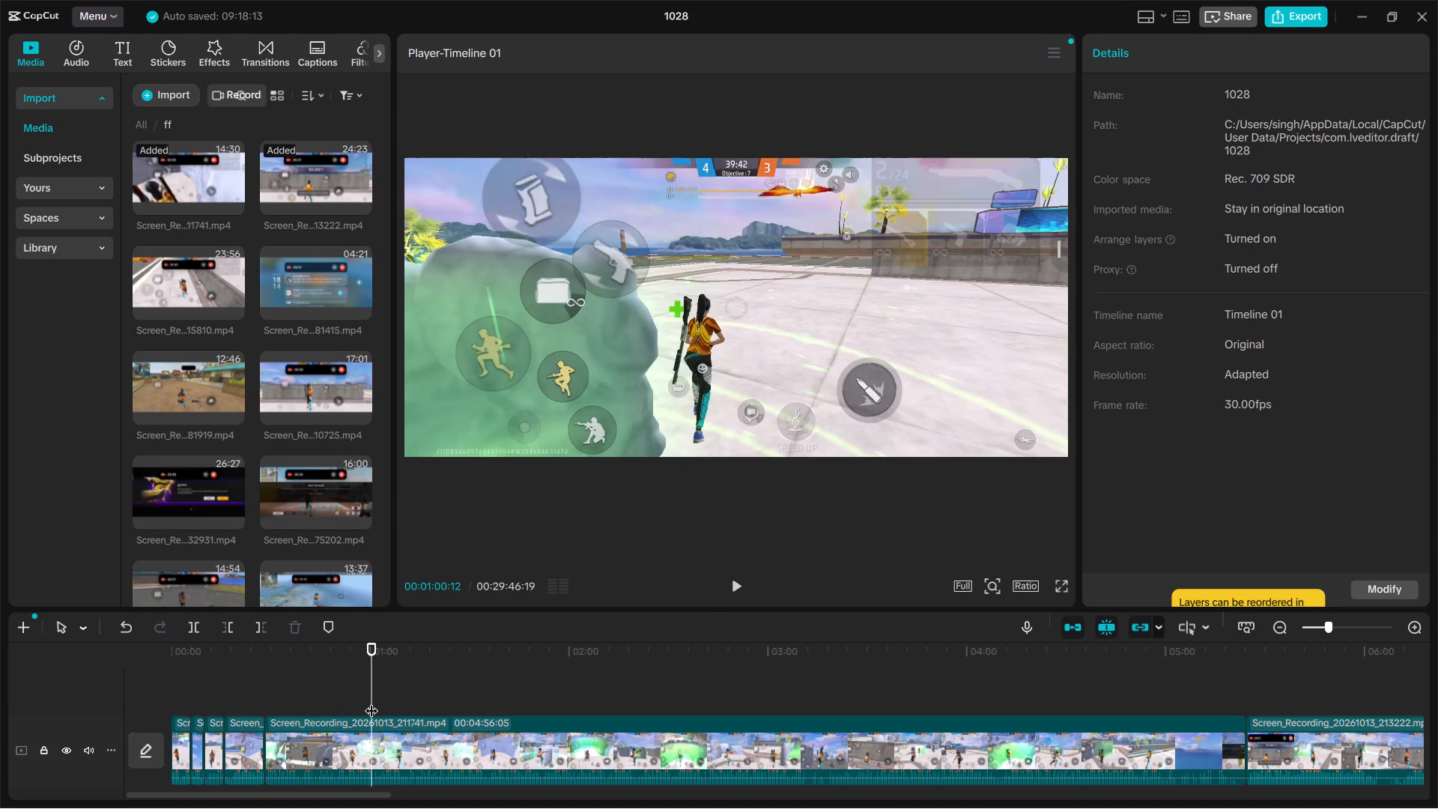
pyautogui.press('space')
pyautogui.press('space')
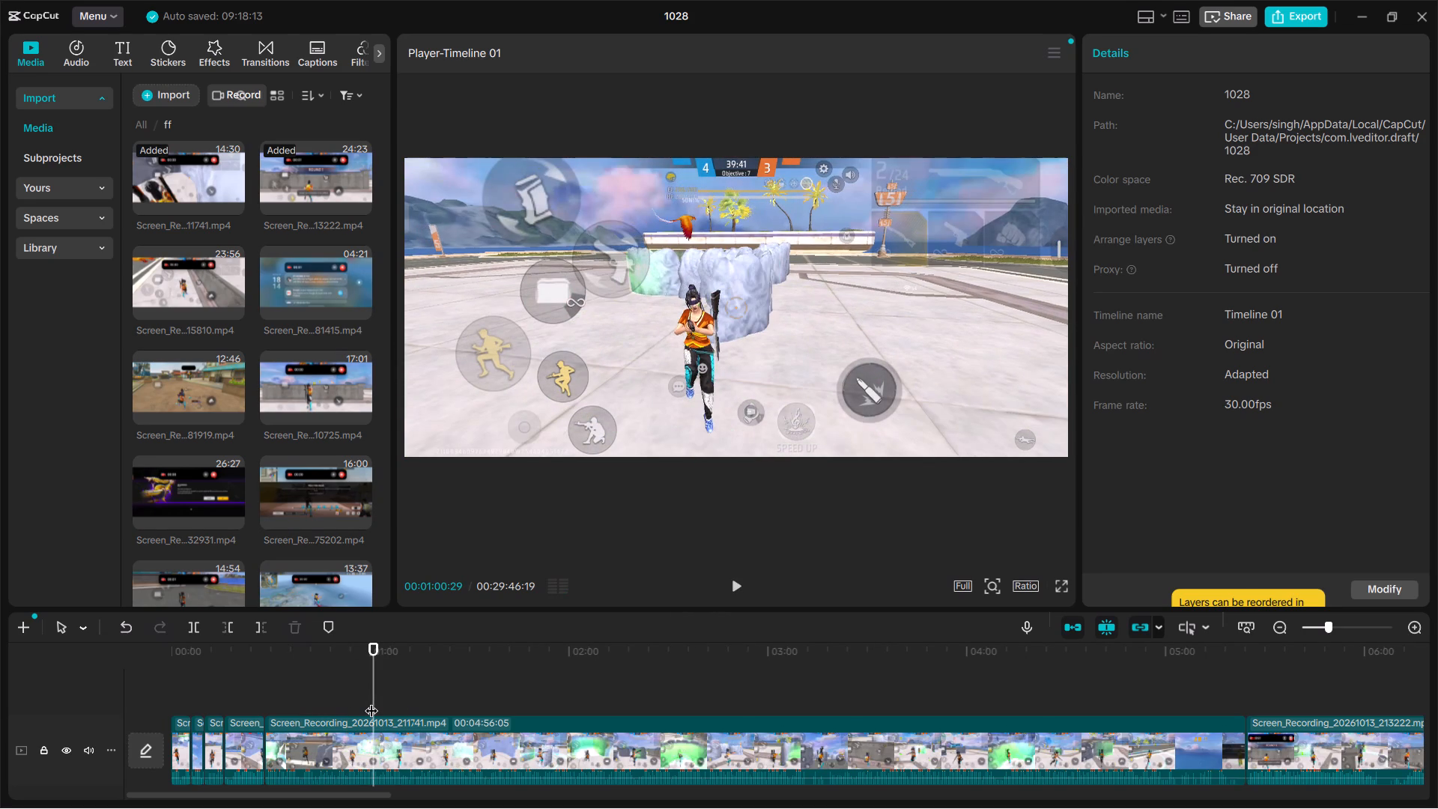
pyautogui.write('b')
# Play the round 8 fight up to the kill, step back to just before it and split the clip at 00:01:05:19.
pyautogui.press('space')
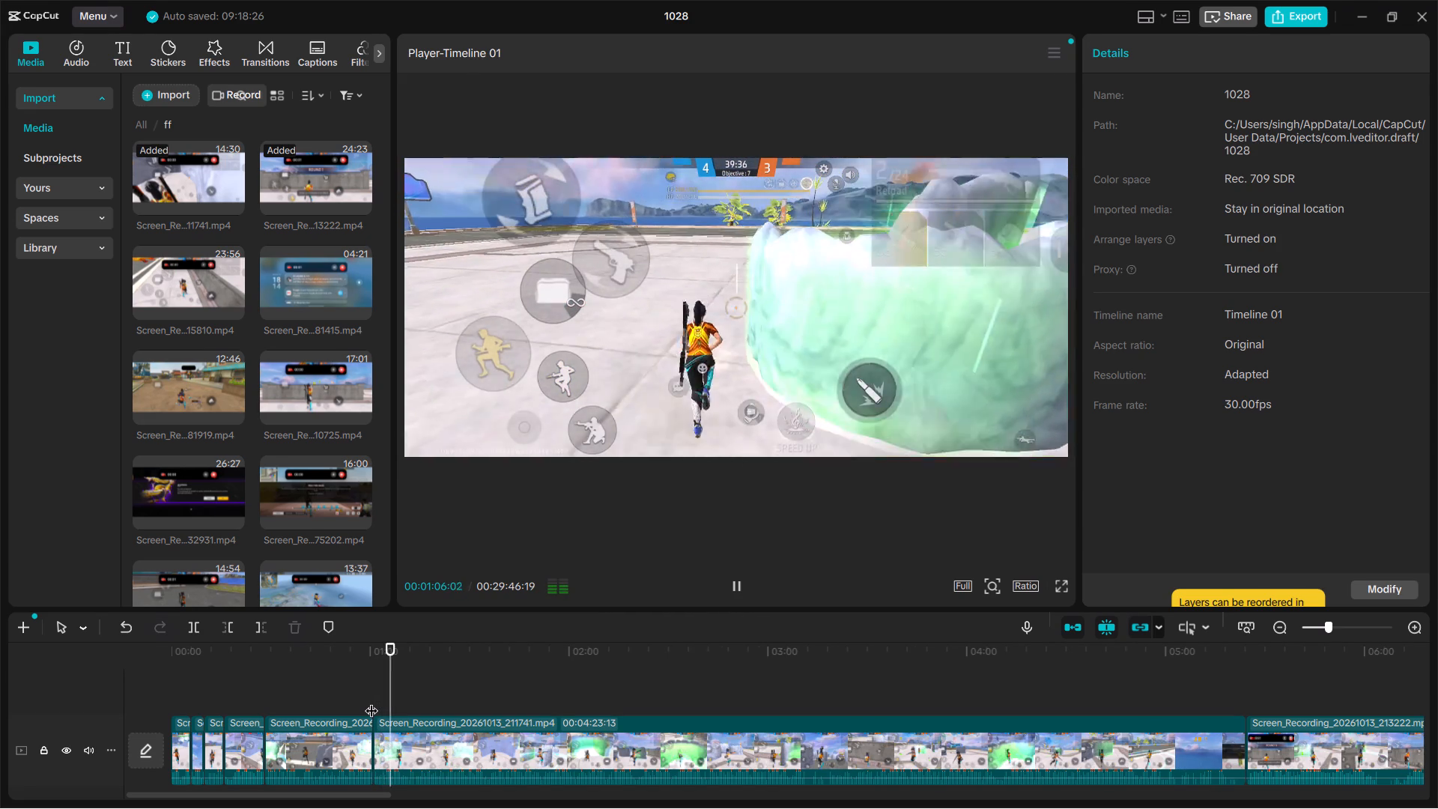
pyautogui.press('space')
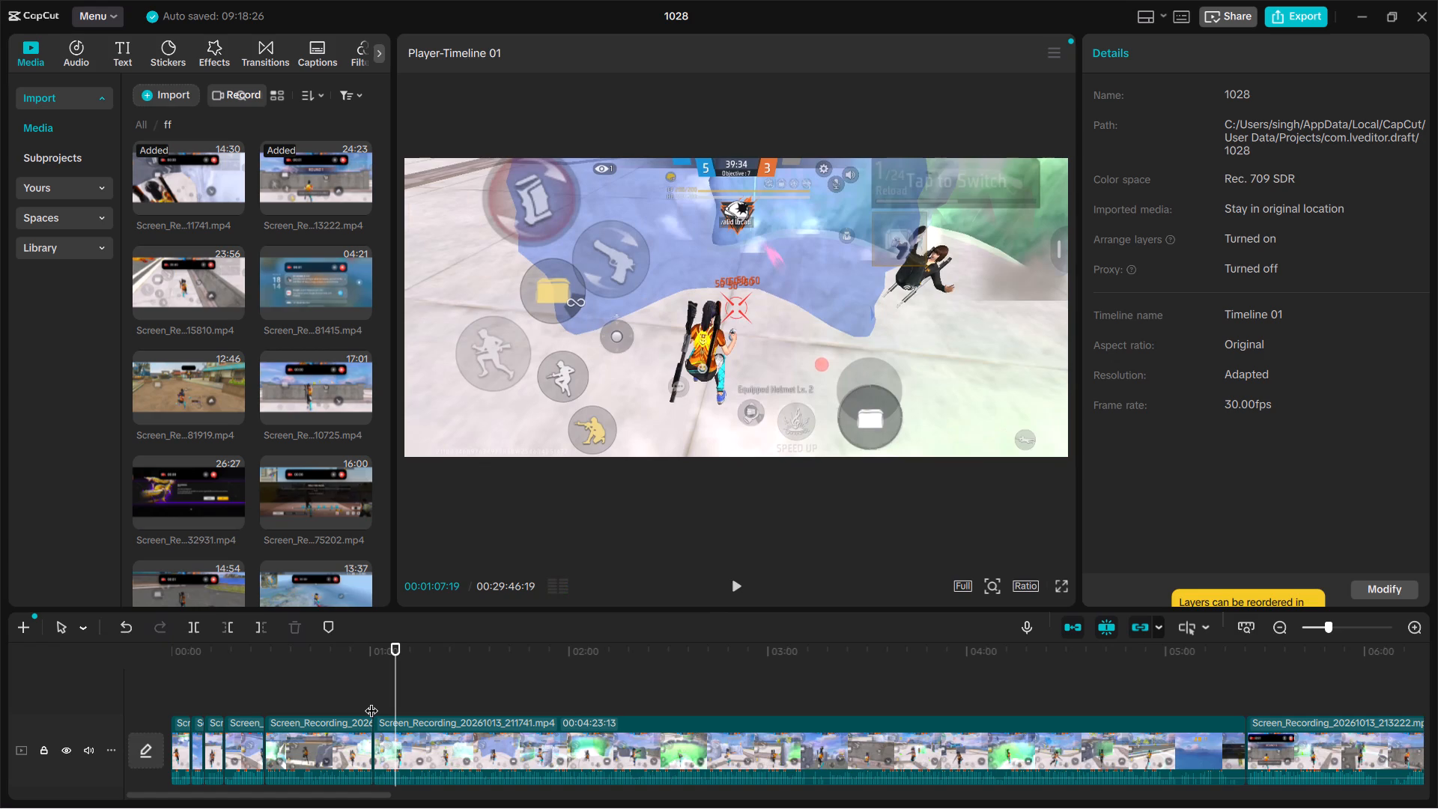
pyautogui.press('Left')
pyautogui.press('Left')
pyautogui.press('Left')
pyautogui.press('Left')
pyautogui.press('Left')
pyautogui.press('Left')
pyautogui.press('Left')
pyautogui.press('Left')
pyautogui.press('Left')
pyautogui.press('Left')
pyautogui.press('Left')
pyautogui.press('Left')
pyautogui.press('Left')
pyautogui.press('Left')
pyautogui.press('Left')
pyautogui.press('Left')
pyautogui.press('Left')
pyautogui.press('Left')
pyautogui.press('Left')
pyautogui.press('Left')
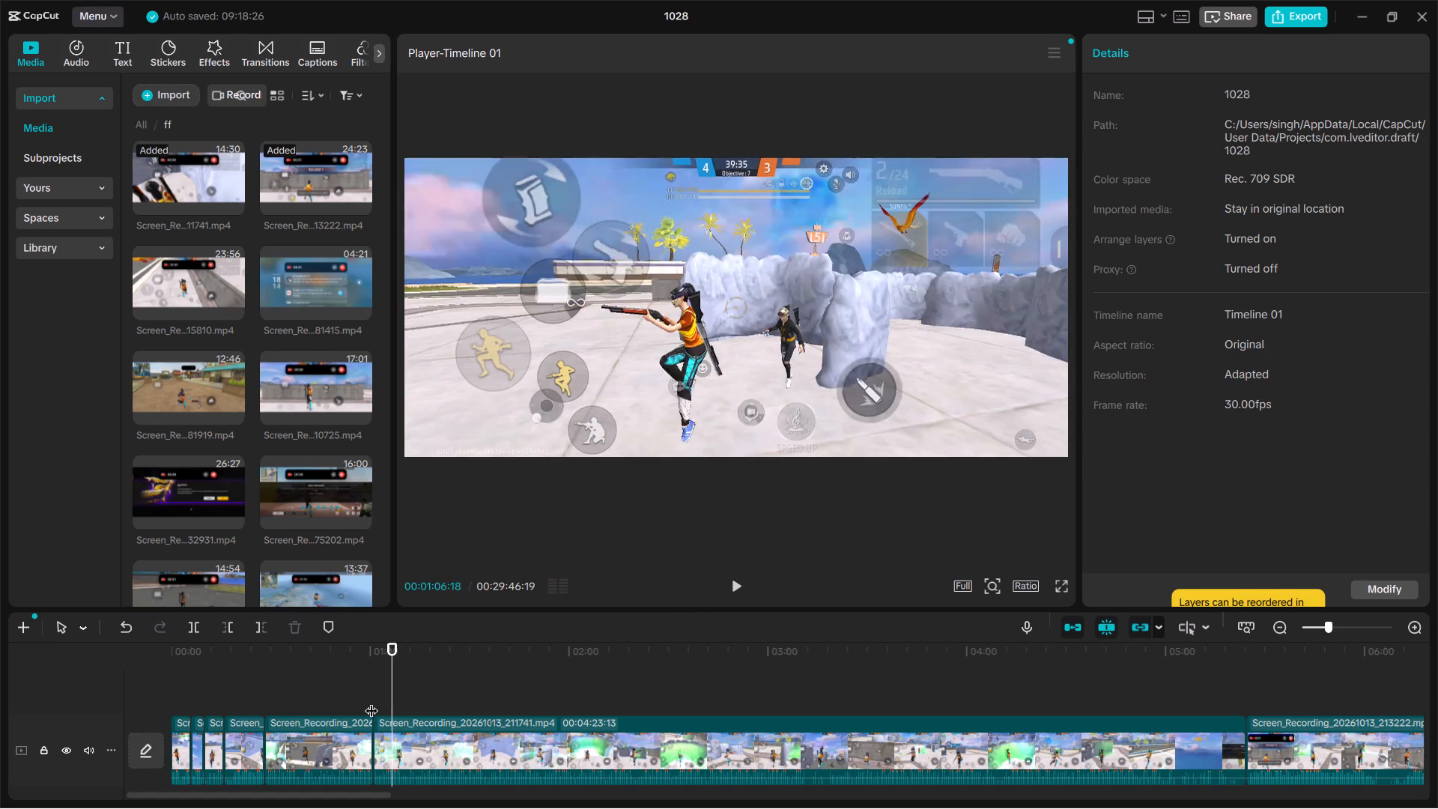
pyautogui.press('Left')
pyautogui.press('Left')
pyautogui.press('Left')
pyautogui.press('Left')
pyautogui.press('Left')
pyautogui.press('Left')
pyautogui.press('Left')
pyautogui.press('Left')
pyautogui.press('Left')
pyautogui.press('Left')
pyautogui.press('Left')
pyautogui.press('Left')
pyautogui.press('b')
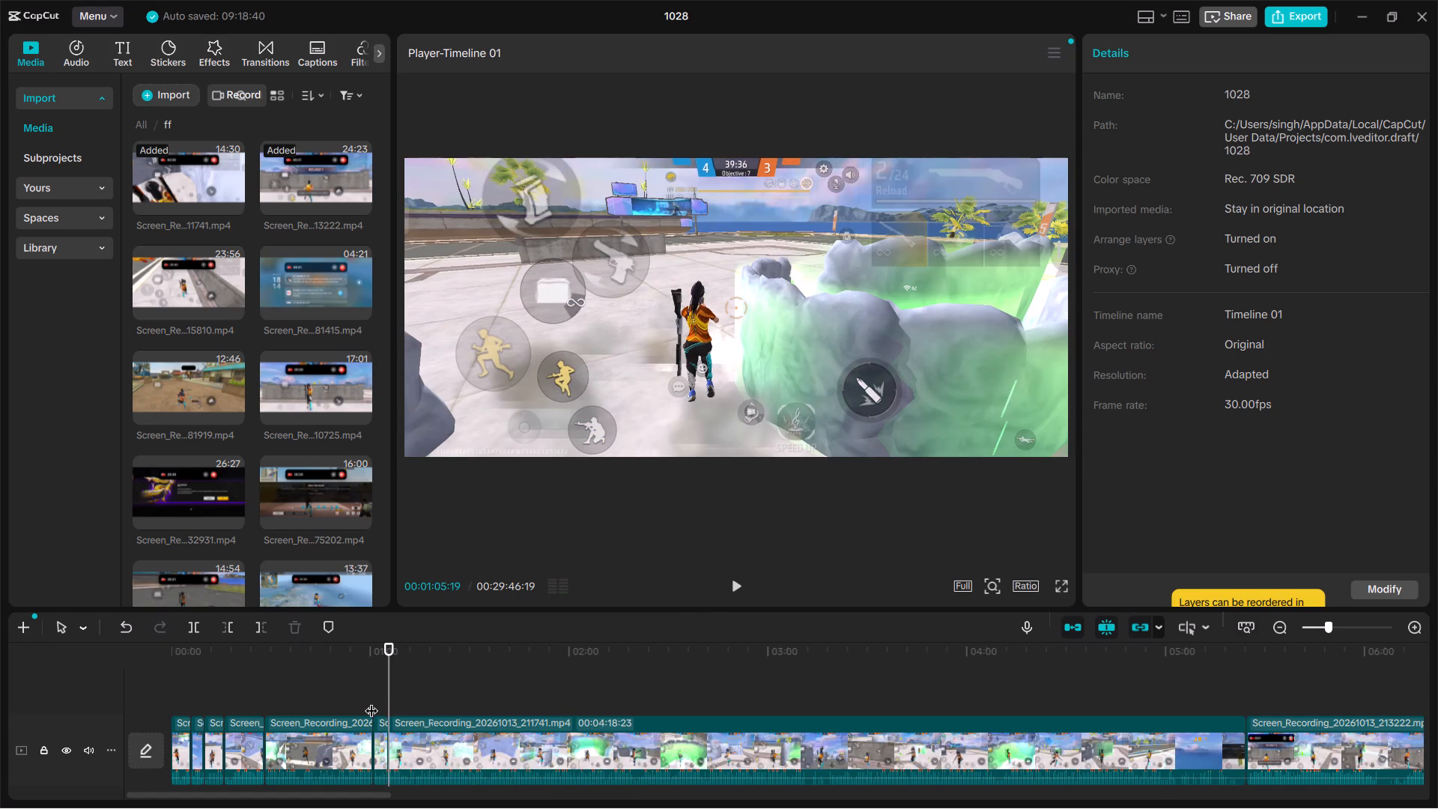
# Delete the long clip between the fourth highlight and the 00:01:00:29 split.
pyautogui.click(380, 736)
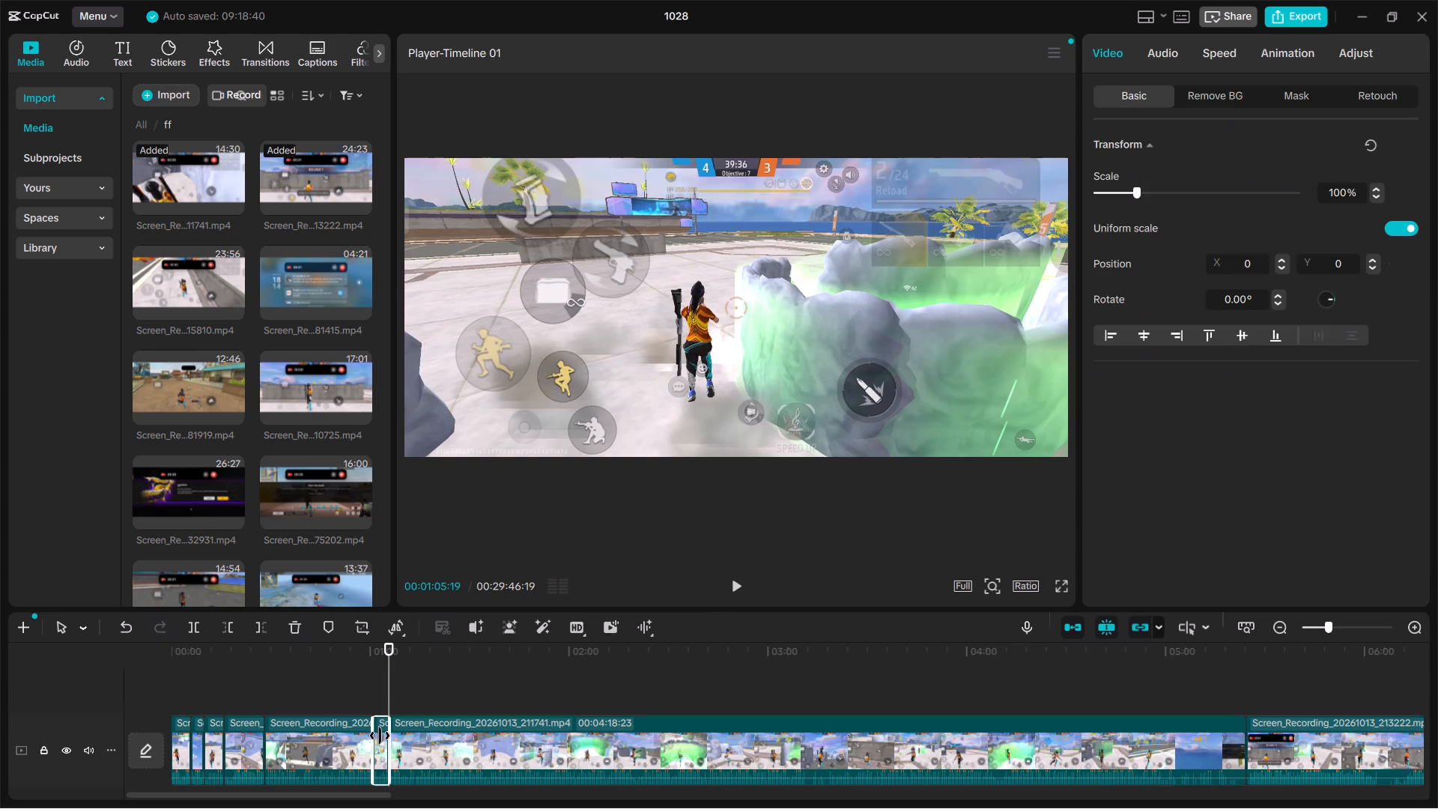
pyautogui.click(293, 685)
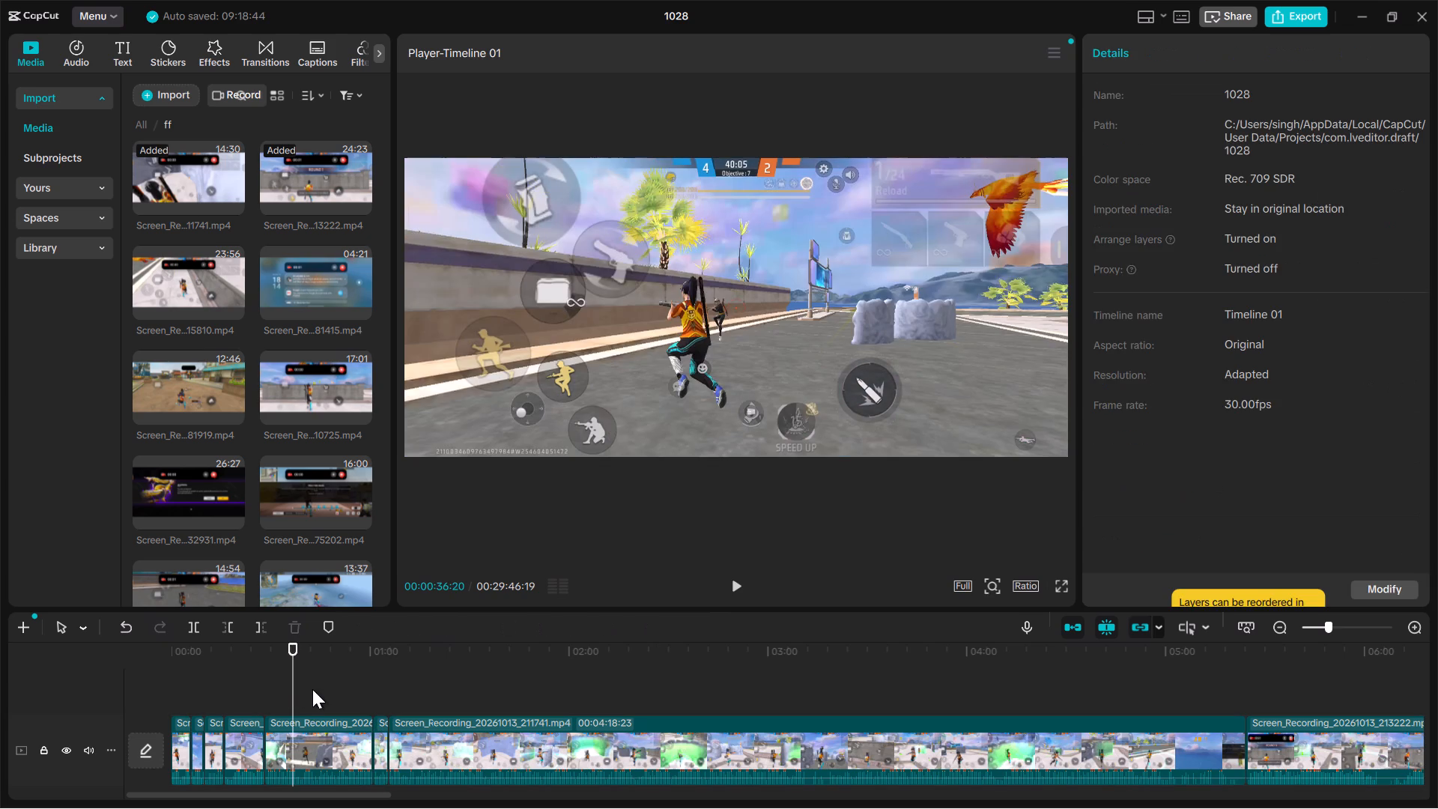
pyautogui.click(318, 691)
pyautogui.click(321, 735)
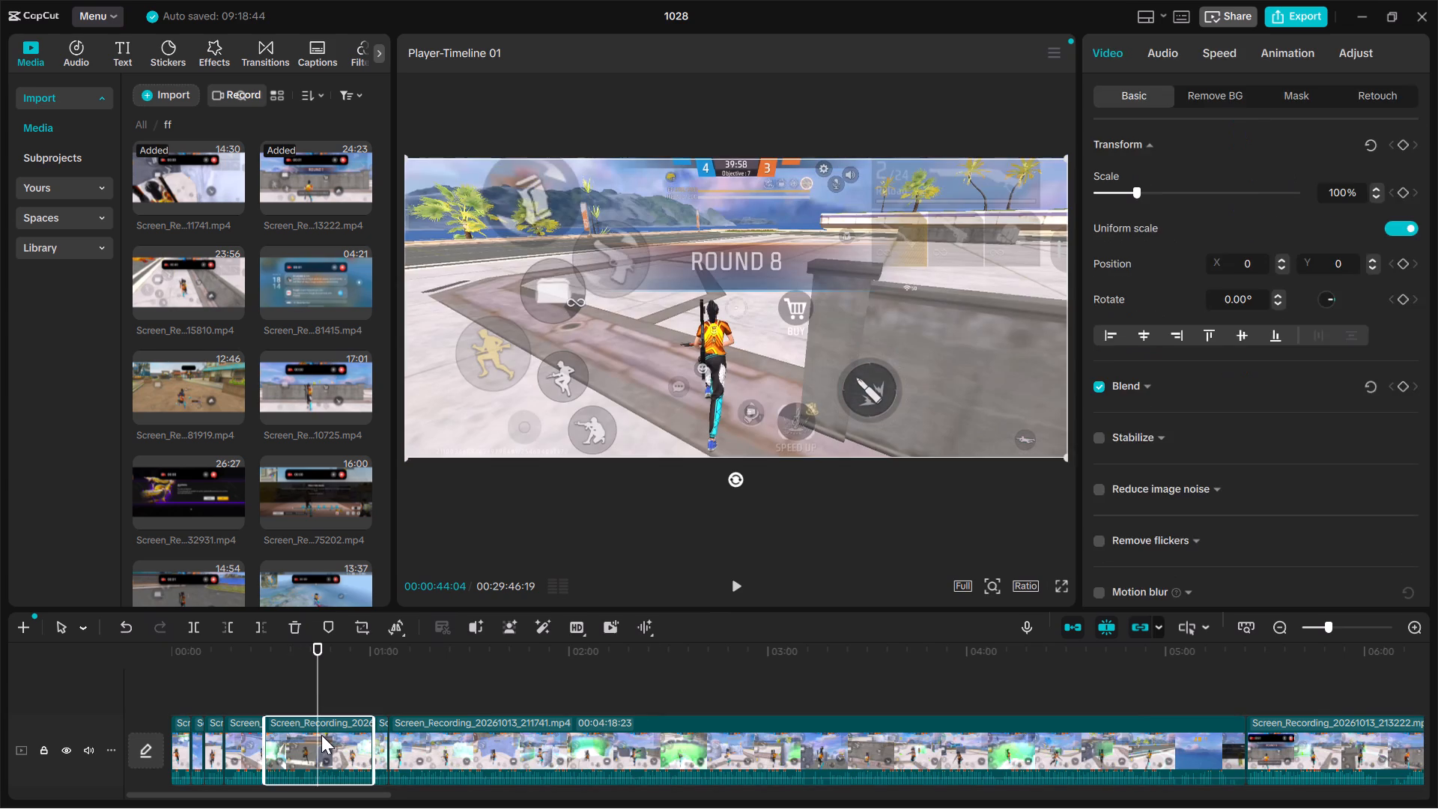
pyautogui.press('Delete')
# Play the round 8 highlight through to the victory banner and split the clip at 00:00:36:29.
pyautogui.press('Up')
pyautogui.press('Up')
pyautogui.press('space')
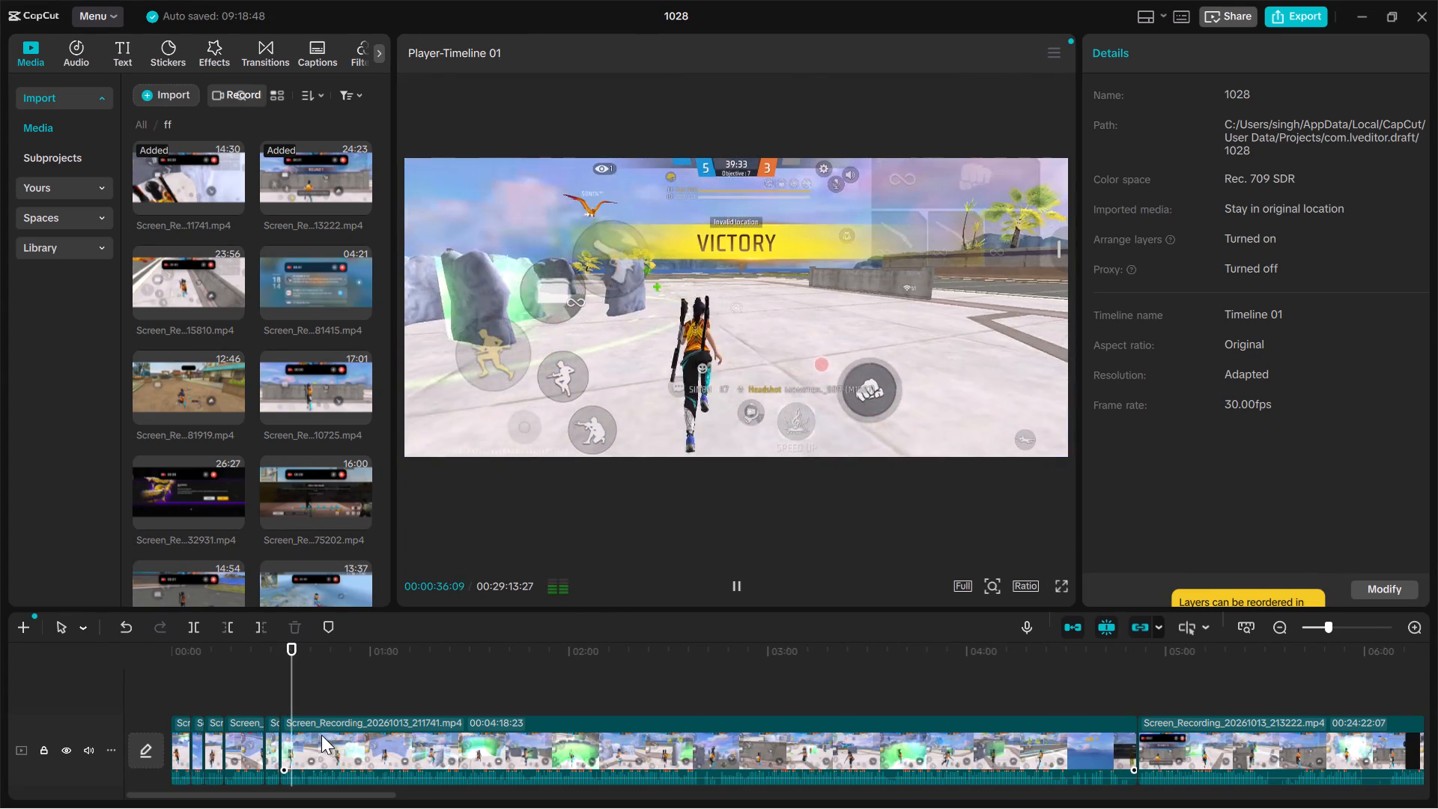
pyautogui.press('space')
pyautogui.press('b')
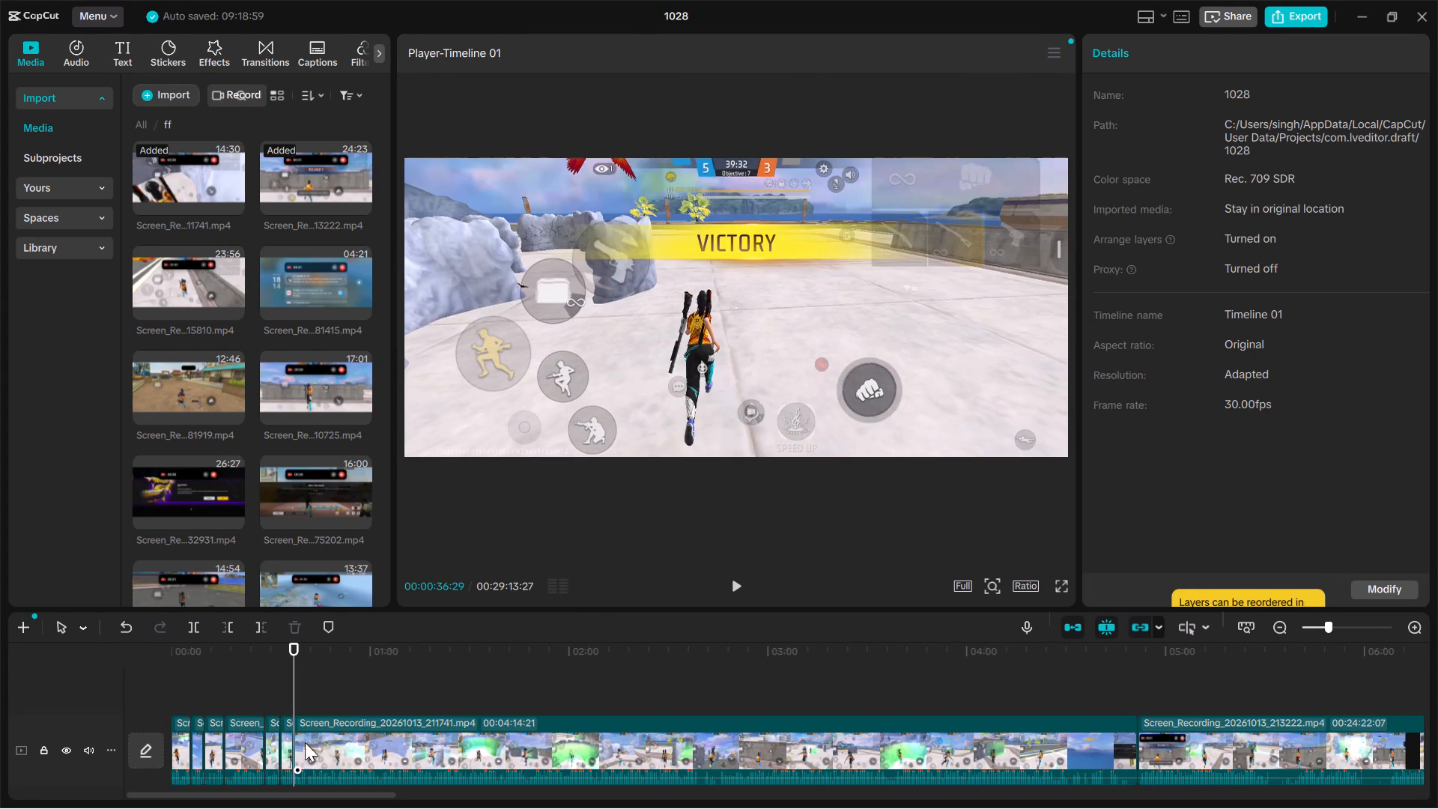
# Delete the short lead-in clip between the fourth highlight and the round 8 highlight.
pyautogui.click(276, 737)
pyautogui.press('Delete')
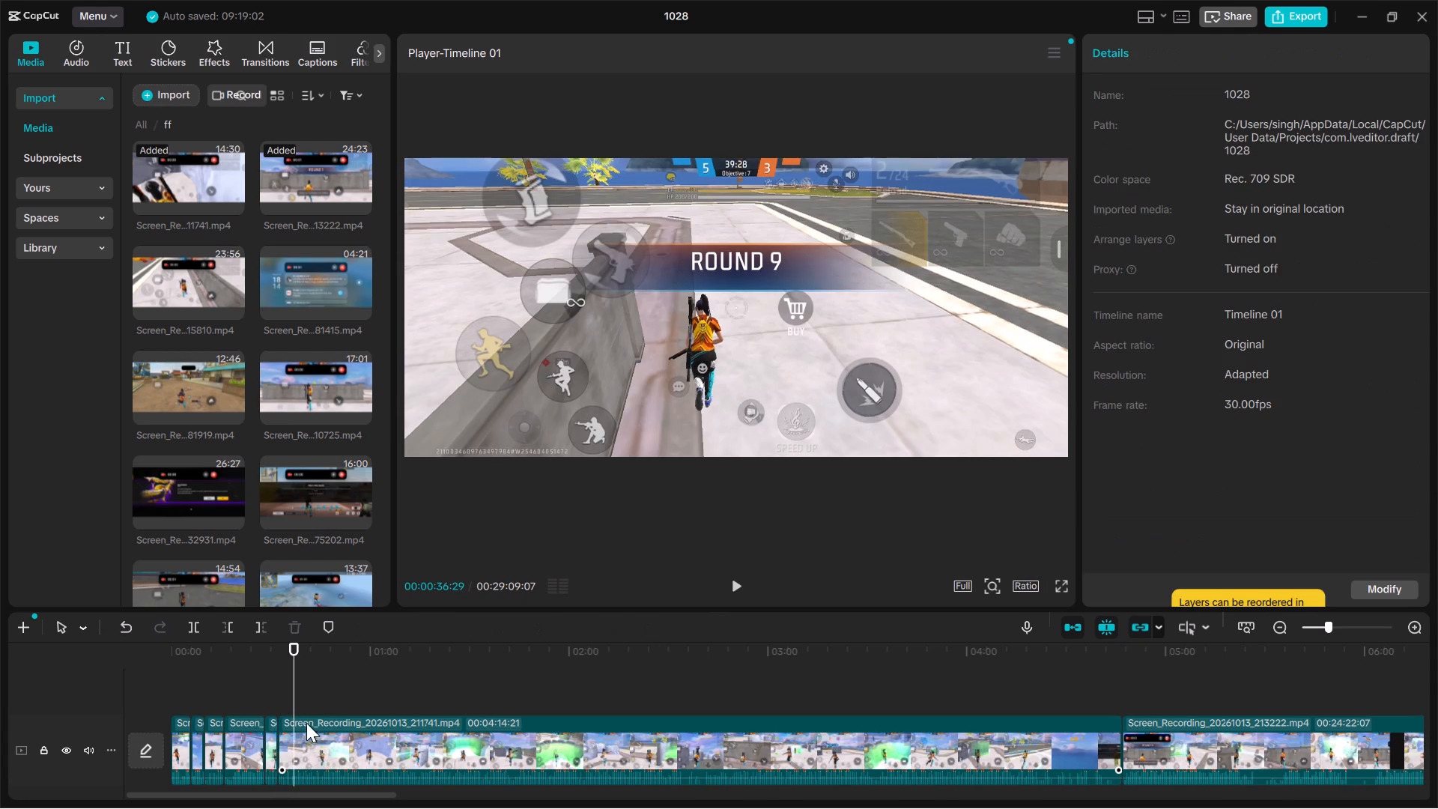
# Skim the footage after the round 8 highlight for the round 9 winning fight and split the clip at 00:02:27:25.
pyautogui.click(363, 708)
pyautogui.click(608, 717)
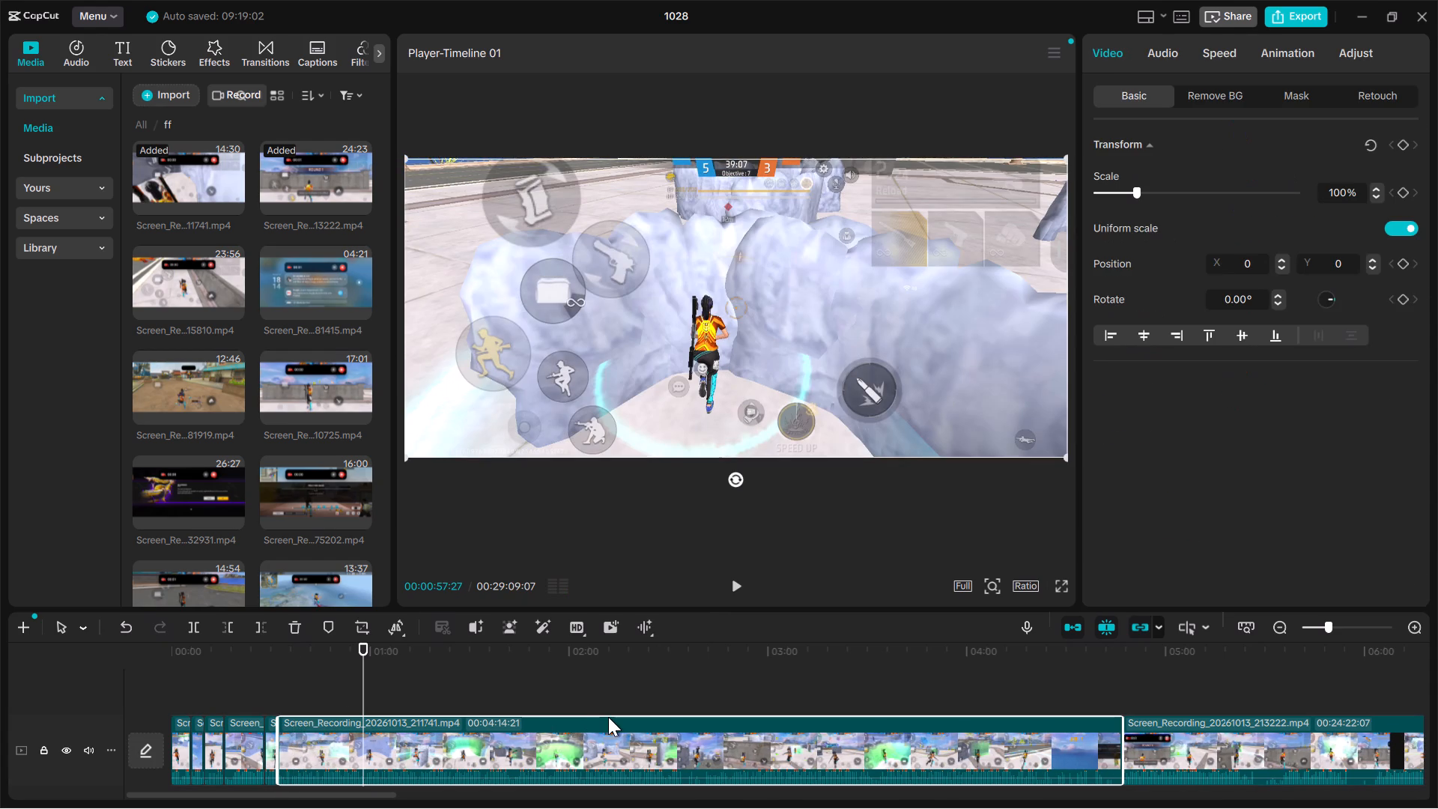
pyautogui.click(590, 695)
pyautogui.click(653, 693)
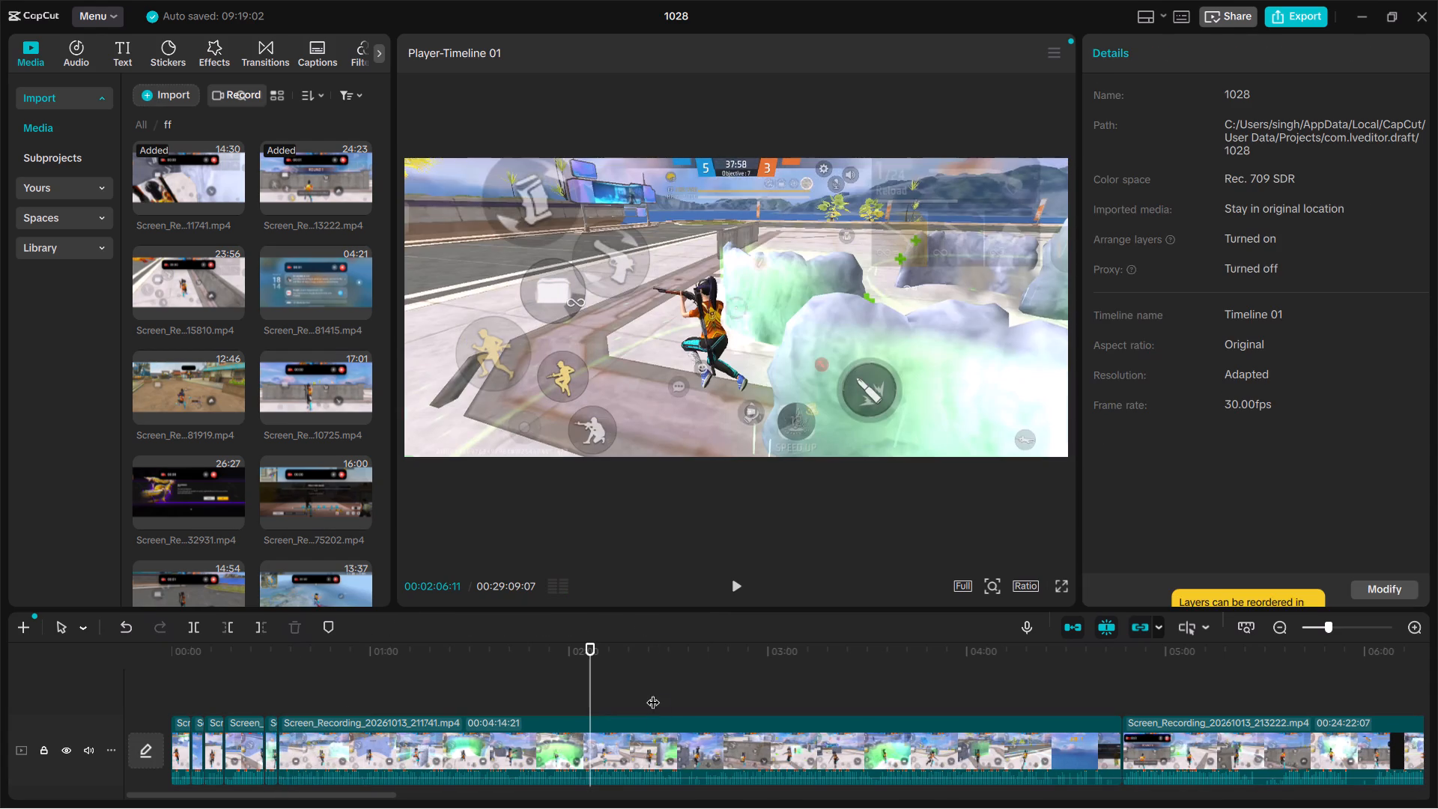
pyautogui.click(831, 692)
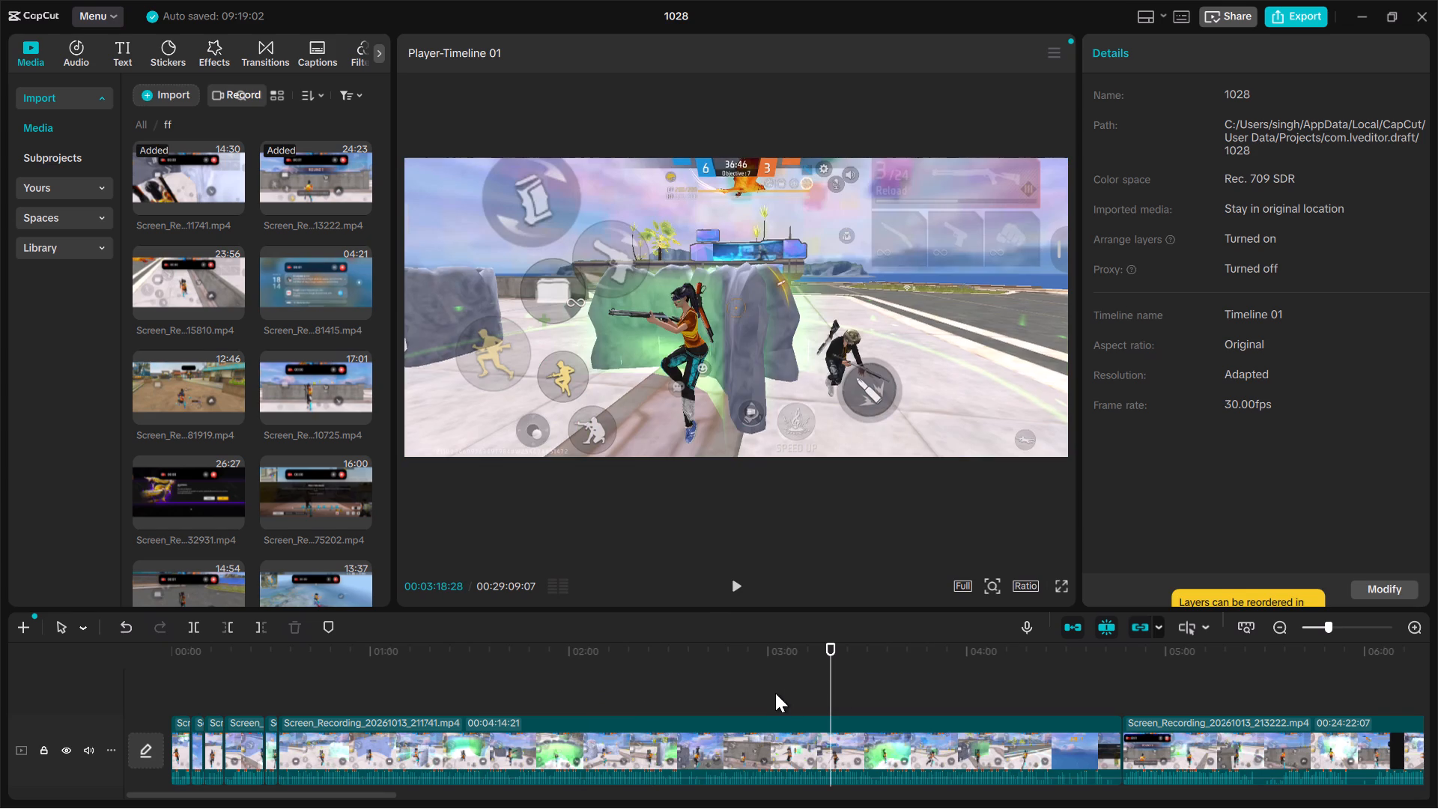
pyautogui.click(775, 693)
pyautogui.click(711, 701)
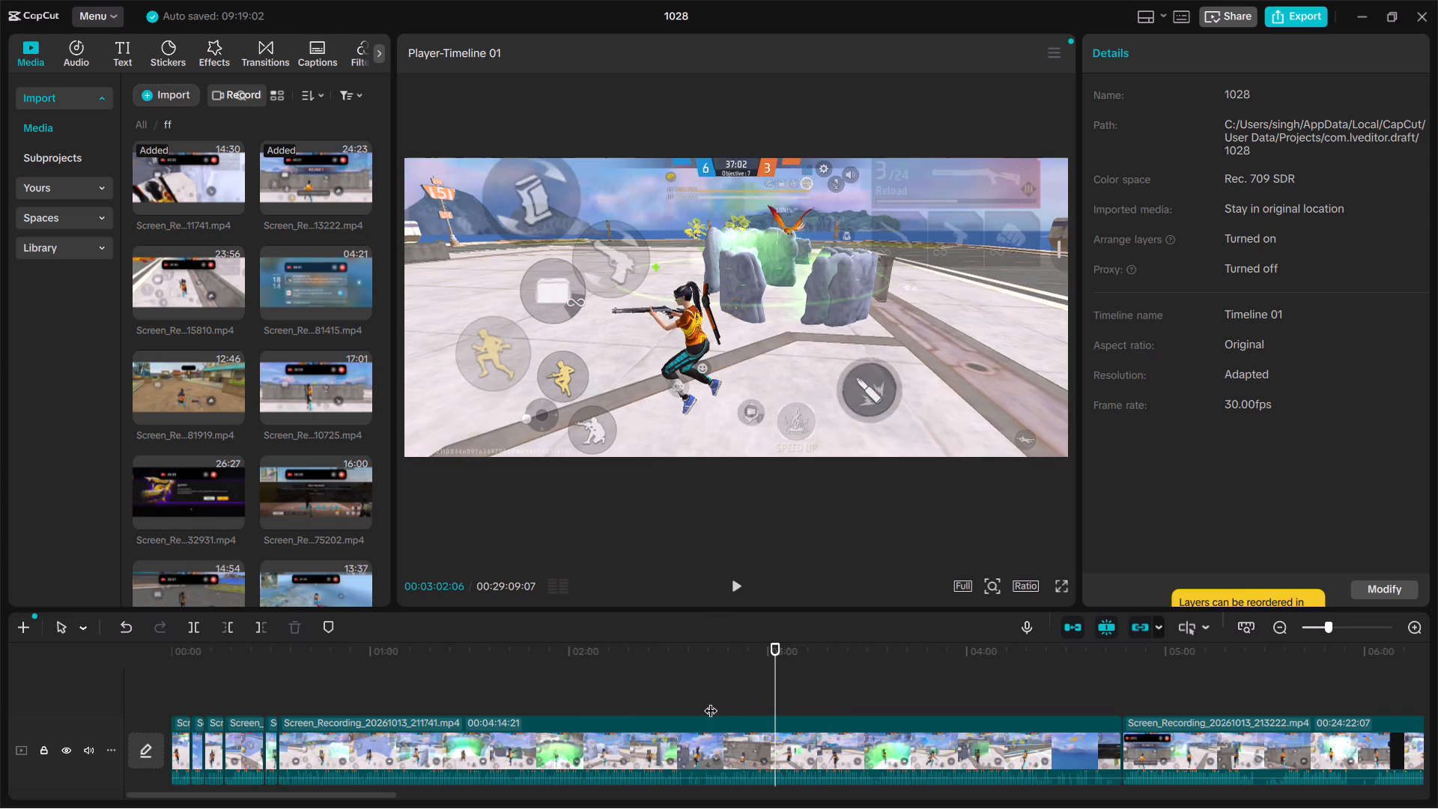
pyautogui.click(628, 722)
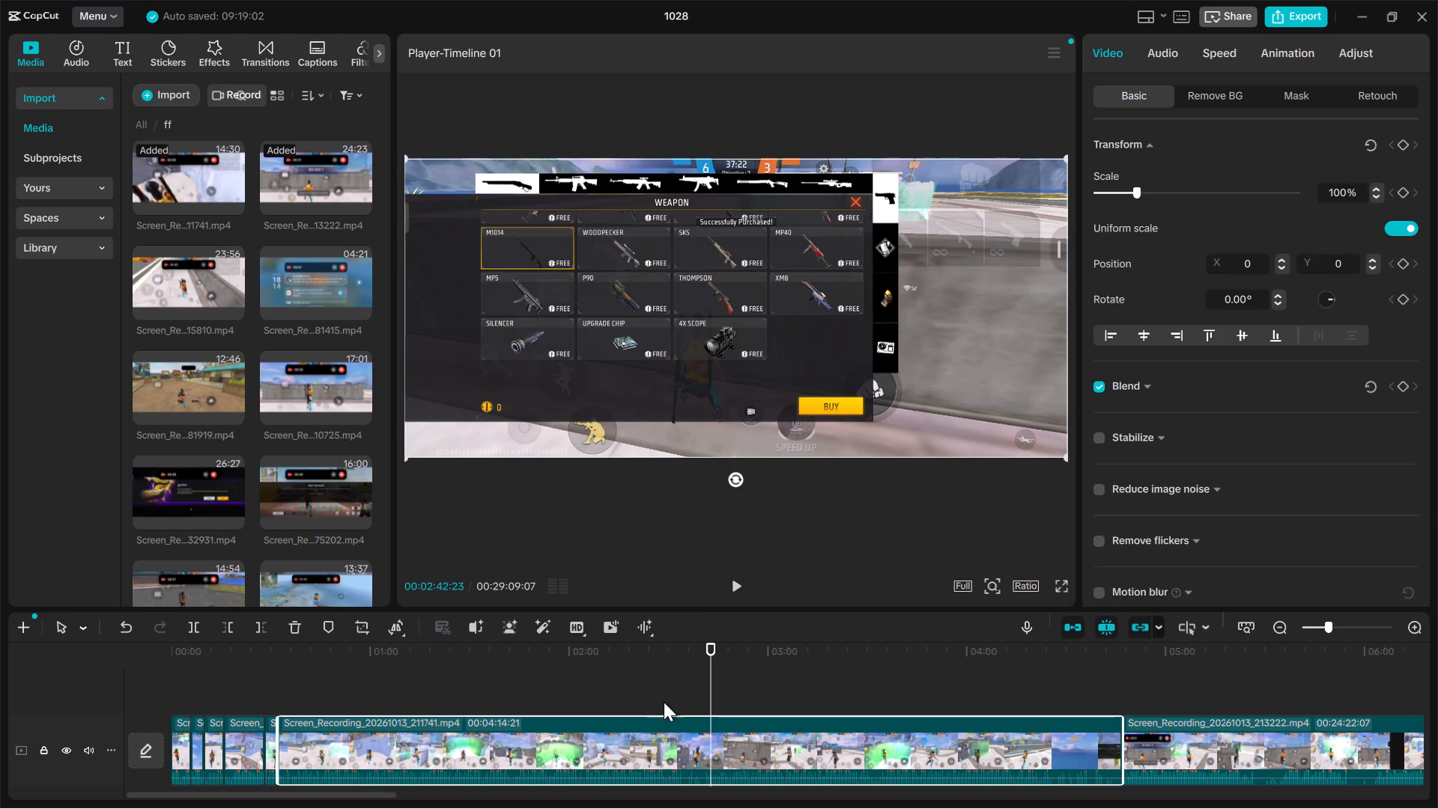
pyautogui.click(682, 694)
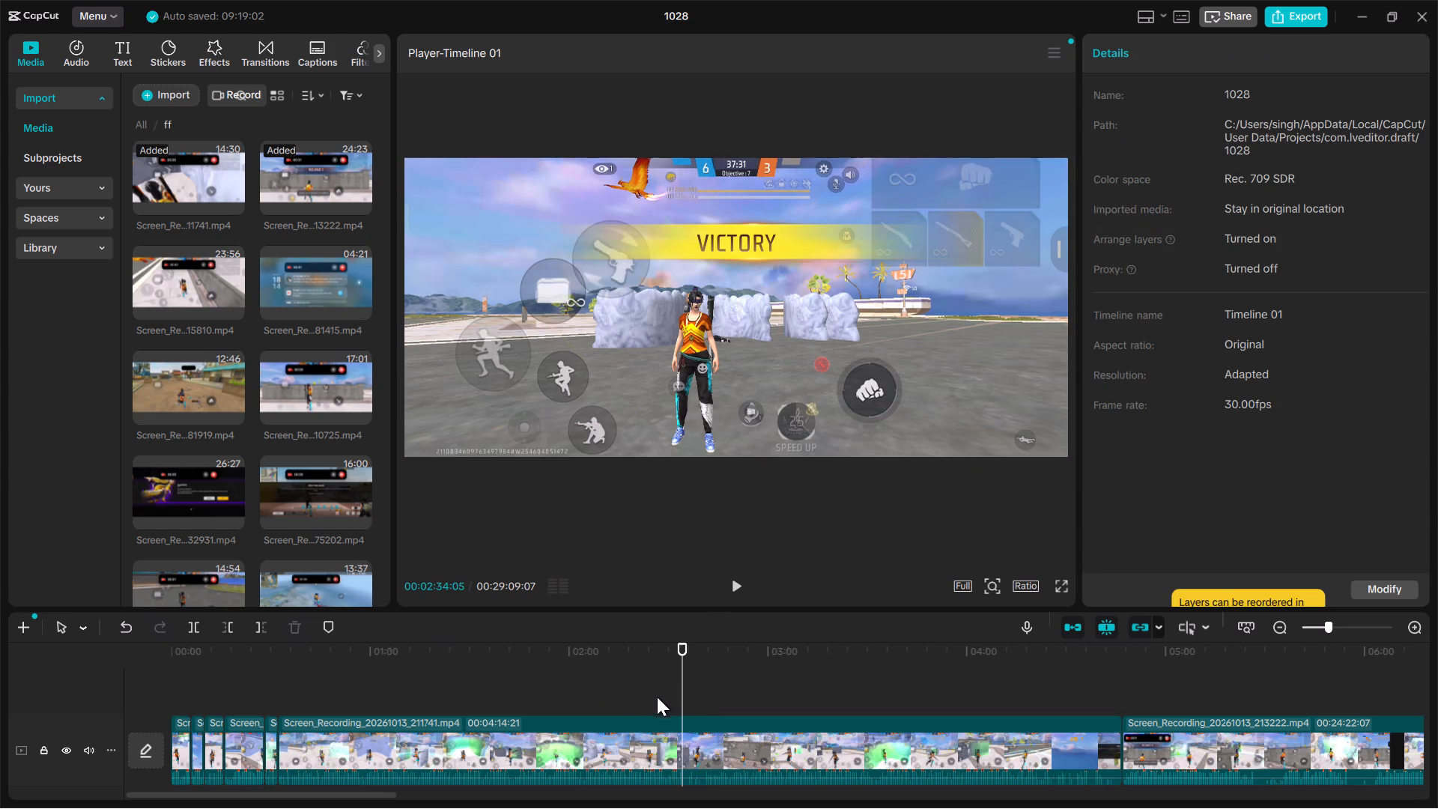
pyautogui.click(661, 696)
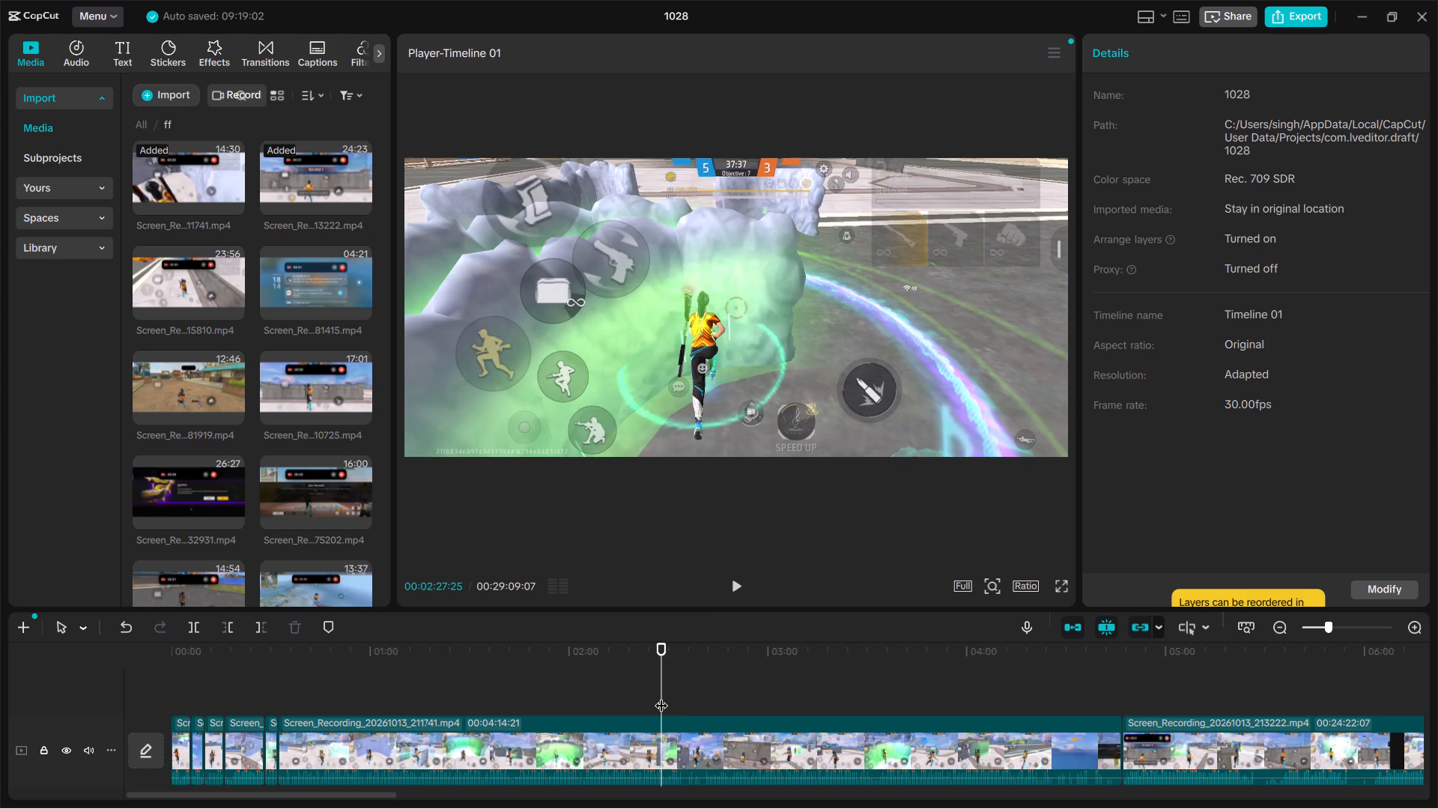
pyautogui.write('b')
# Play the round 9 highlight through to the victory banner and split the clip at 00:02:34:06.
pyautogui.press('space')
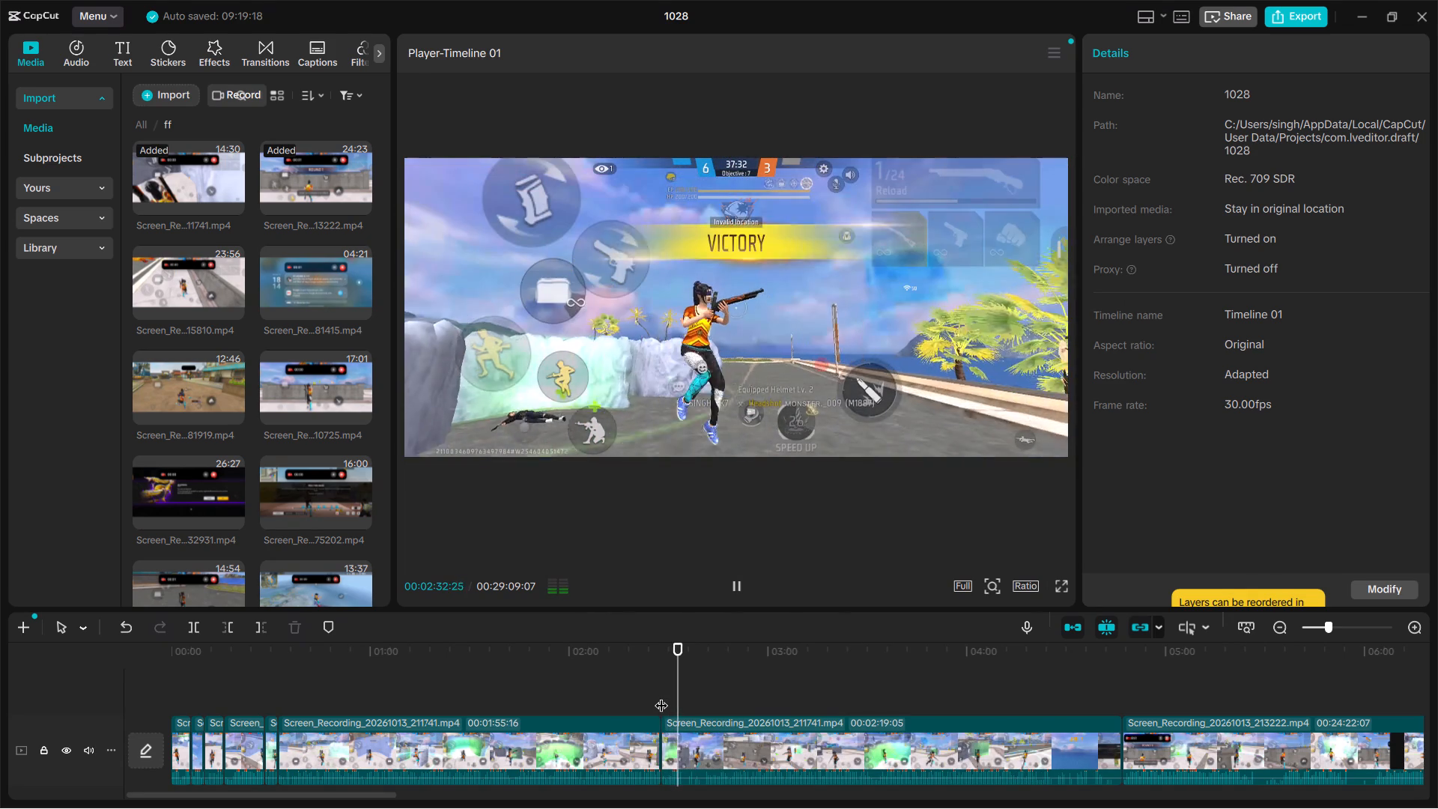
pyautogui.press('space')
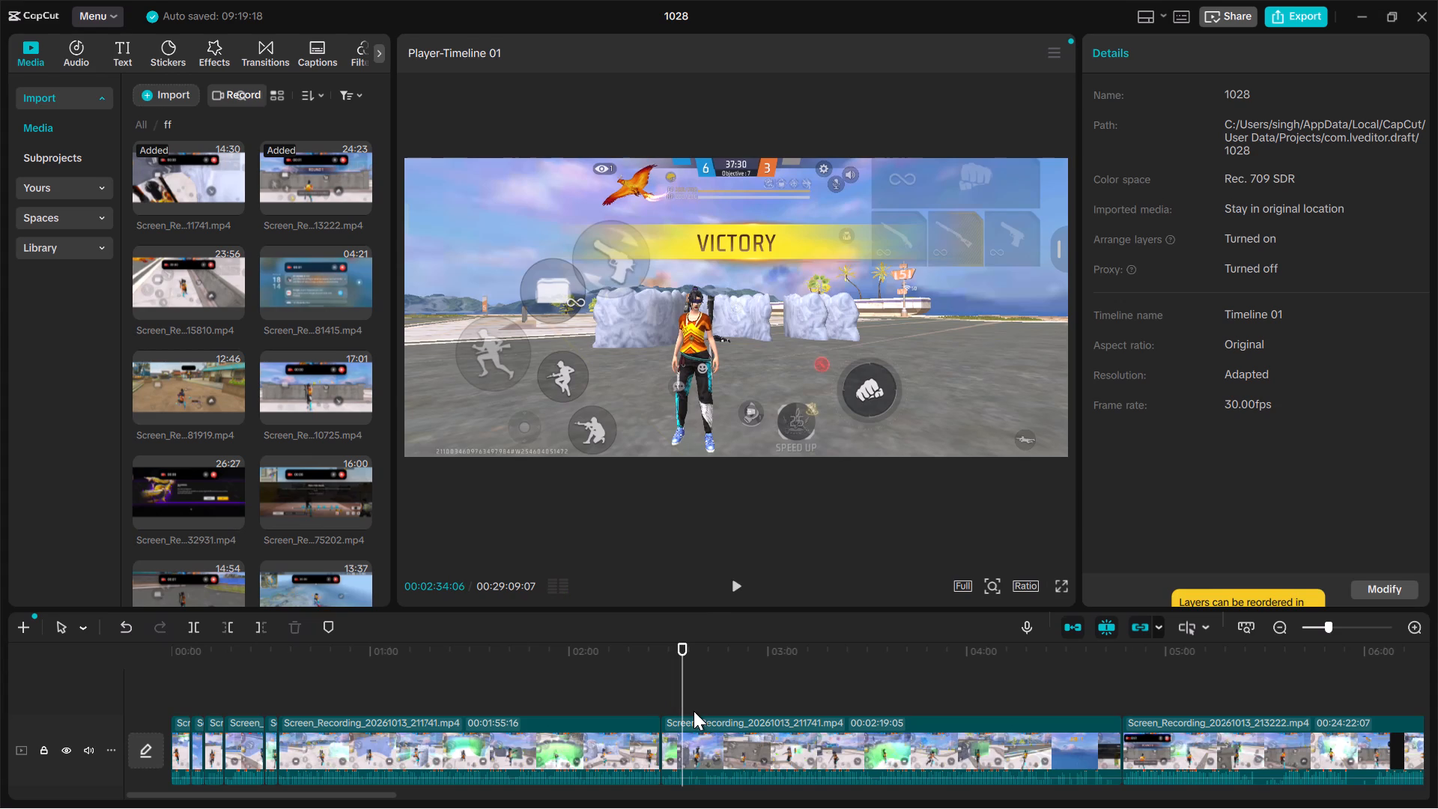
pyautogui.press('b')
# Delete the footage between the round 8 and round 9 highlights.
pyautogui.click(589, 736)
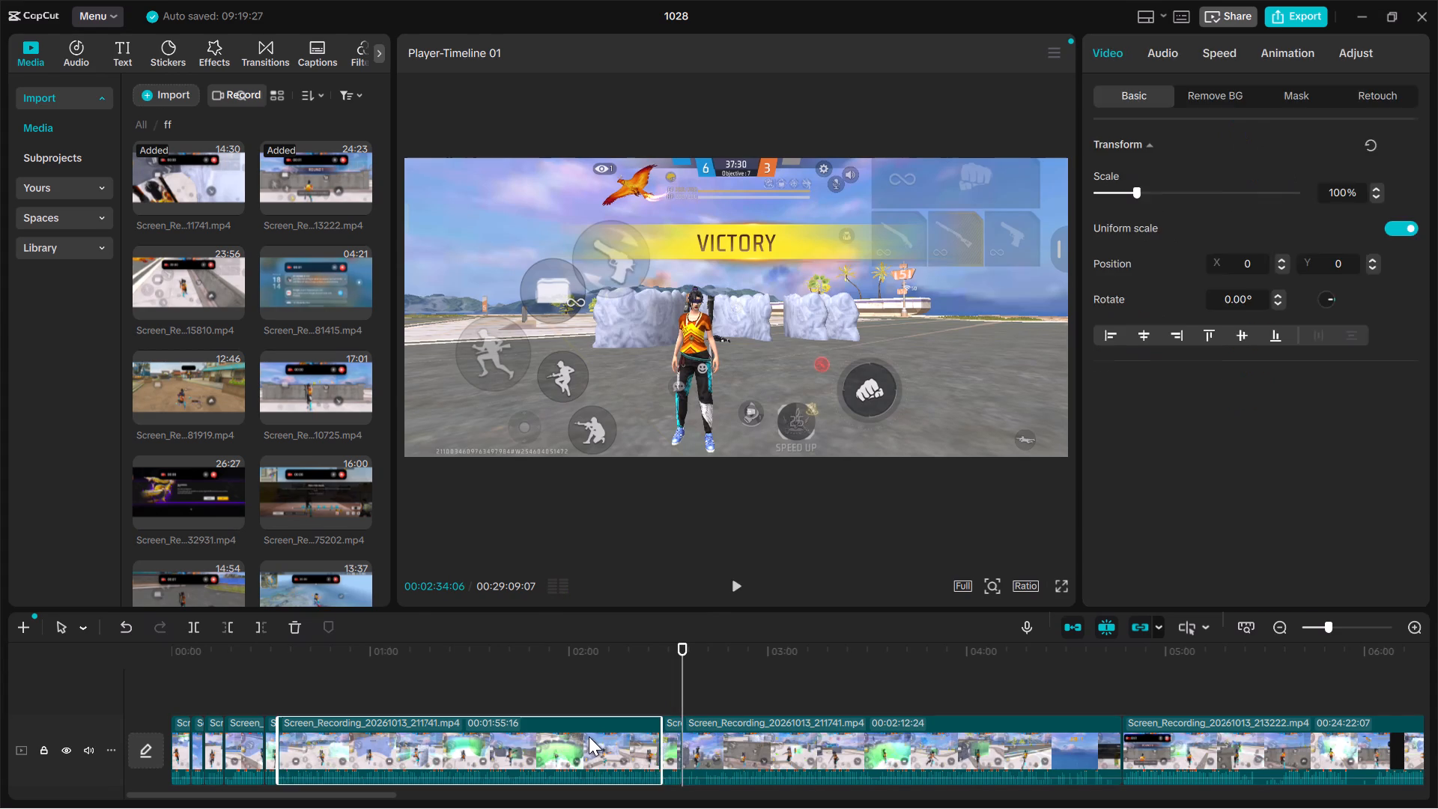
pyautogui.press('Delete')
# Skim the footage after the round 9 highlight for the round 10 winning fight and split the clip at 00:02:19:11.
pyautogui.press('Up')
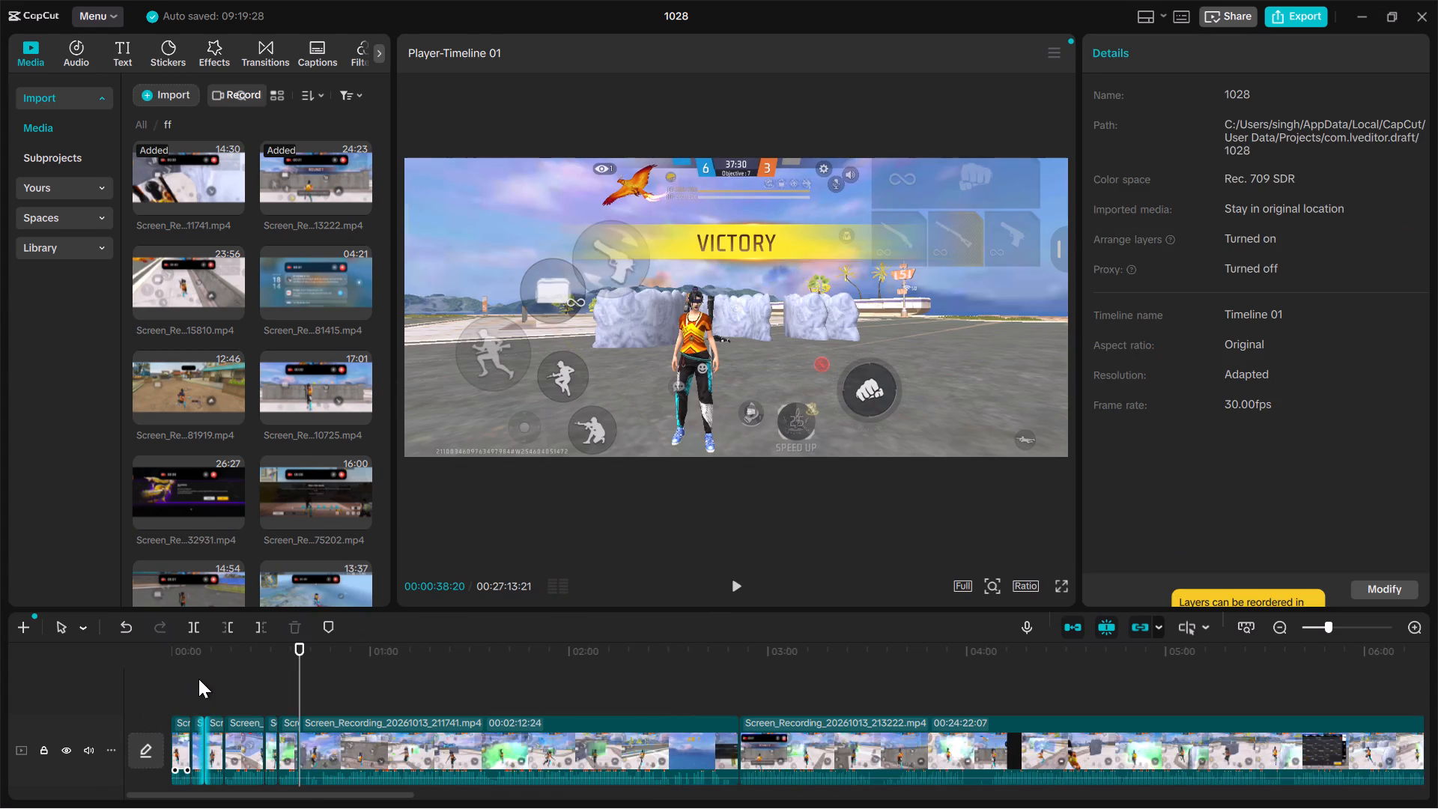
pyautogui.press('Up')
pyautogui.press('space')
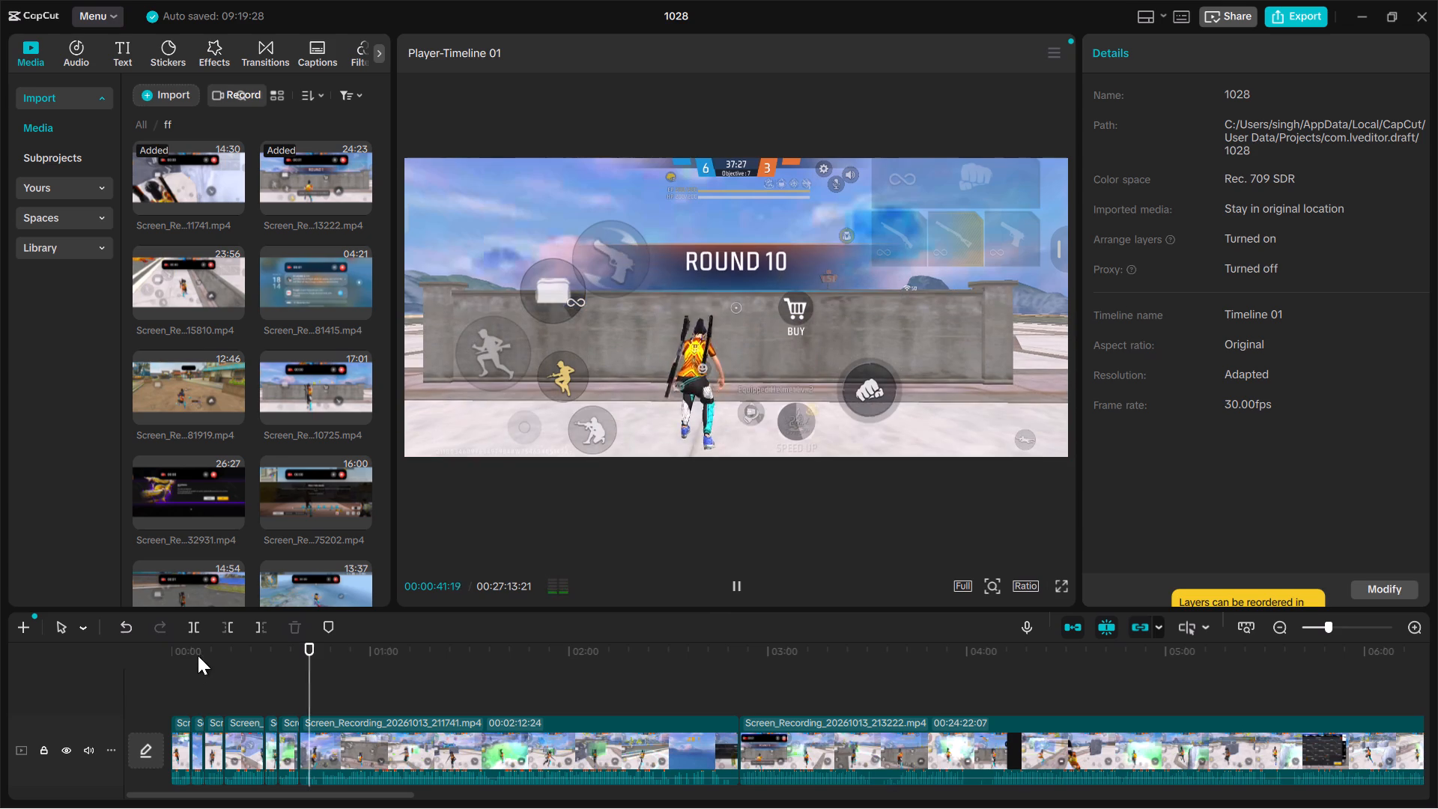
pyautogui.click(456, 677)
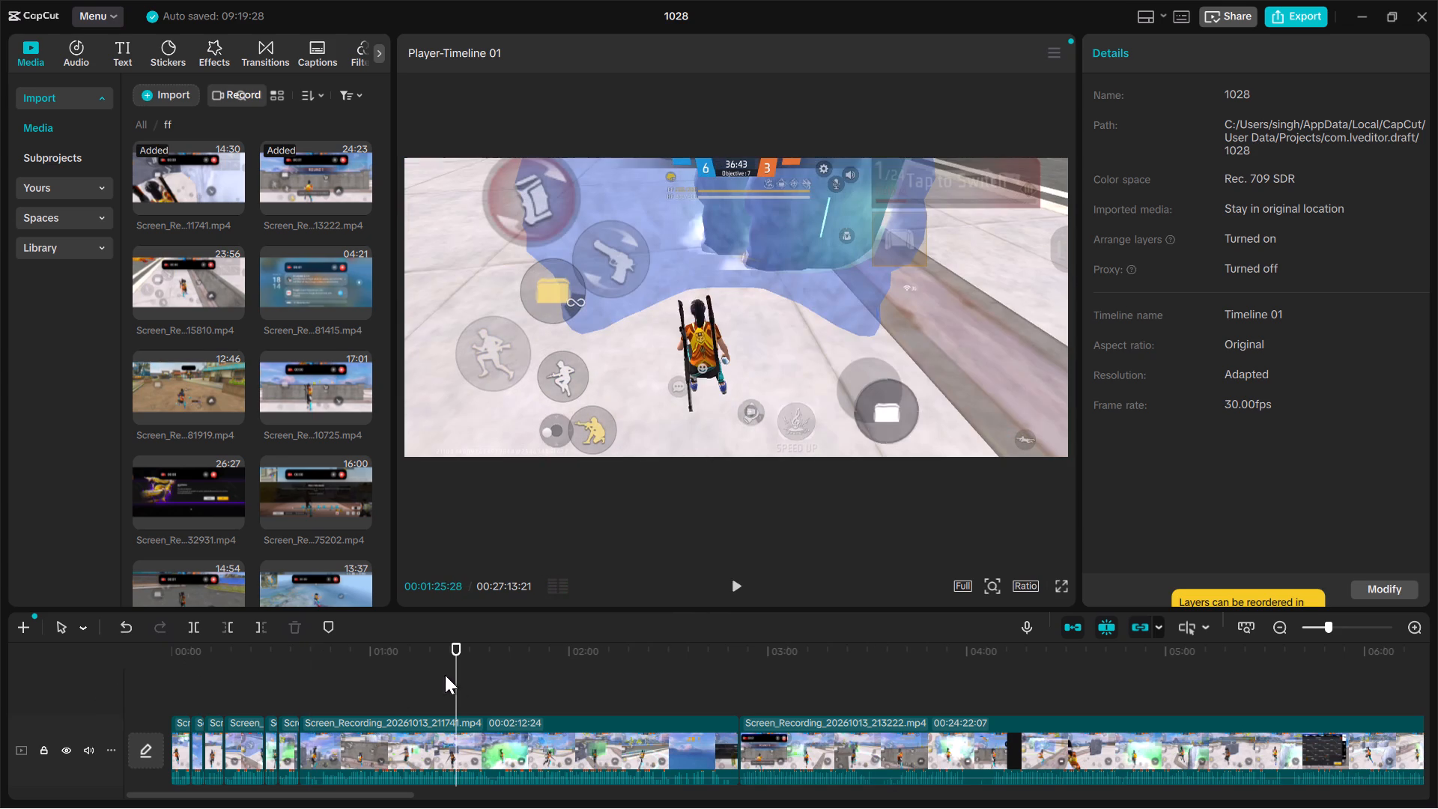
pyautogui.click(521, 676)
pyautogui.click(567, 679)
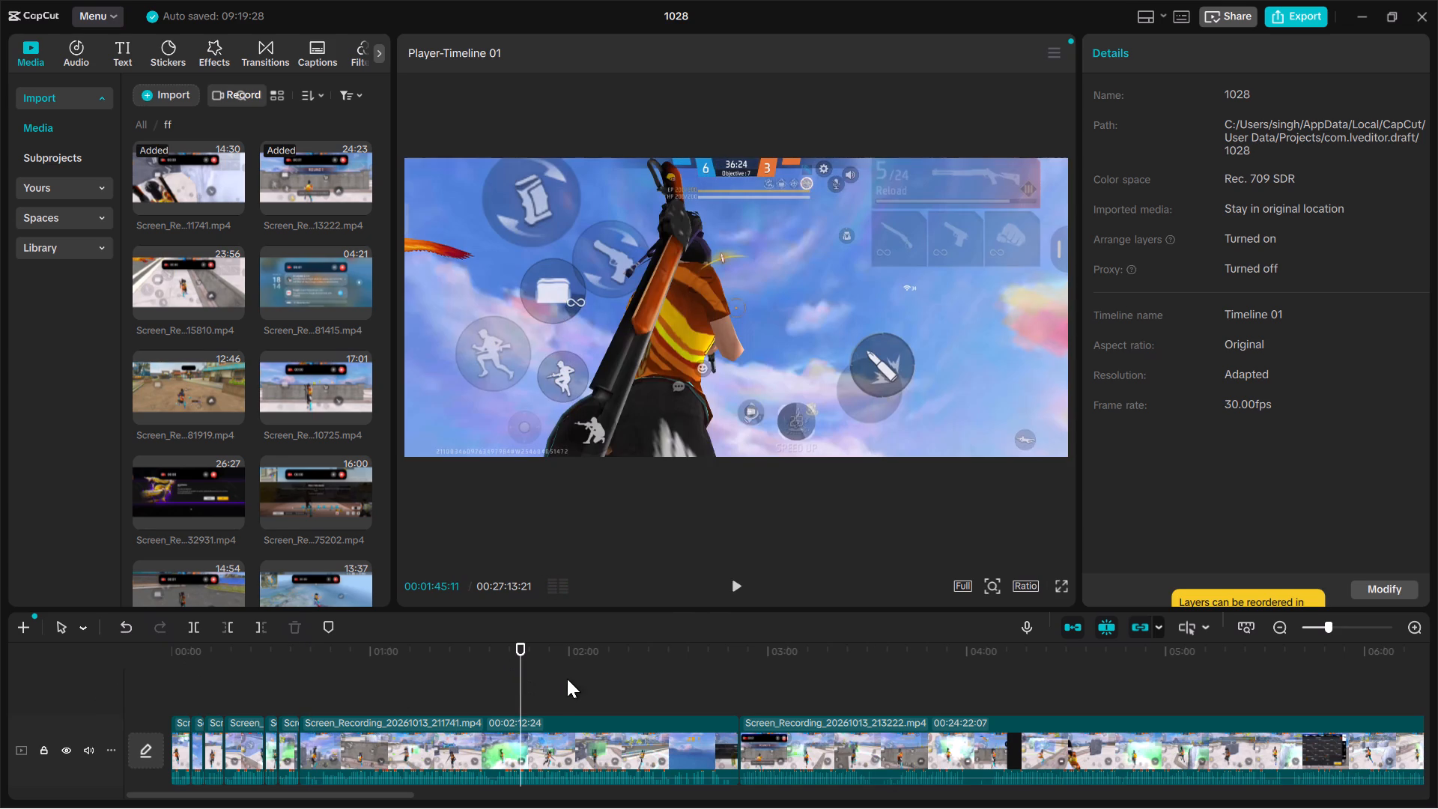
pyautogui.click(597, 682)
pyautogui.click(664, 693)
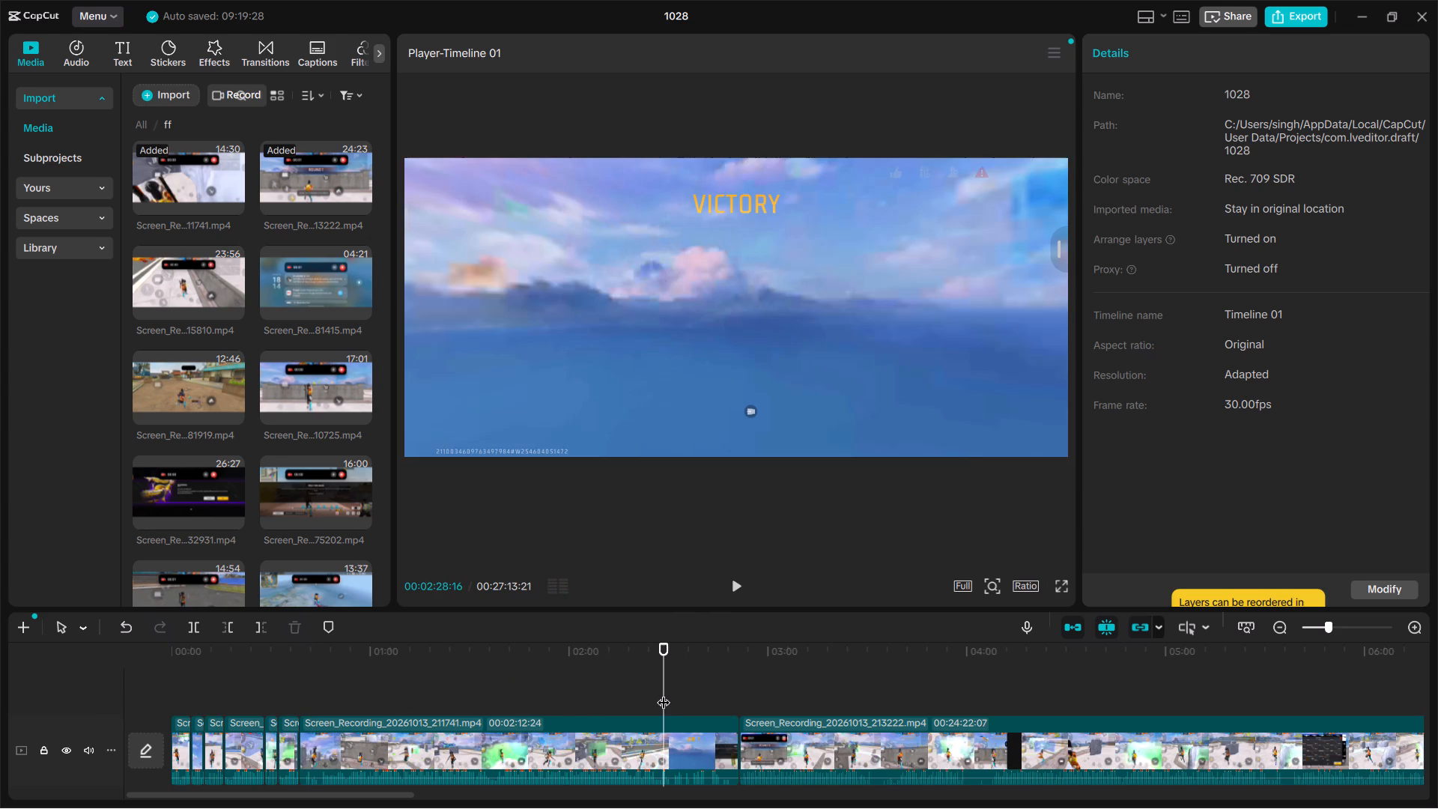
pyautogui.click(631, 688)
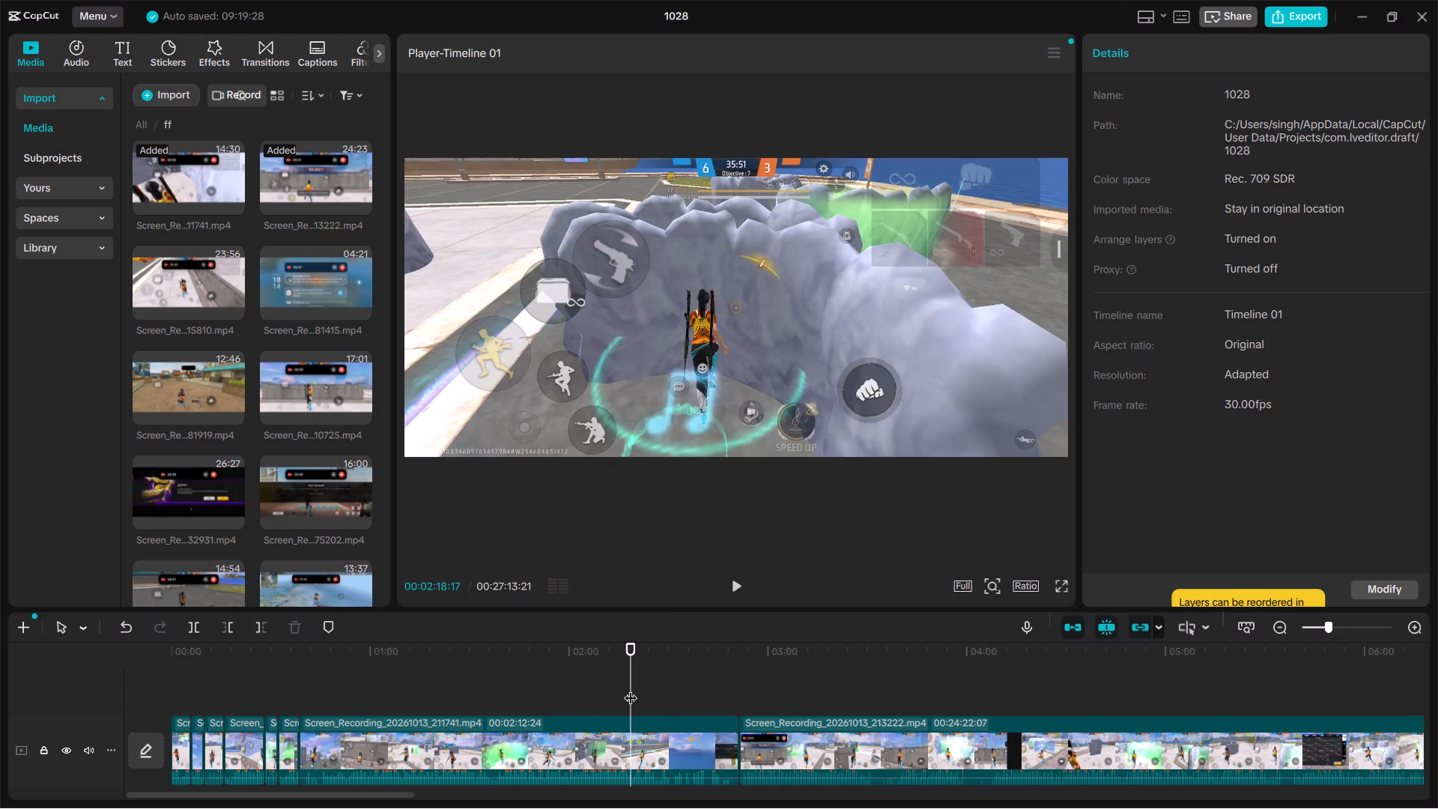
pyautogui.press('space')
pyautogui.press('space')
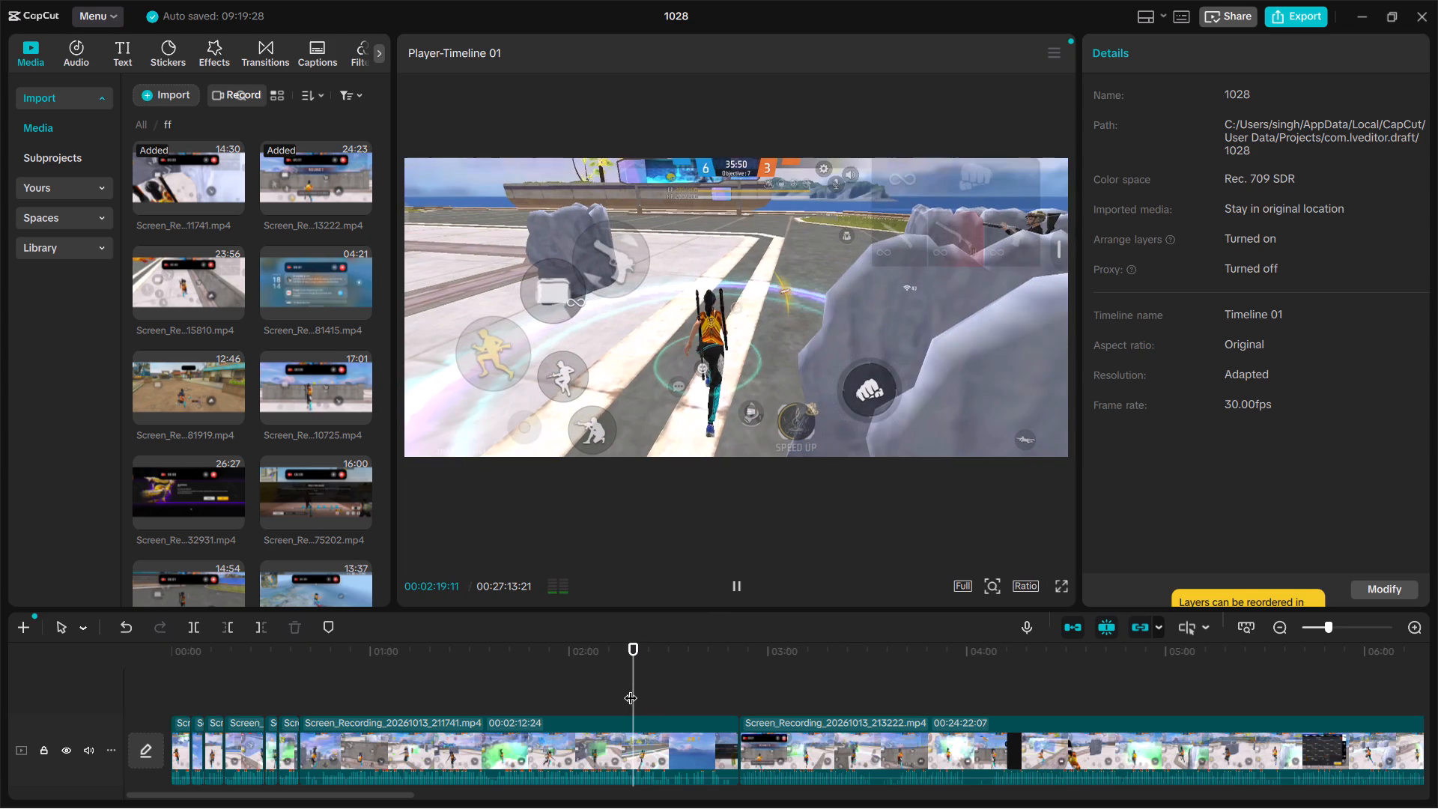
pyautogui.write('b')
# Play the round 10 highlight through to the kill and split the clip at 00:02:25:01.
pyautogui.press('space')
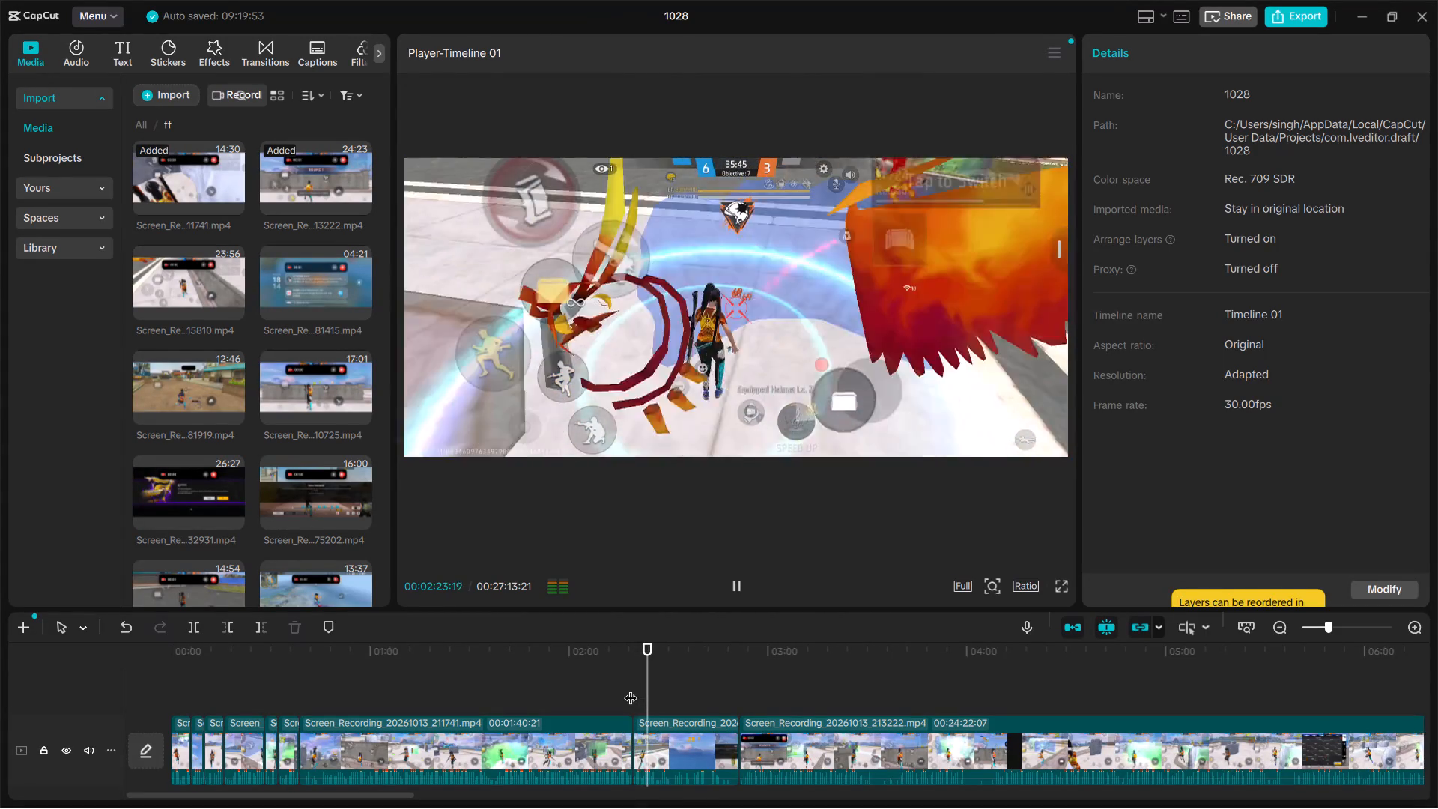
pyautogui.press('space')
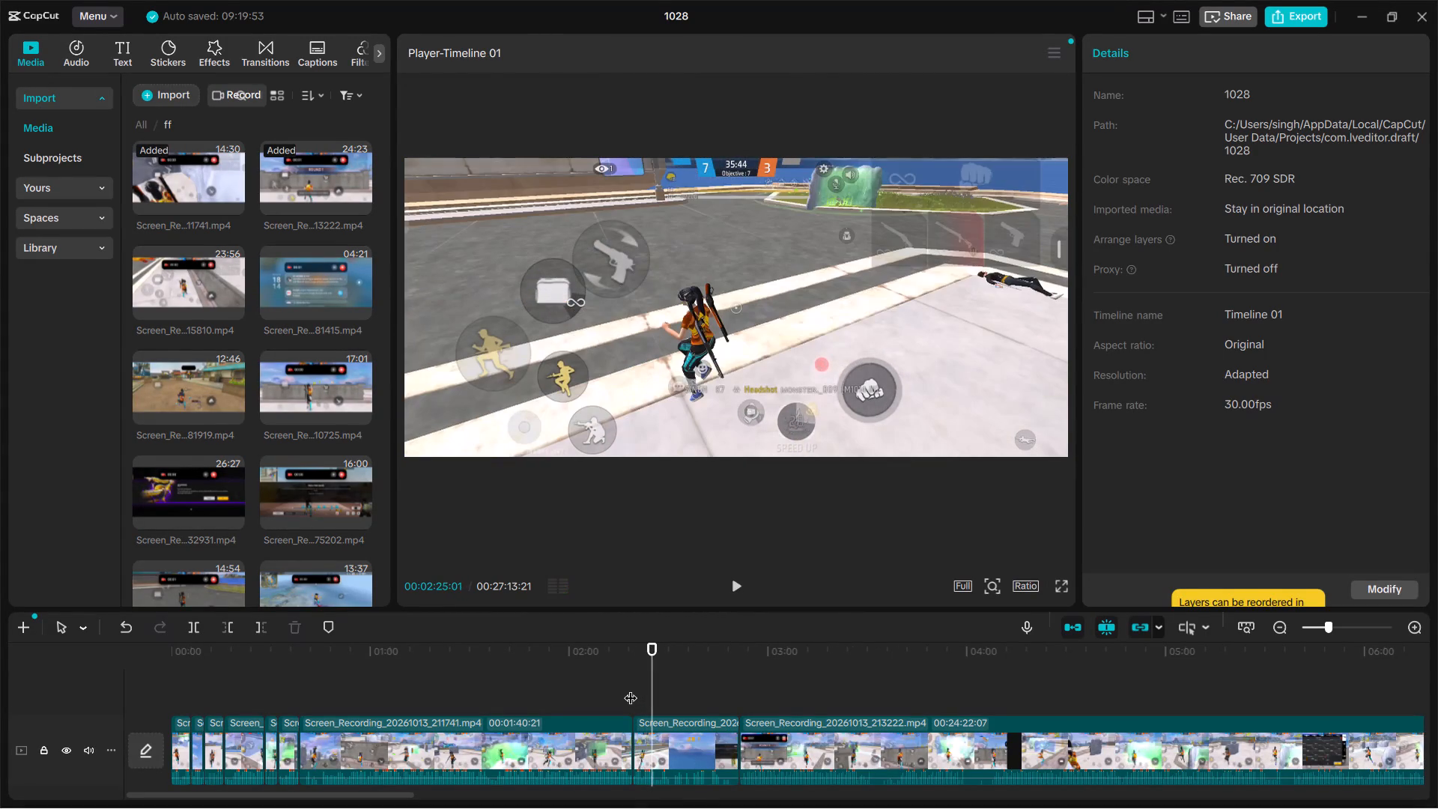
pyautogui.press('b')
# Delete the footage between the round 9 and round 10 highlights.
pyautogui.click(571, 728)
pyautogui.press('Delete')
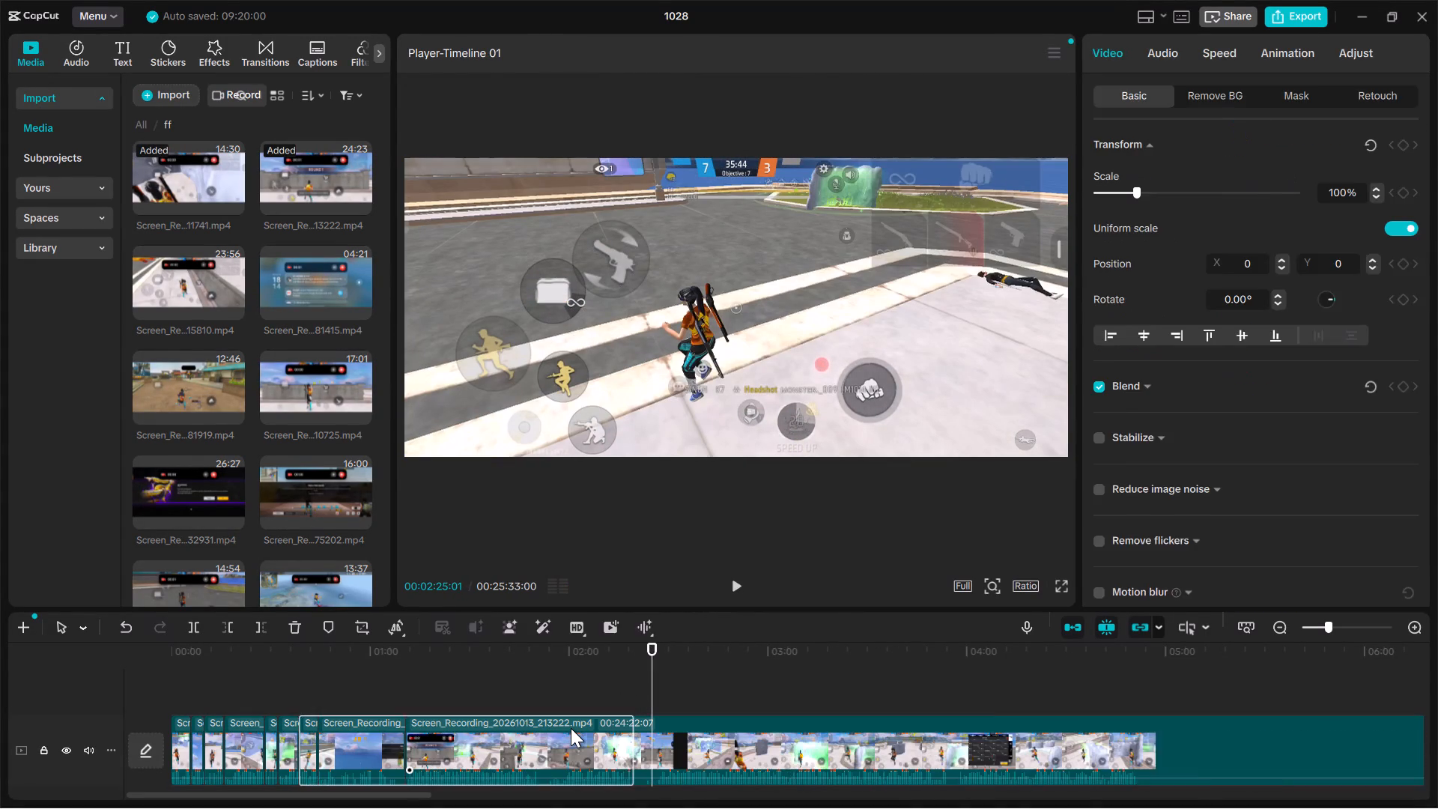
# Review the ending after the round 10 highlight and delete the leftover footage before the recording ending in 213222.
pyautogui.press('Up')
pyautogui.press('Up')
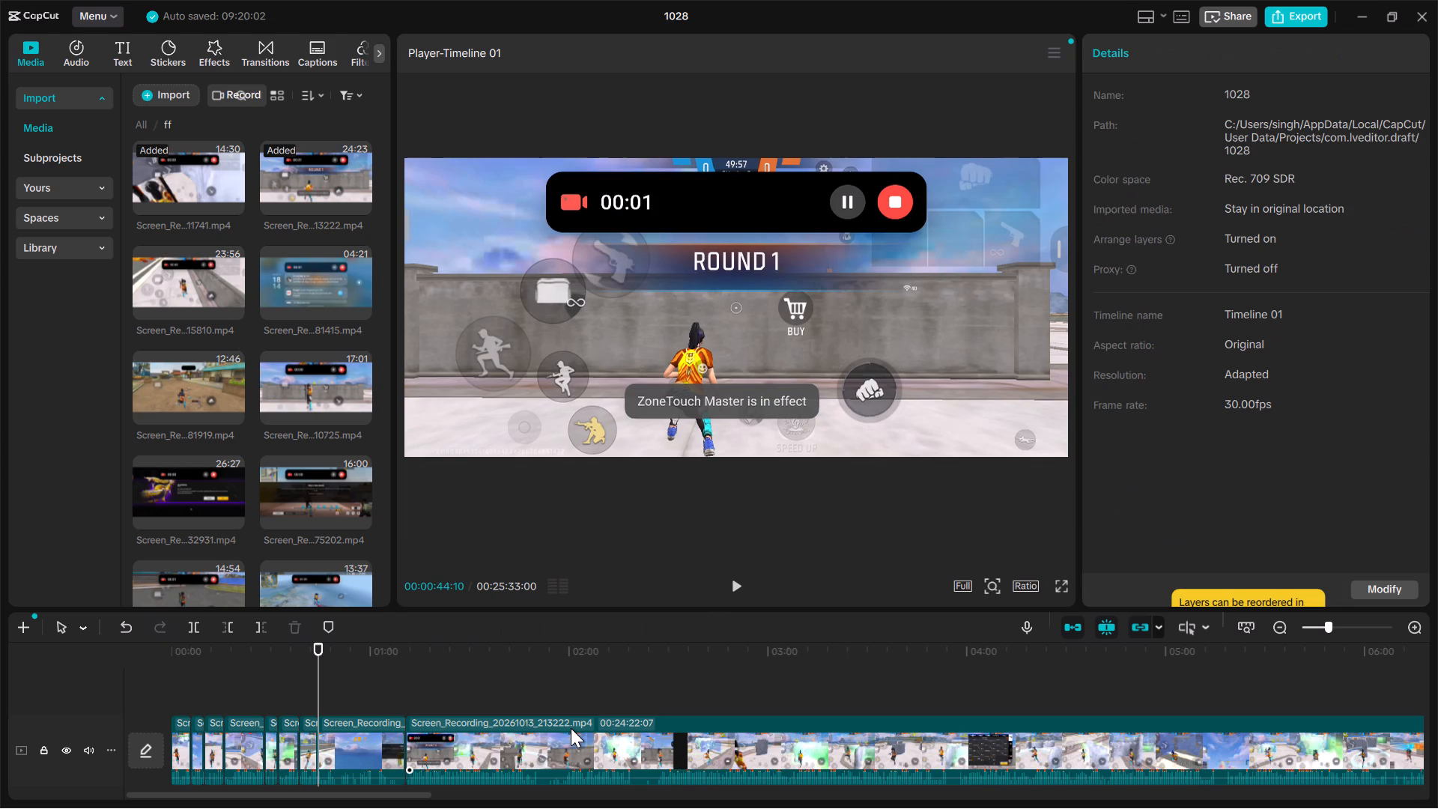
pyautogui.press('space')
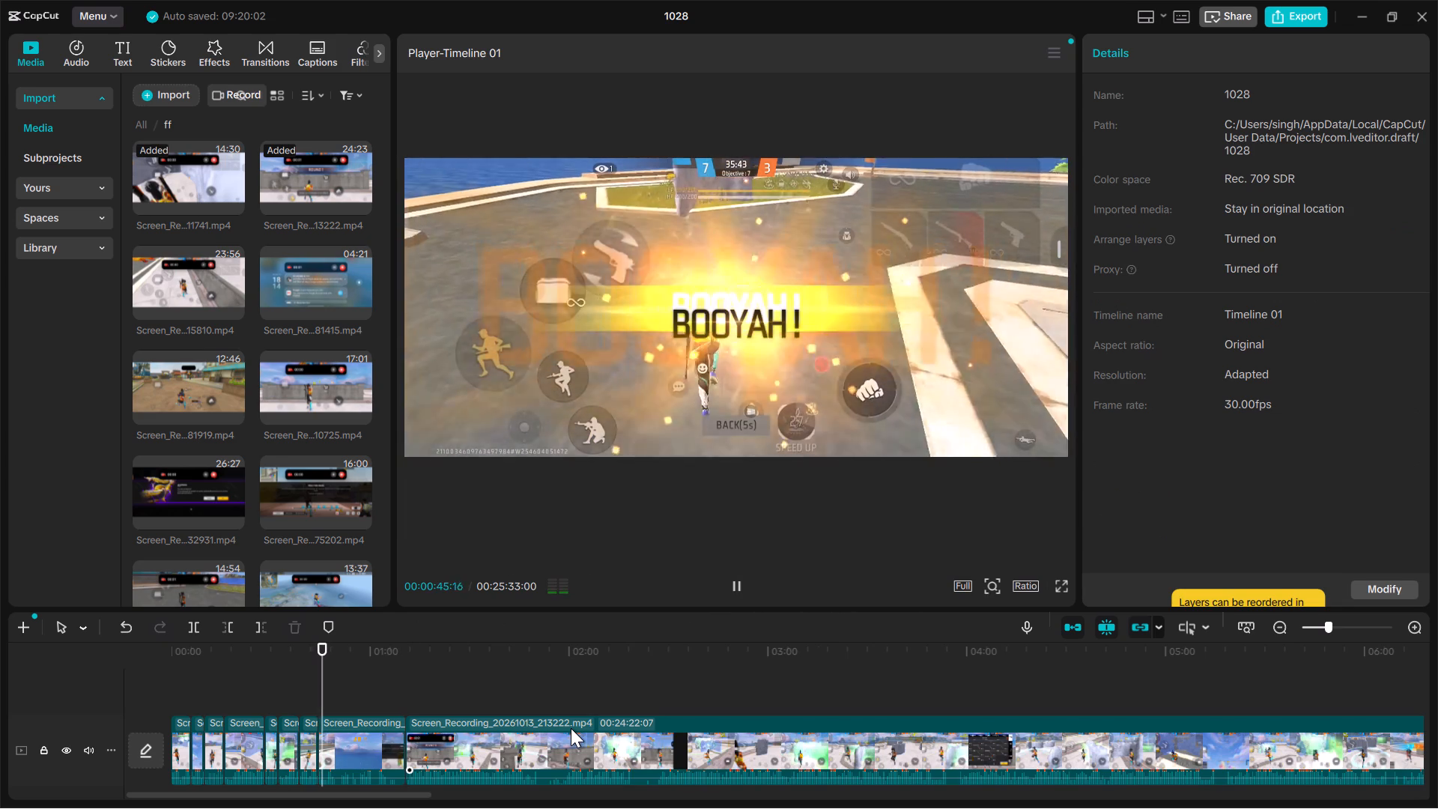
pyautogui.press('space')
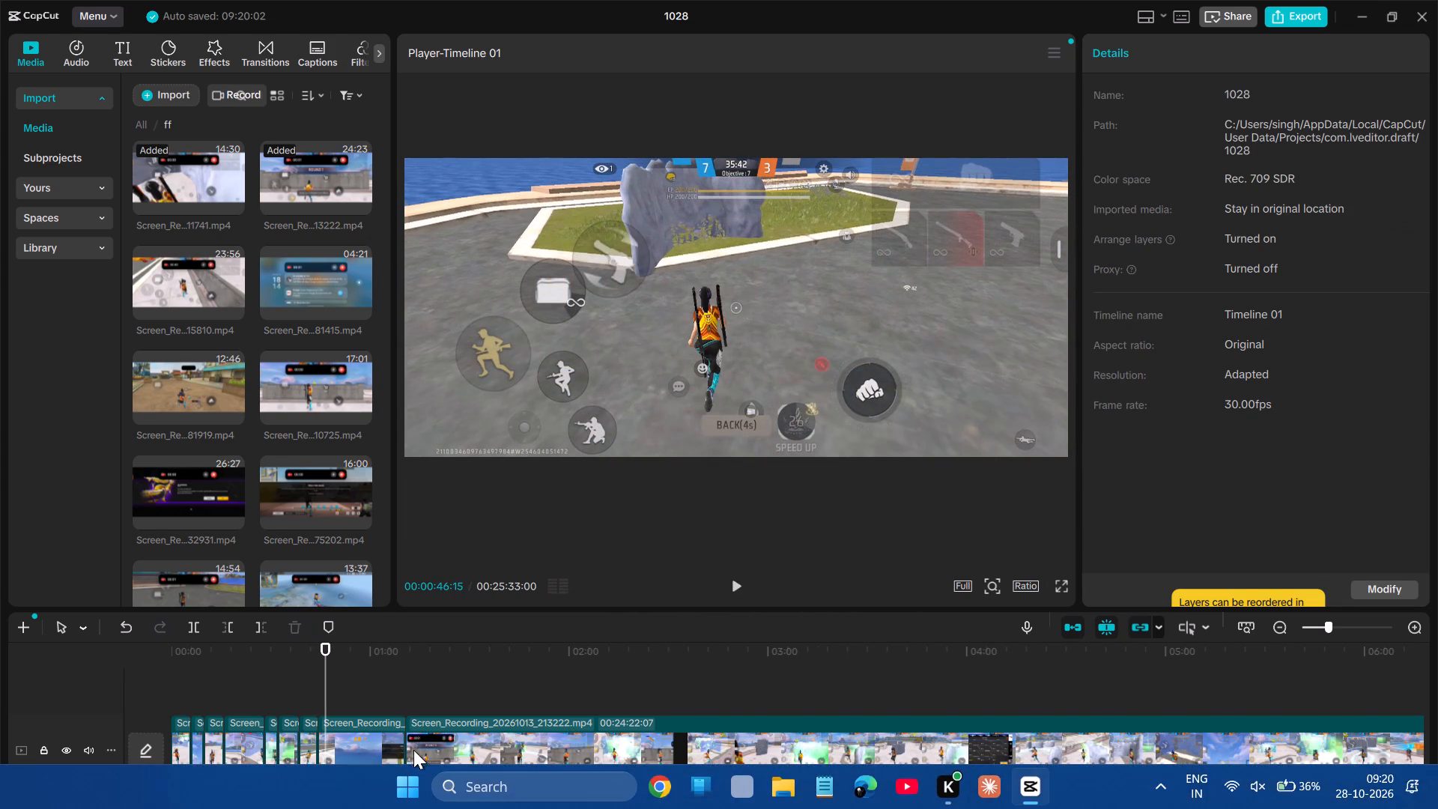
pyautogui.click(386, 747)
pyautogui.press('Delete')
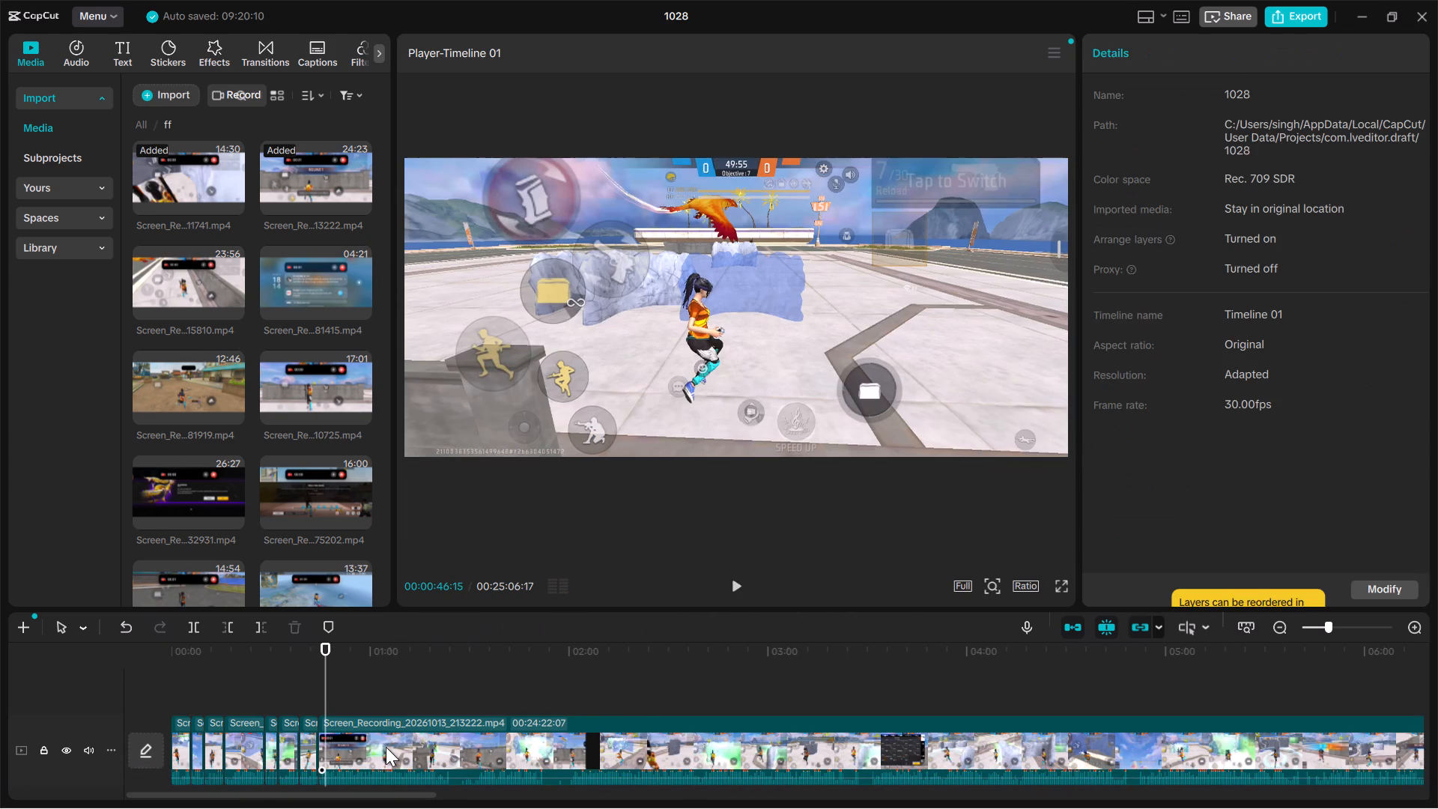
# Skim the start of the recording ending in 213222 for its round 1 winning fight and split it at 00:01:15:26.
pyautogui.press('space')
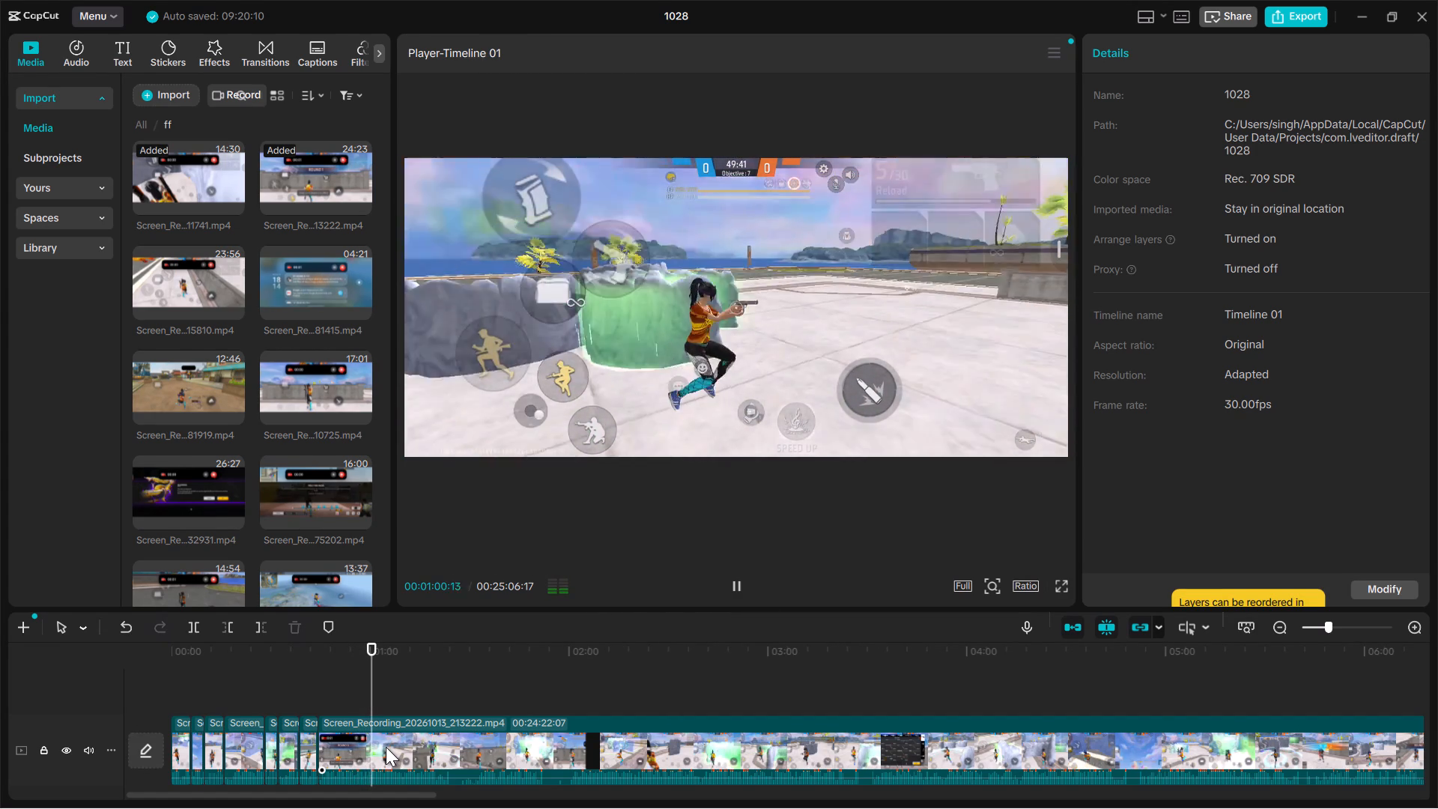
pyautogui.press('space')
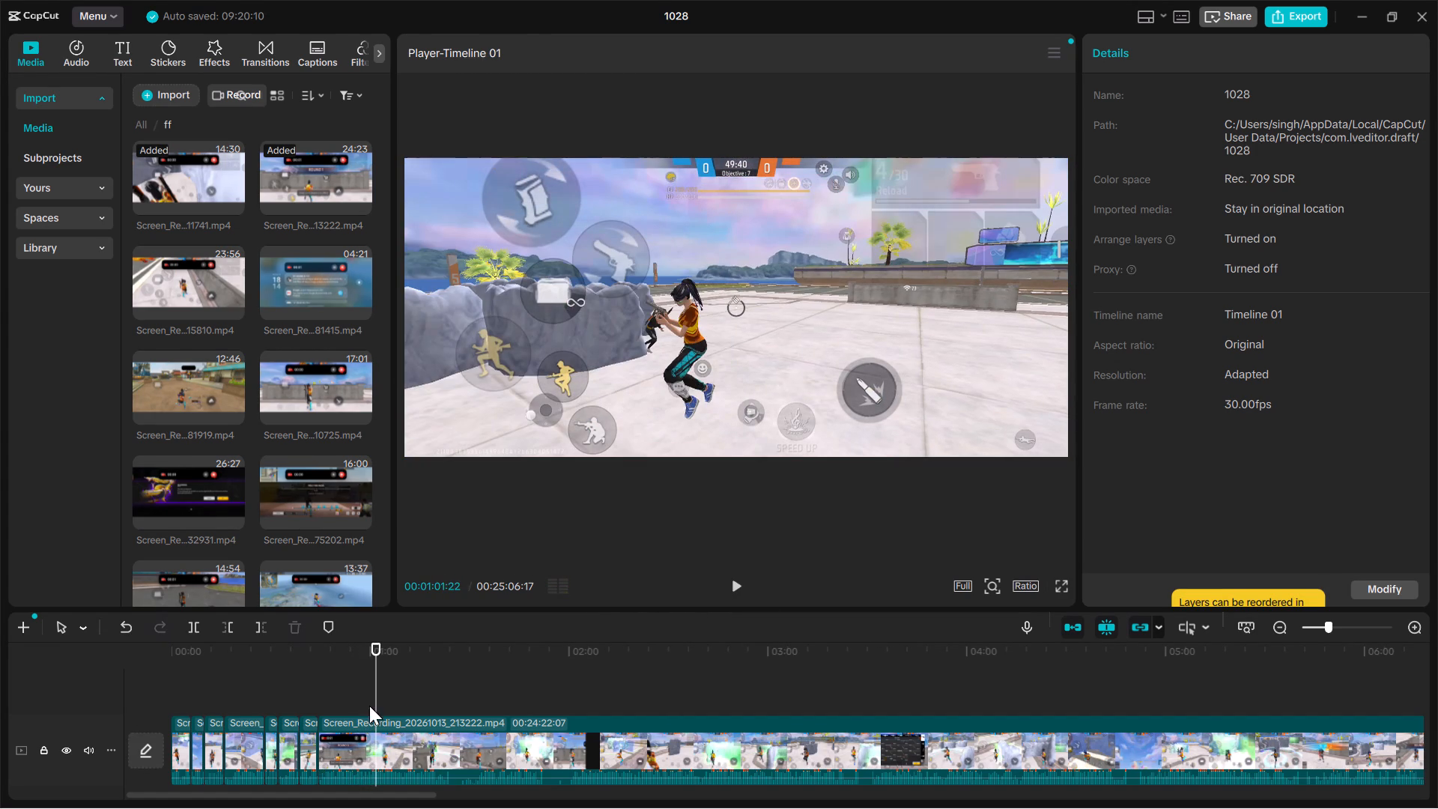
pyautogui.doubleClick(469, 682)
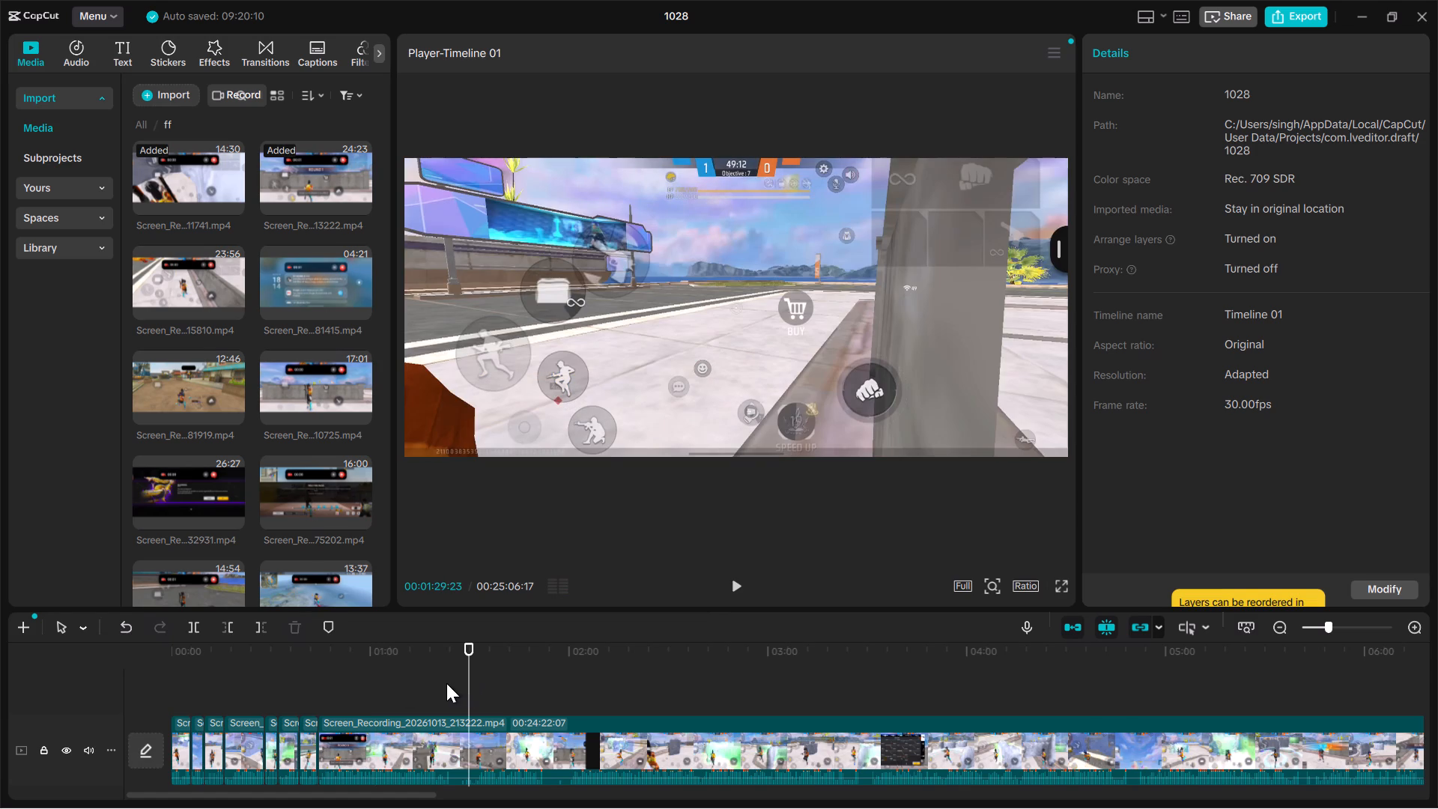
pyautogui.click(446, 683)
pyautogui.click(418, 687)
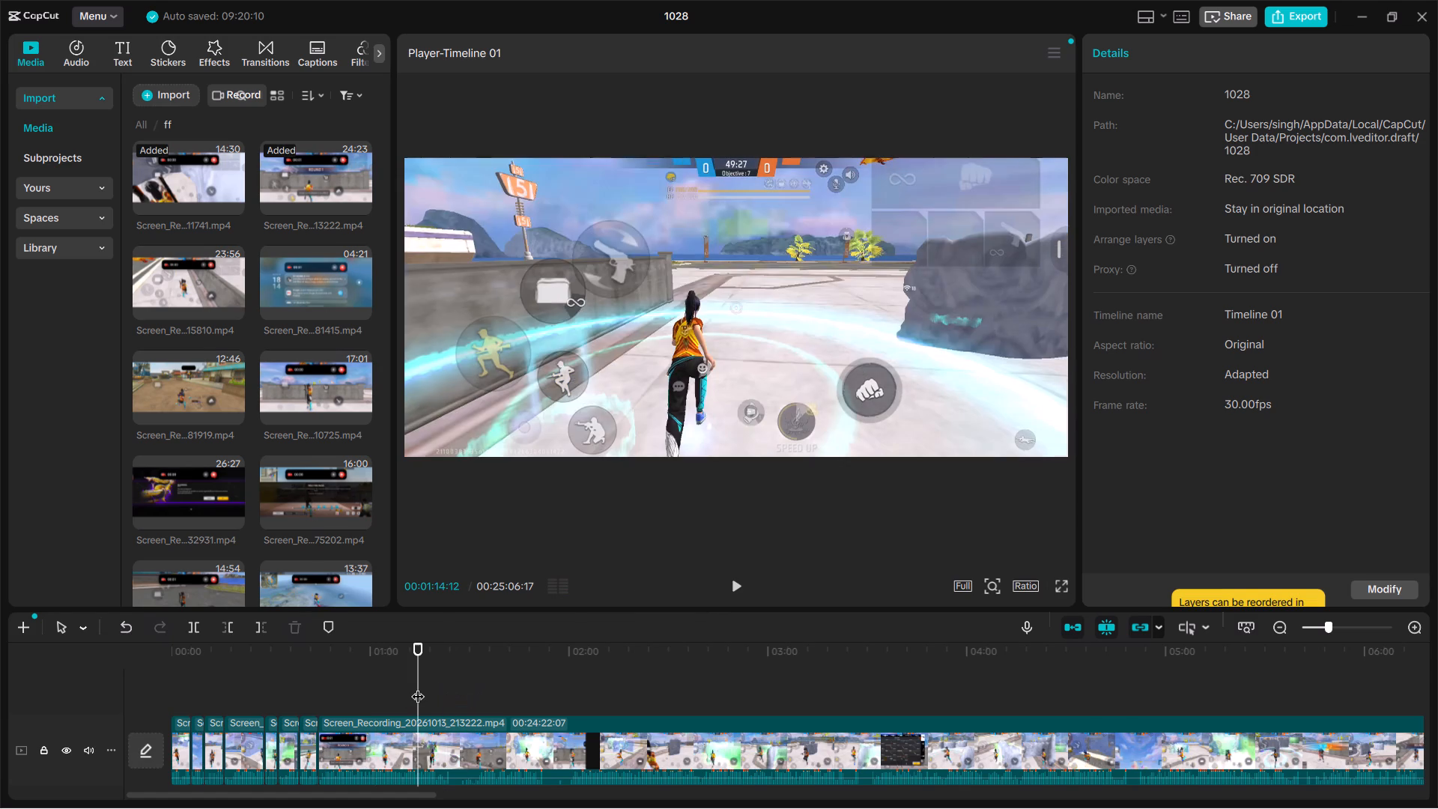
pyautogui.press('space')
pyautogui.press('space')
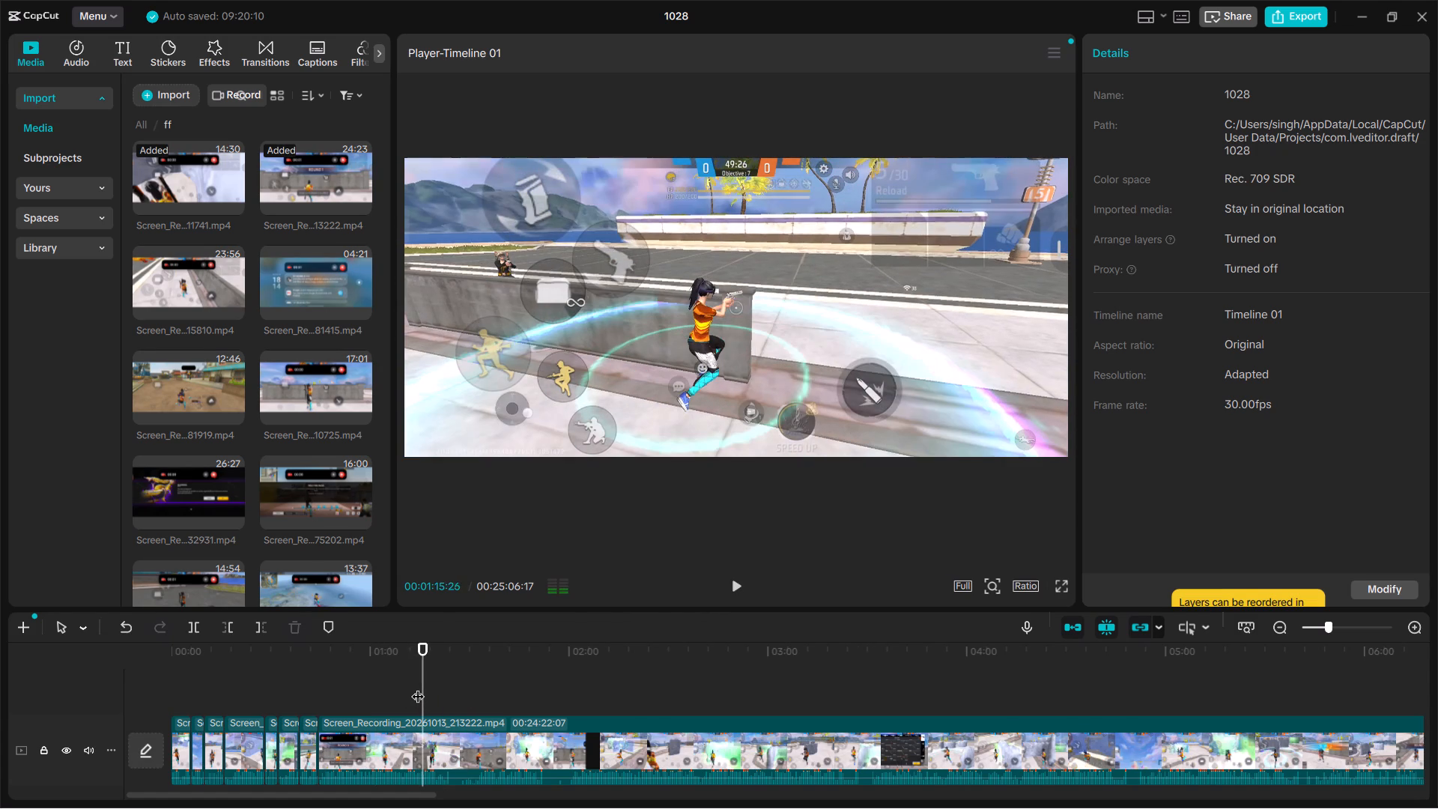
pyautogui.press('b')
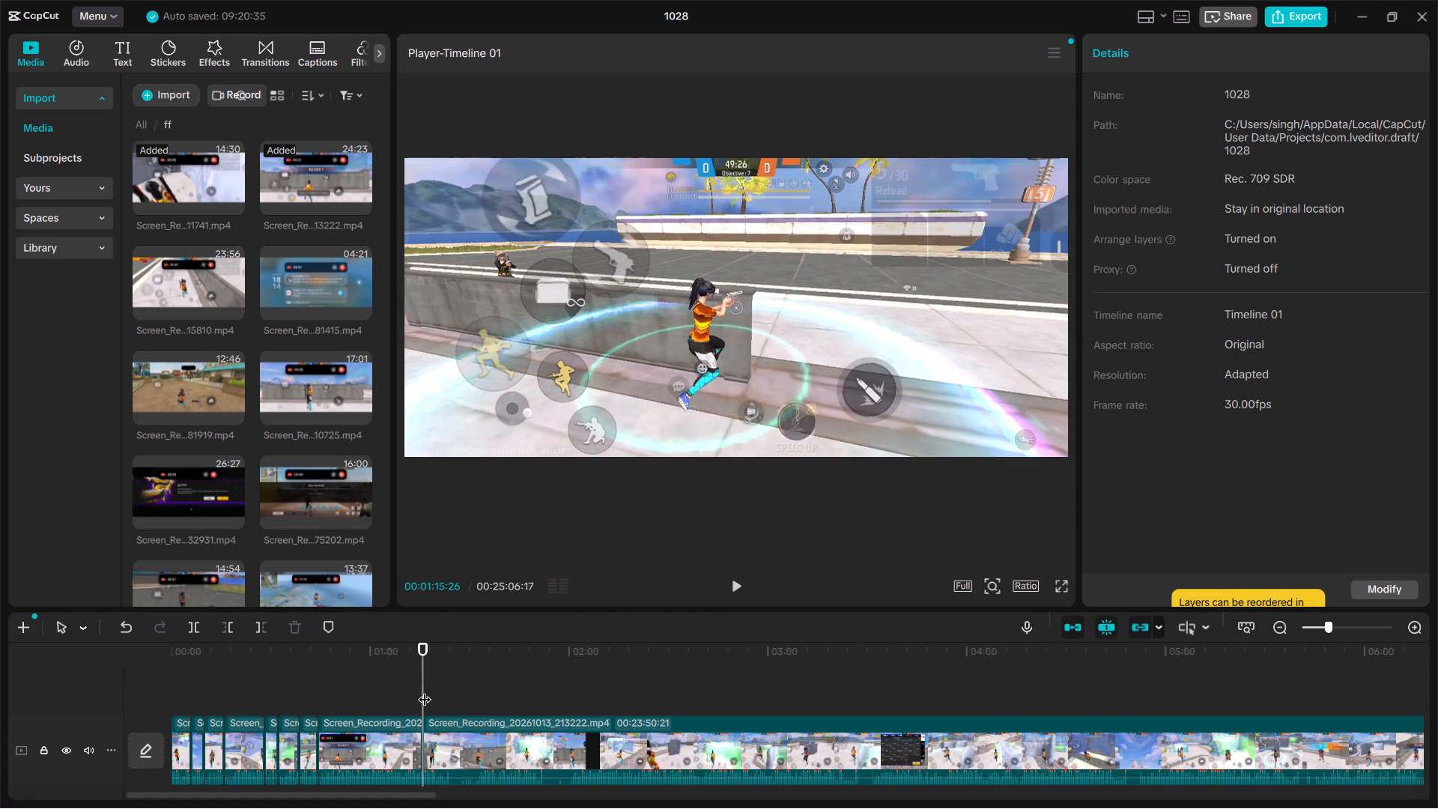
# Play the second recording's round 1 highlight through to the victory banner and split the clip at 00:01:20:00.
pyautogui.press('space')
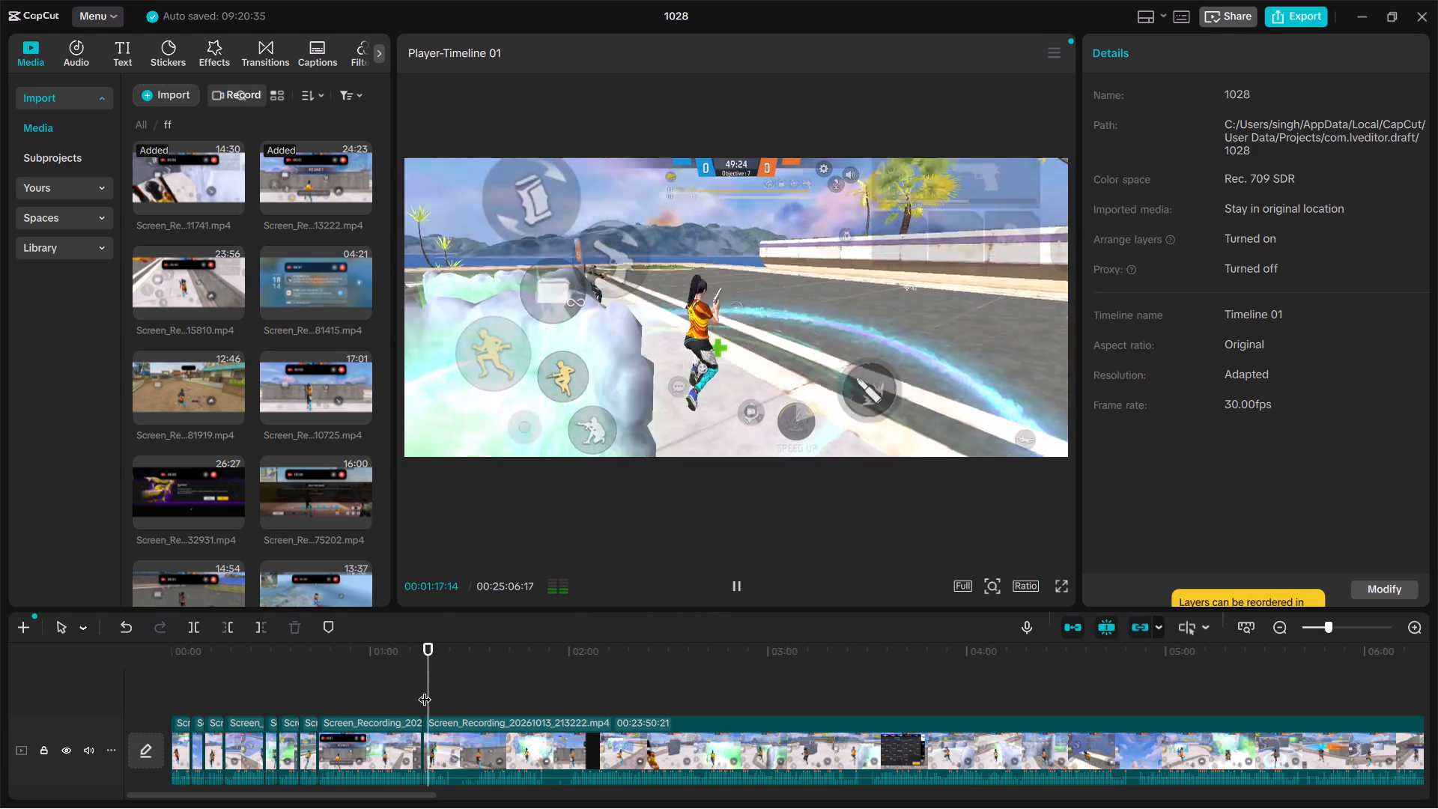
pyautogui.press('space')
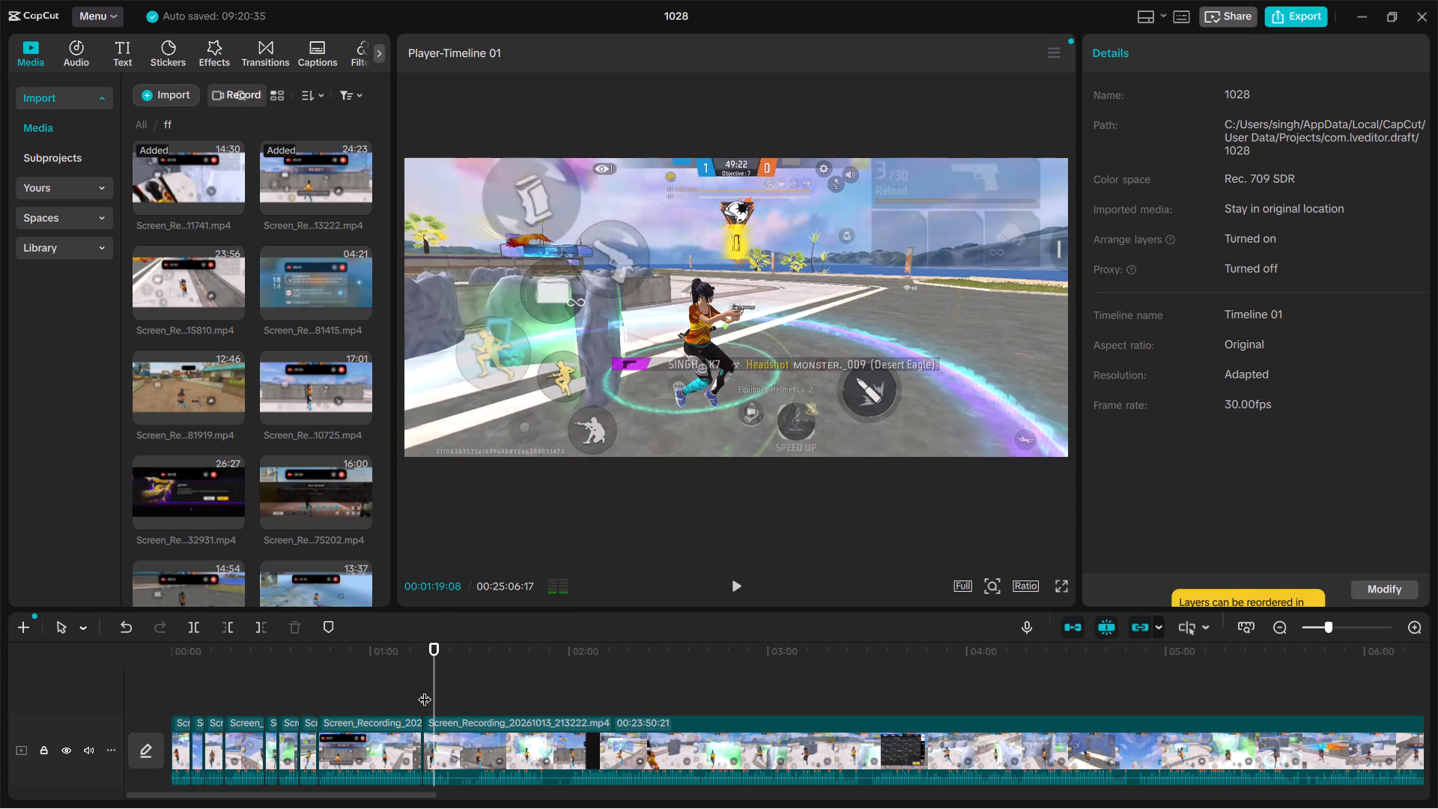
pyautogui.press('space')
pyautogui.press('space')
pyautogui.write('b')
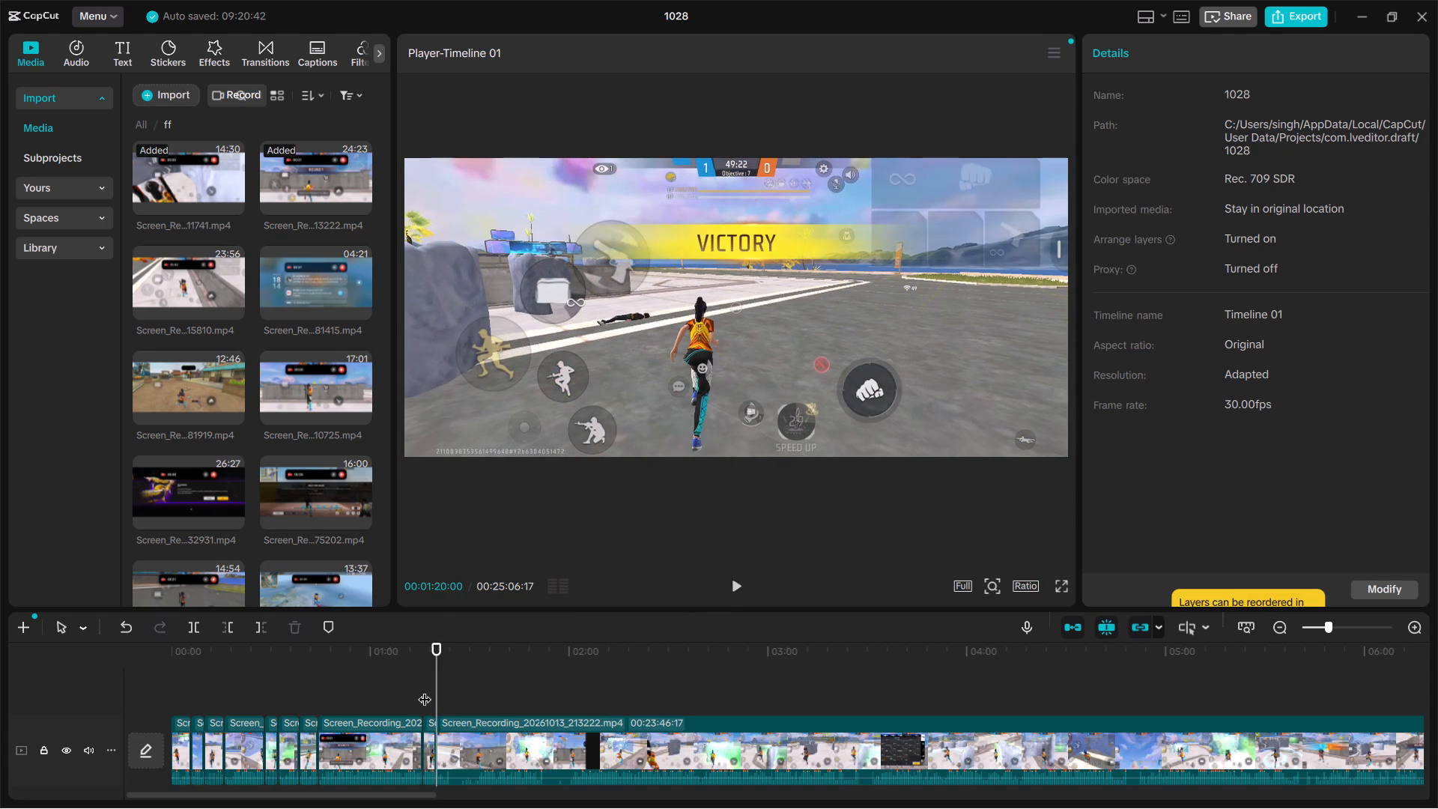
# Delete the footage before the second recording's round 1 highlight.
pyautogui.click(385, 724)
pyautogui.press('Delete')
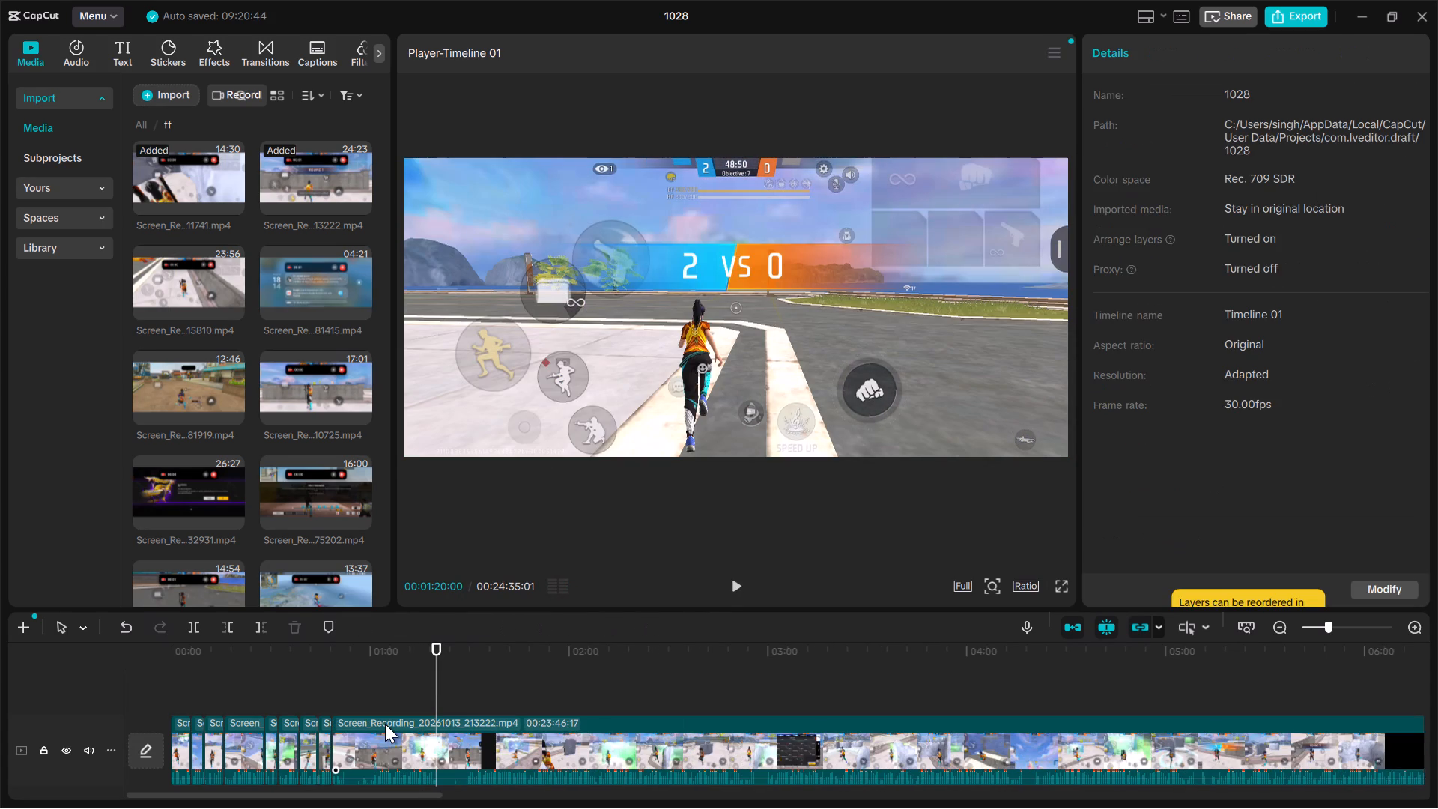
# Skim the footage after the second recording's round 1 highlight for the round 2 winning fight and split the clip at 00:01:11:14.
pyautogui.press('Up')
pyautogui.press('space')
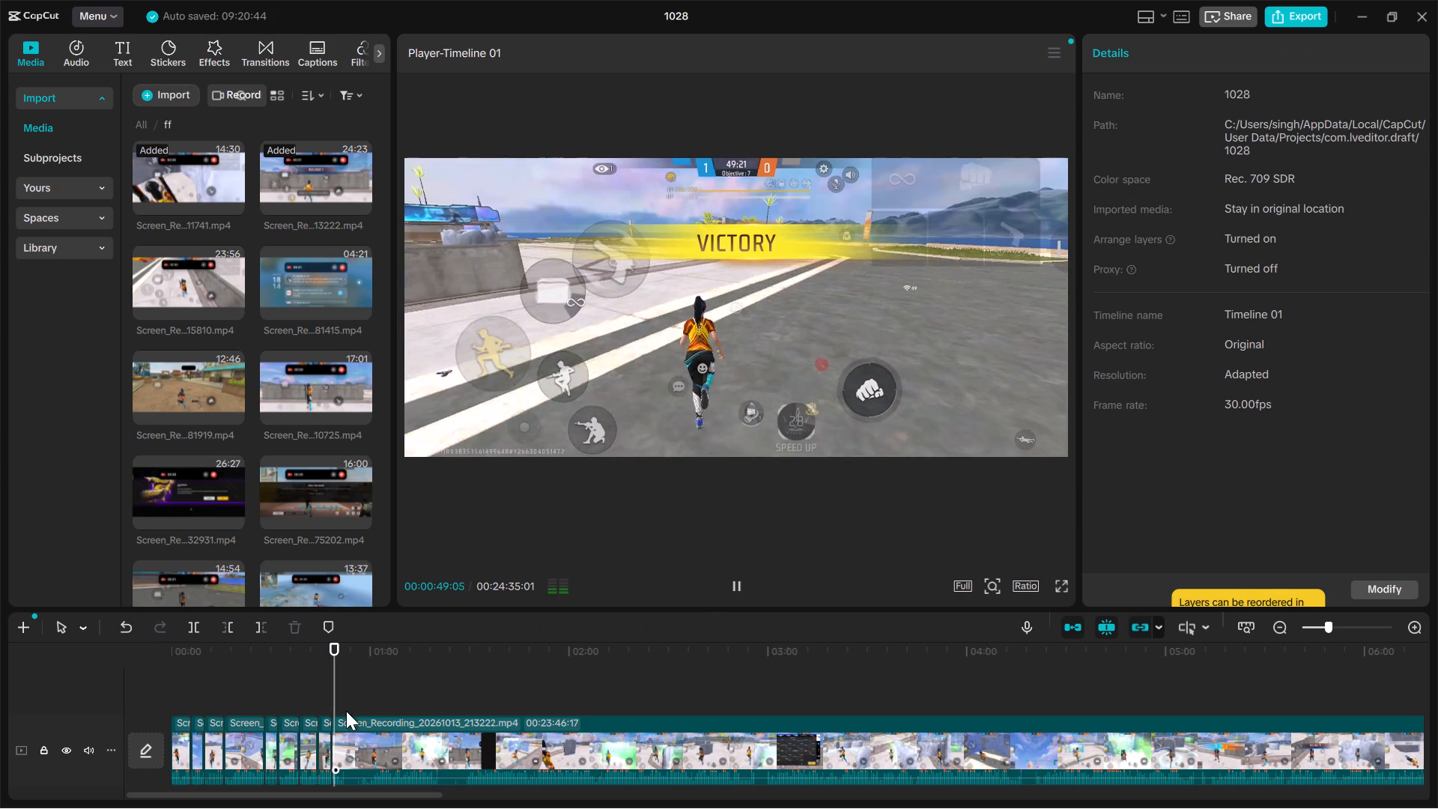
pyautogui.click(377, 693)
pyautogui.click(416, 690)
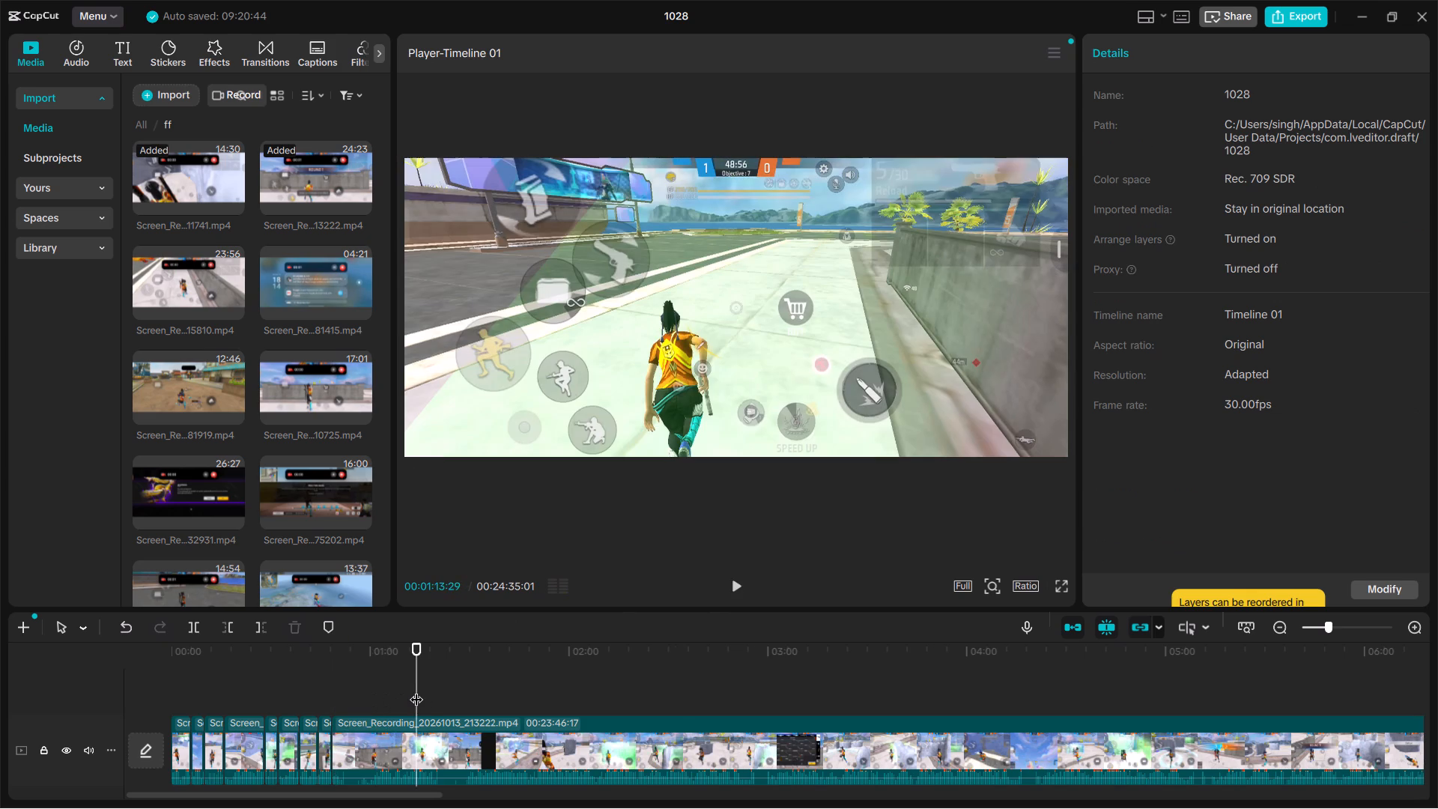
pyautogui.click(500, 685)
pyautogui.click(449, 679)
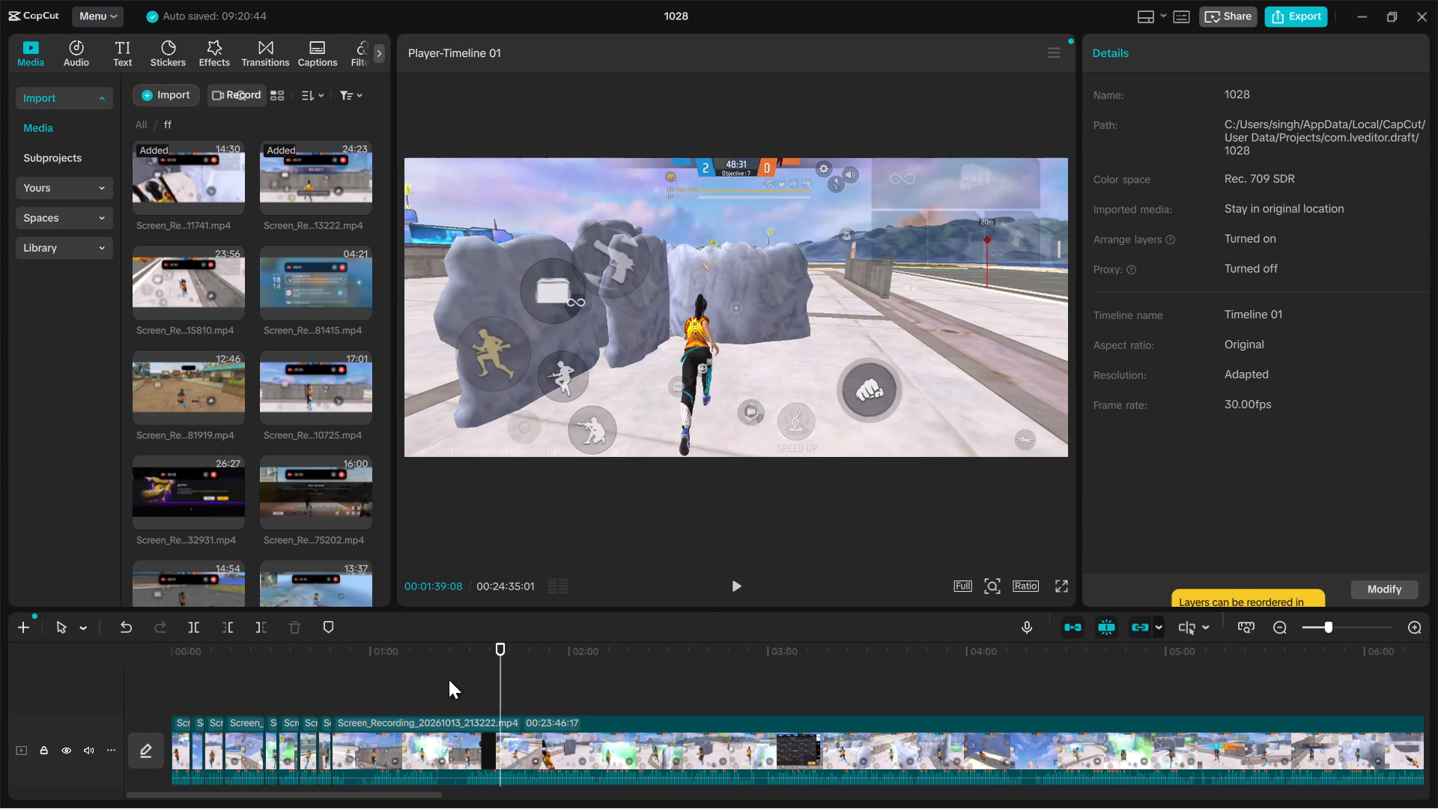
pyautogui.click(415, 684)
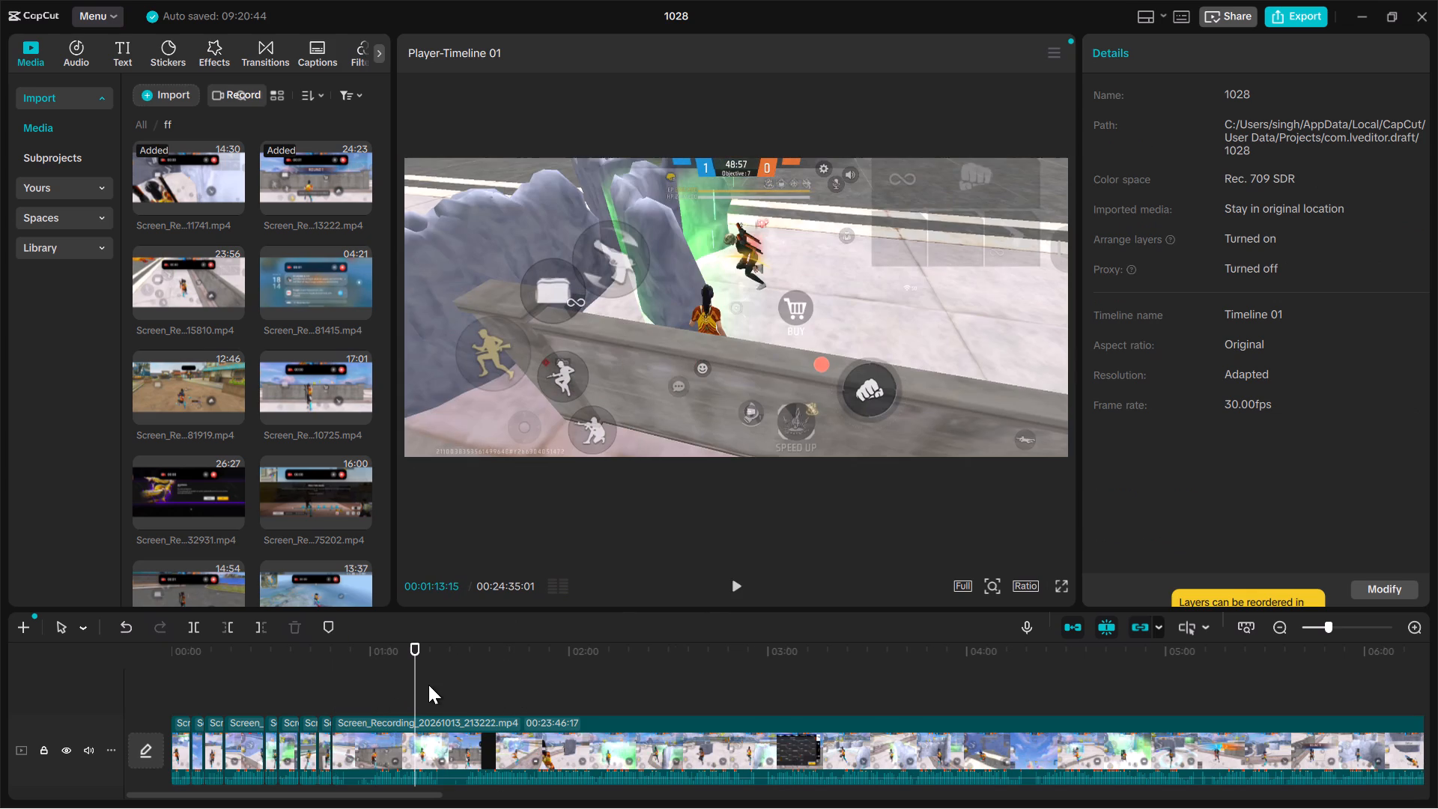
pyautogui.click(422, 686)
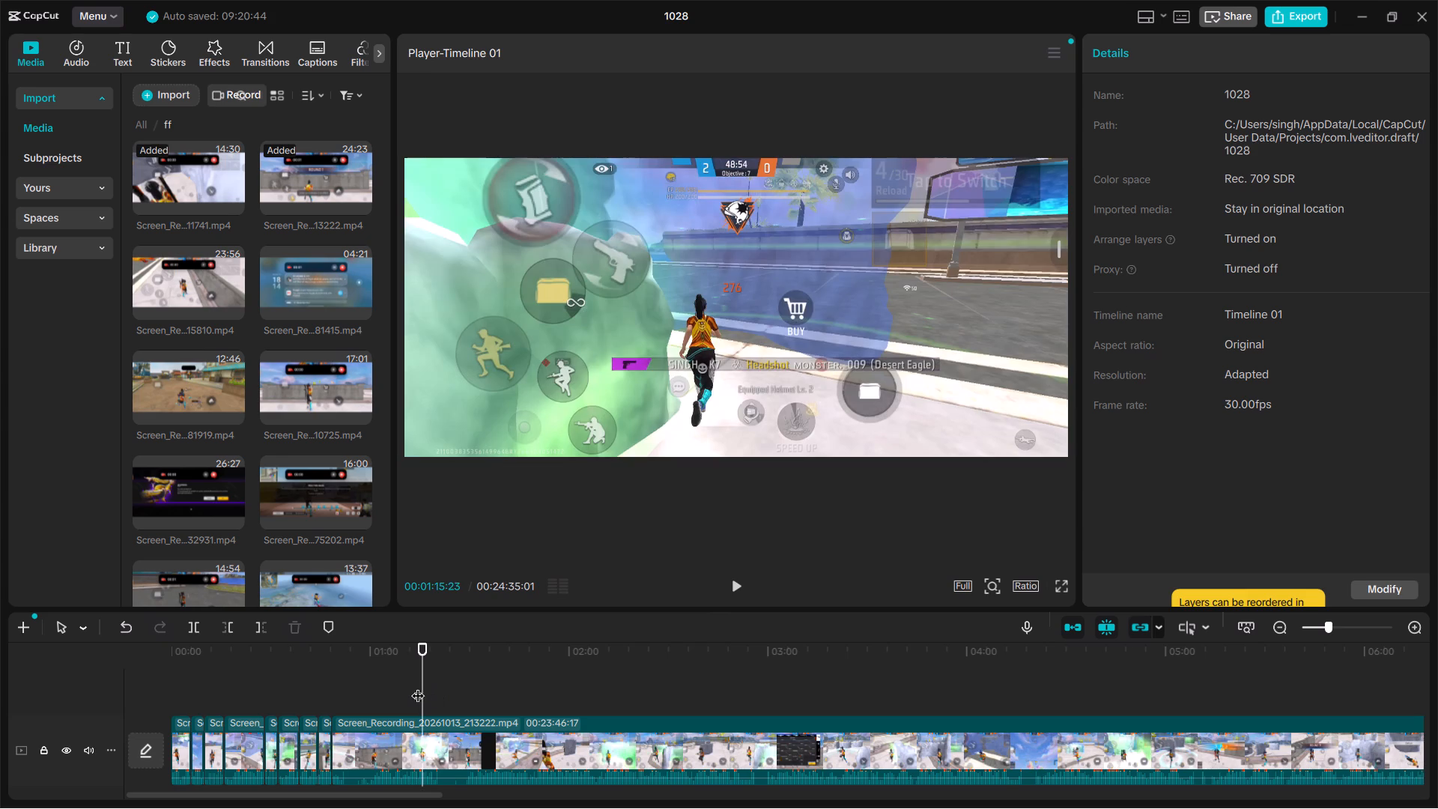
pyautogui.click(408, 686)
pyautogui.press('b')
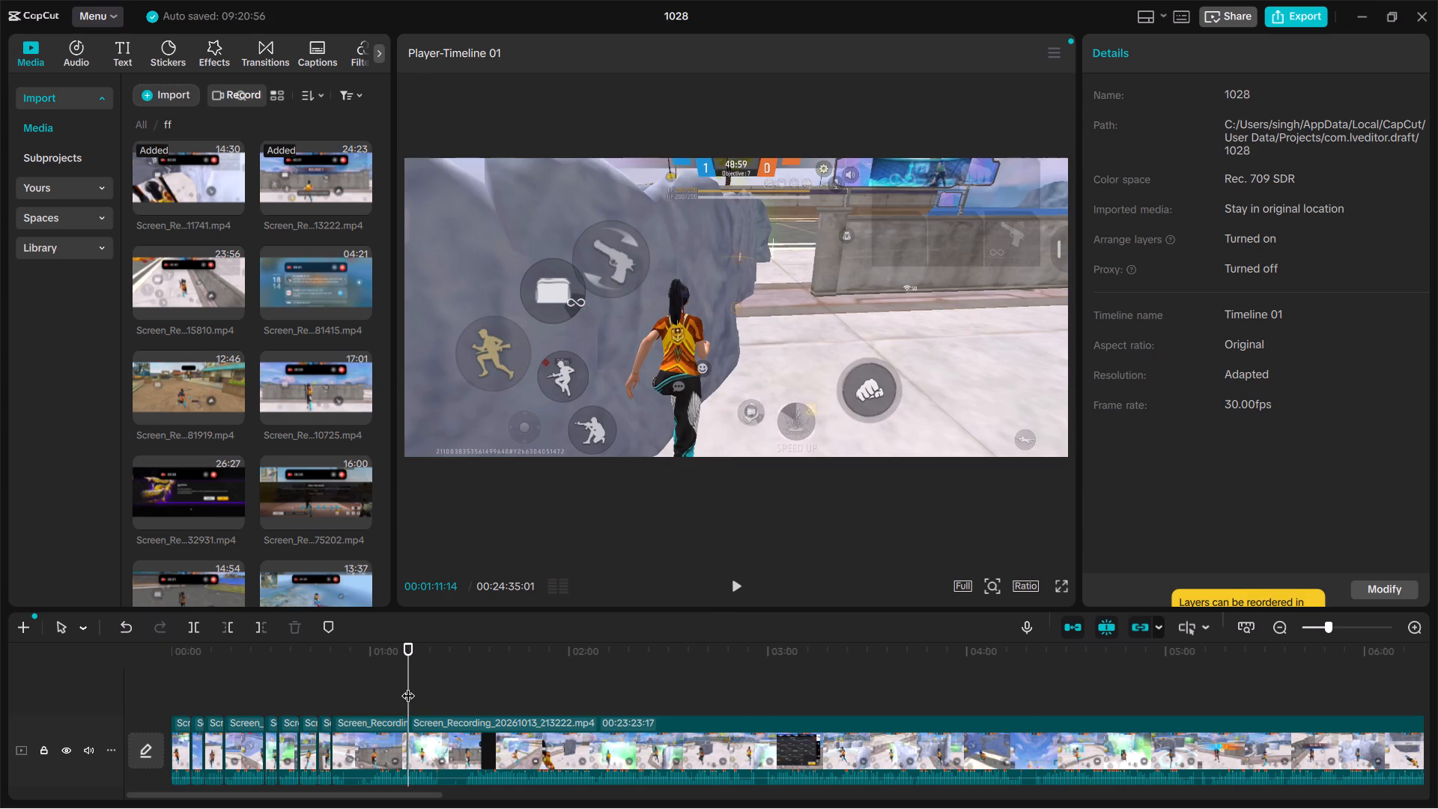
# Play the round 2 highlight through to the victory banner and split the clip at 00:01:16:15.
pyautogui.press('space')
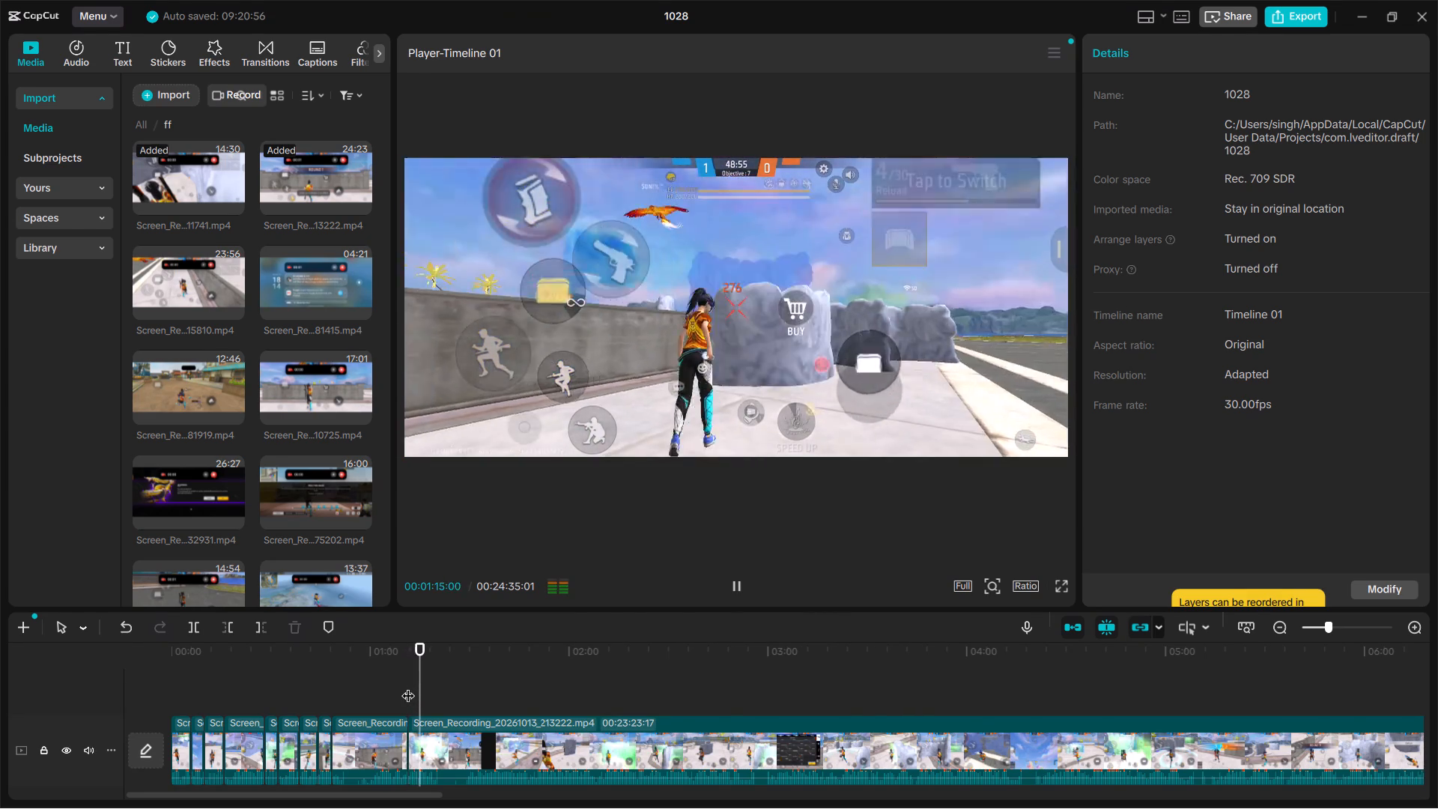
pyautogui.press('space')
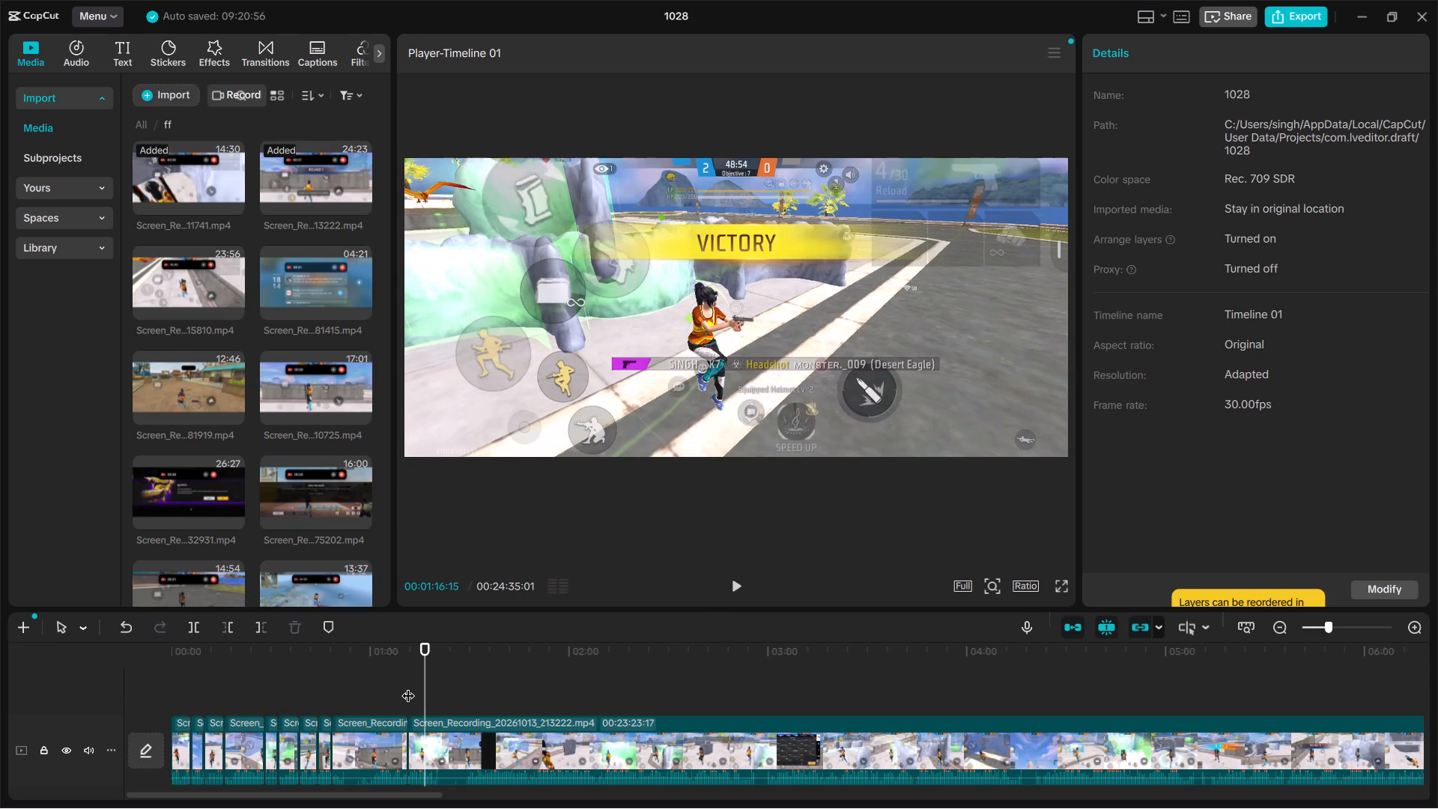
pyautogui.press('b')
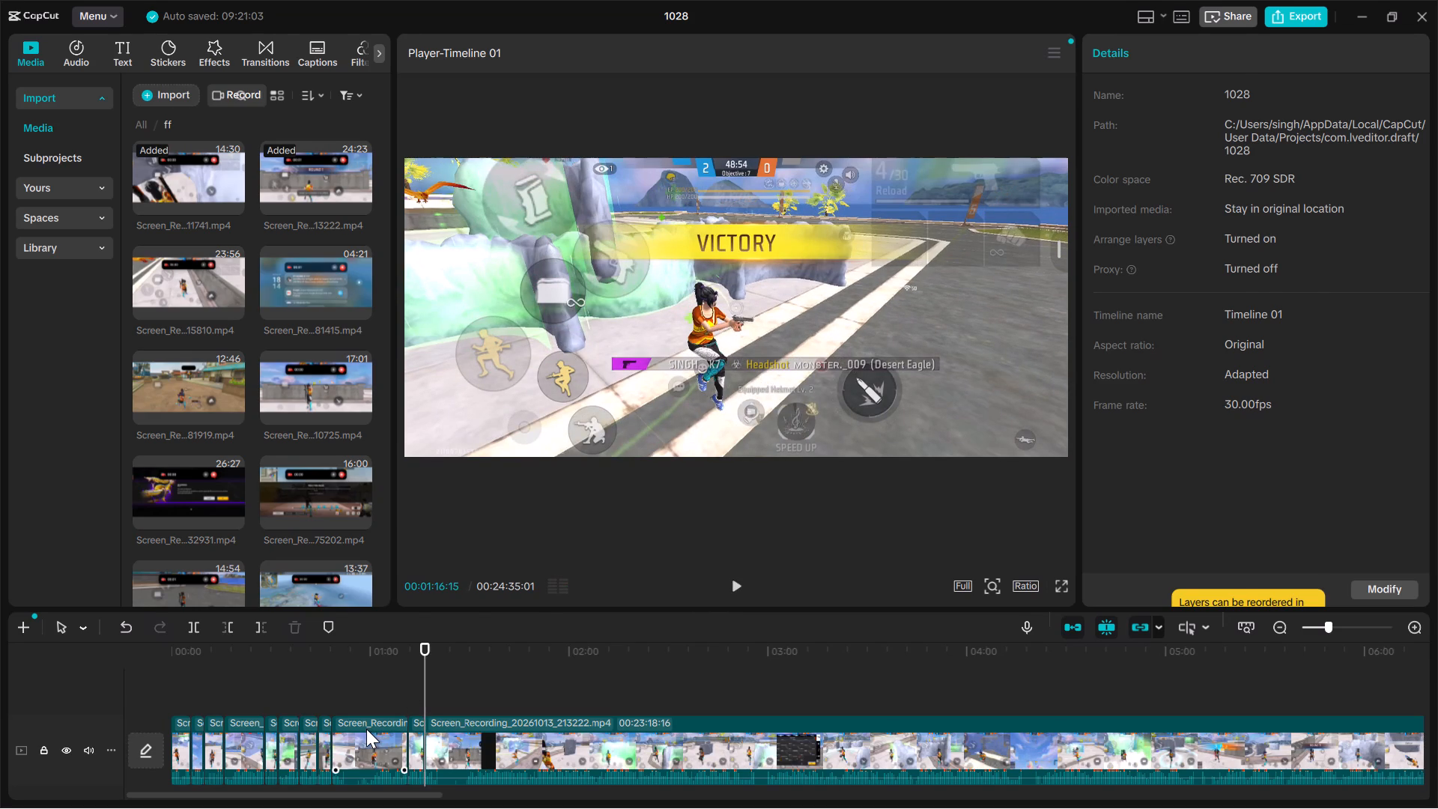
# Delete the footage between the second recording's round 1 and round 2 highlights.
pyautogui.click(366, 729)
pyautogui.press('Delete')
# Skim the footage after the second recording's round 2 highlight for the round 3 winning fight and split the clip at 00:02:25:07.
pyautogui.press('Up')
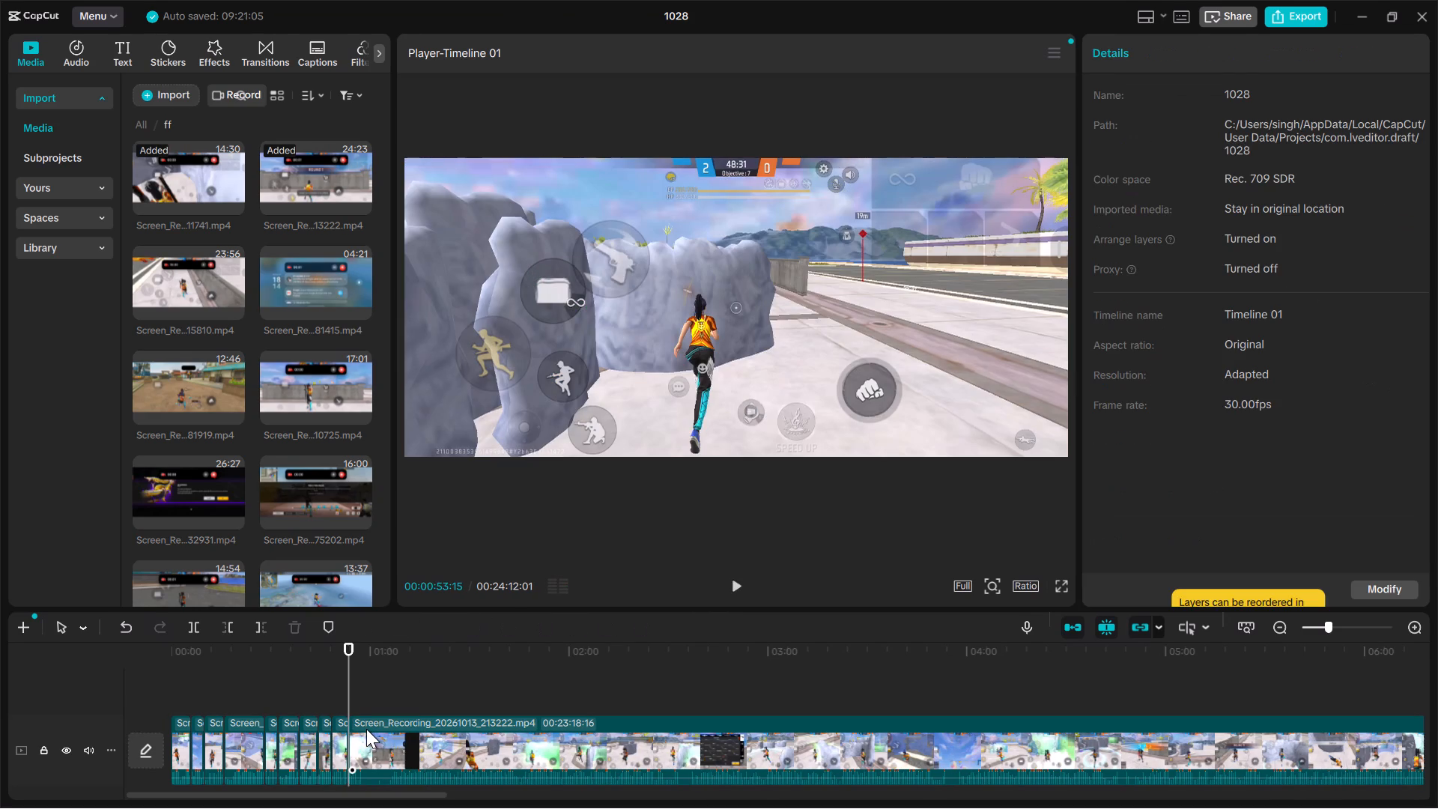
pyautogui.keyDown('ctrl'); pyautogui.scroll(8, 446, 732); pyautogui.keyUp('ctrl')
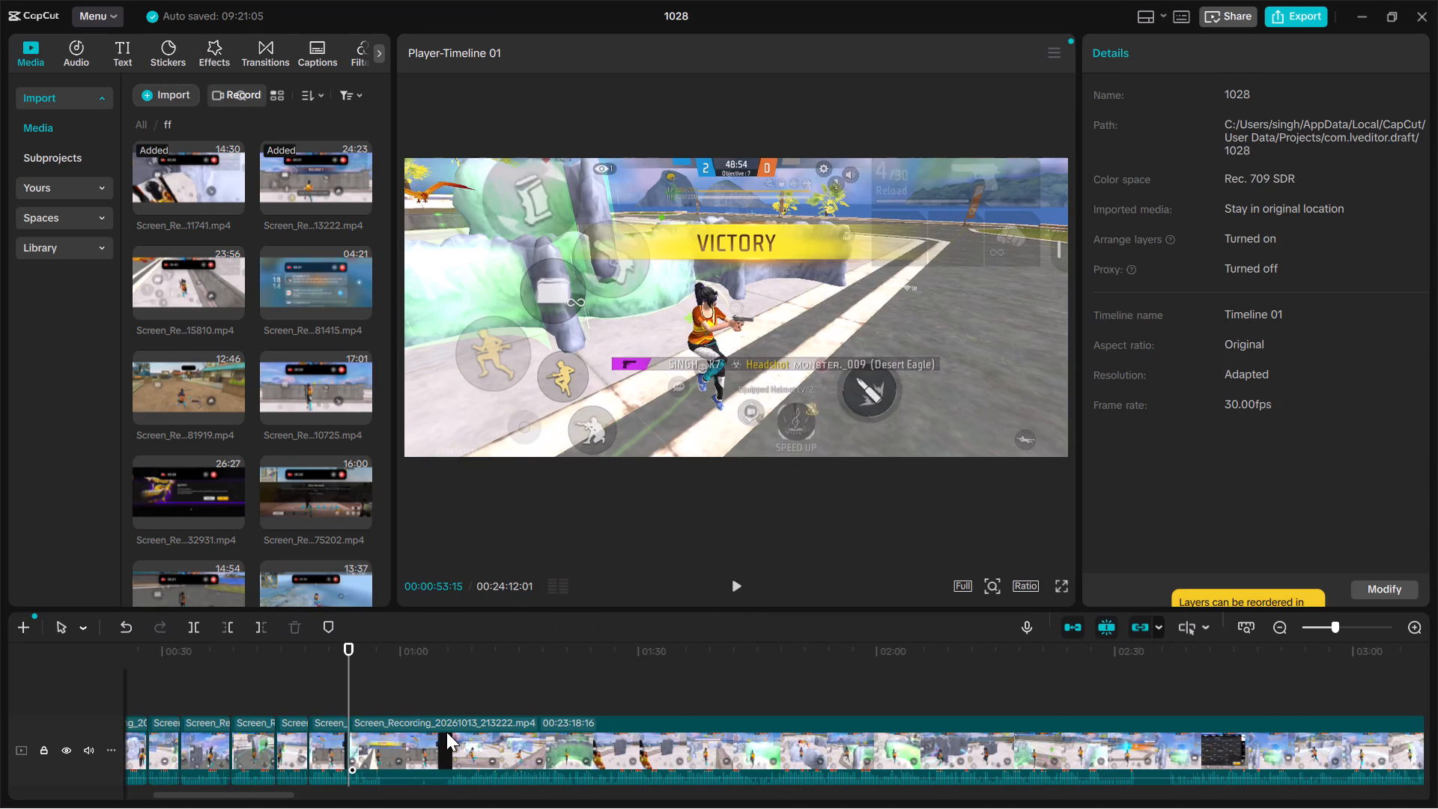
pyautogui.press('space')
pyautogui.click(455, 706)
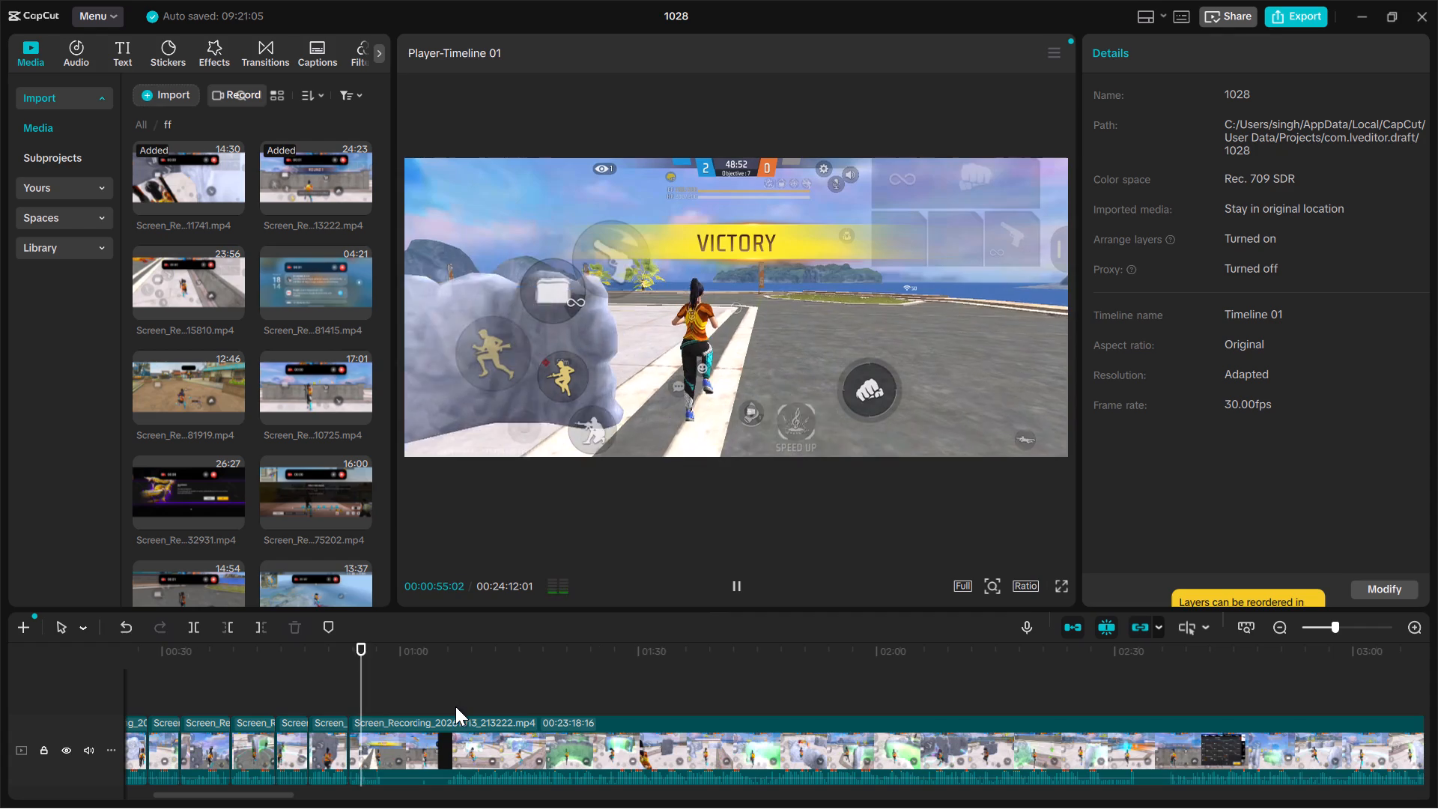
pyautogui.click(651, 683)
pyautogui.click(870, 683)
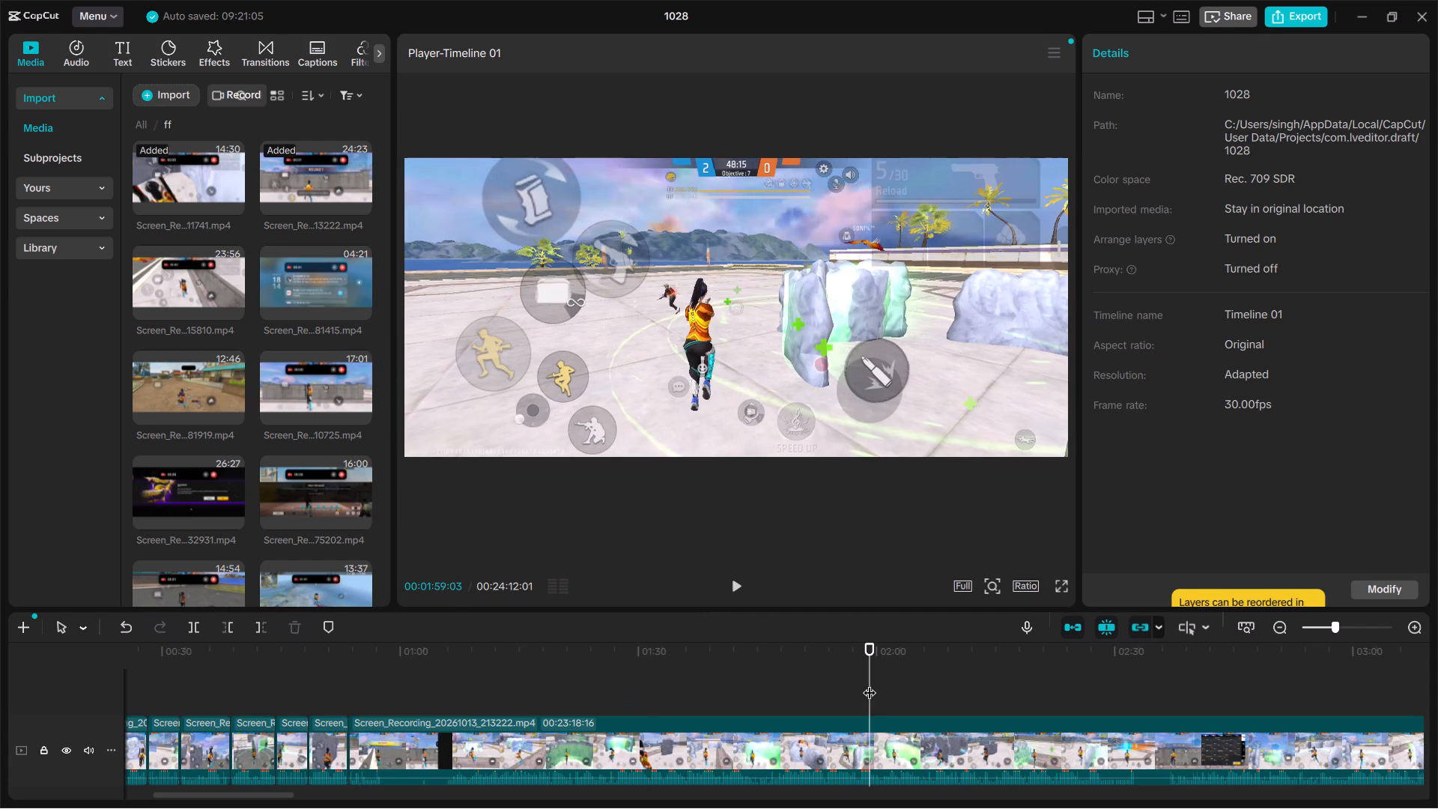
pyautogui.click(1093, 682)
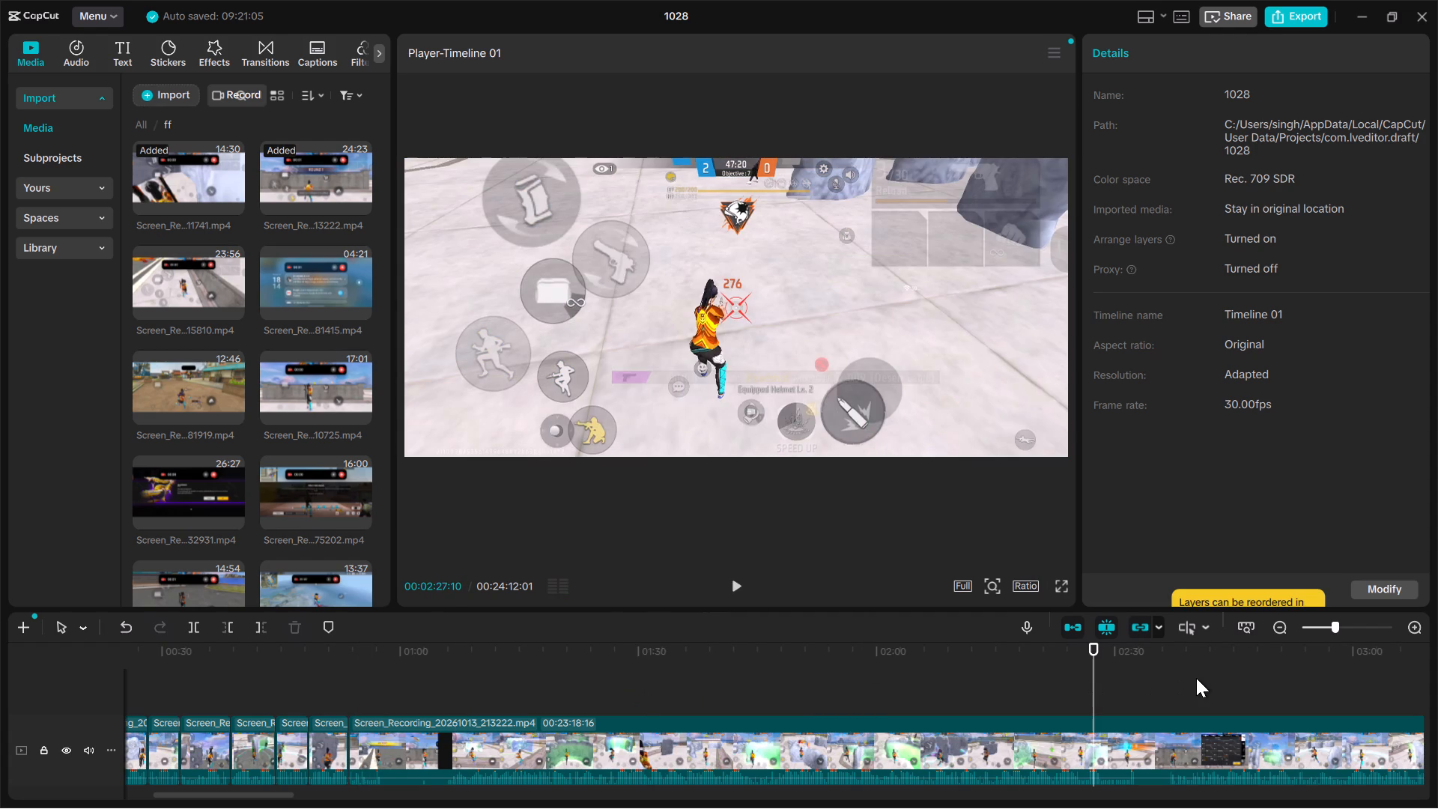
pyautogui.click(1077, 685)
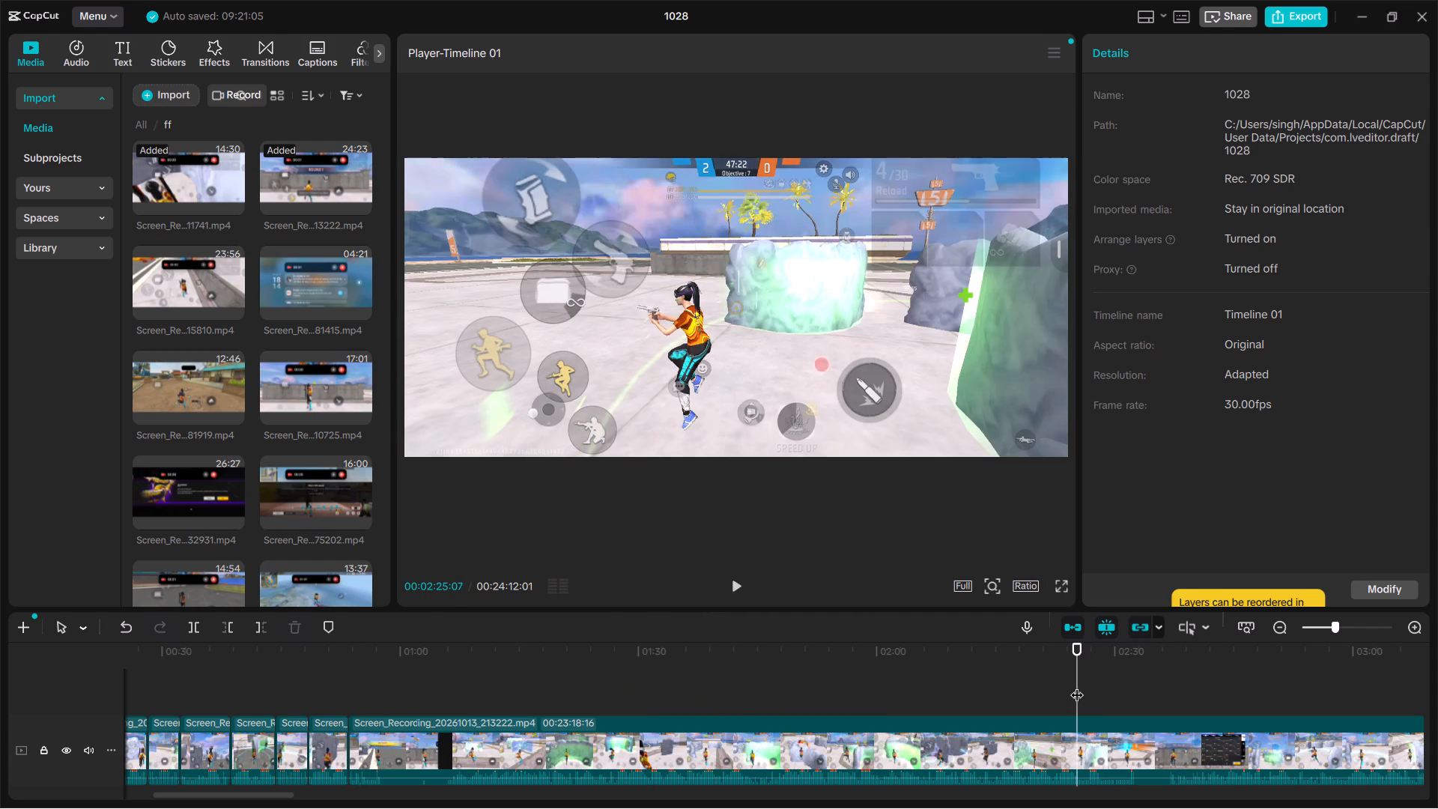
pyautogui.press('b')
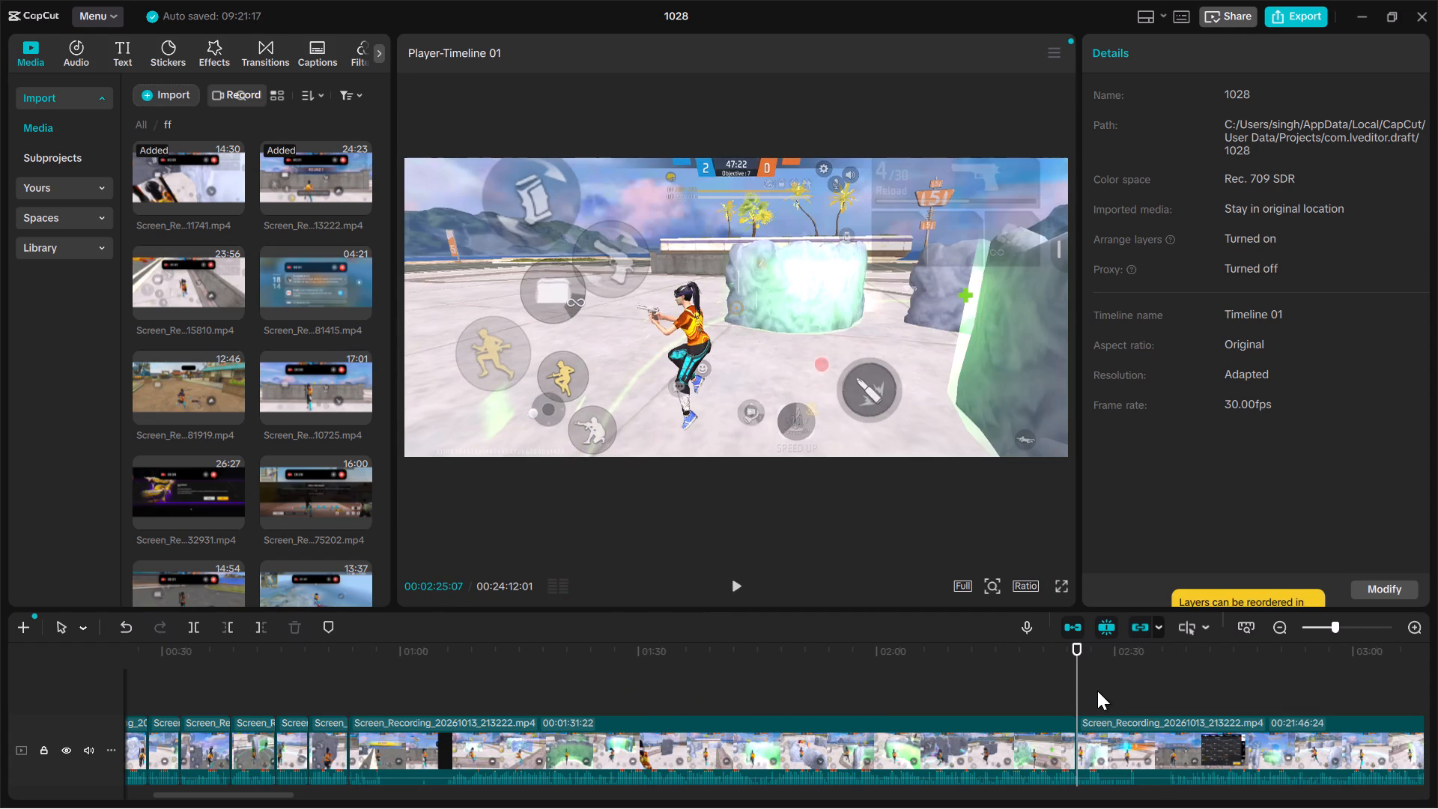
# Find the victory banner ending the round 3 fight and split the clip at 00:02:30:04.
pyautogui.click(1097, 691)
pyautogui.click(1116, 692)
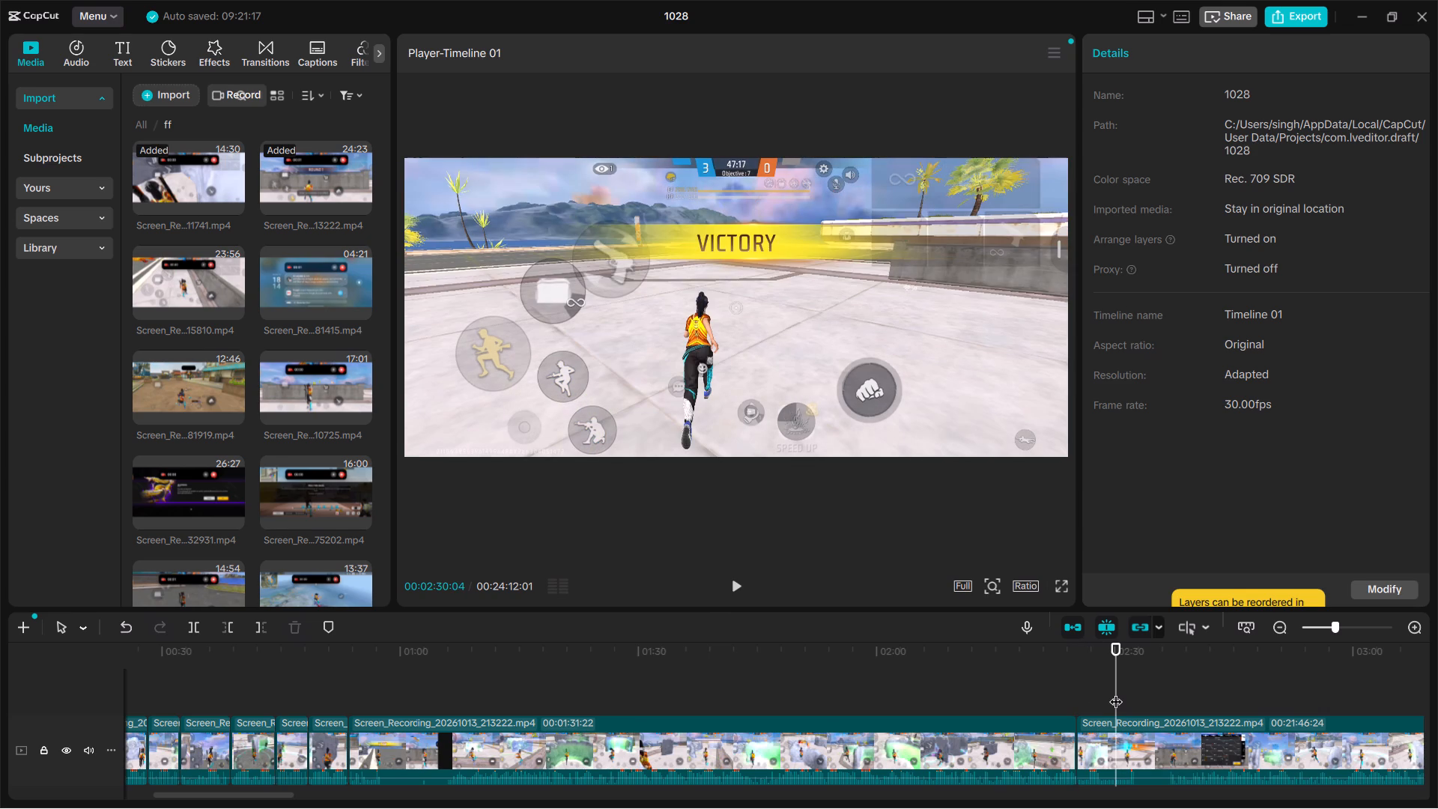
pyautogui.press('b')
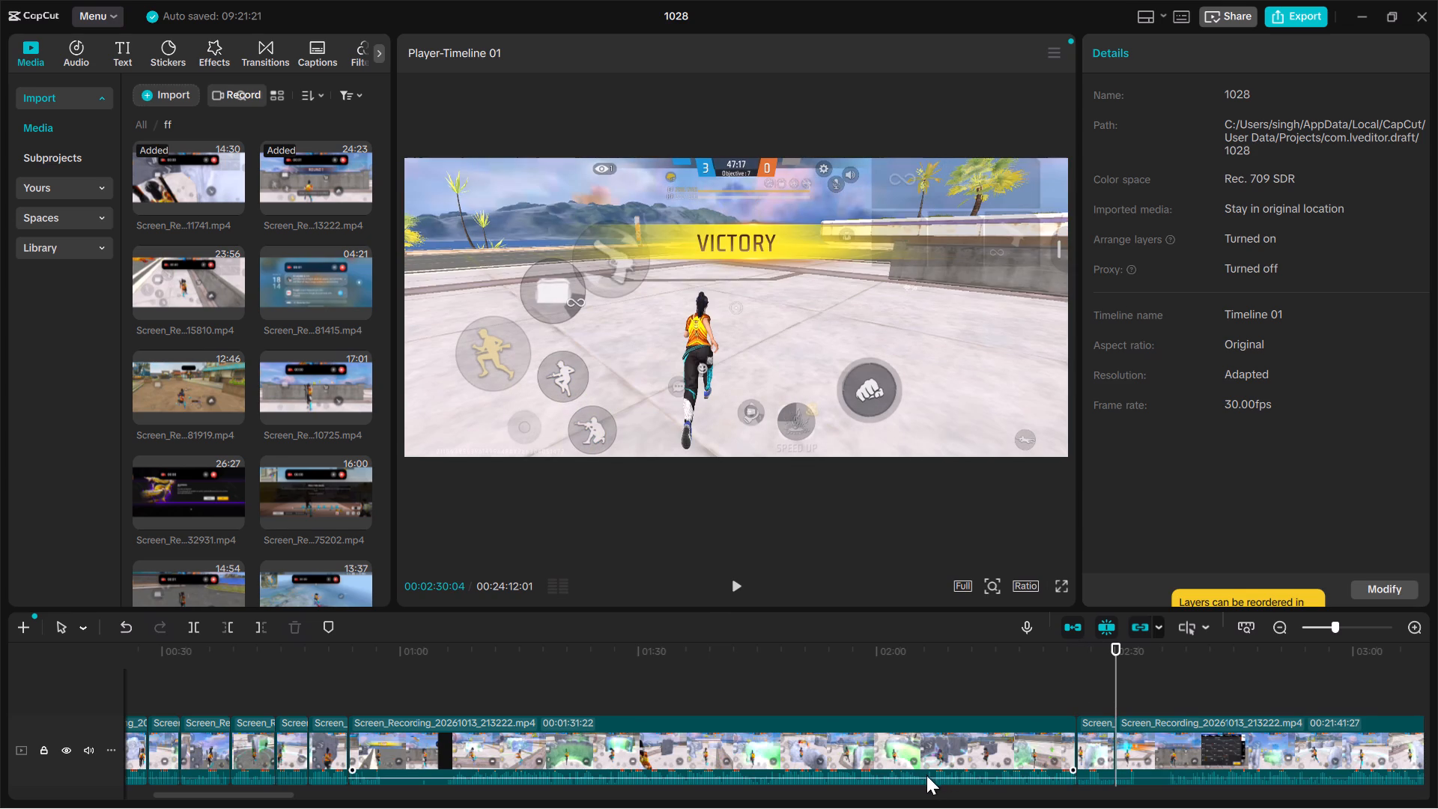
# Delete the footage between the second recording's round 2 and round 3 highlights.
pyautogui.click(929, 757)
pyautogui.press('Delete')
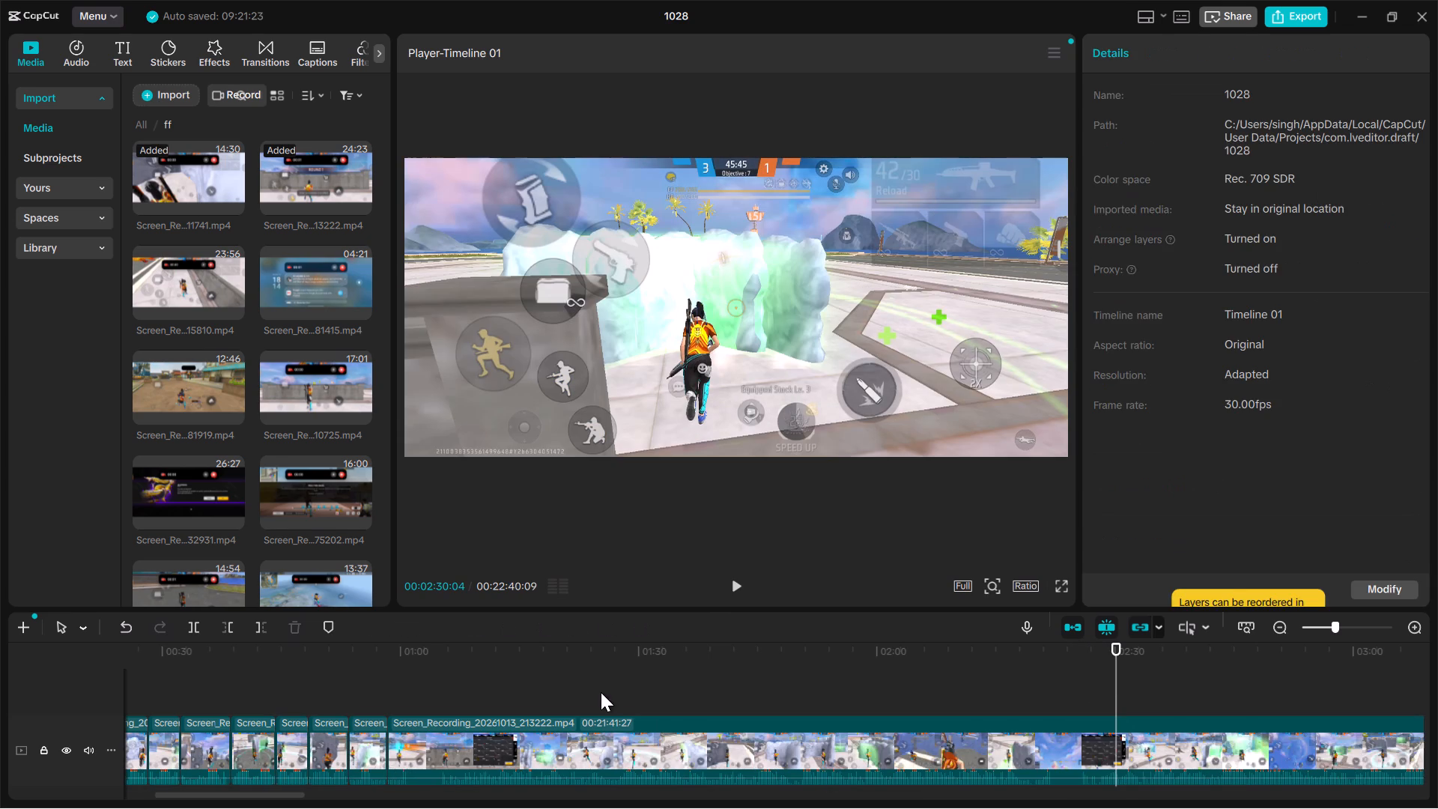
# Skim the rounds after the second recording's round 3 highlight, checking the score changes for the next winning fight.
pyautogui.press('Up')
pyautogui.press('space')
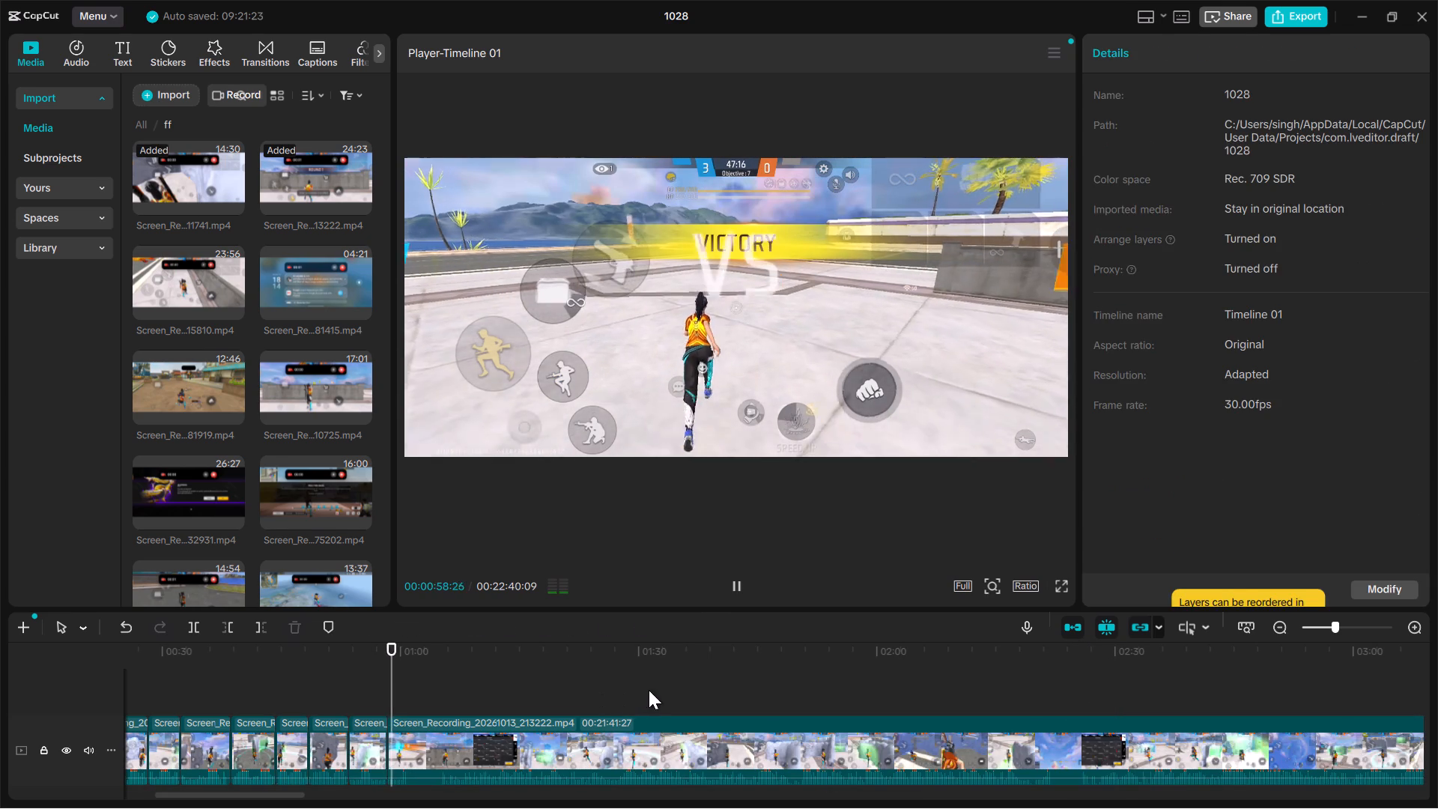
pyautogui.click(649, 690)
pyautogui.click(777, 691)
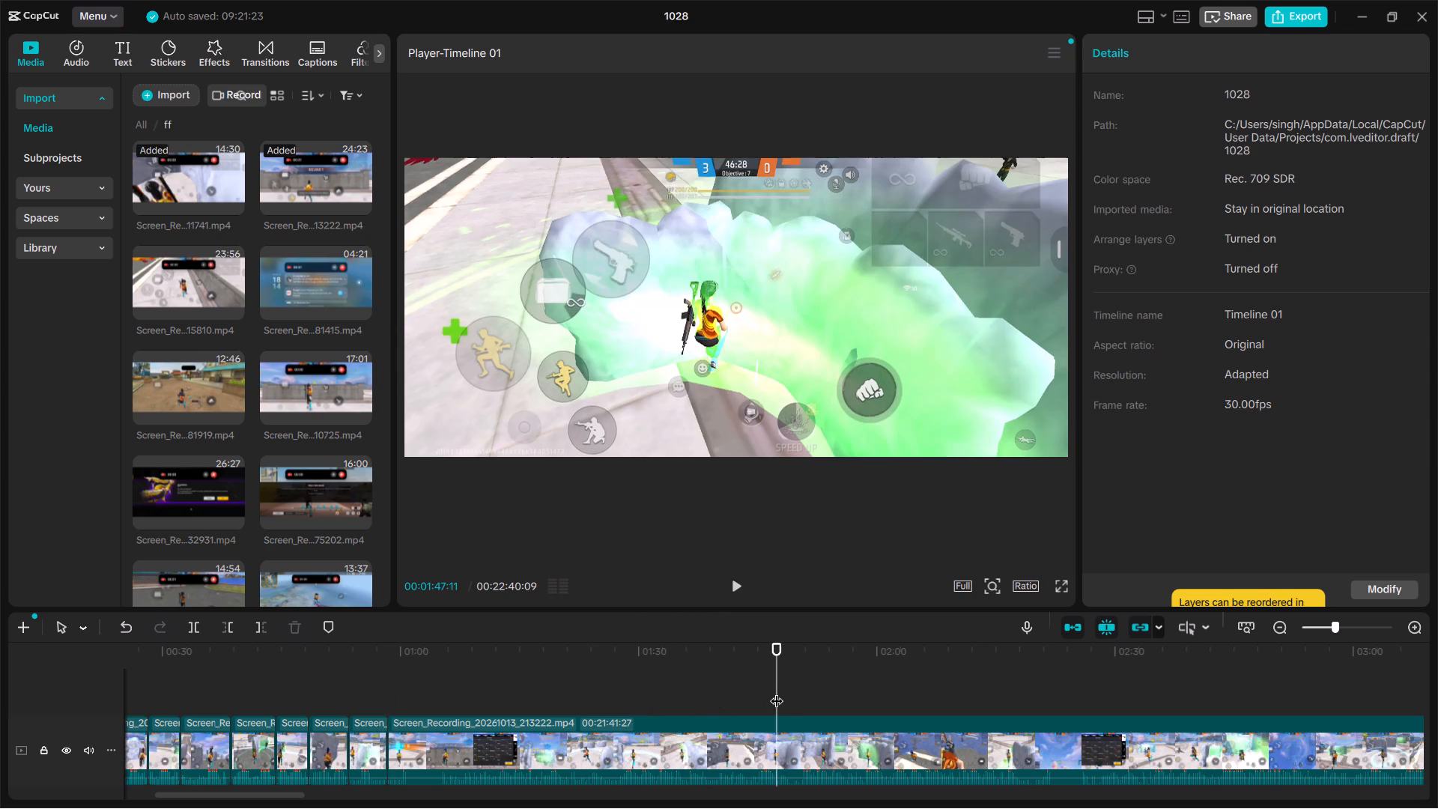
pyautogui.click(889, 684)
pyautogui.hscroll(-1, 889, 684)
pyautogui.click(889, 684)
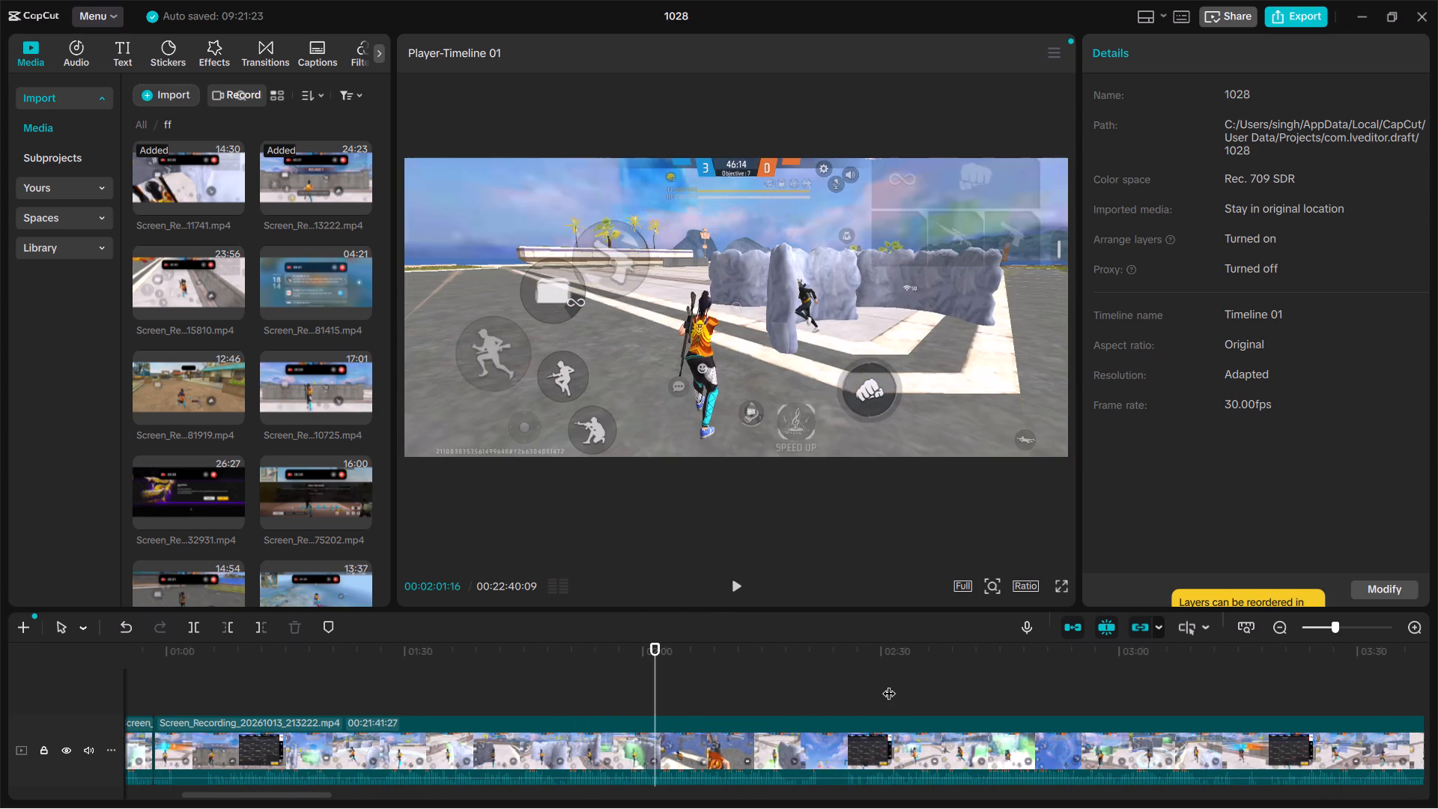
pyautogui.hscroll(-1, 889, 684)
pyautogui.click(889, 684)
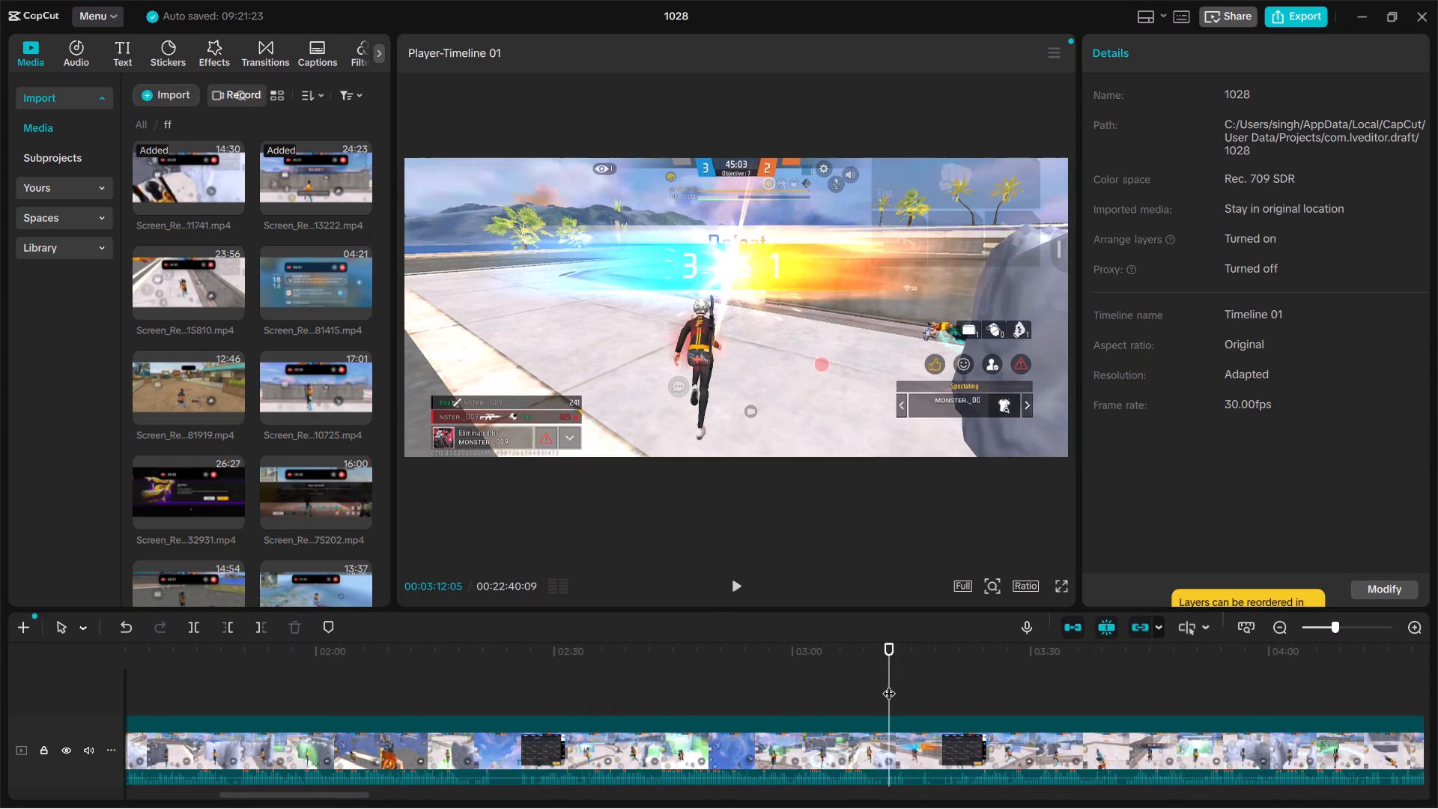
pyautogui.hscroll(-1, 889, 684)
pyautogui.click(889, 684)
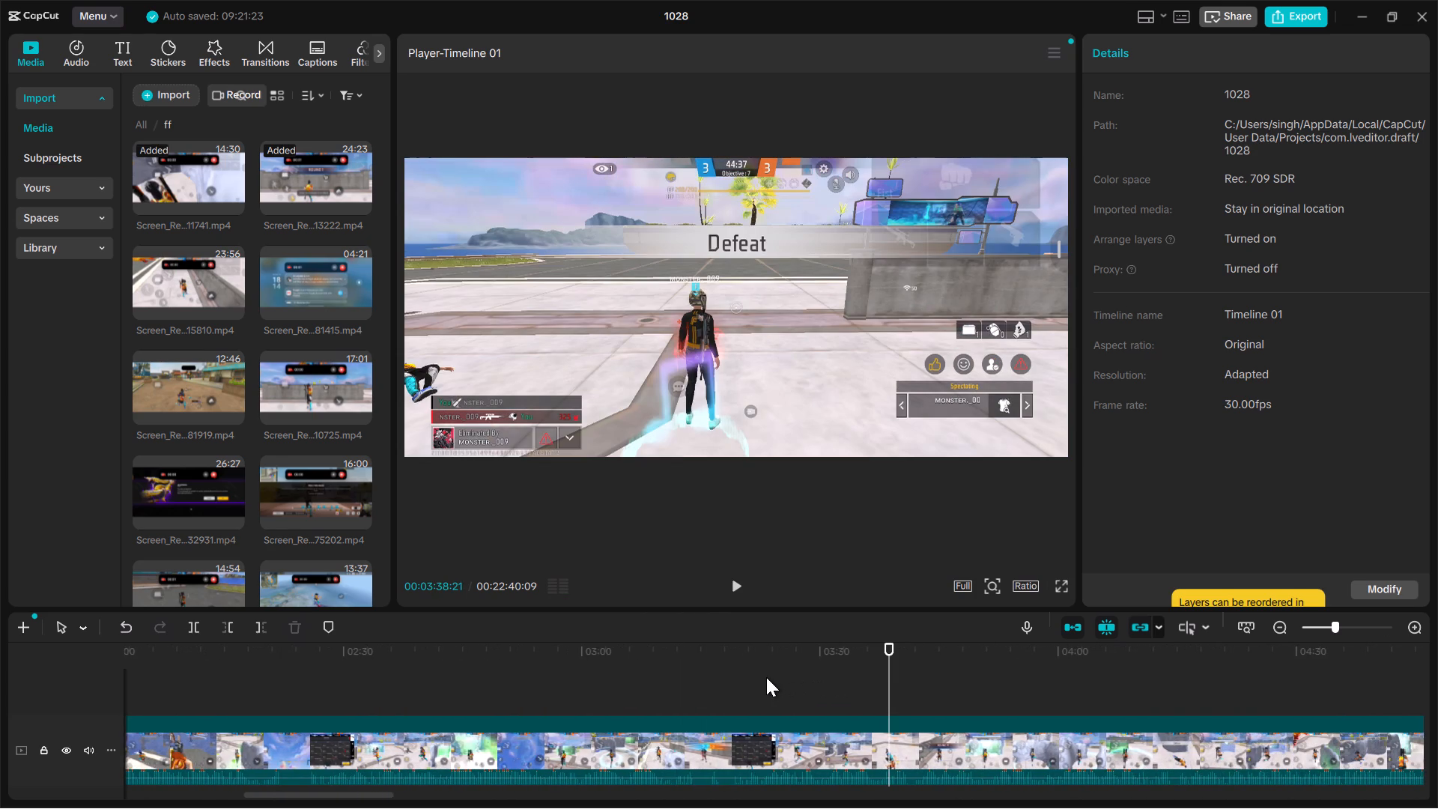
pyautogui.click(766, 677)
pyautogui.click(700, 672)
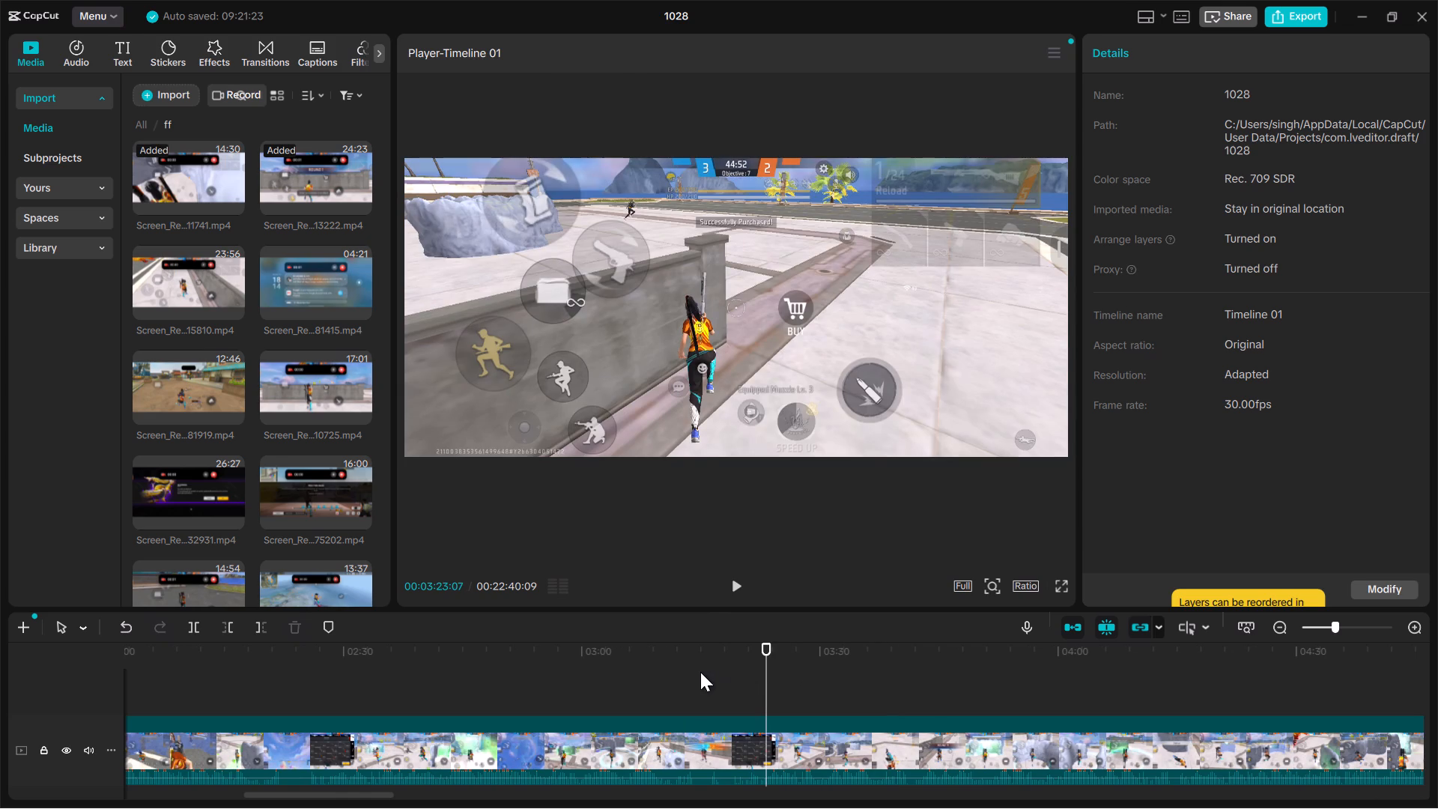
pyautogui.click(655, 673)
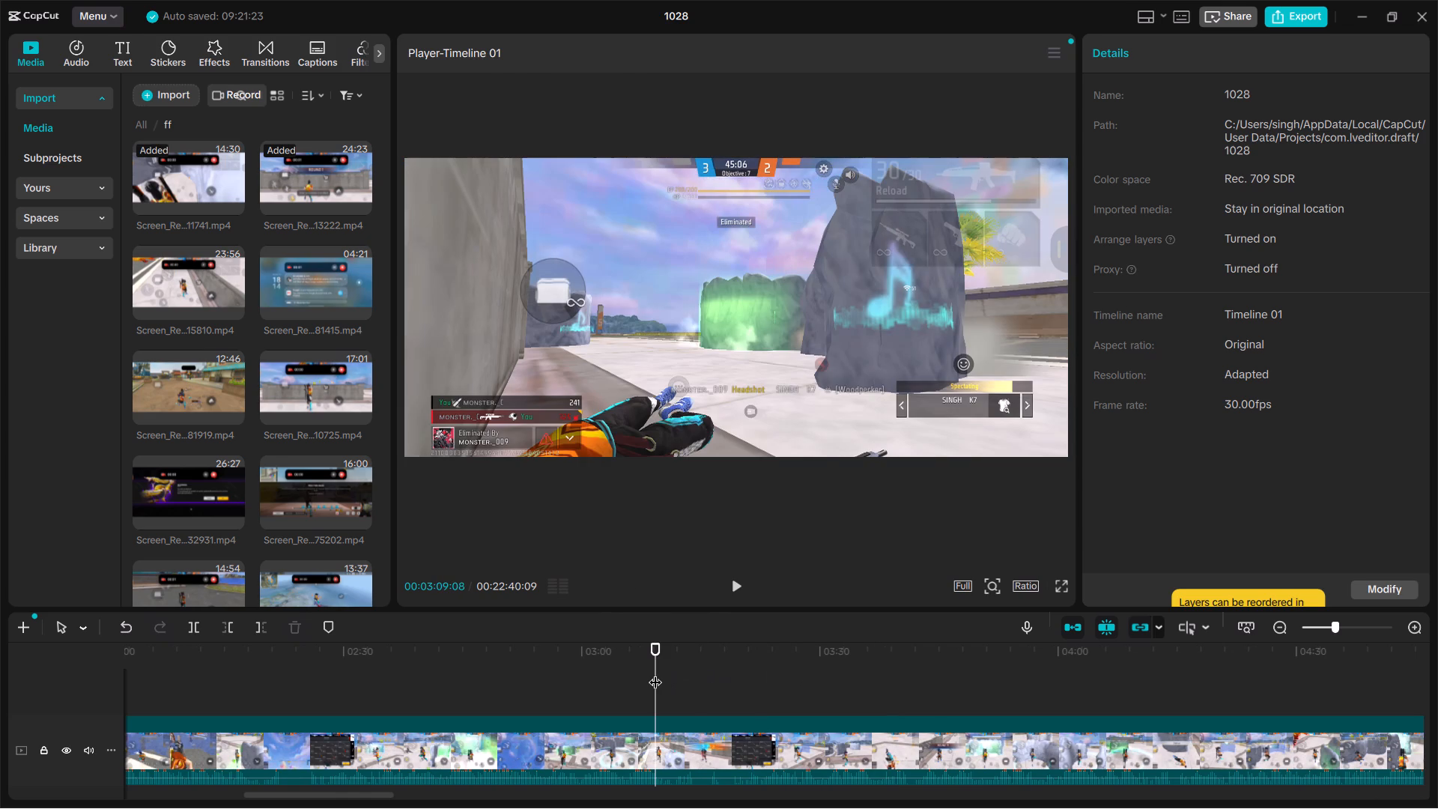
pyautogui.click(683, 670)
pyautogui.click(745, 679)
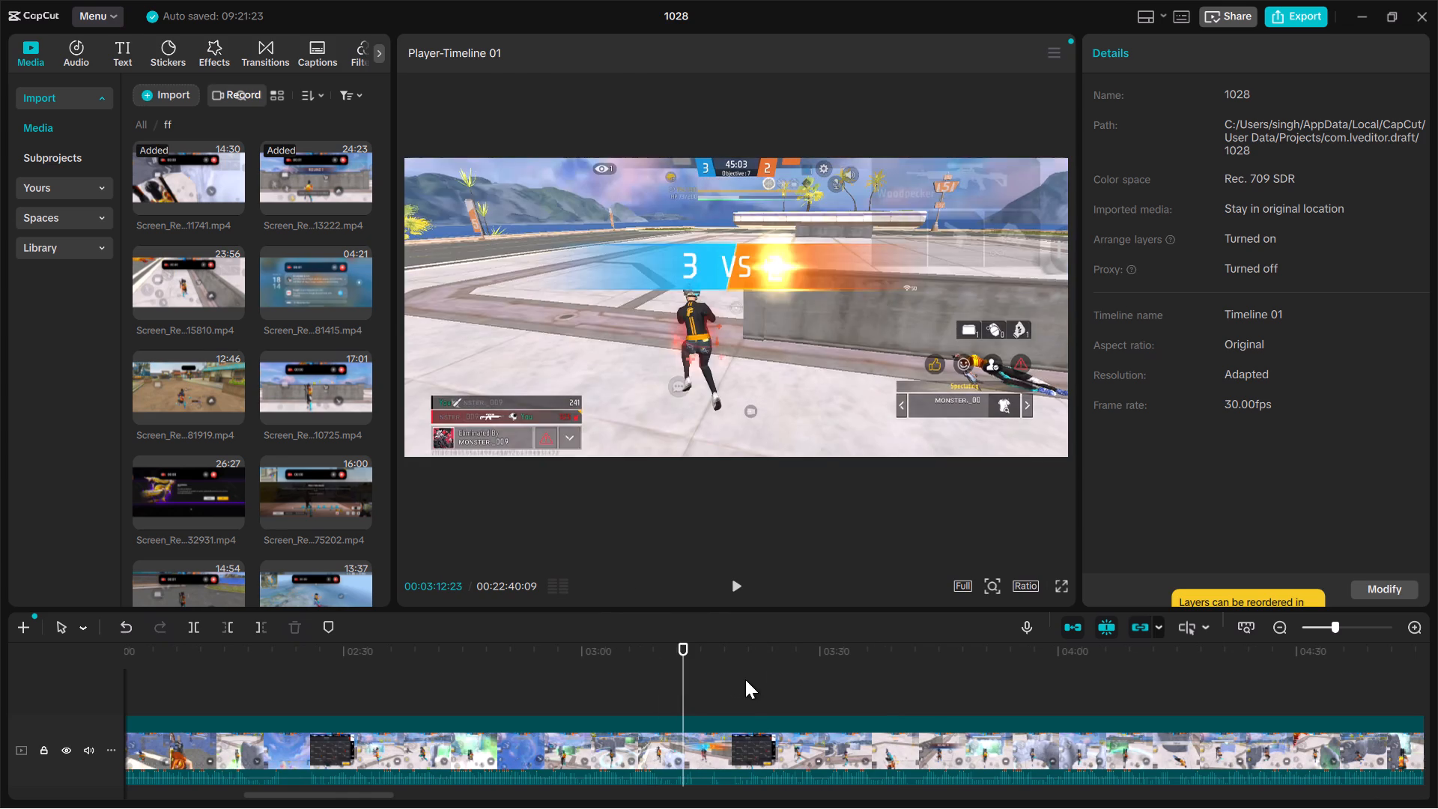
pyautogui.click(824, 676)
pyautogui.click(942, 669)
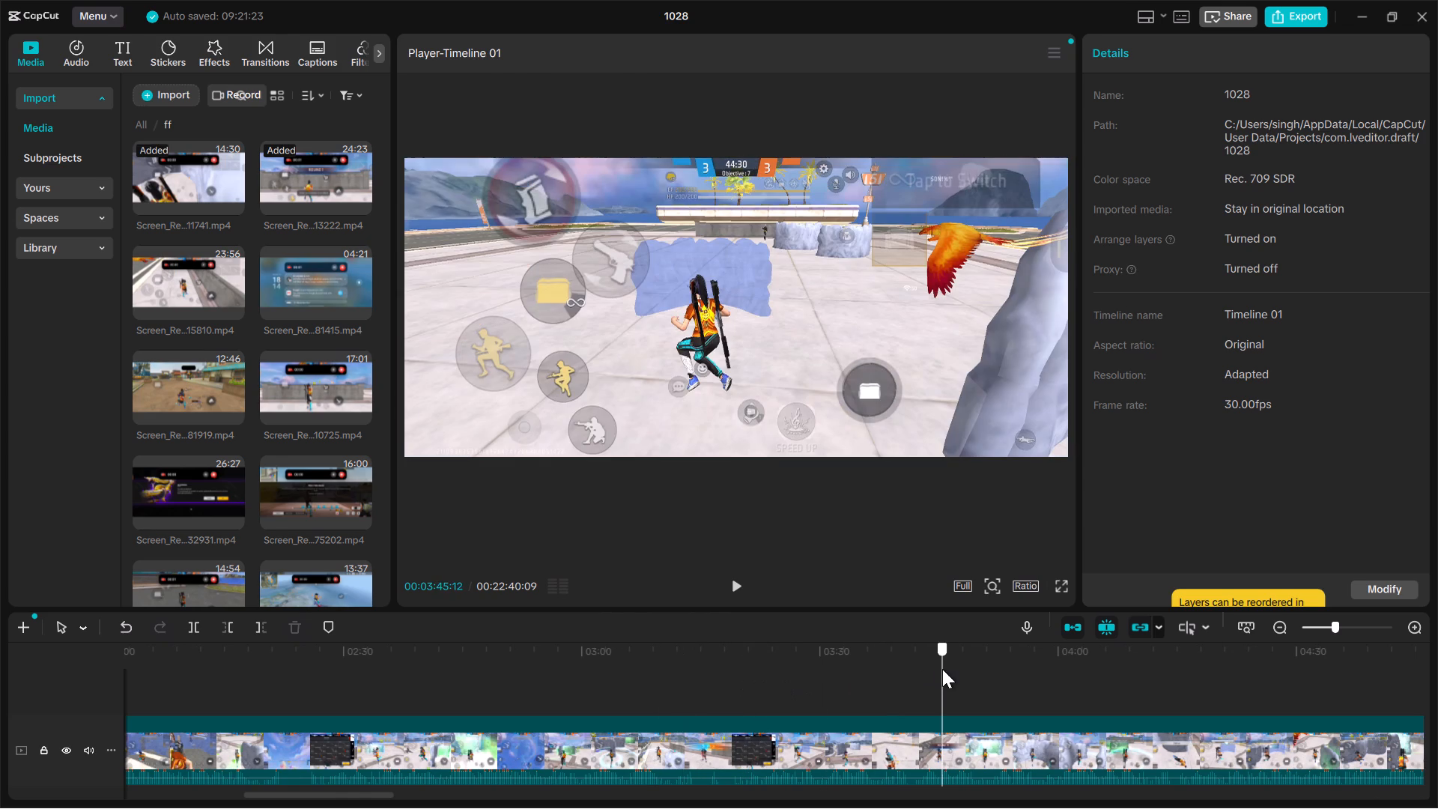
# Locate the winning fight that brings the score to 4–4 and split the clip at its start, at 00:05:13:15.
pyautogui.click(1067, 673)
pyautogui.hscroll(-1, 1067, 673)
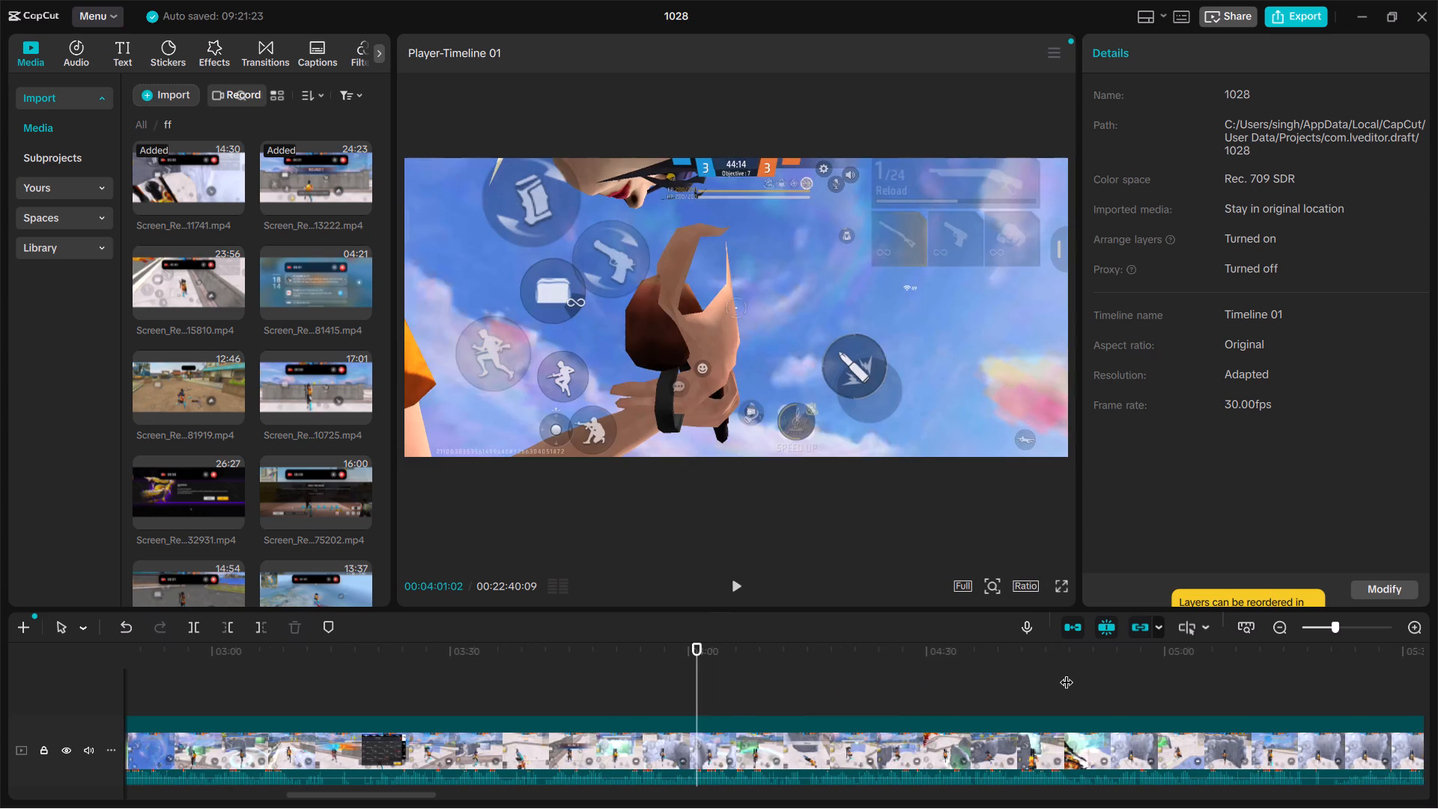
pyautogui.click(1067, 673)
pyautogui.hscroll(-1, 1067, 673)
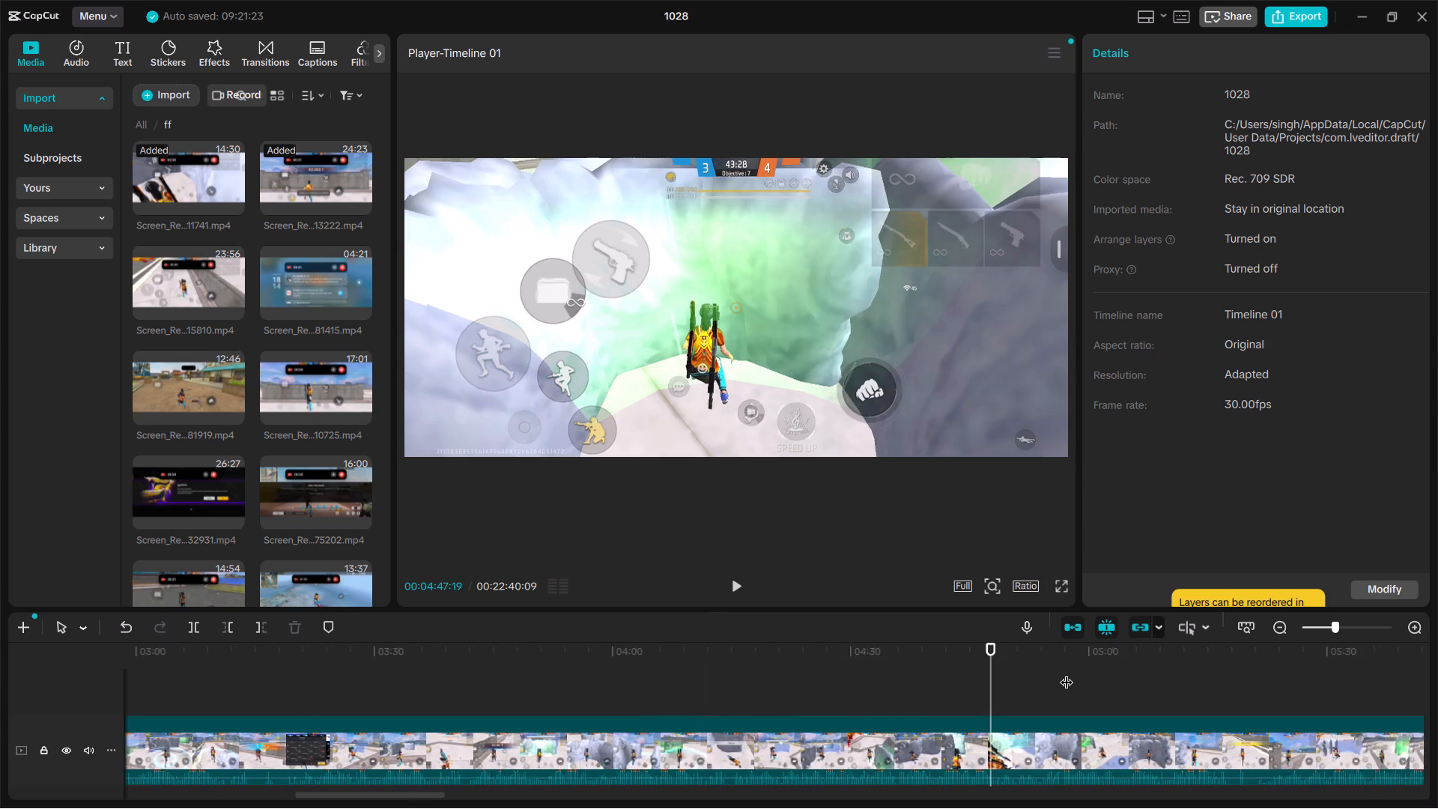
pyautogui.hscroll(-1, 1067, 673)
pyautogui.click(1067, 673)
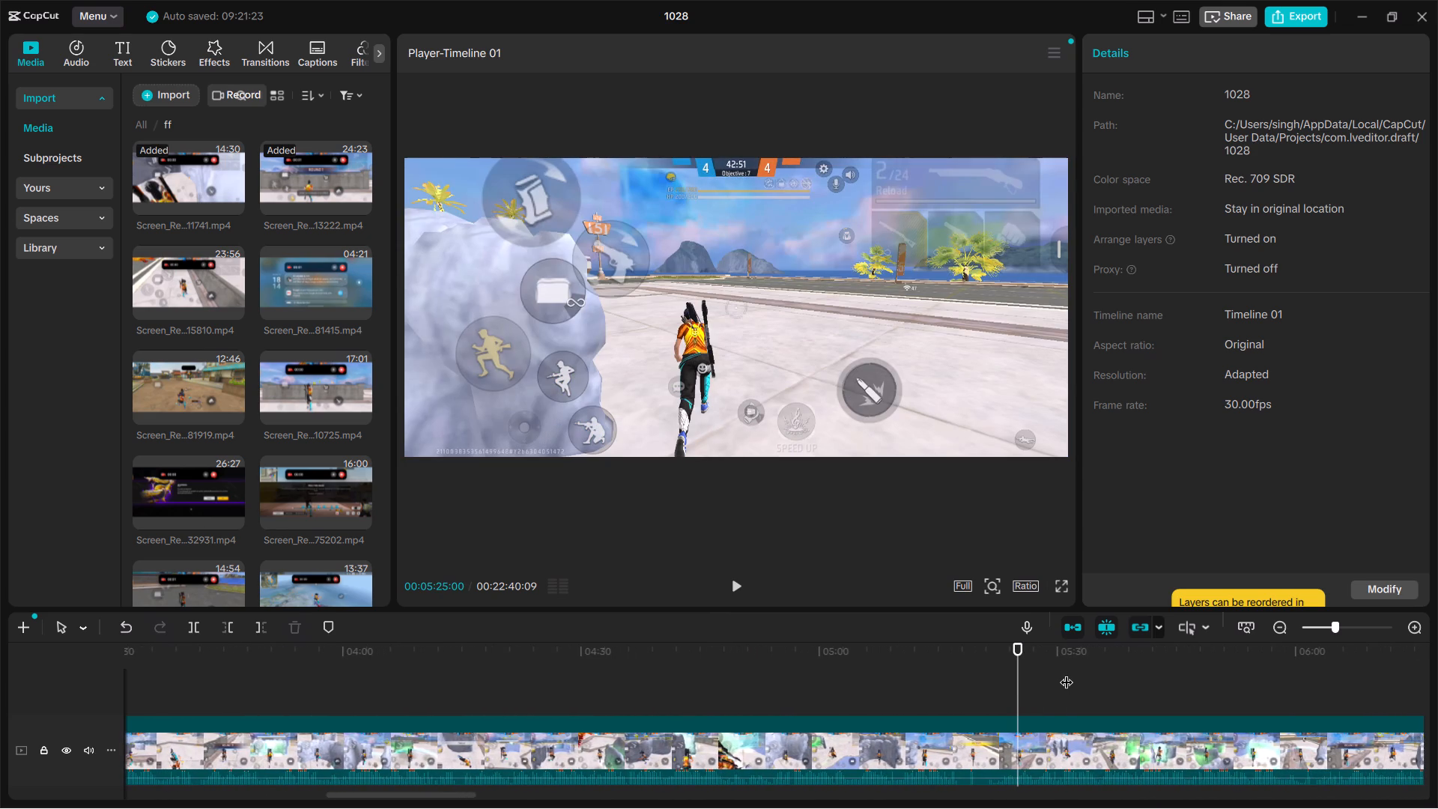
pyautogui.click(956, 681)
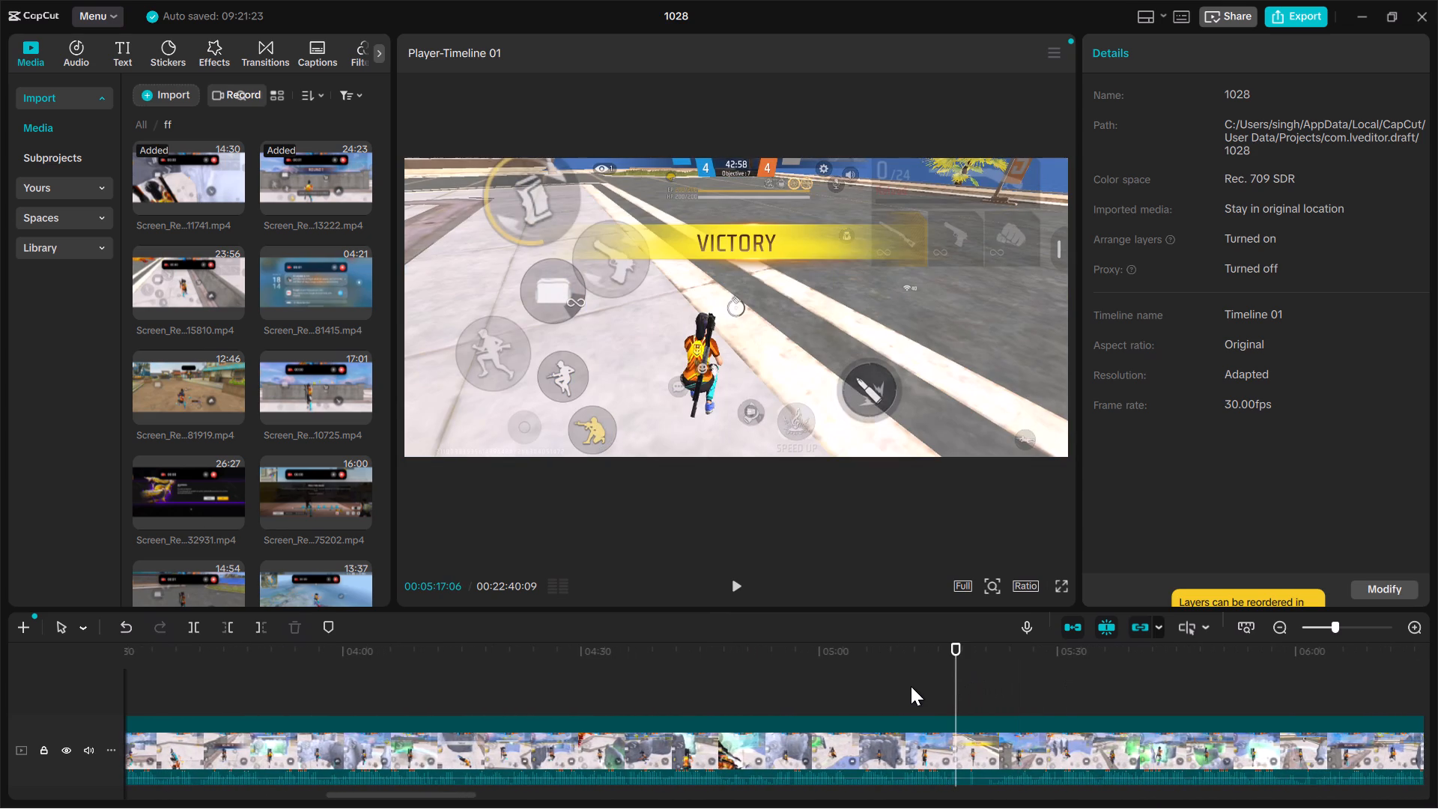
pyautogui.click(926, 683)
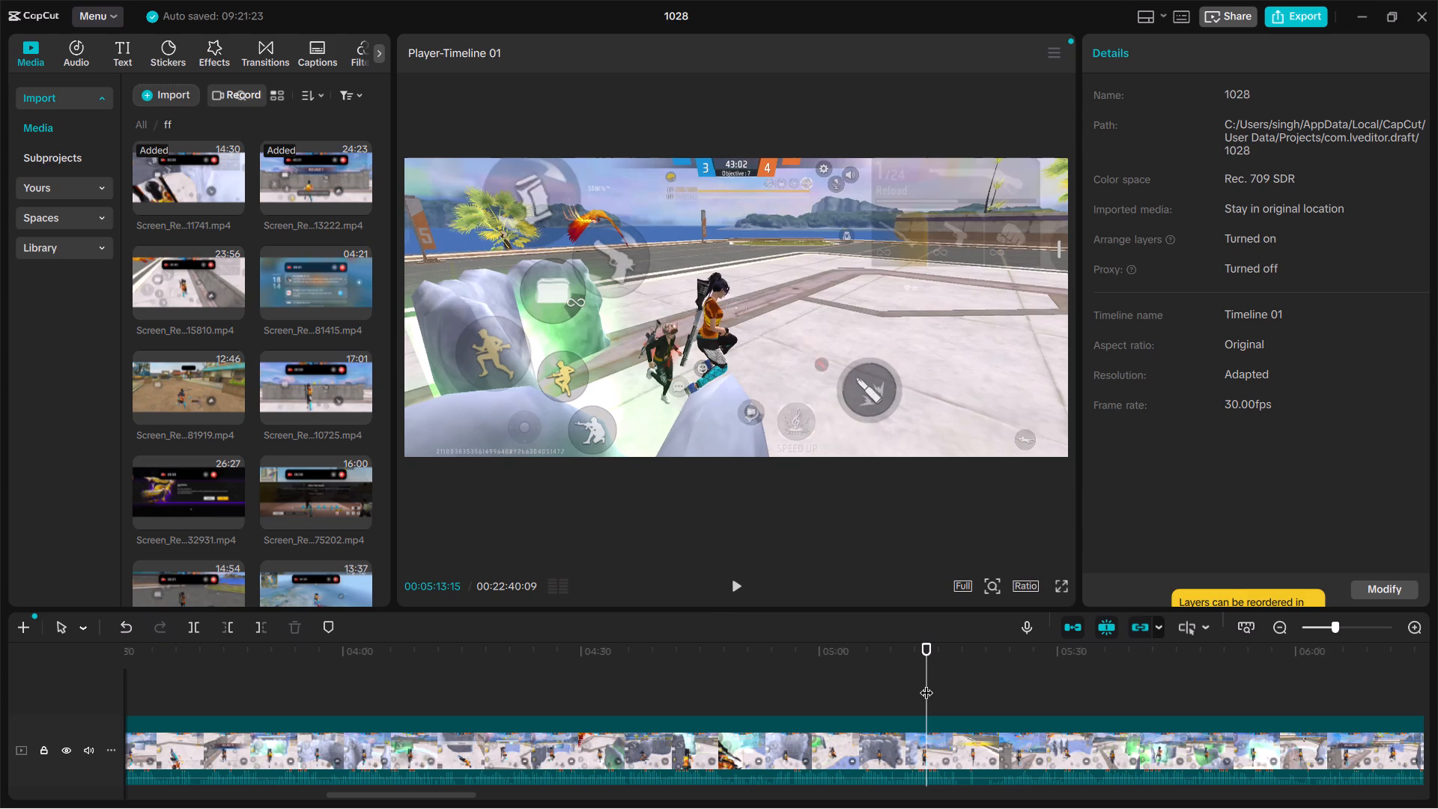
pyautogui.press('b')
# Play the 4–4 winning fight through to the victory banner and split the clip at 00:05:15:23.
pyautogui.press('space')
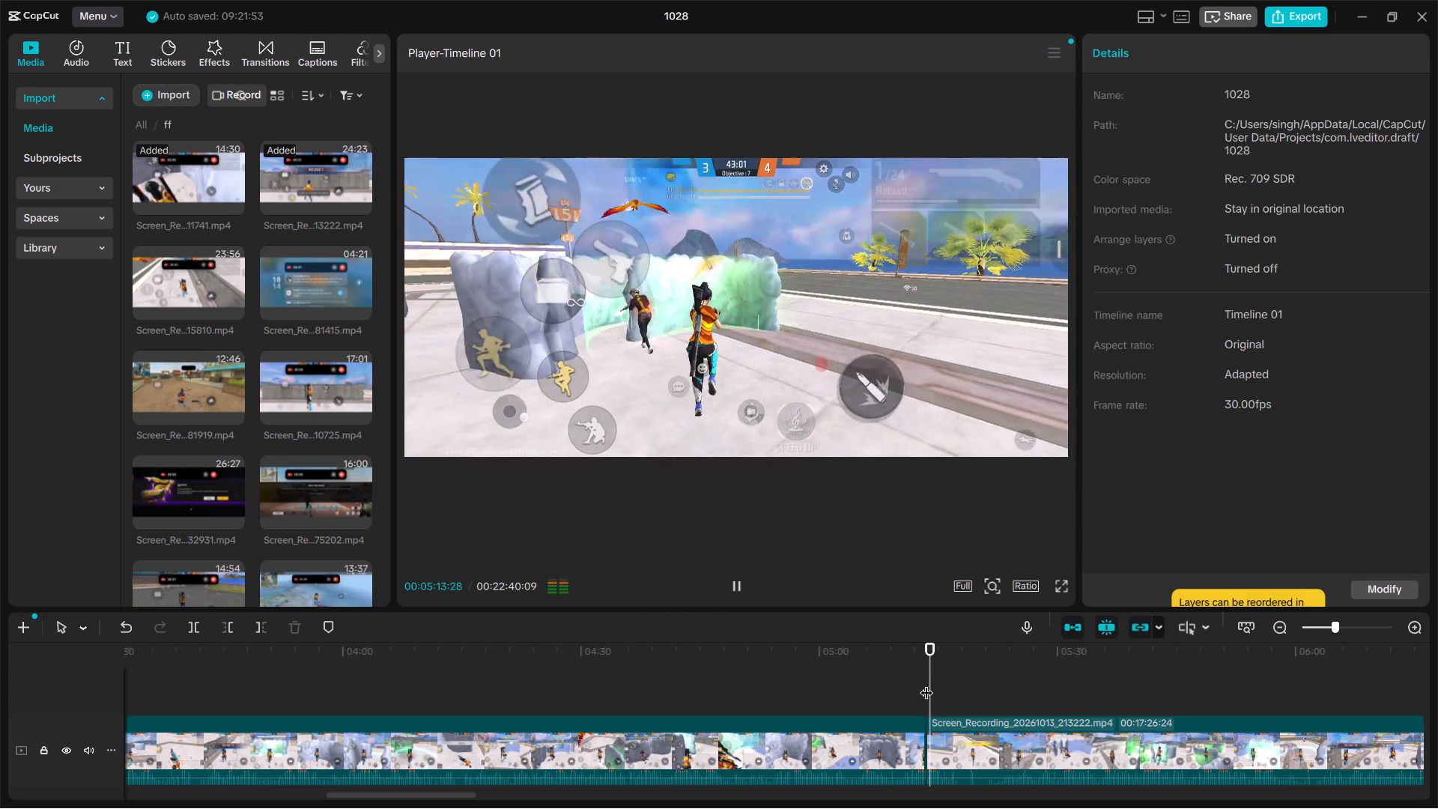
pyautogui.press('space')
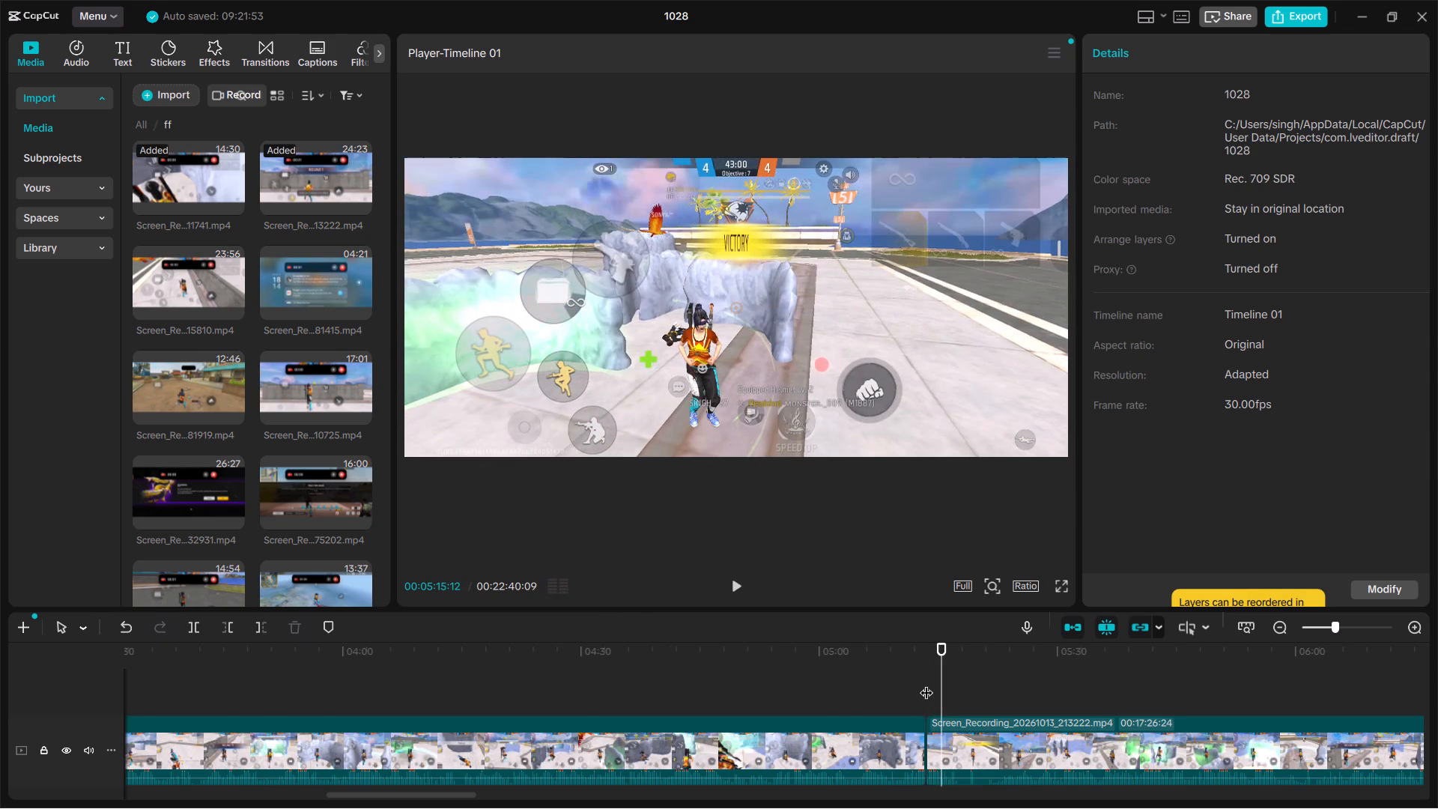
pyautogui.press('space')
pyautogui.press('space')
pyautogui.write('b')
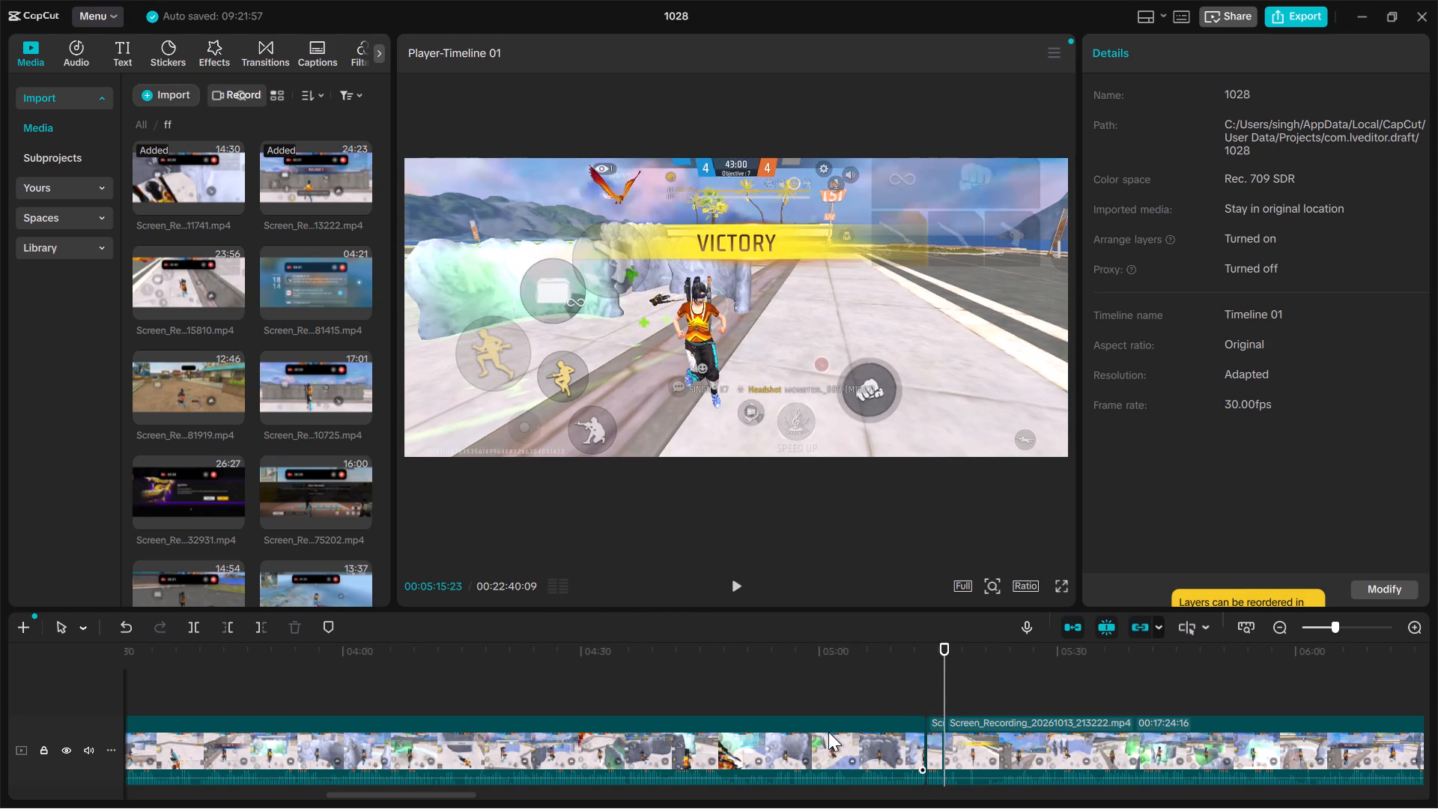
# Delete the footage between the second recording's round 3 highlight and the 4–4 winning highlight.
pyautogui.click(828, 735)
pyautogui.press('Delete')
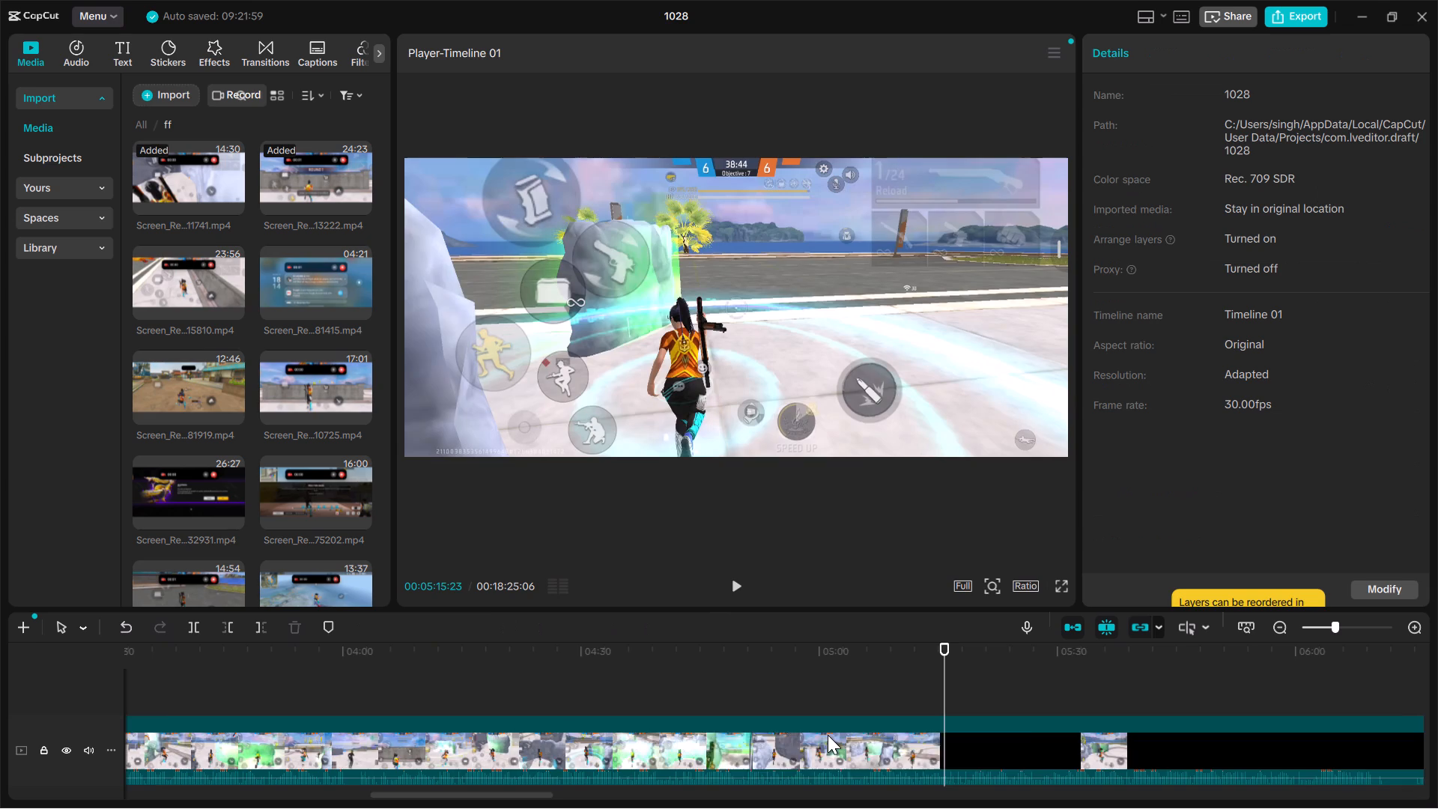
# Skim the footage after the 4–4 highlight for the winning fight that makes it 5–4 and split the clip at 00:01:34:19.
pyautogui.press('Up')
pyautogui.press('space')
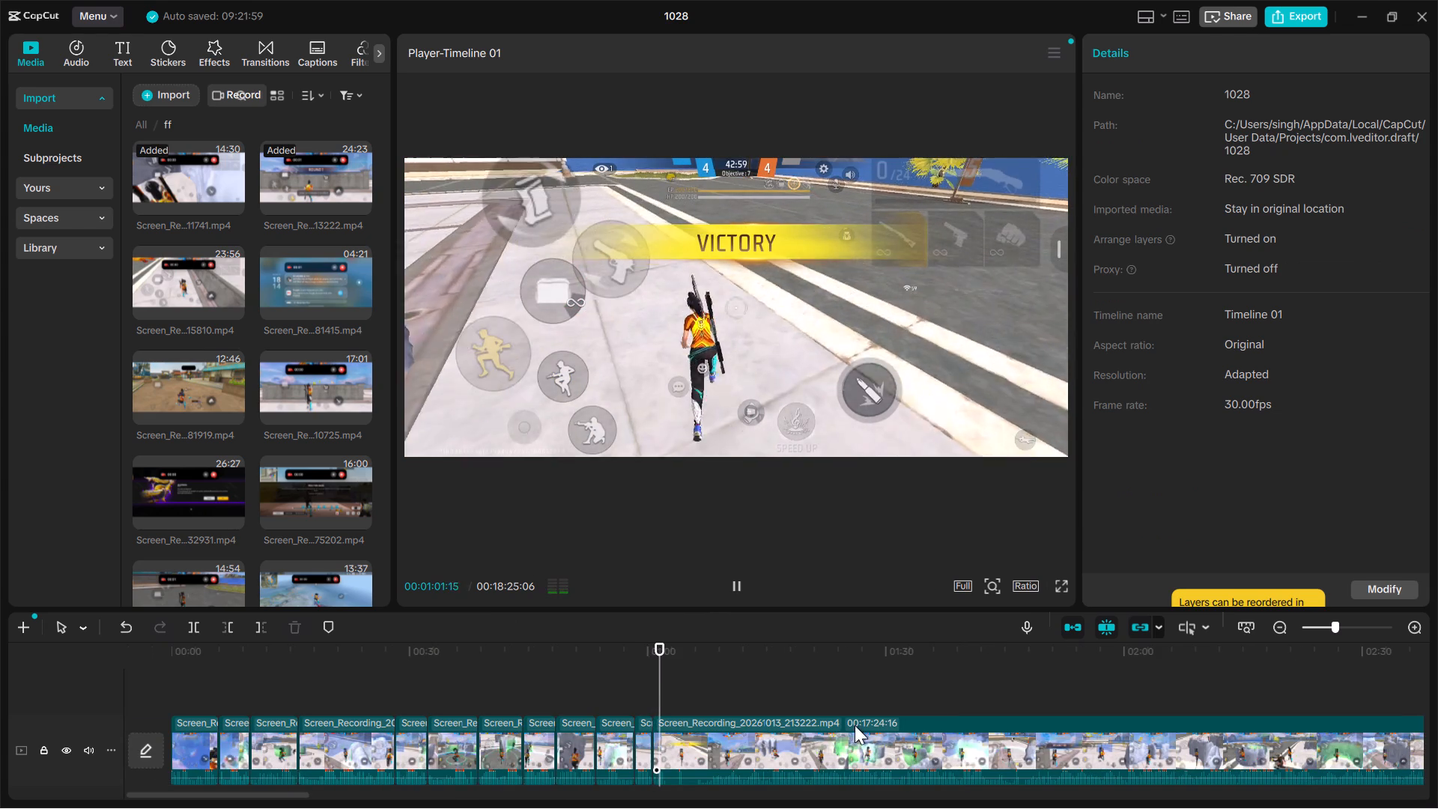
pyautogui.click(831, 681)
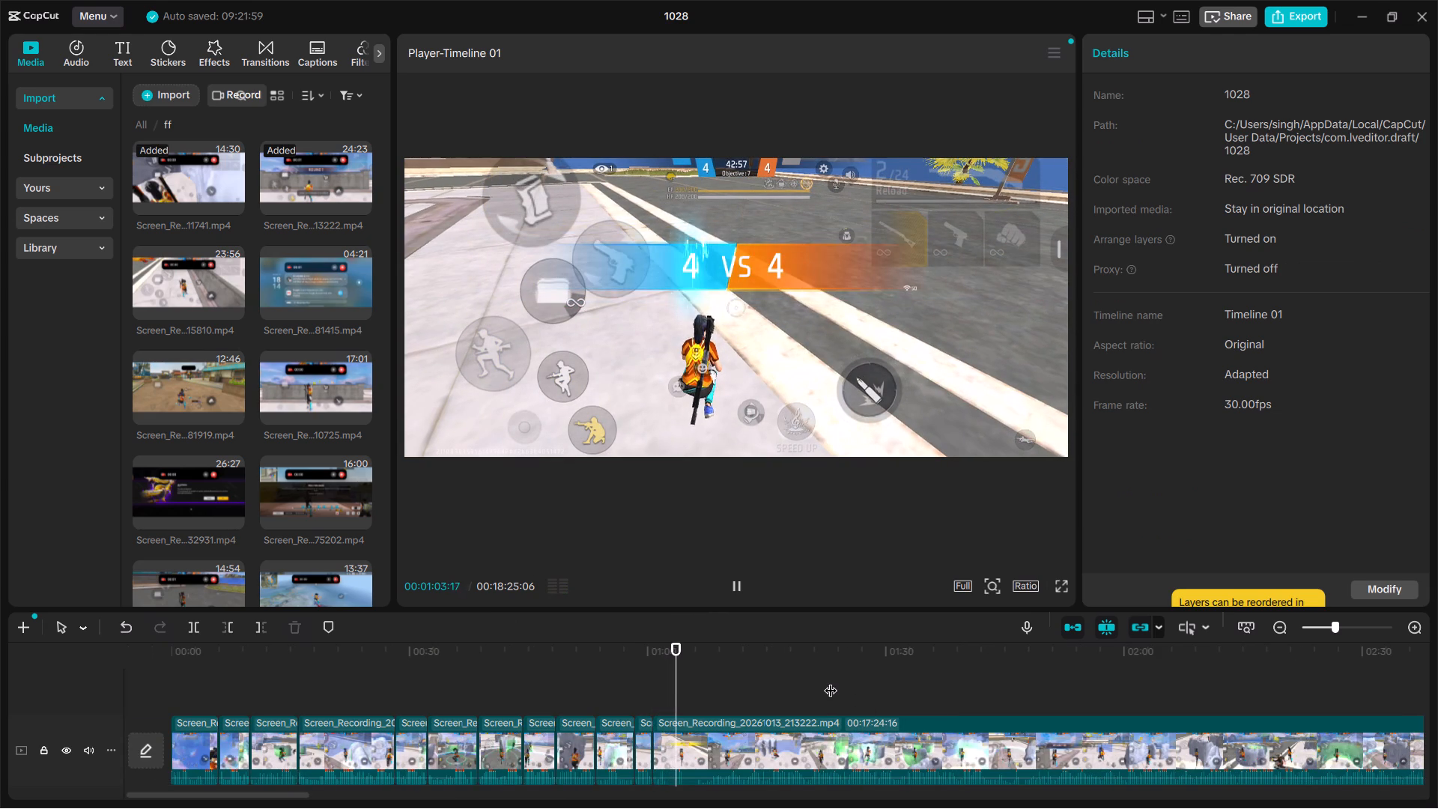
pyautogui.click(831, 681)
pyautogui.click(885, 677)
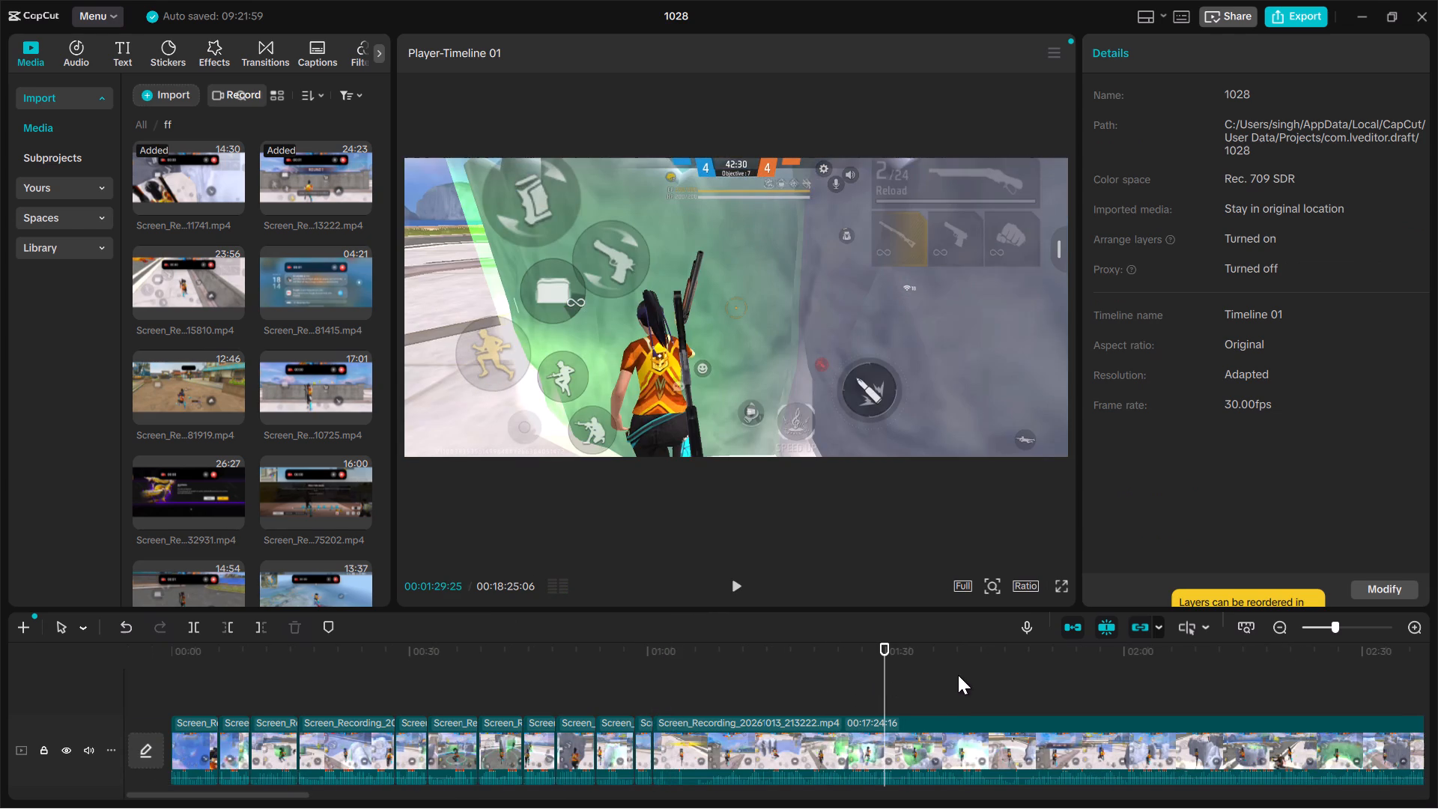
pyautogui.click(958, 675)
pyautogui.click(1041, 677)
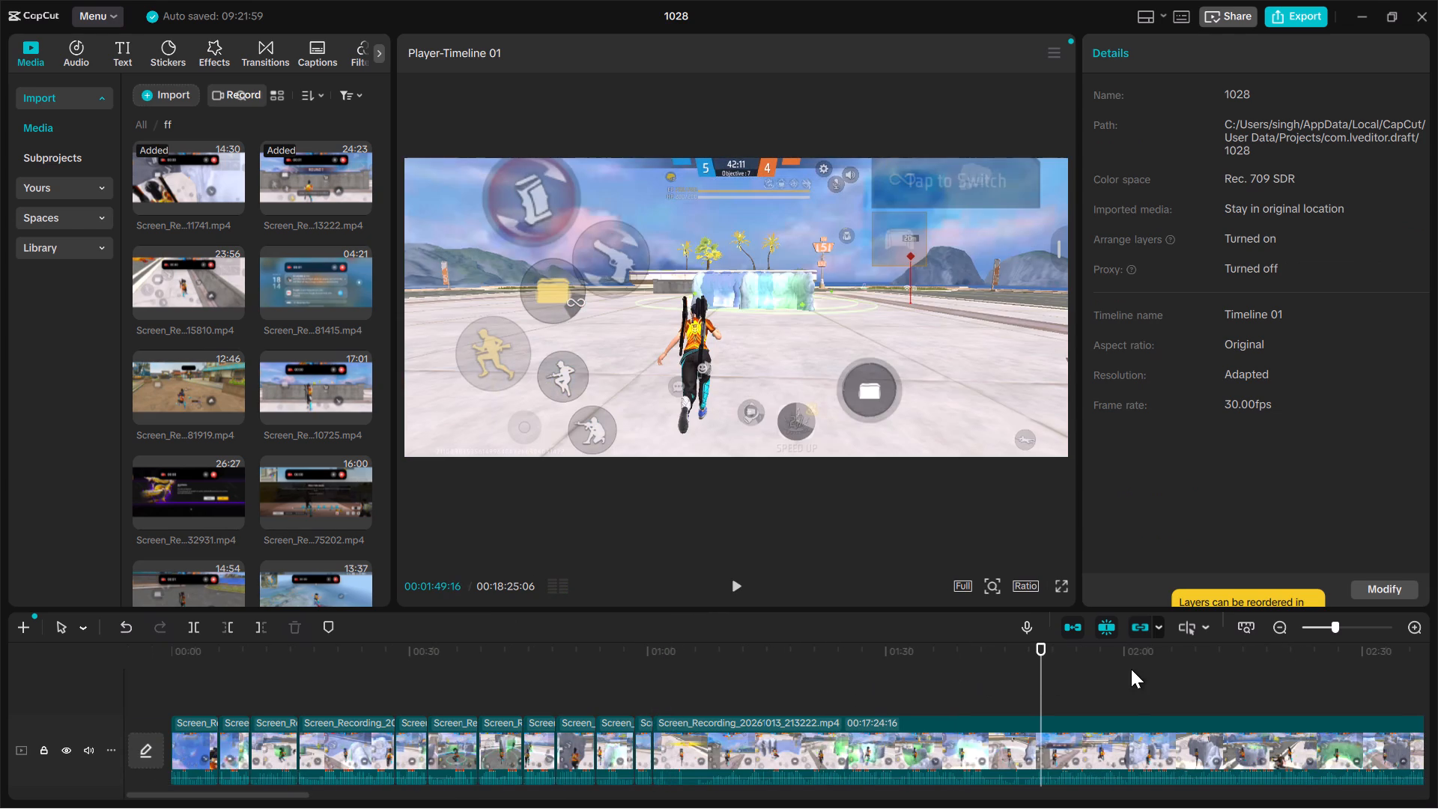
pyautogui.click(1131, 669)
pyautogui.click(923, 693)
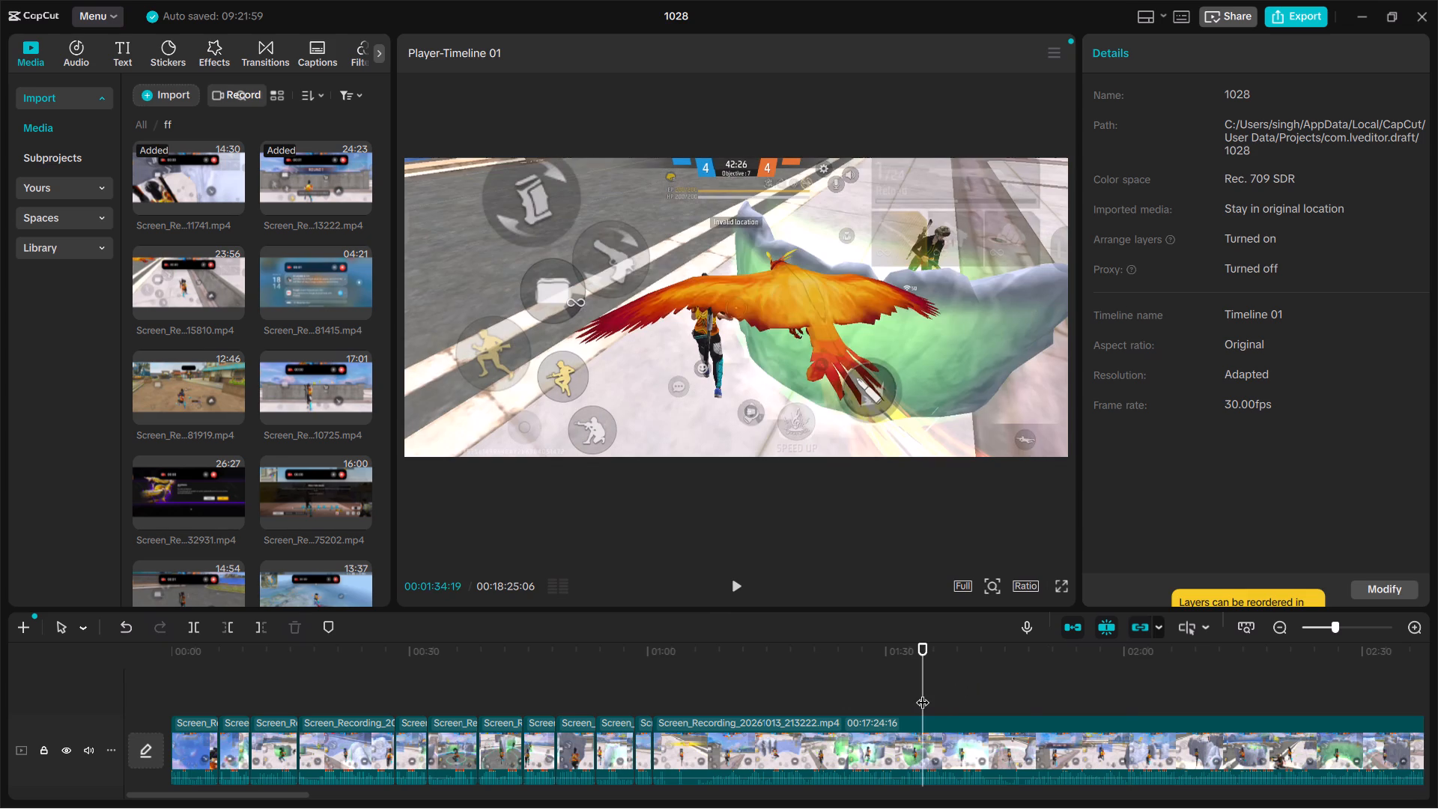
pyautogui.write('b')
# Play the 5–4 winning fight through to the victory banner and split the clip at 00:01:42:27.
pyautogui.press('space')
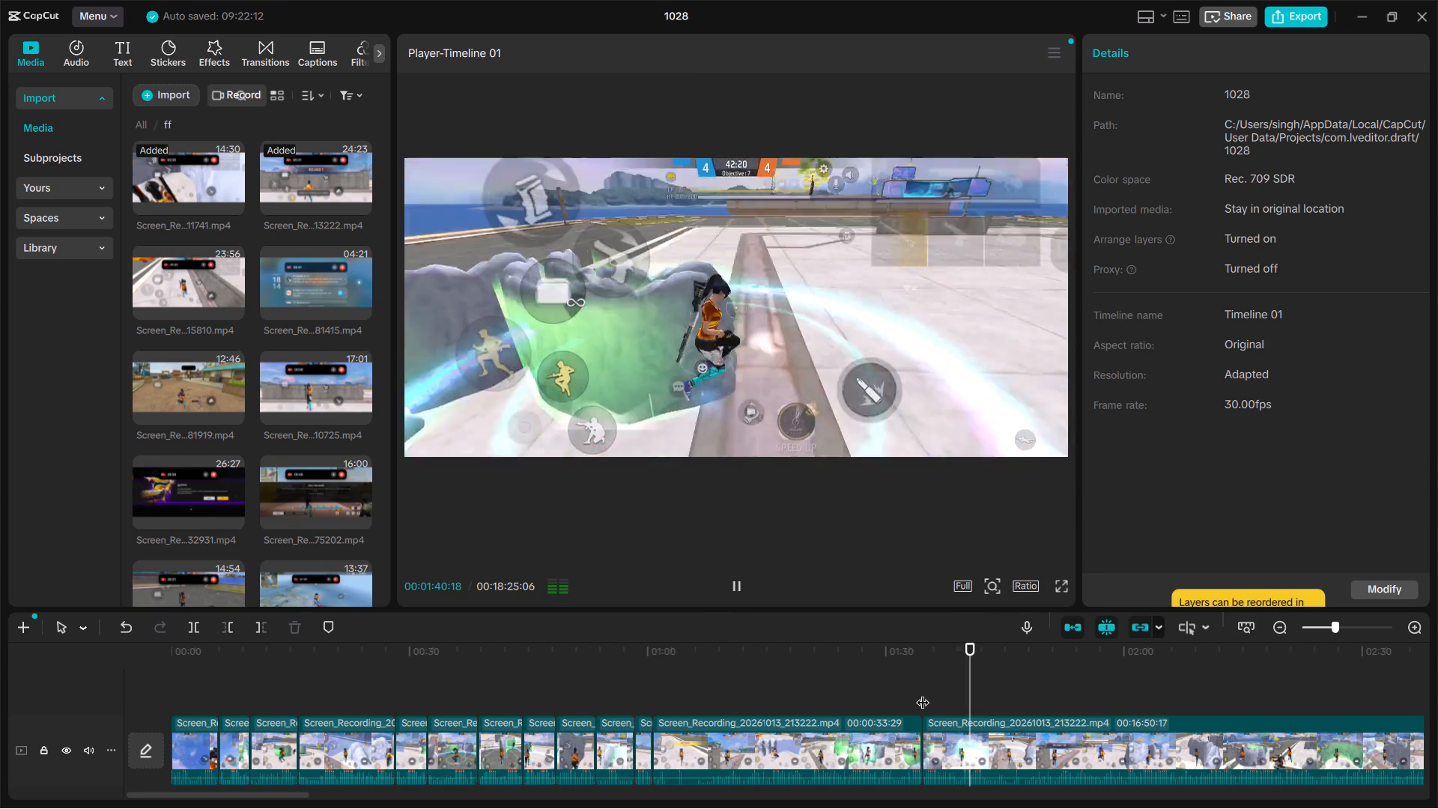
pyautogui.press('space')
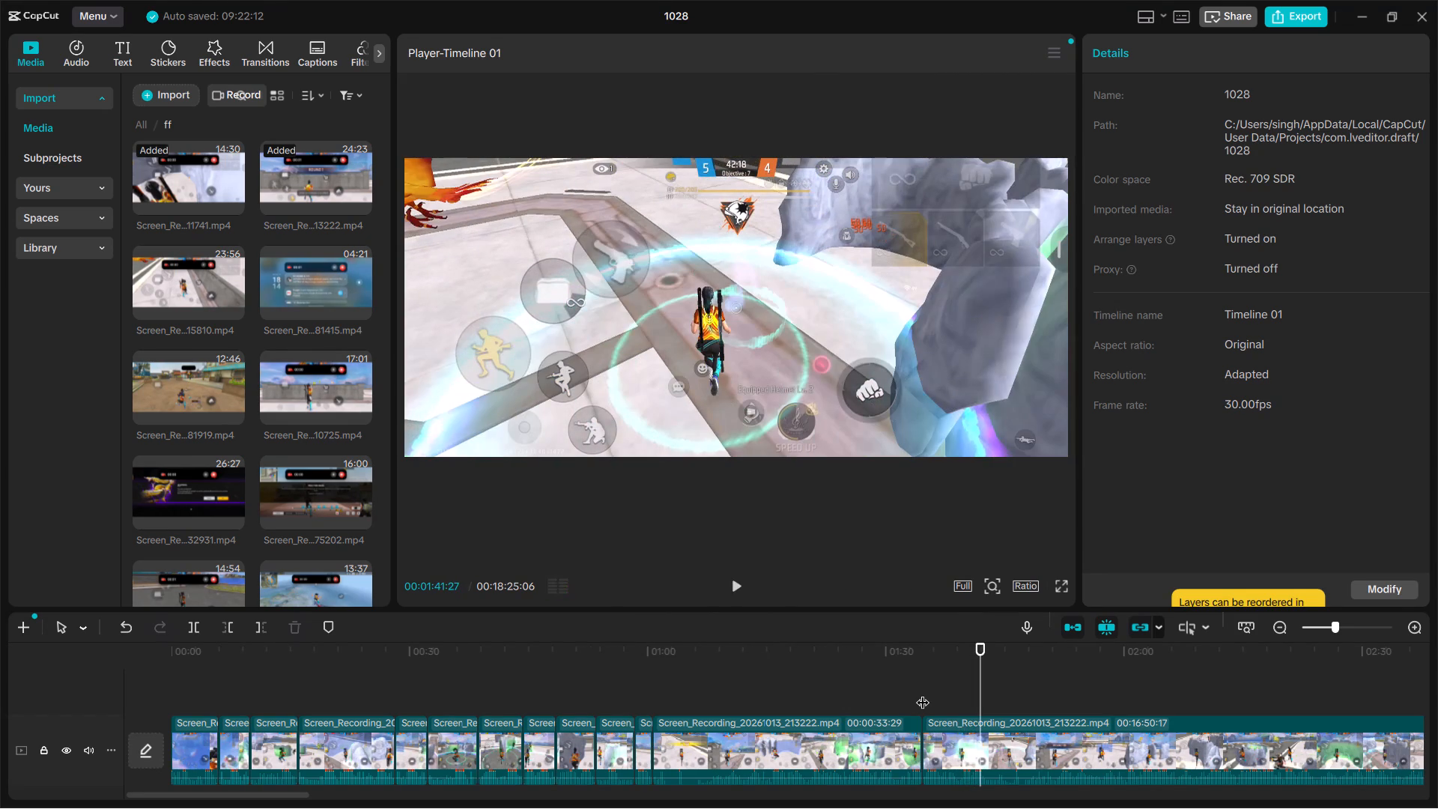
pyautogui.press('space')
pyautogui.press('space')
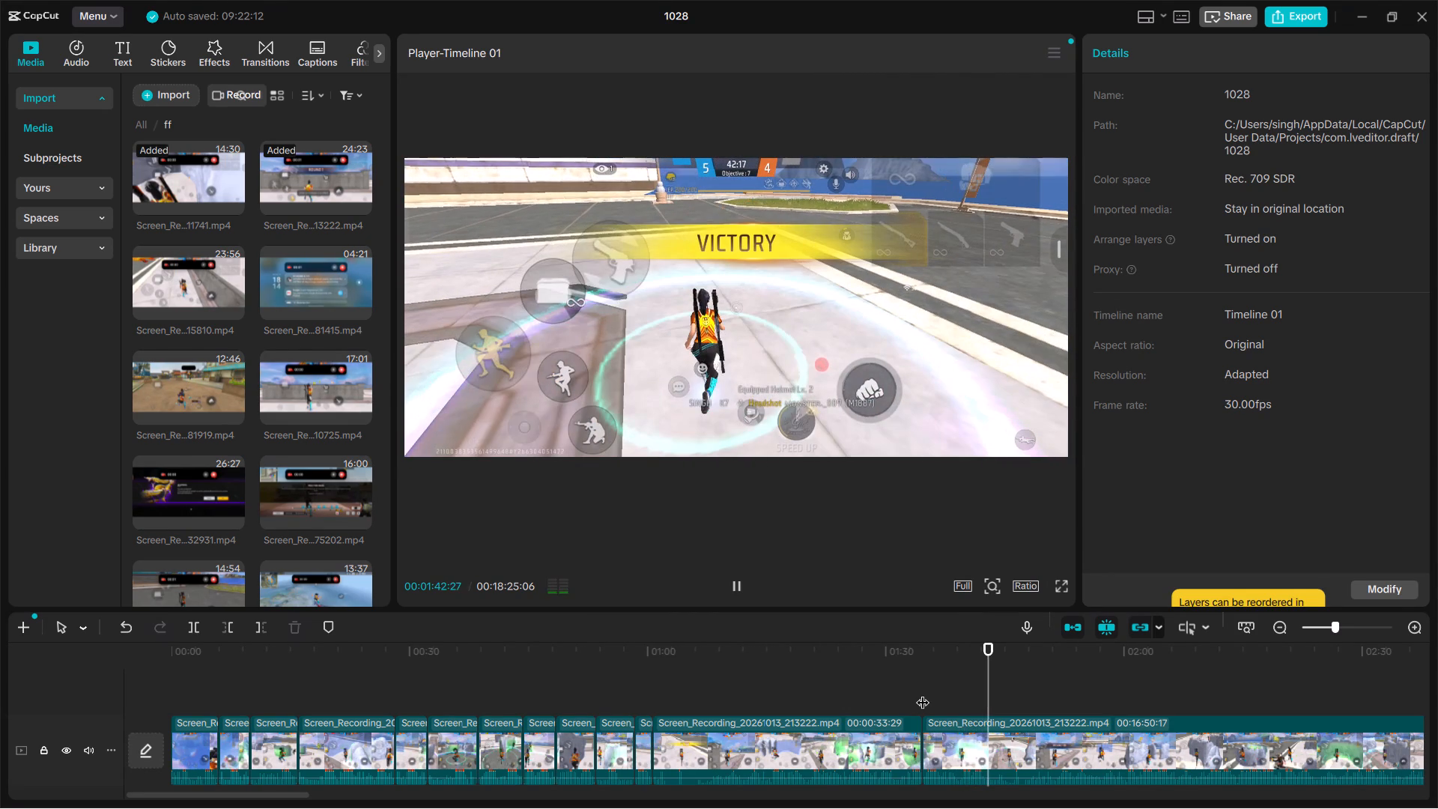
pyautogui.write('b')
# Delete the footage between the 4–4 highlight and the 5–4 winning highlight.
pyautogui.click(880, 740)
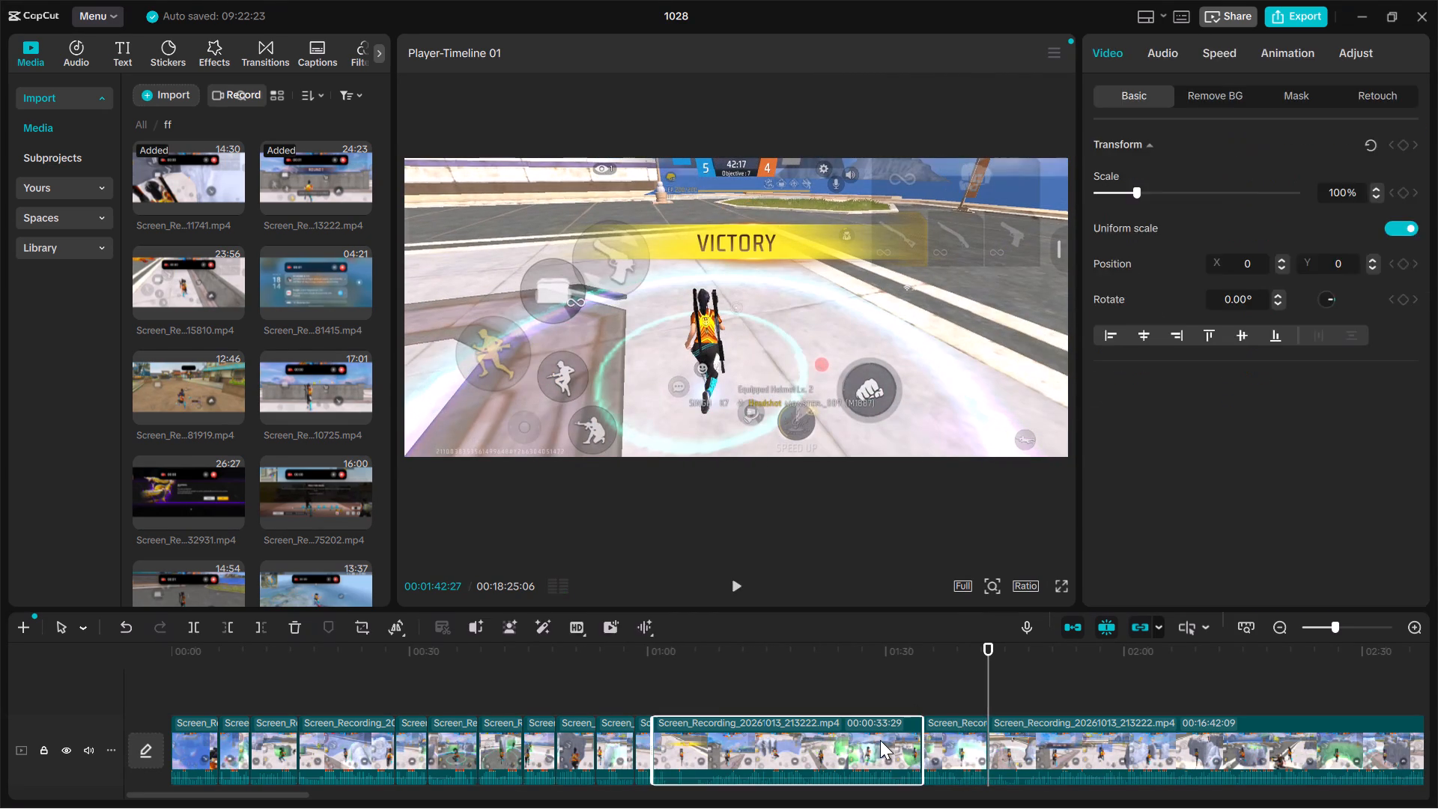
pyautogui.press('Delete')
# Locate the winning fight that brings the score to 6–4 and split the clip at its start, at 00:02:05:09.
pyautogui.press('Up')
pyautogui.press('space')
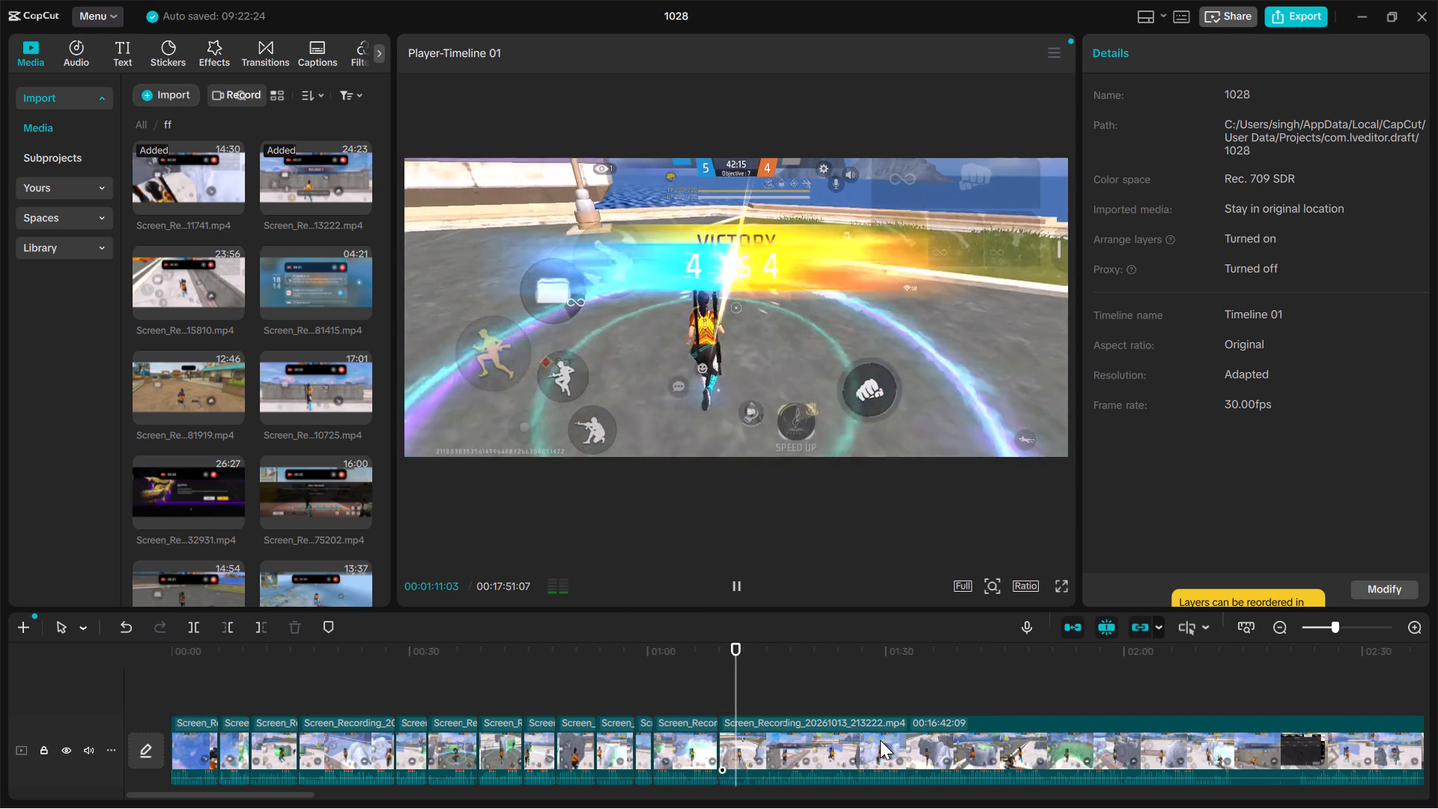
pyautogui.click(1024, 696)
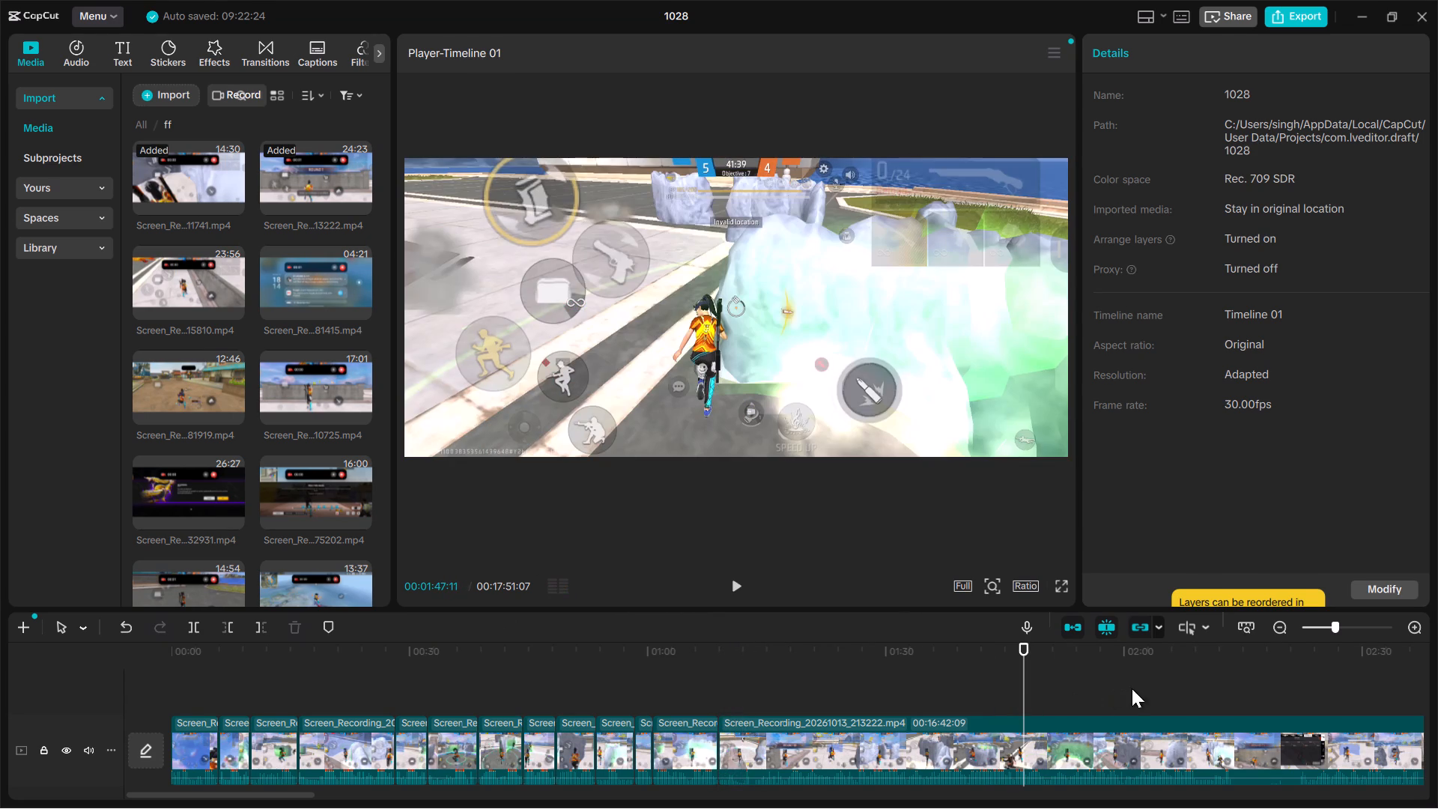
pyautogui.click(1132, 688)
pyautogui.hscroll(-2, 1132, 688)
pyautogui.click(1132, 688)
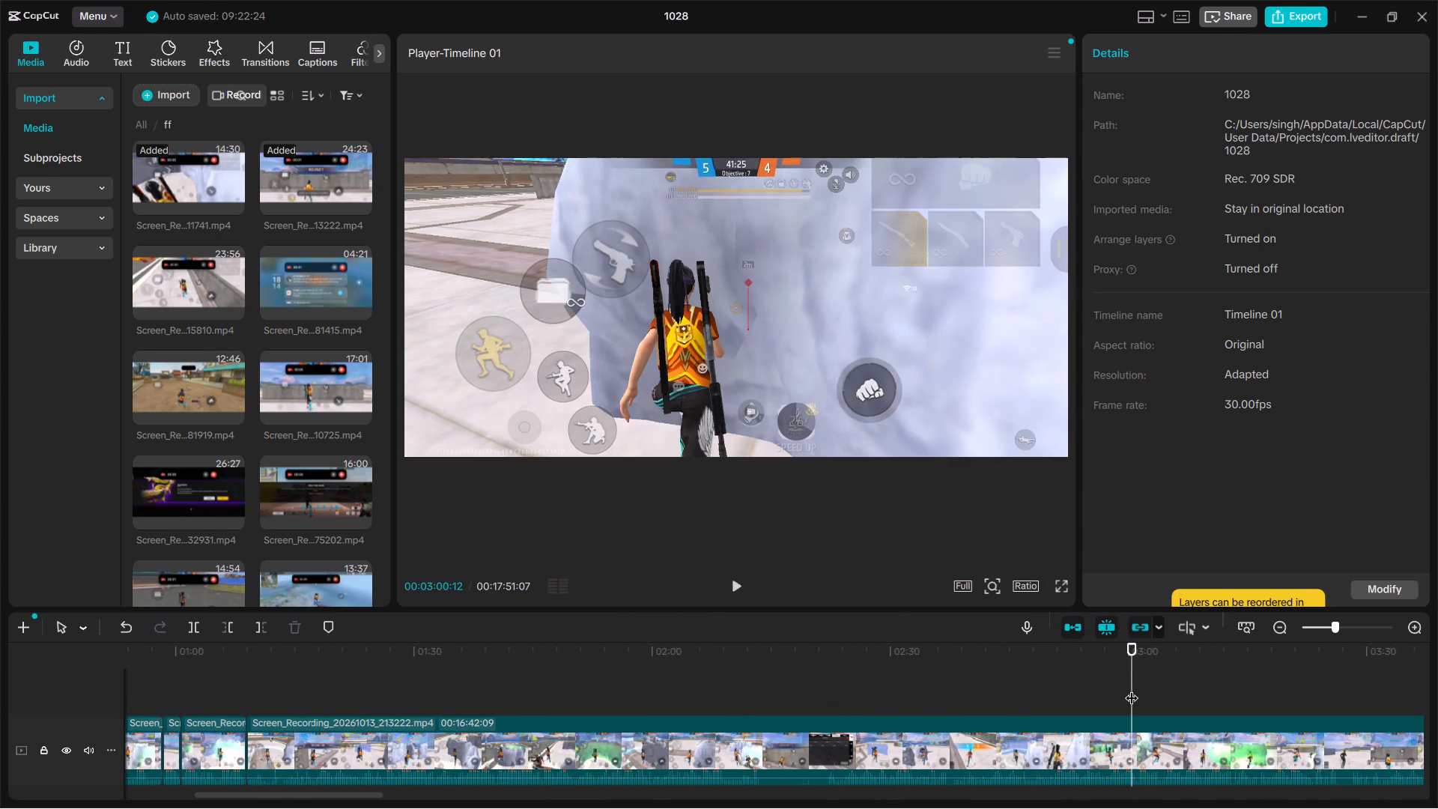
pyautogui.click(1052, 694)
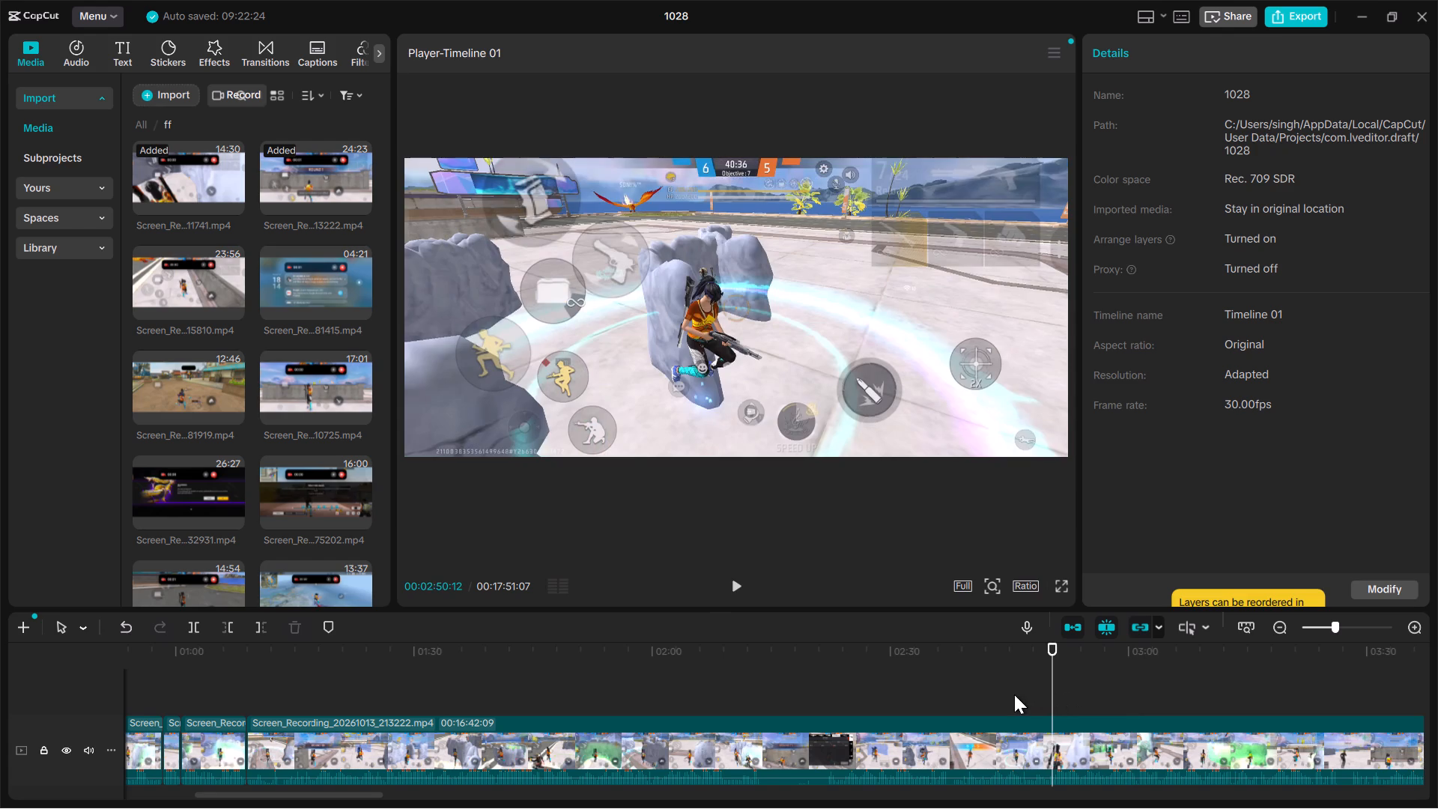
pyautogui.click(1014, 694)
pyautogui.click(956, 691)
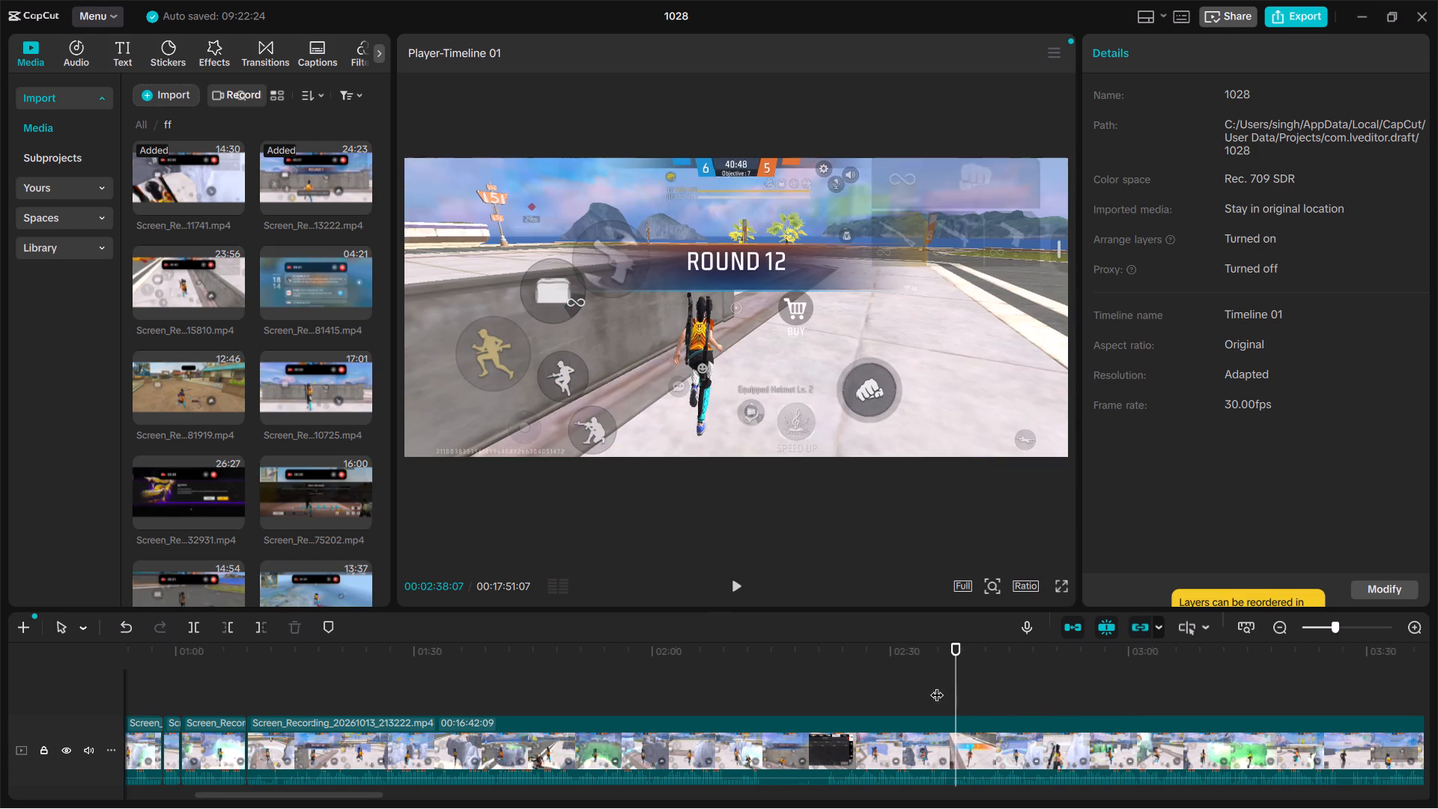
pyautogui.click(888, 680)
pyautogui.click(842, 683)
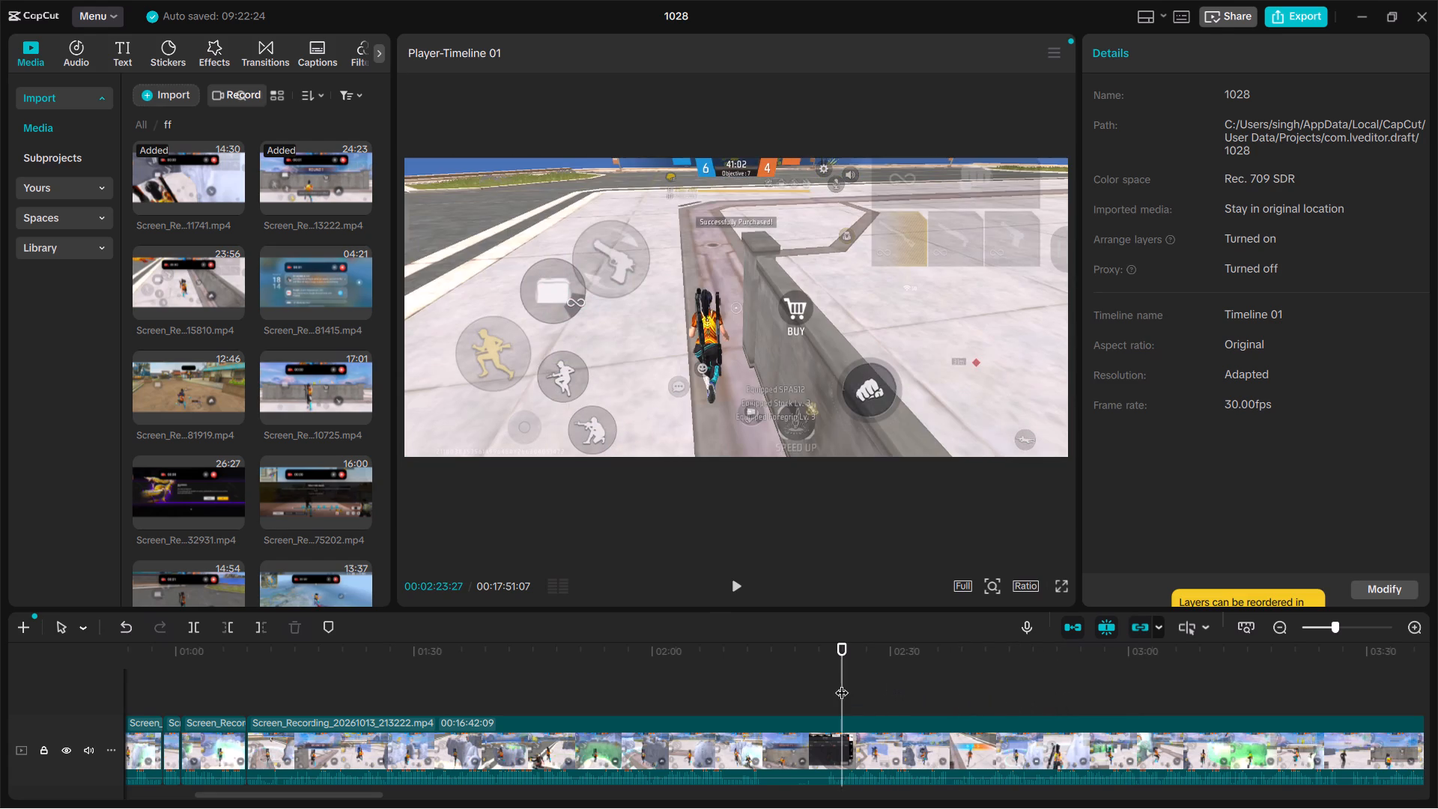
pyautogui.click(810, 684)
pyautogui.click(770, 687)
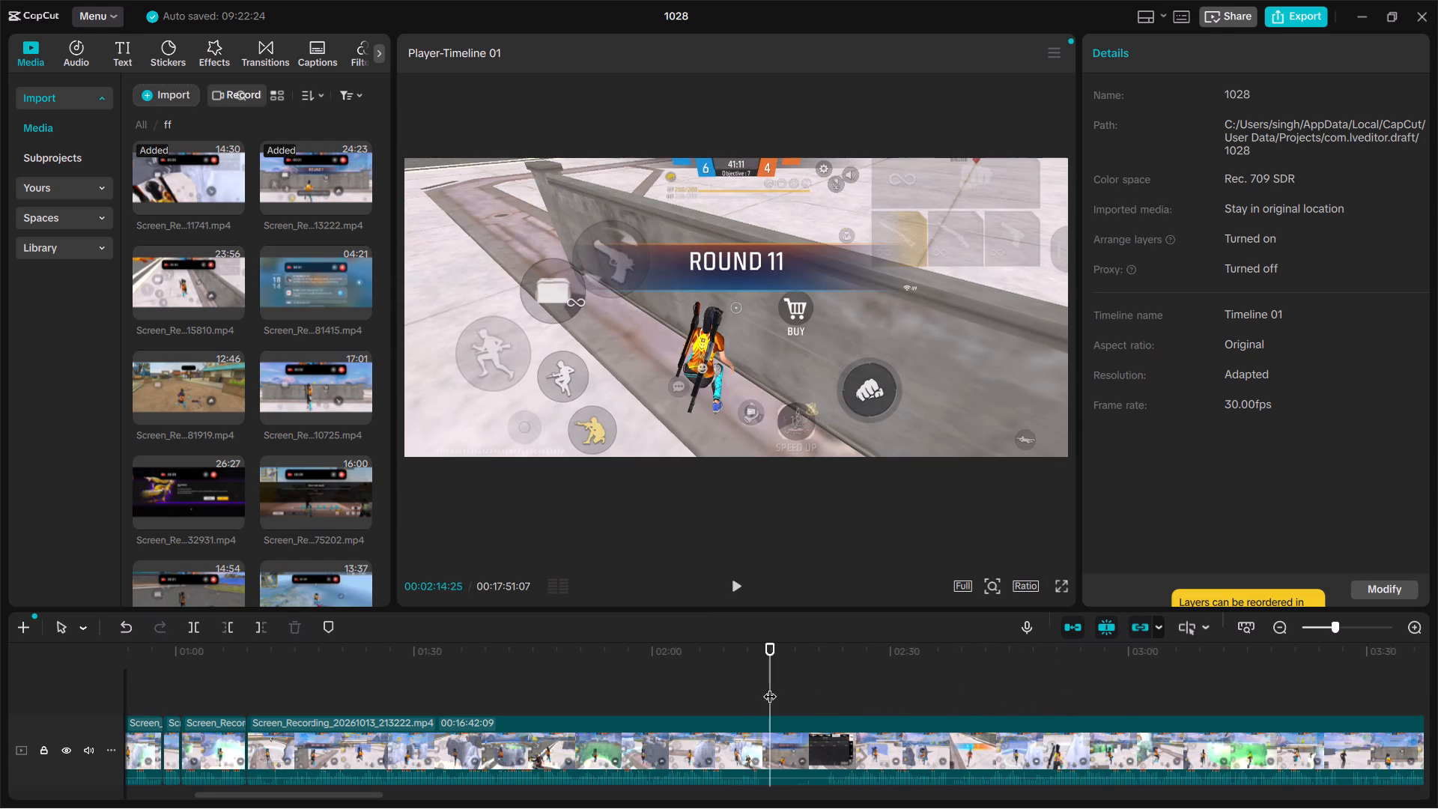
pyautogui.click(728, 688)
pyautogui.click(716, 688)
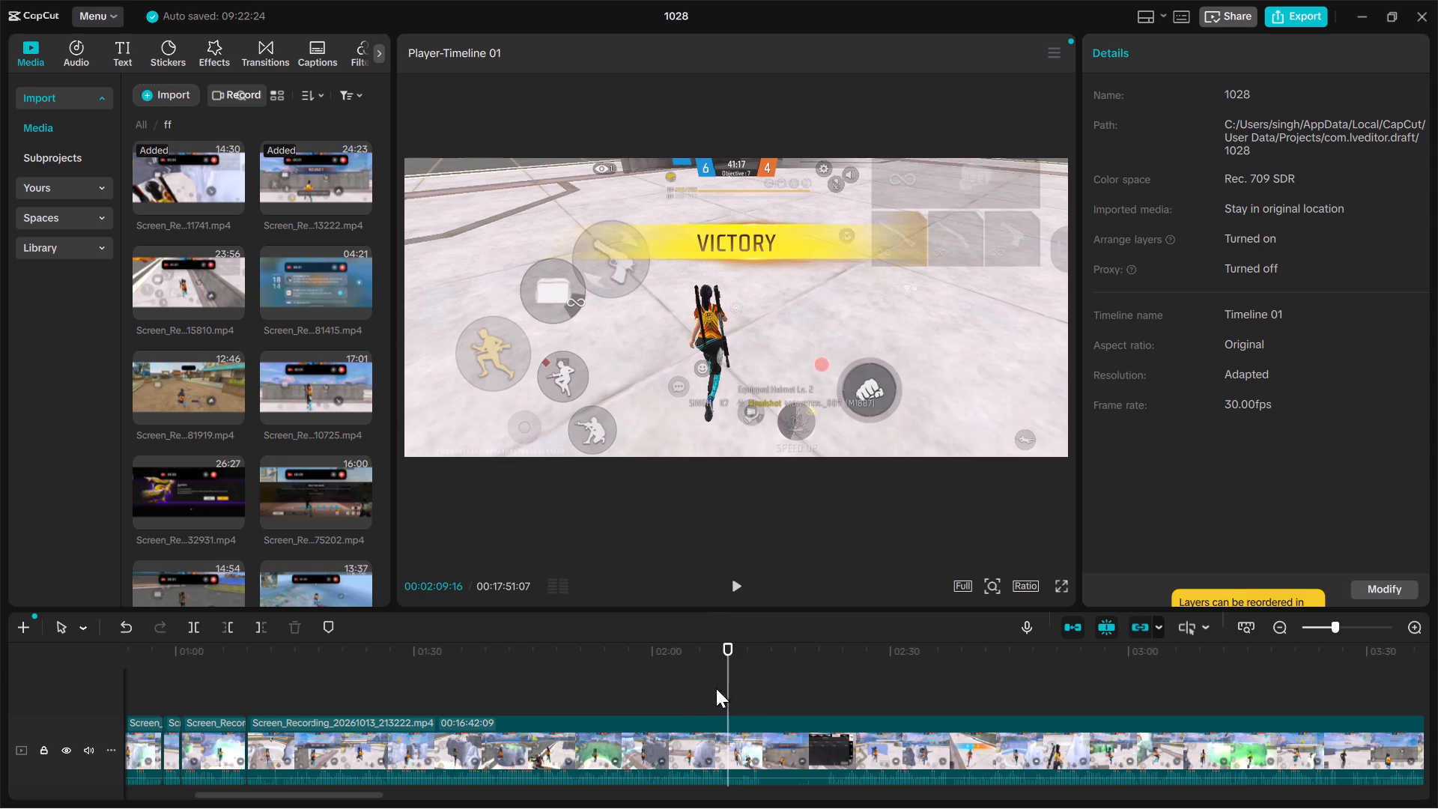
pyautogui.click(694, 688)
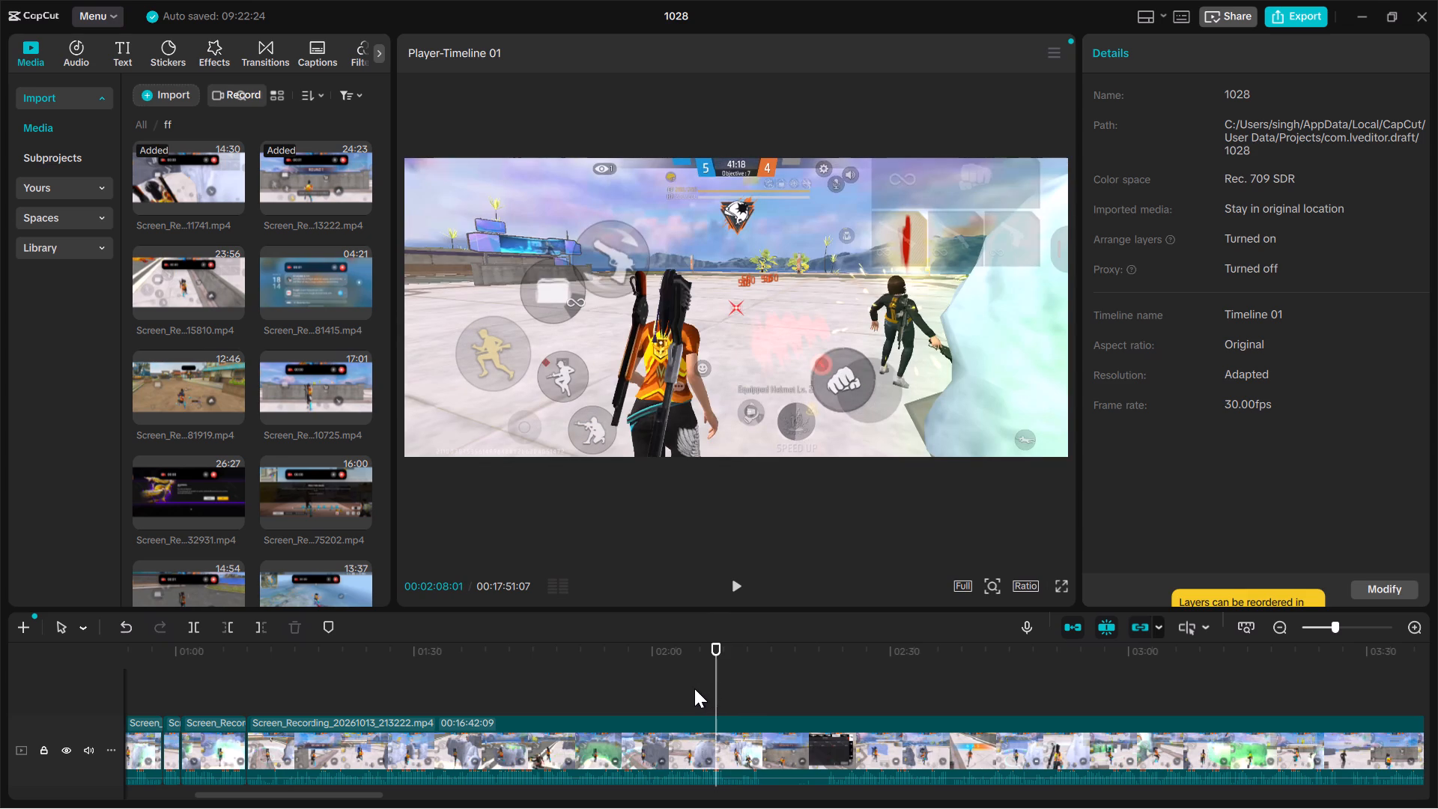
pyautogui.press('b')
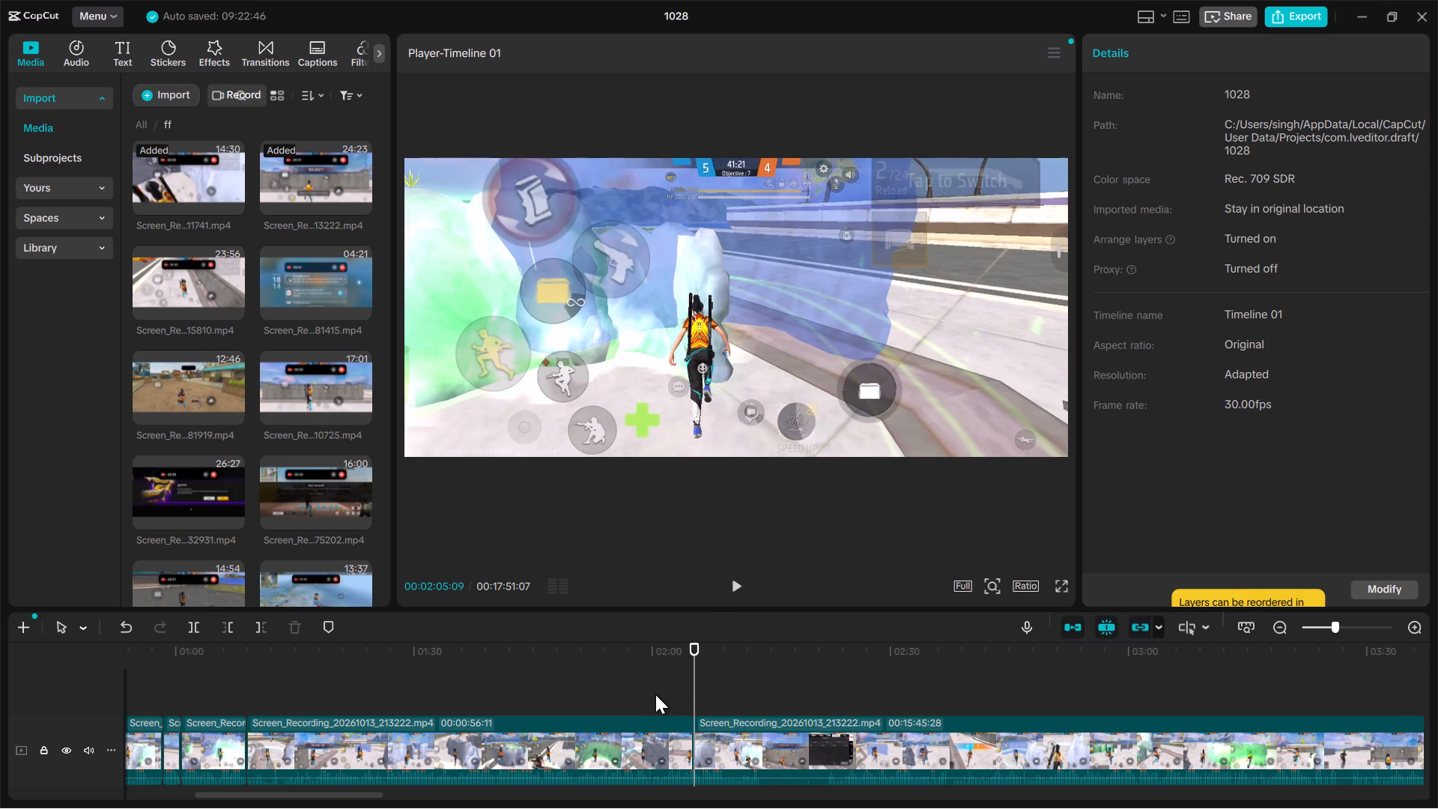
# Play the 6–4 winning fight through to the victory banner and split the clip at 00:02:09:22.
pyautogui.press('space')
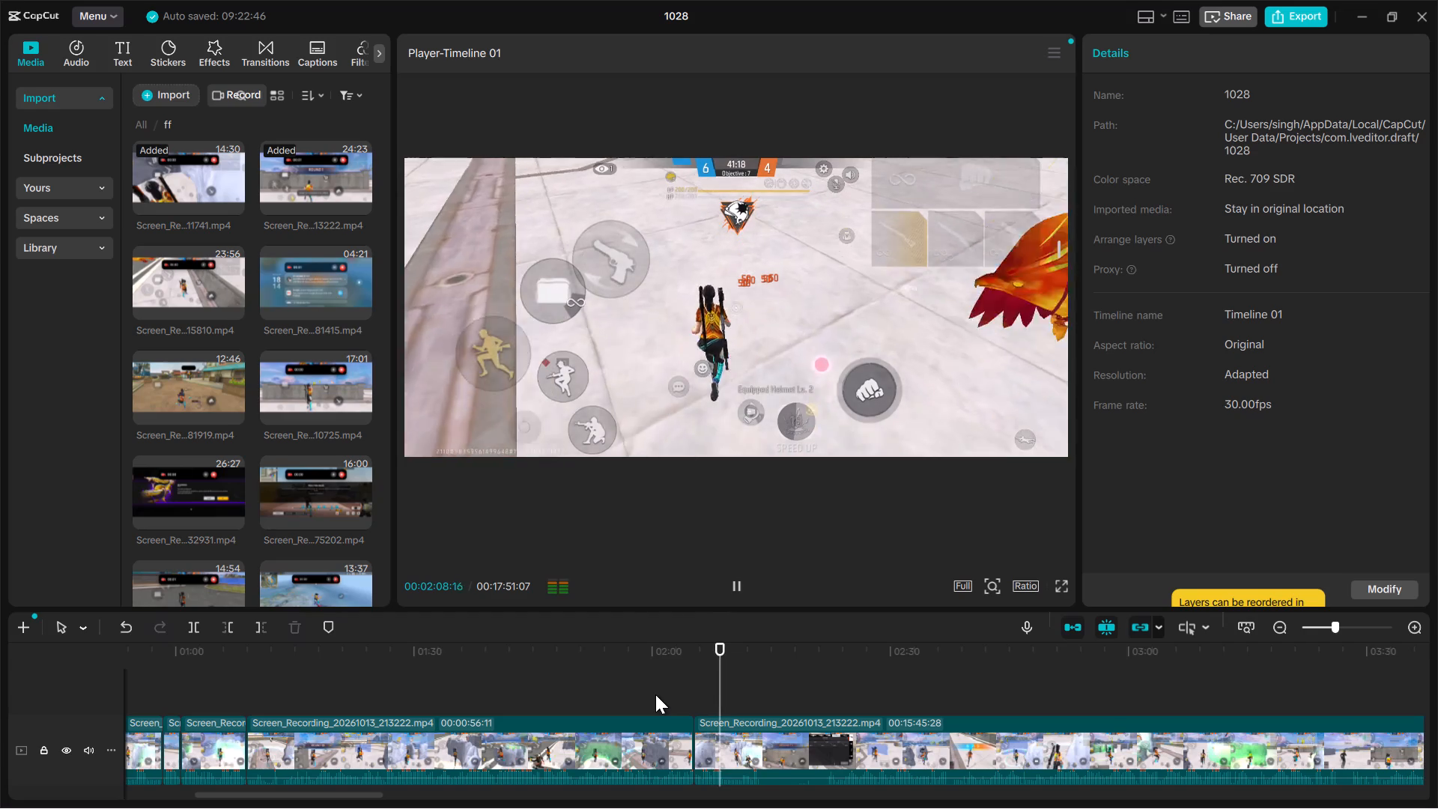
pyautogui.press('space')
pyautogui.press('space')
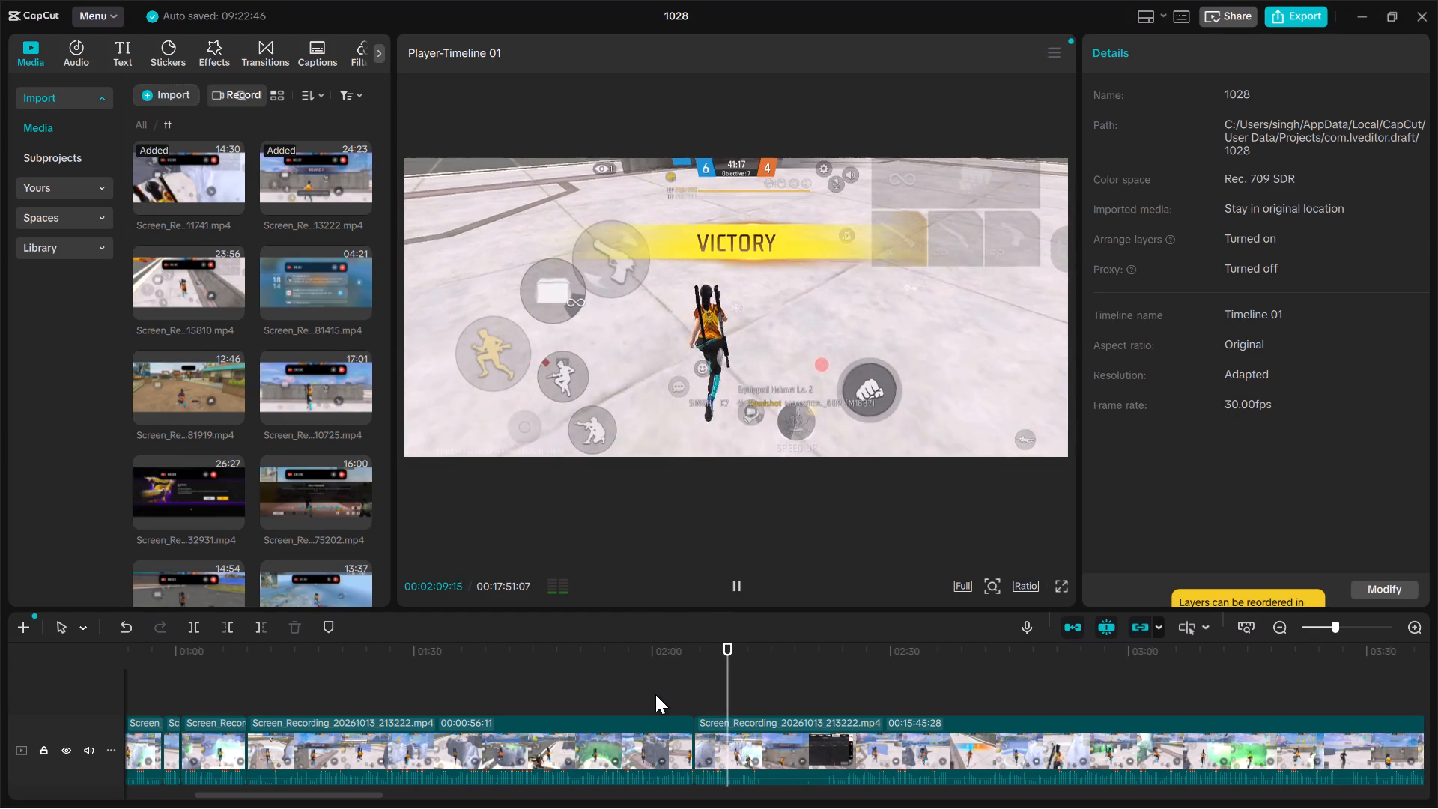
pyautogui.press('space')
pyautogui.write('b')
# Delete the footage between the 5–4 highlight and the 6–4 winning highlight.
pyautogui.click(583, 744)
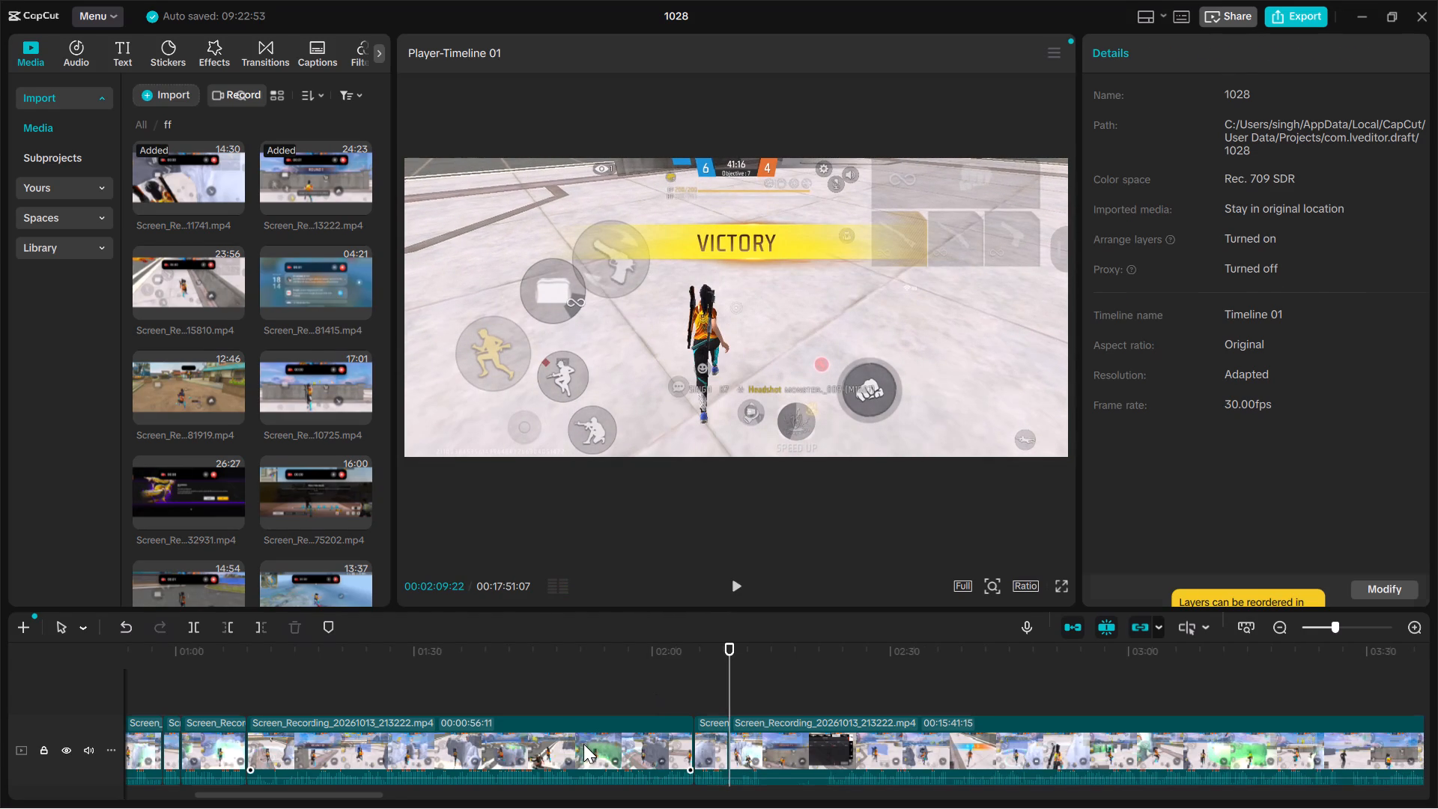
pyautogui.press('Delete')
# Skim the rest of the match after the 6–4 highlight for another won round, playing its final round through to the end.
pyautogui.press('Up')
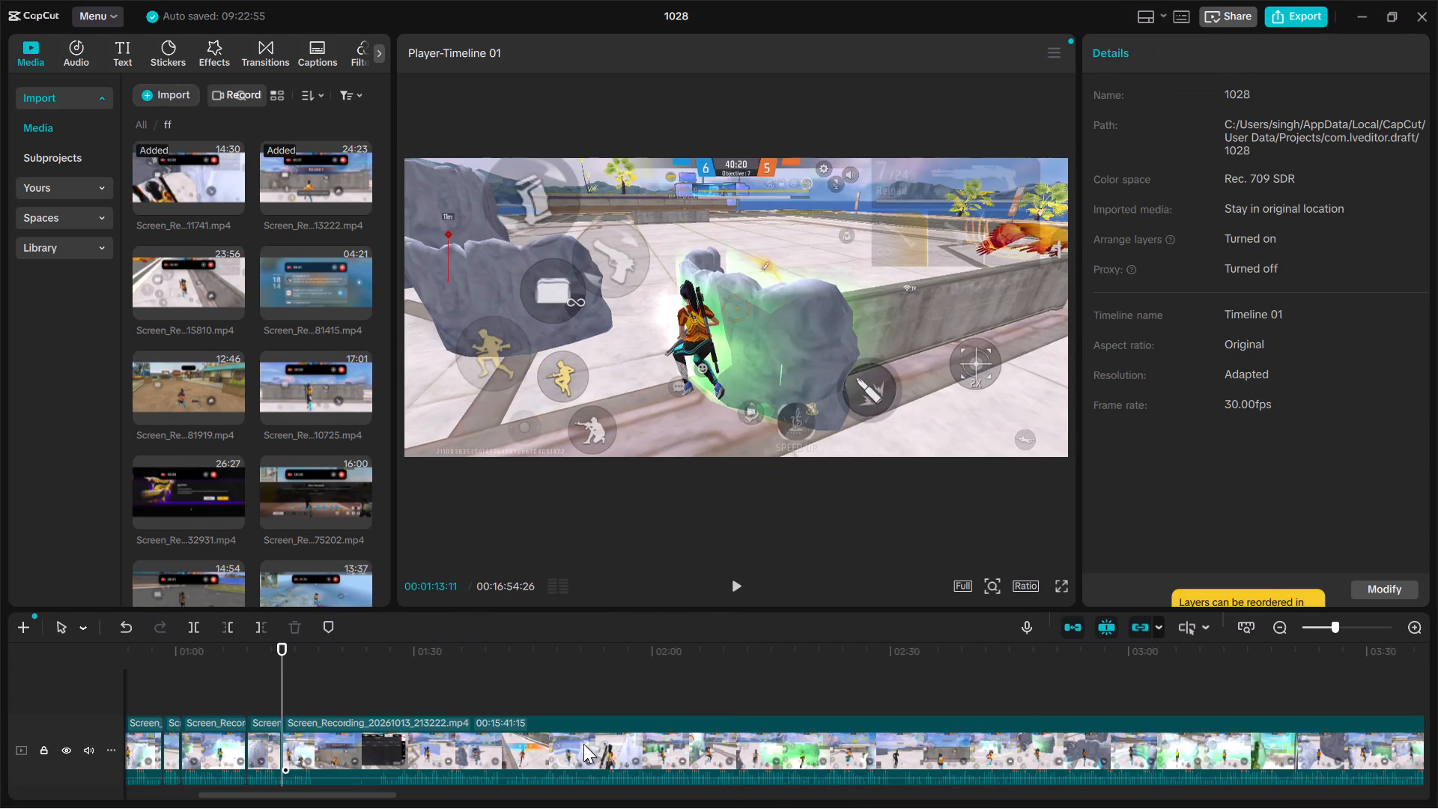
pyautogui.press('space')
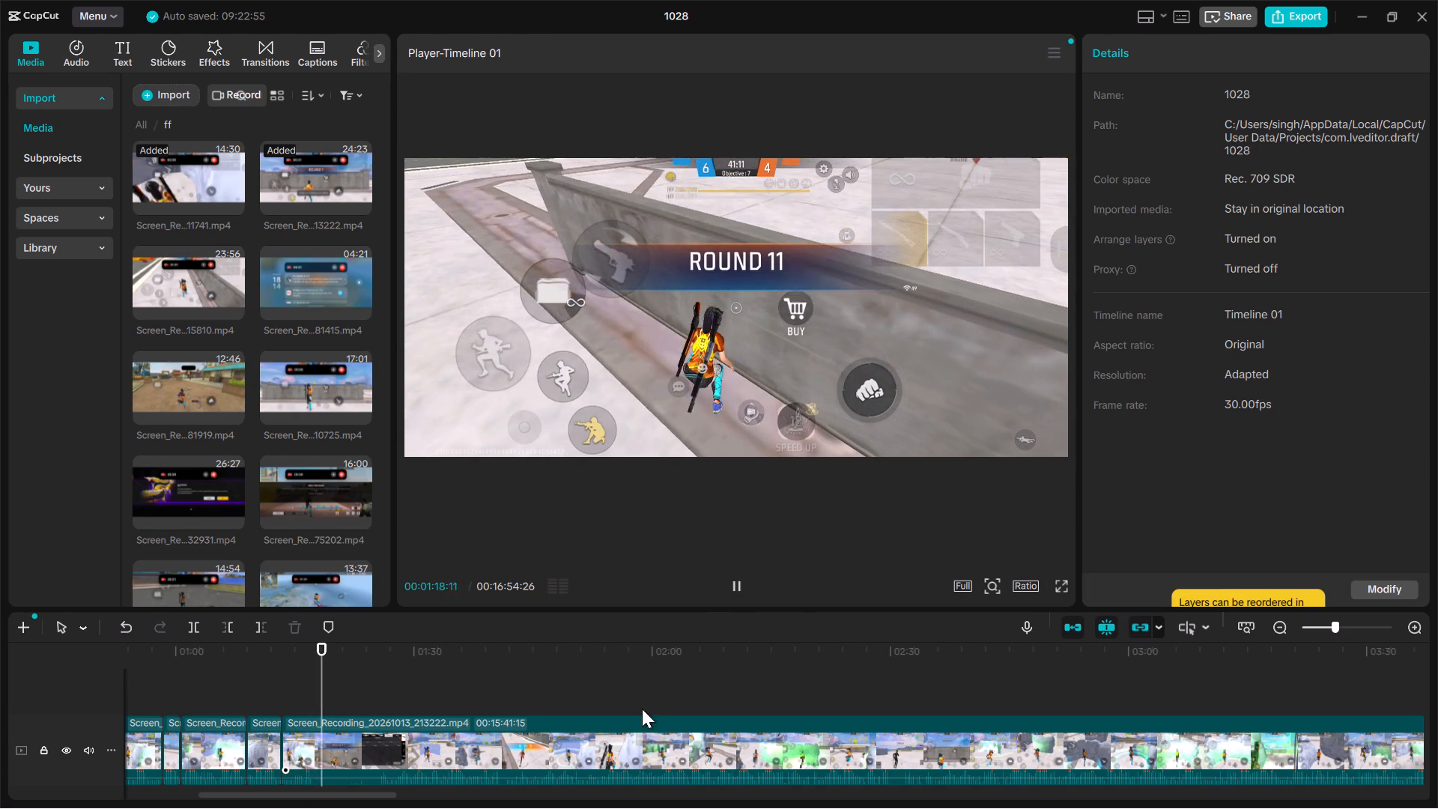
pyautogui.click(631, 668)
pyautogui.click(859, 669)
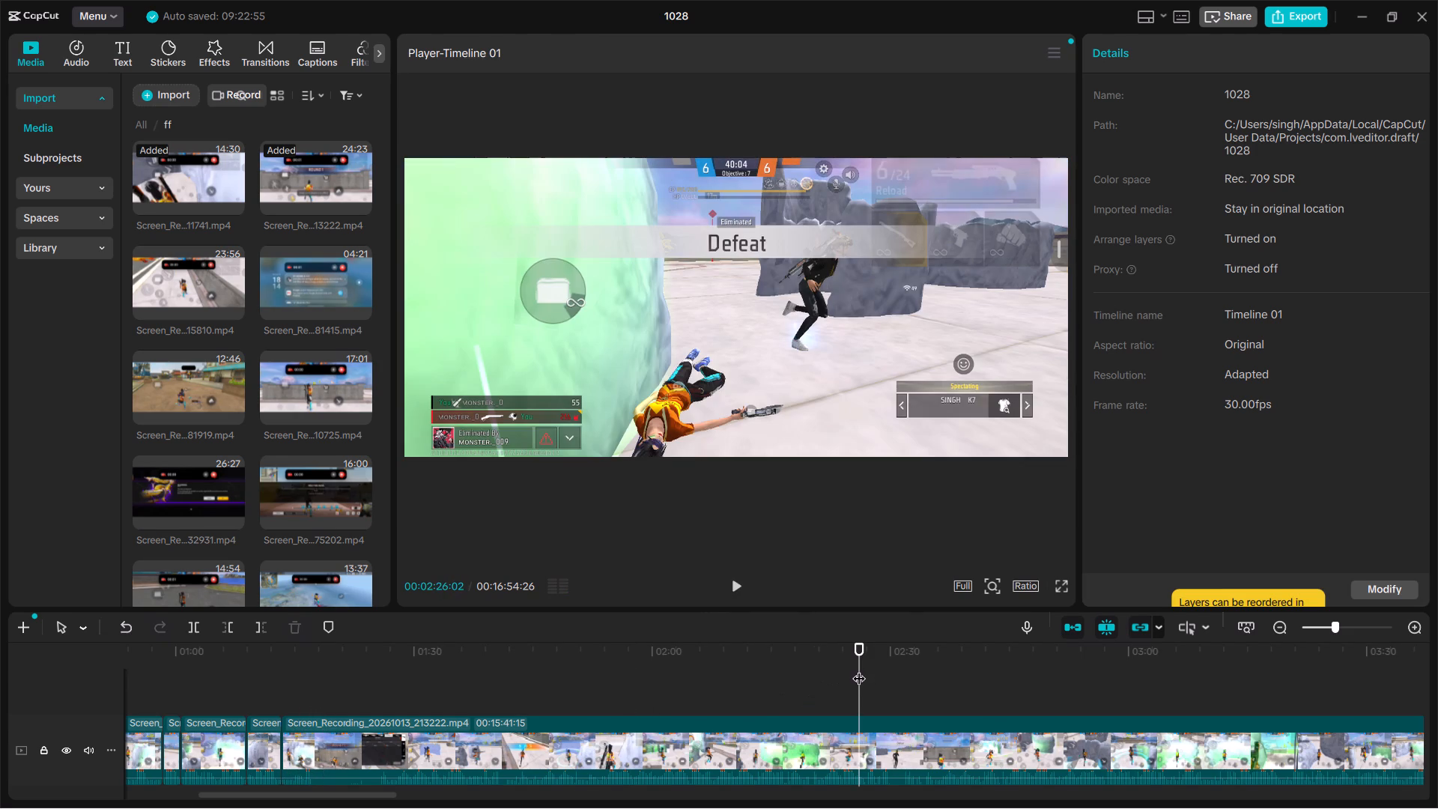
pyautogui.click(948, 679)
pyautogui.click(1011, 687)
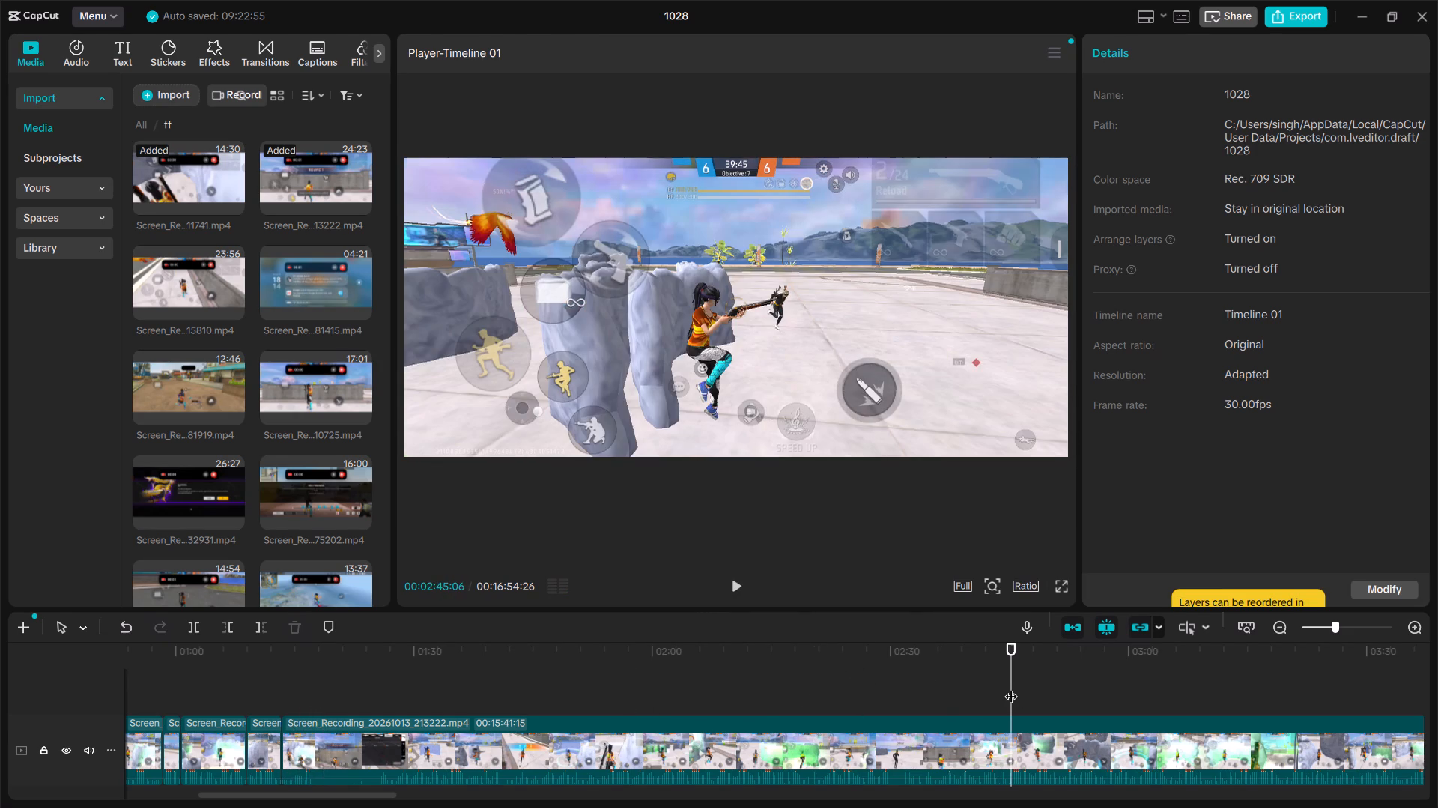
pyautogui.hscroll(-1, 1011, 687)
pyautogui.click(992, 684)
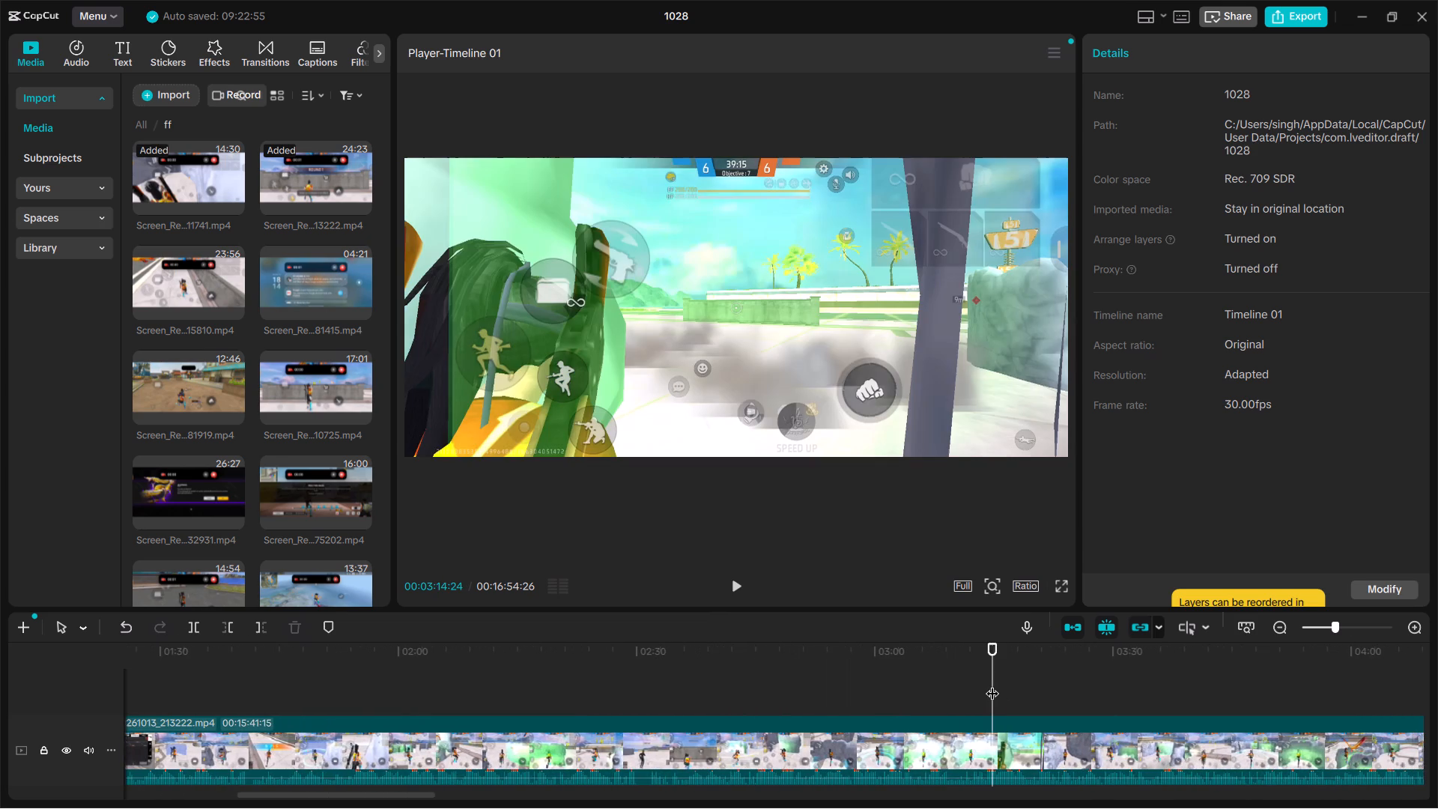
pyautogui.hscroll(-1, 992, 684)
pyautogui.click(992, 684)
pyautogui.hscroll(-1, 992, 684)
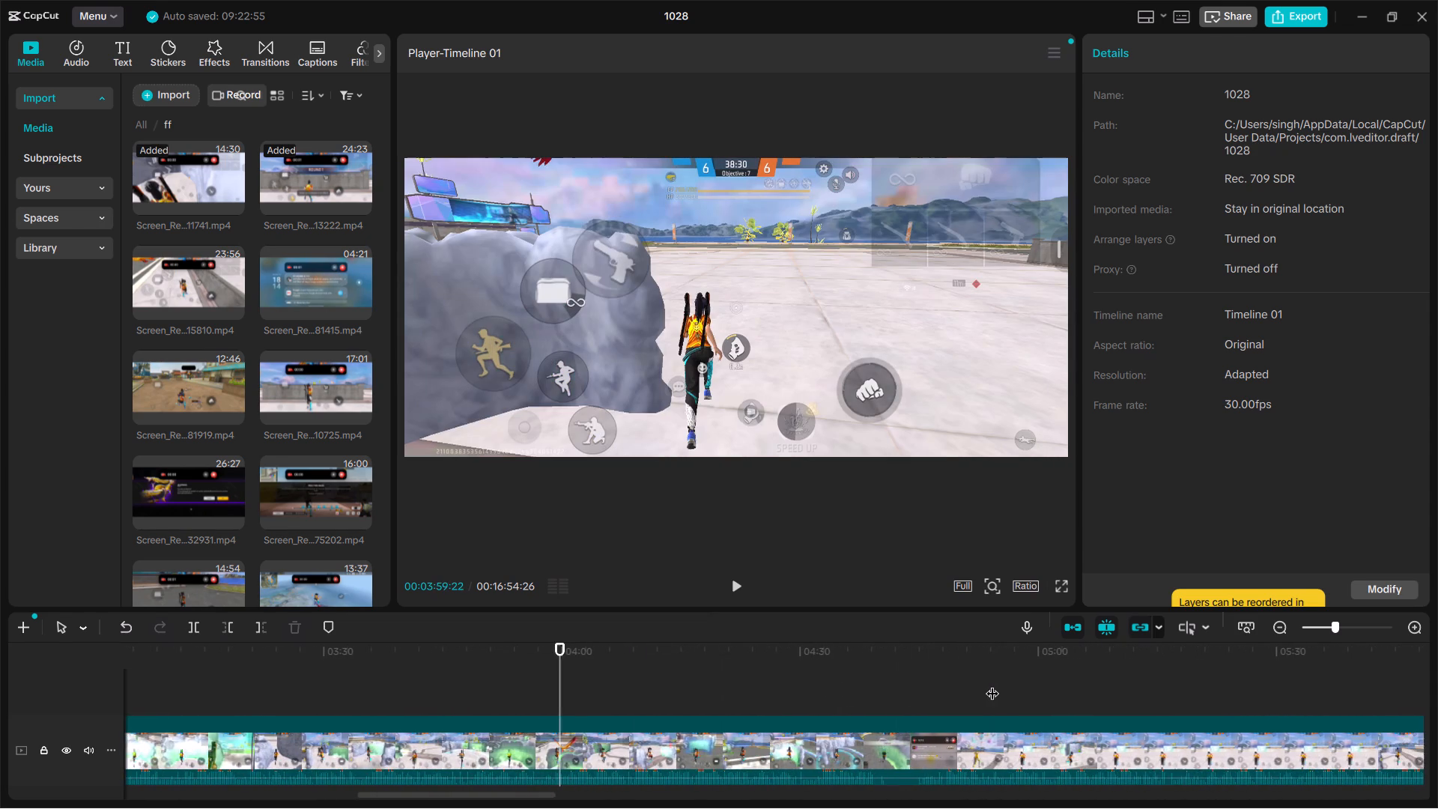
pyautogui.click(992, 684)
pyautogui.hscroll(-1, 992, 684)
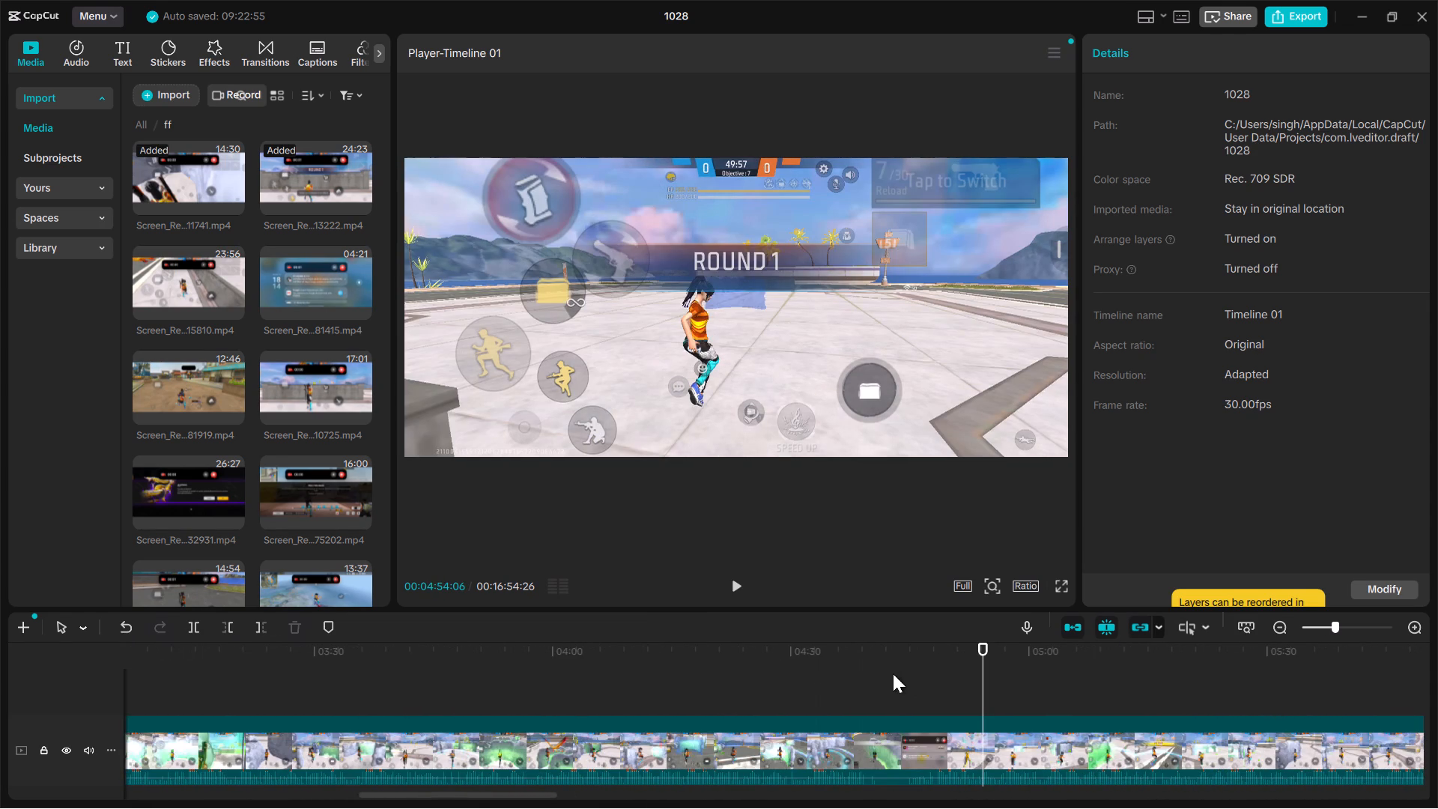
pyautogui.click(826, 678)
pyautogui.click(737, 673)
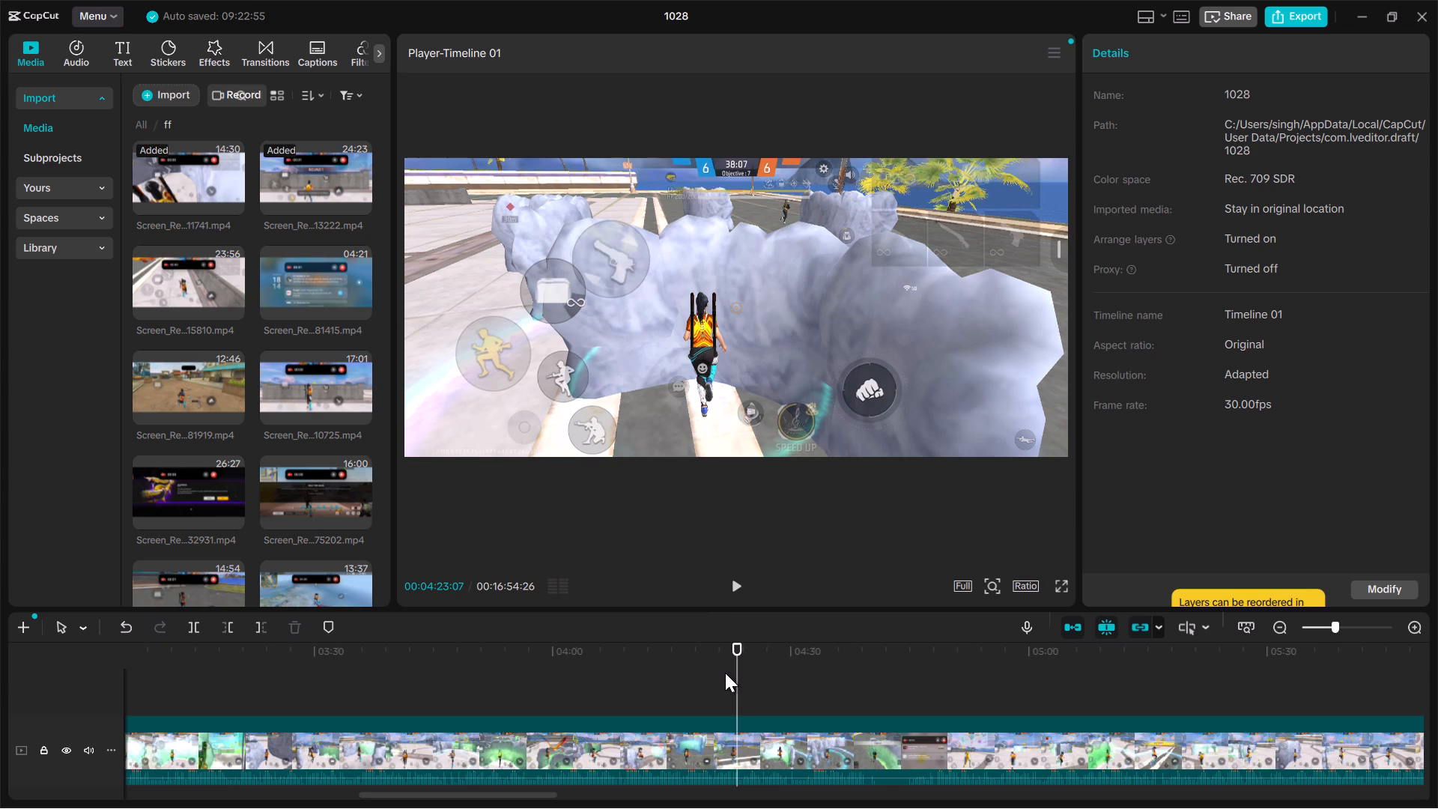
pyautogui.click(725, 673)
pyautogui.press('space')
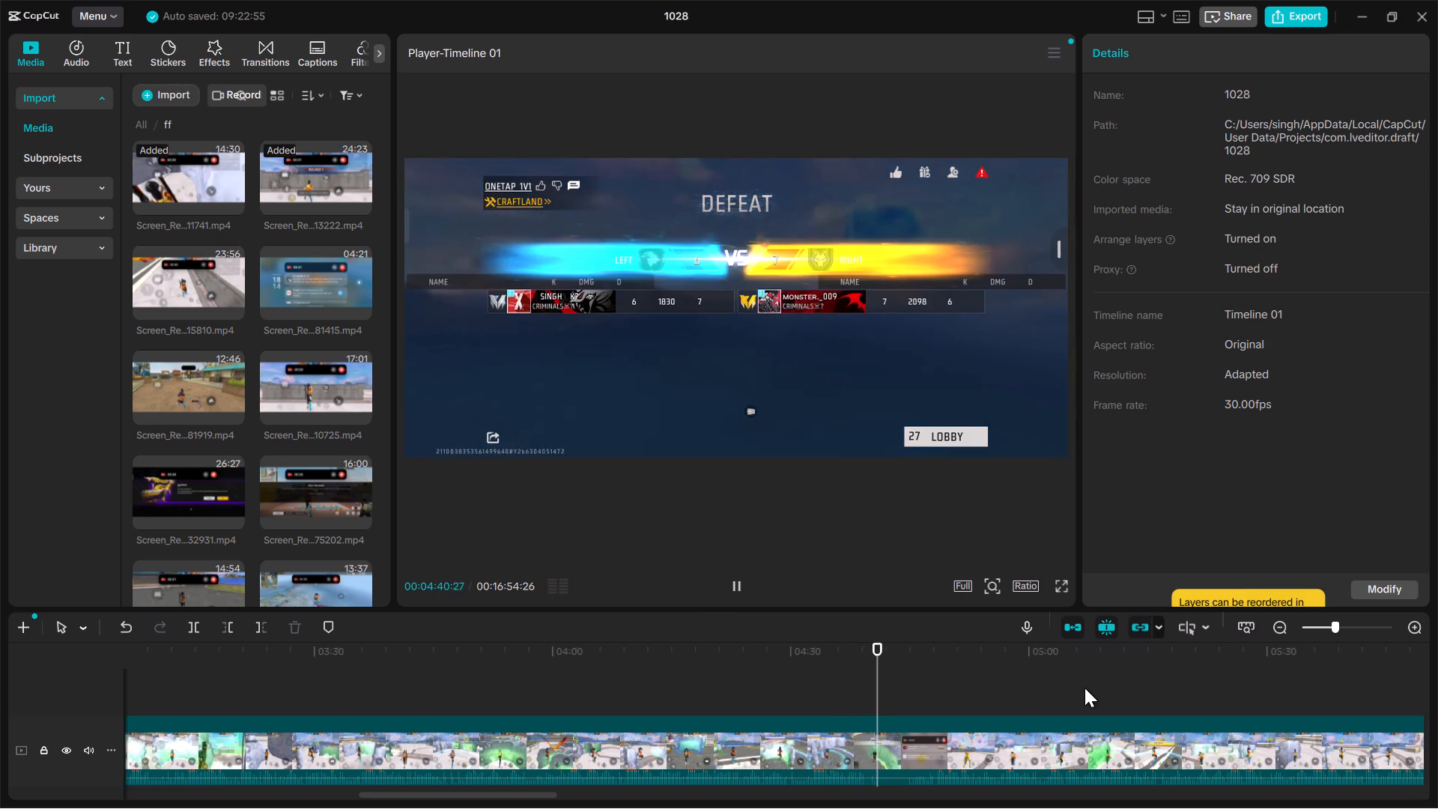
# Locate the winning fight in round 1 of the following match and split the clip at its start, at 00:05:07:25.
pyautogui.hscroll(-1, 1084, 688)
pyautogui.click(655, 666)
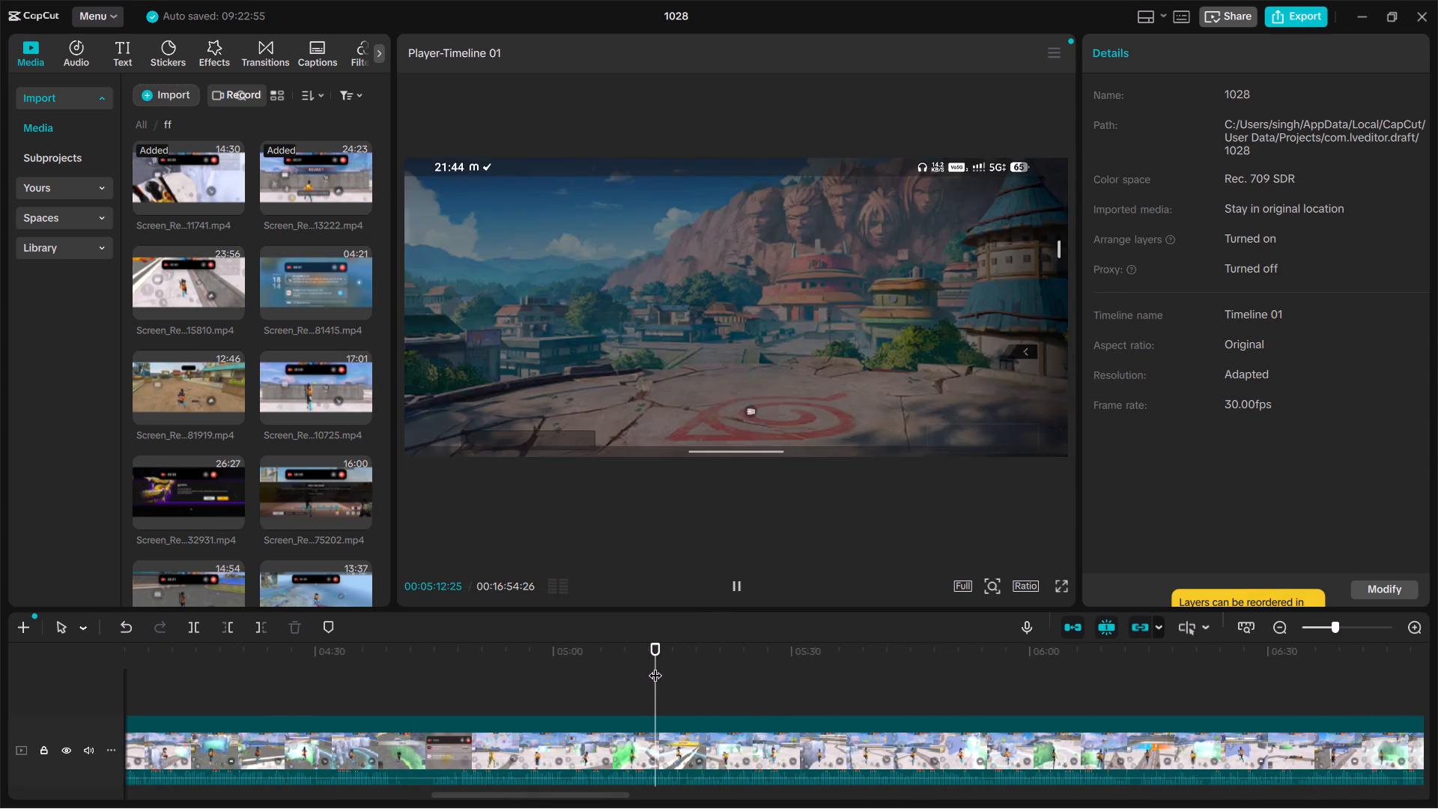
pyautogui.click(712, 666)
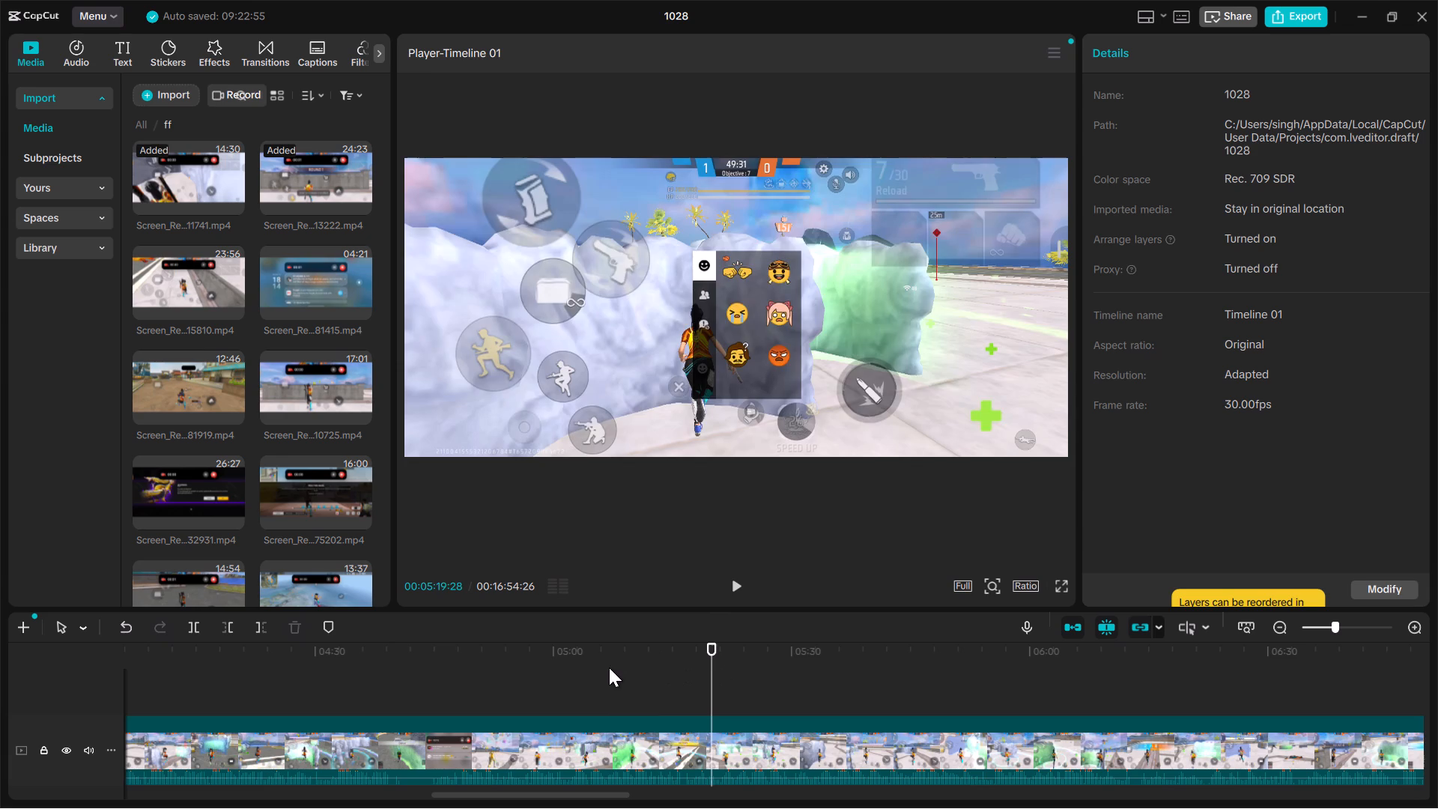
pyautogui.click(609, 667)
pyautogui.click(541, 676)
pyautogui.click(592, 684)
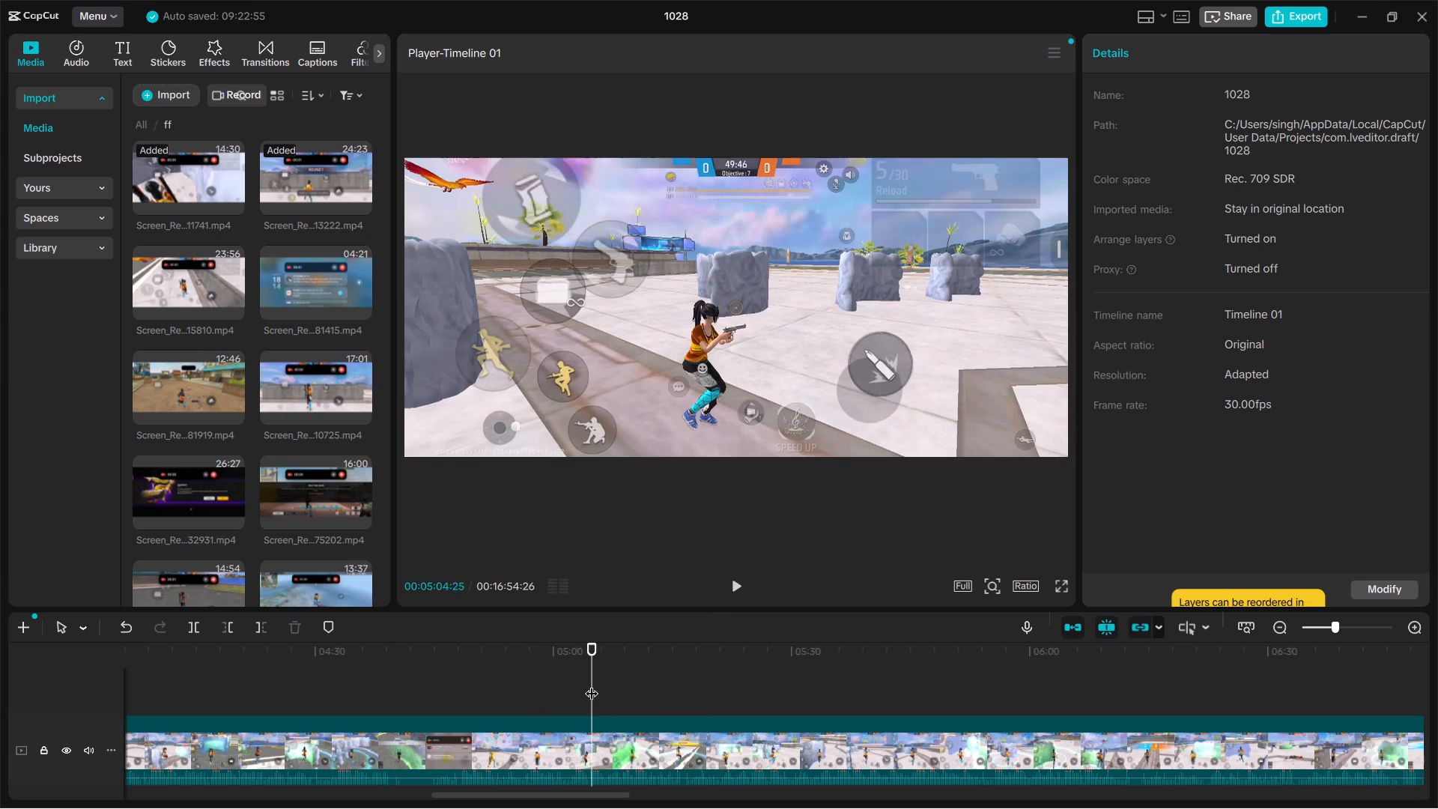
pyautogui.click(610, 684)
pyautogui.click(634, 685)
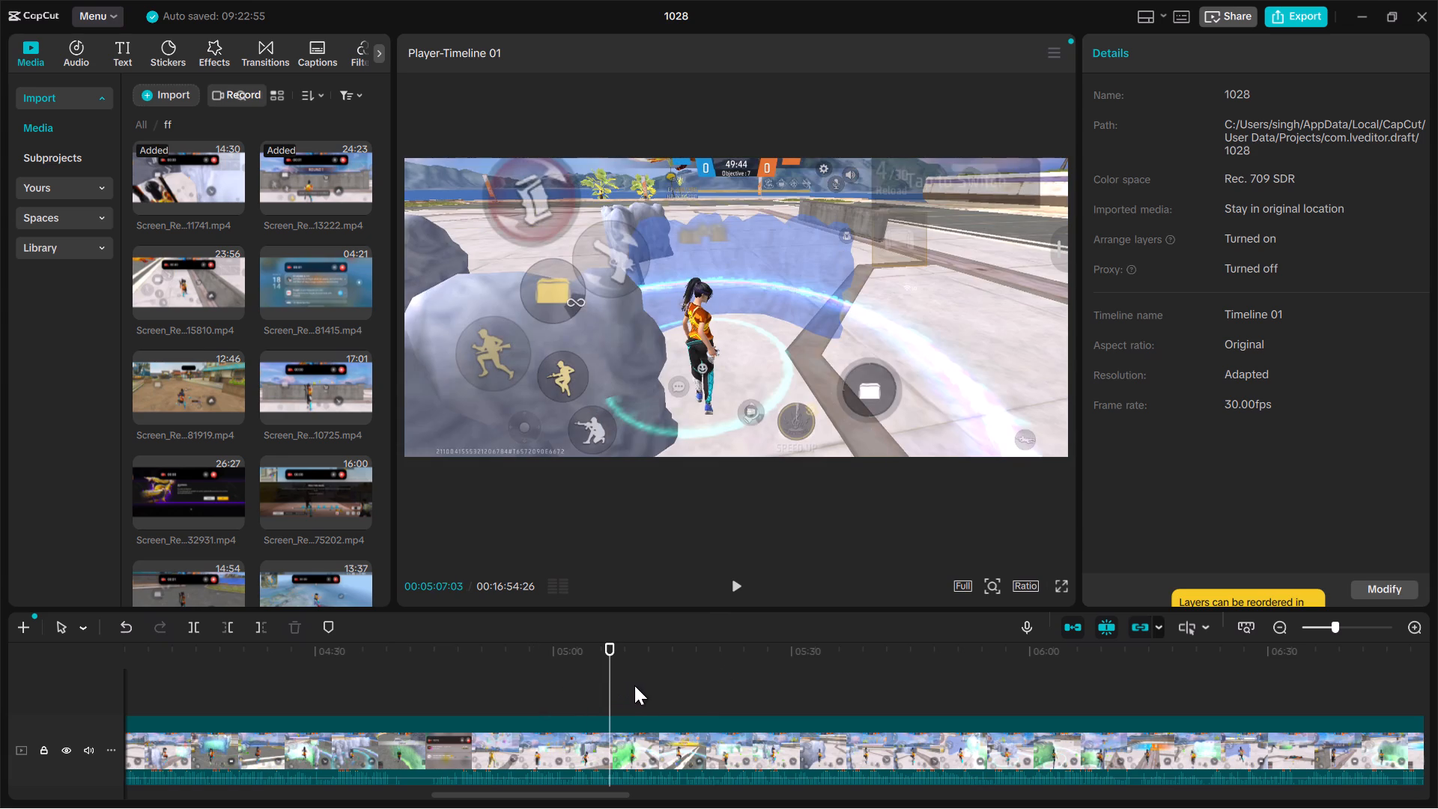
pyautogui.press('space')
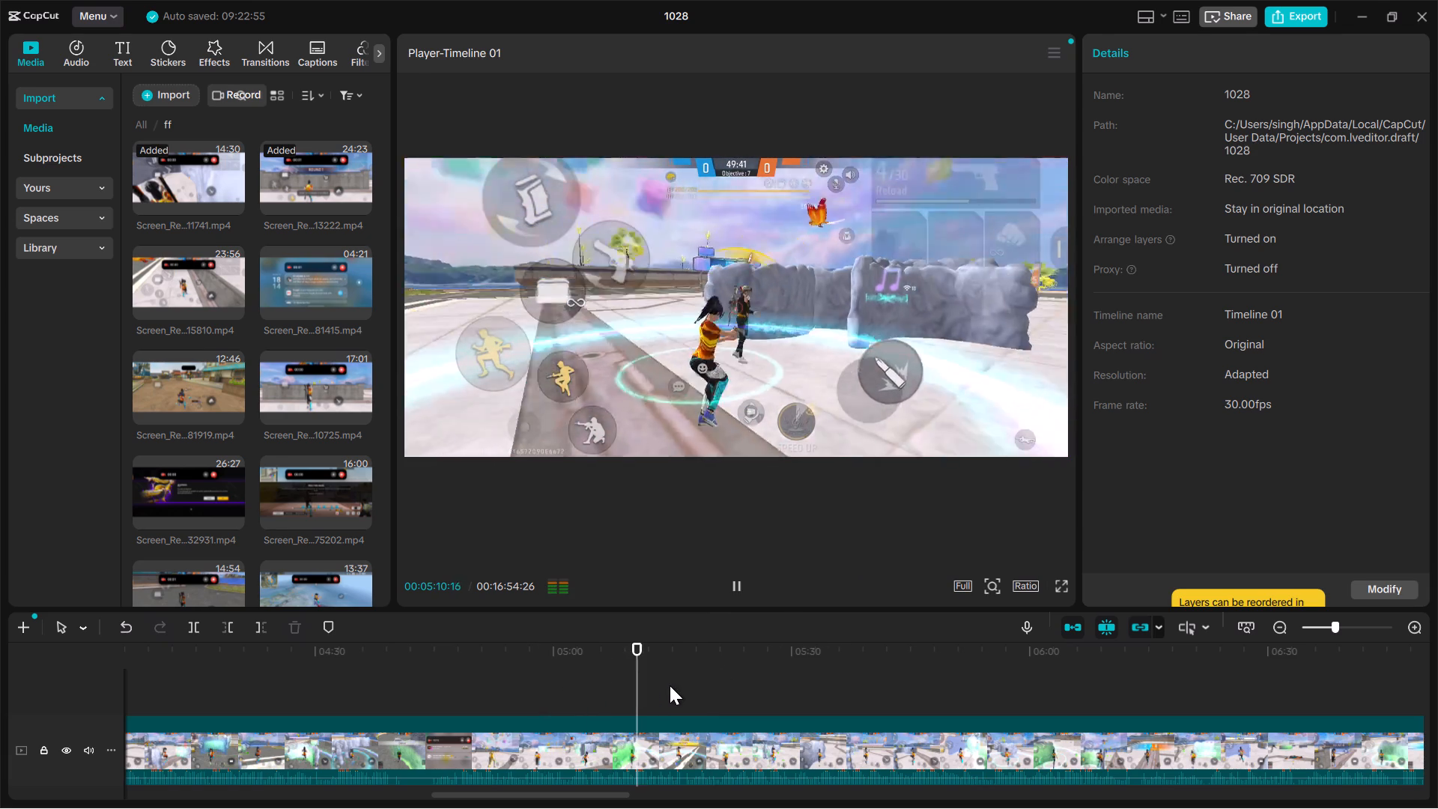
pyautogui.press('space')
pyautogui.click(616, 697)
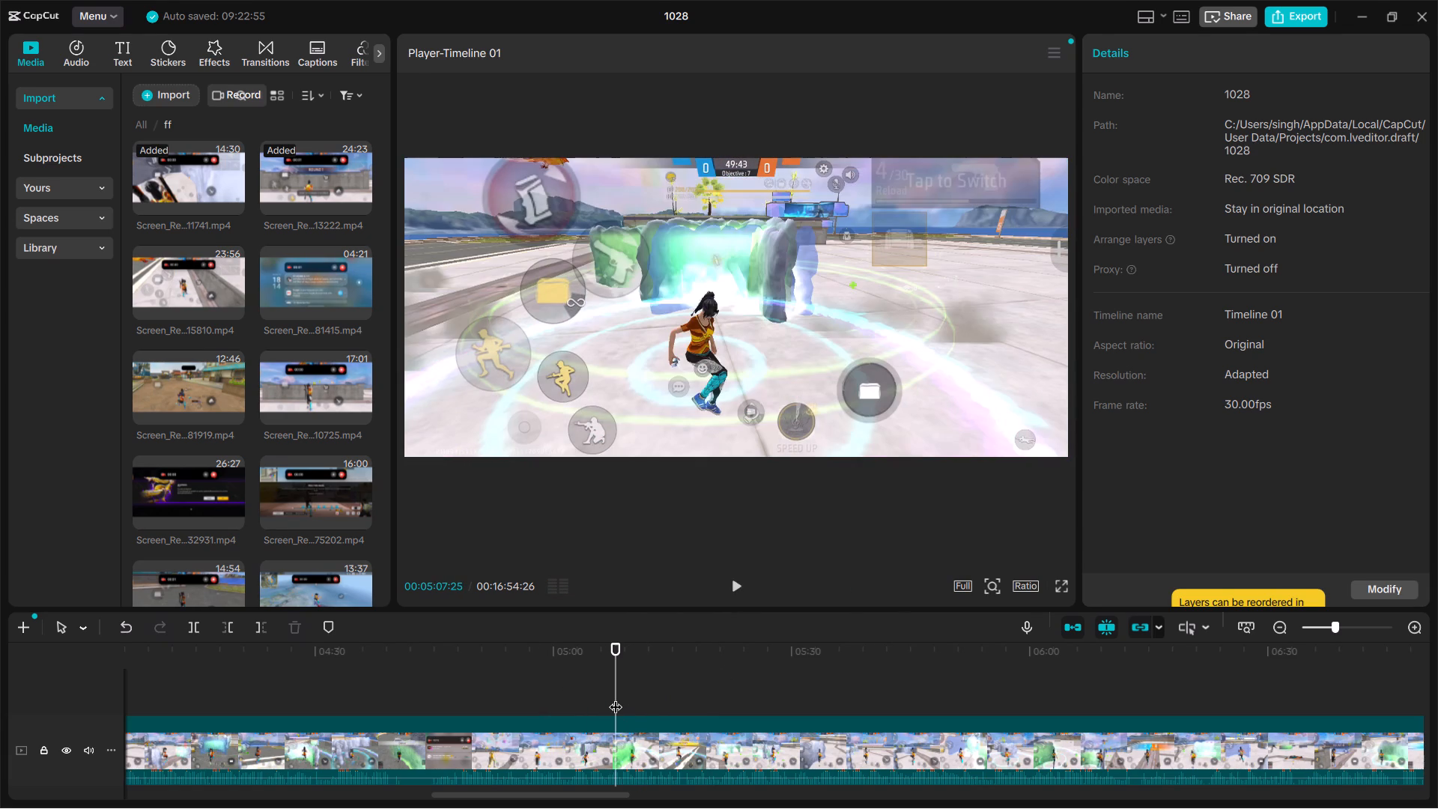
pyautogui.write('b')
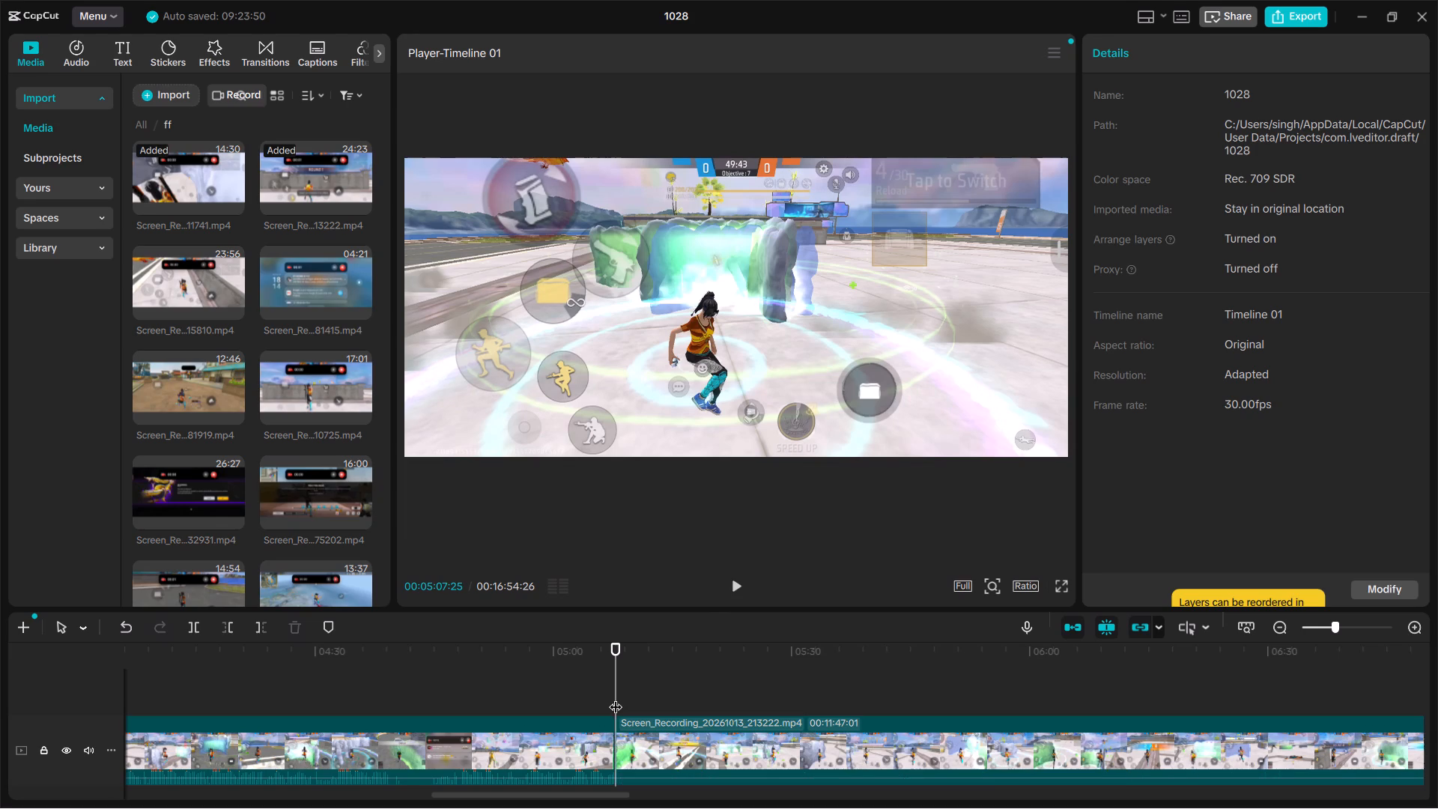
# Play the new match's 1–0 winning fight through to the victory banner and split the clip at 00:05:12:00.
pyautogui.press('space')
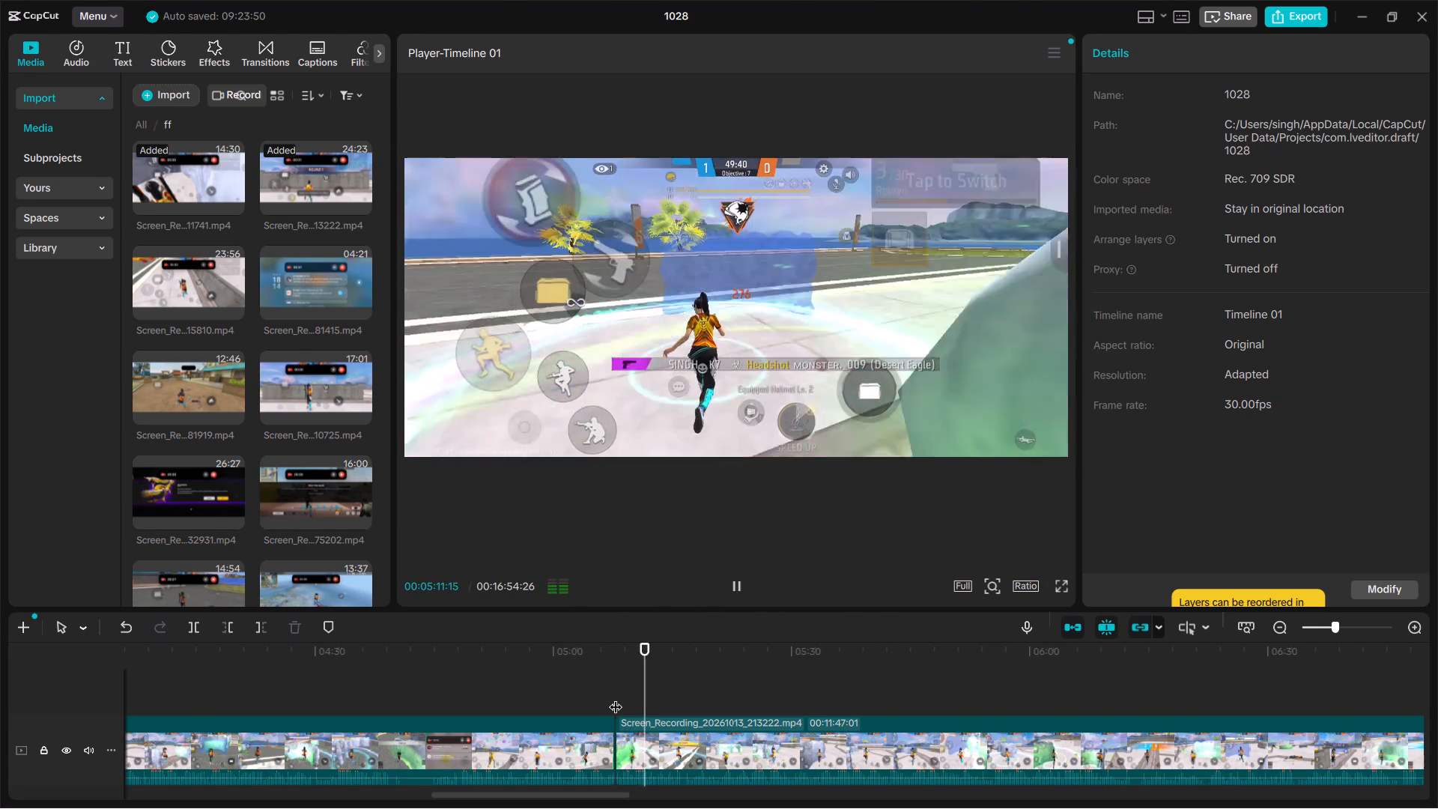
pyautogui.press('space')
pyautogui.press('b')
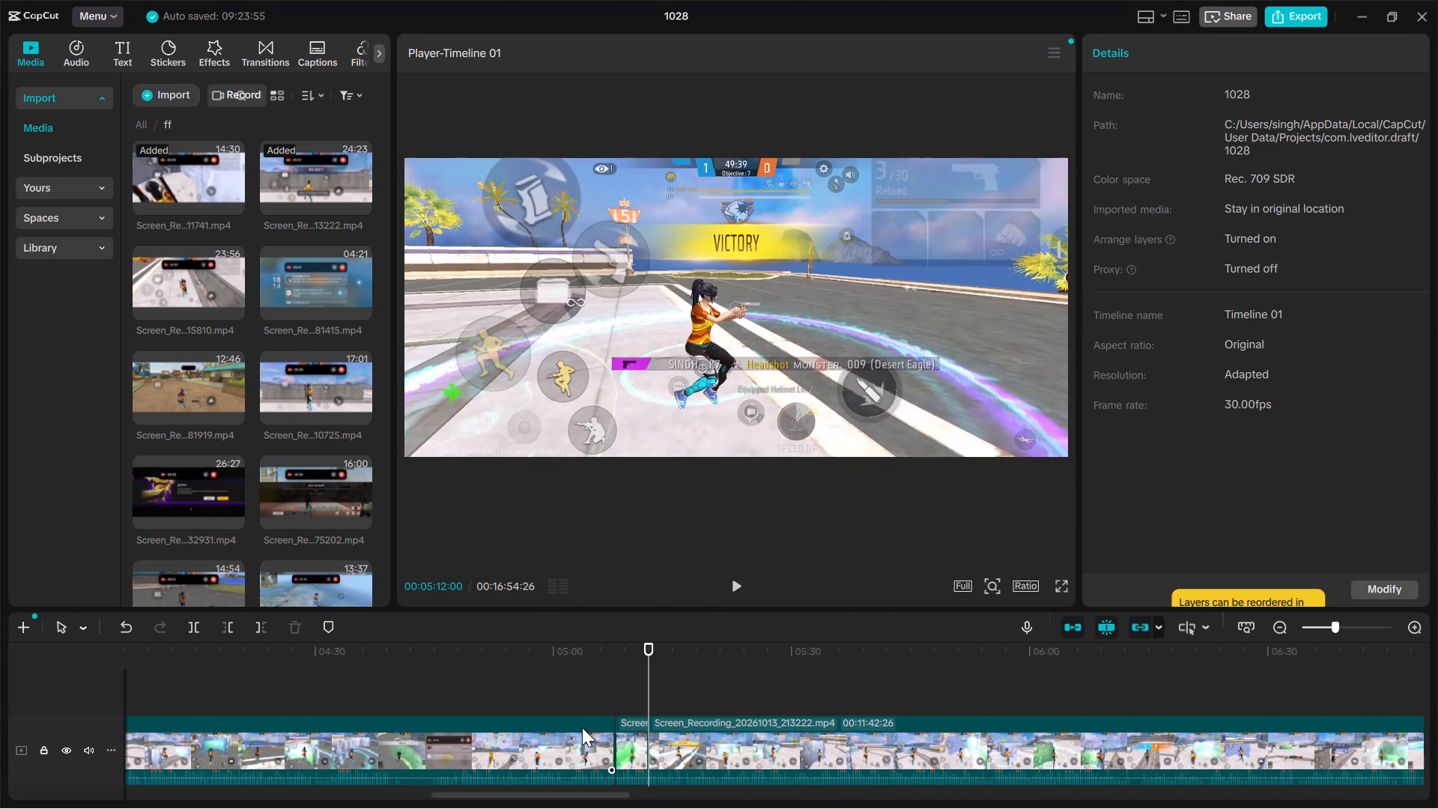
# Delete the footage between the previous match's 6–4 highlight and the new match's 1–0 highlight.
pyautogui.click(582, 724)
pyautogui.press('Delete')
# Locate the round 2 fight that wins 2–0 and split the clip at its start, at 00:02:12:02.
pyautogui.press('Up')
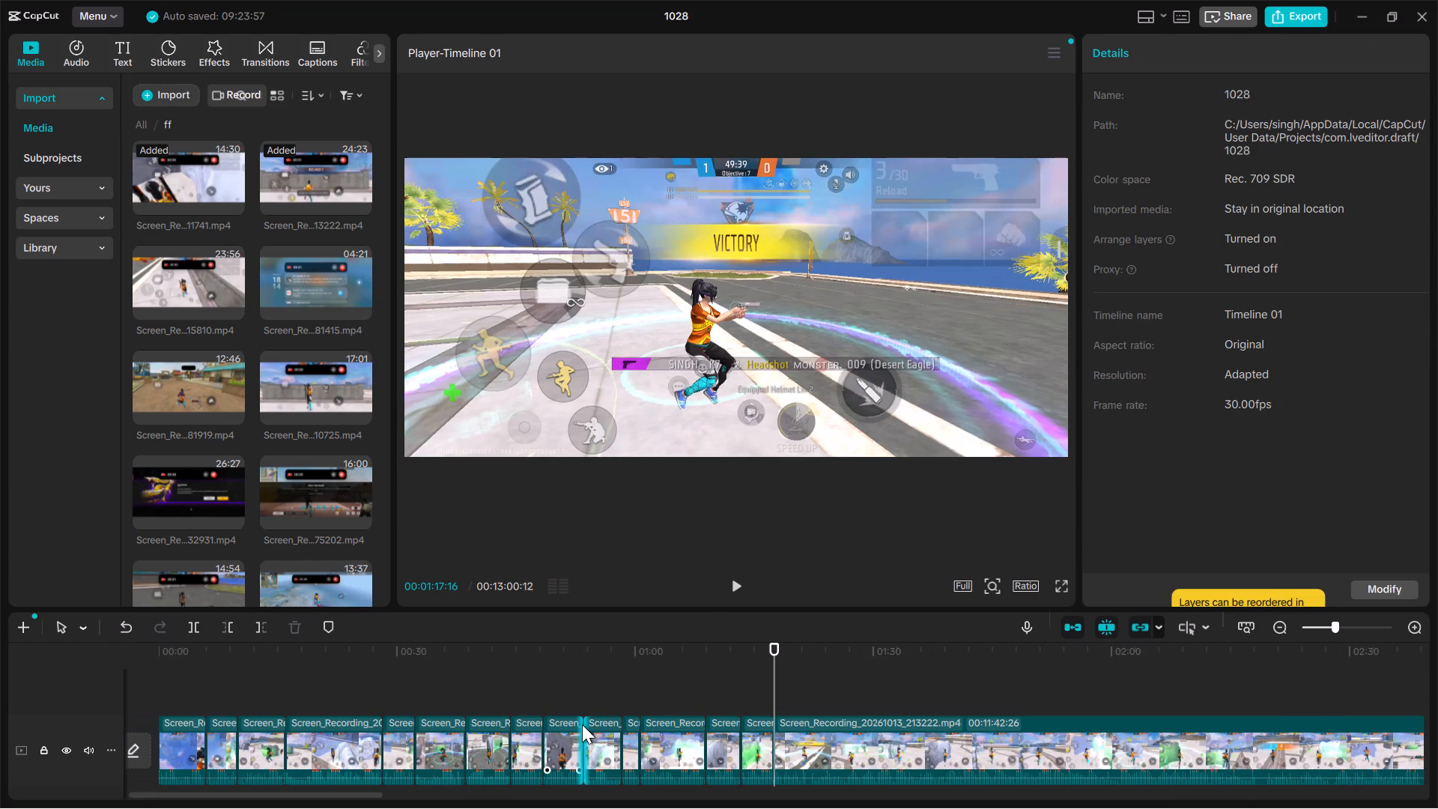
pyautogui.press('space')
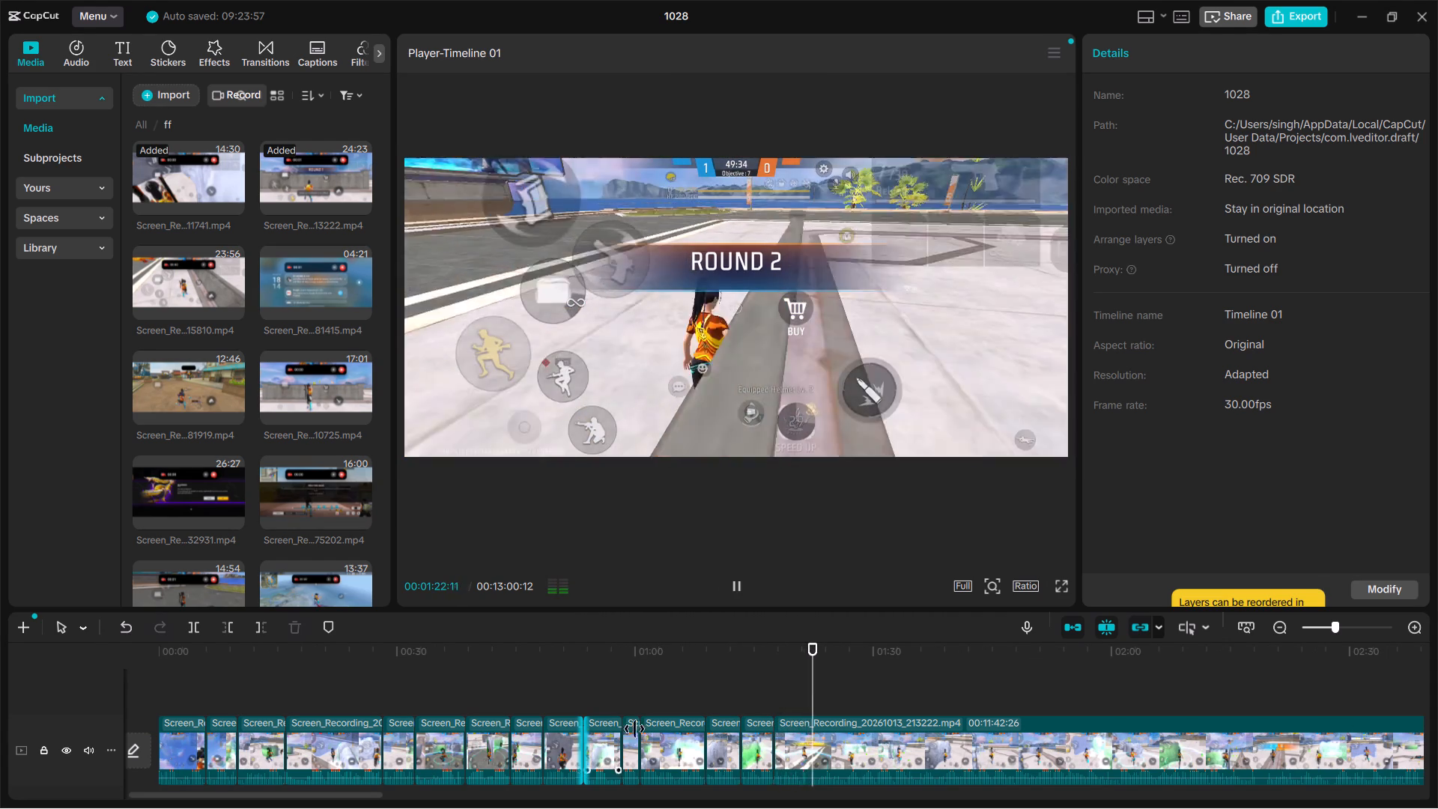
pyautogui.click(1025, 691)
pyautogui.click(1122, 676)
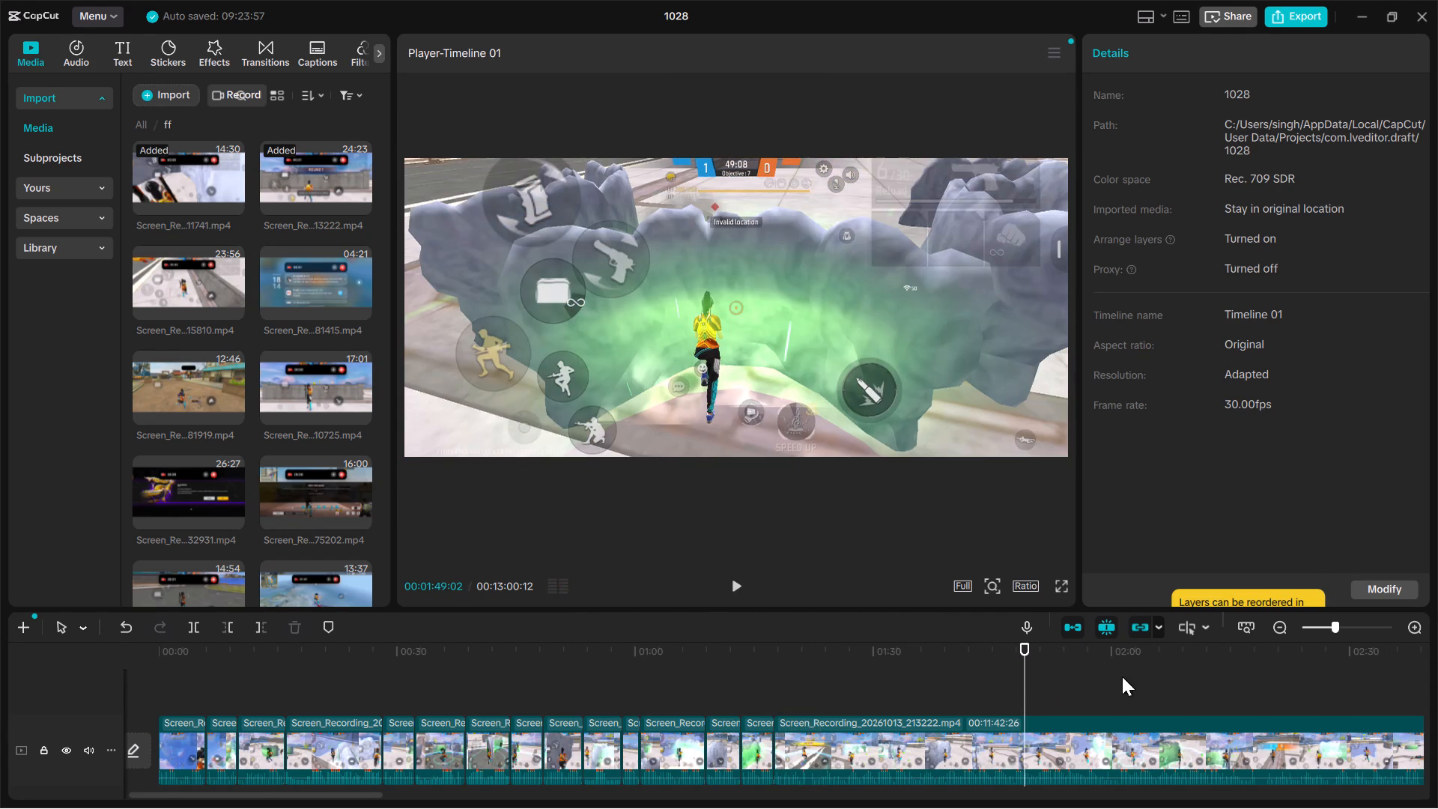
pyautogui.hscroll(-2, 1122, 676)
pyautogui.click(1122, 676)
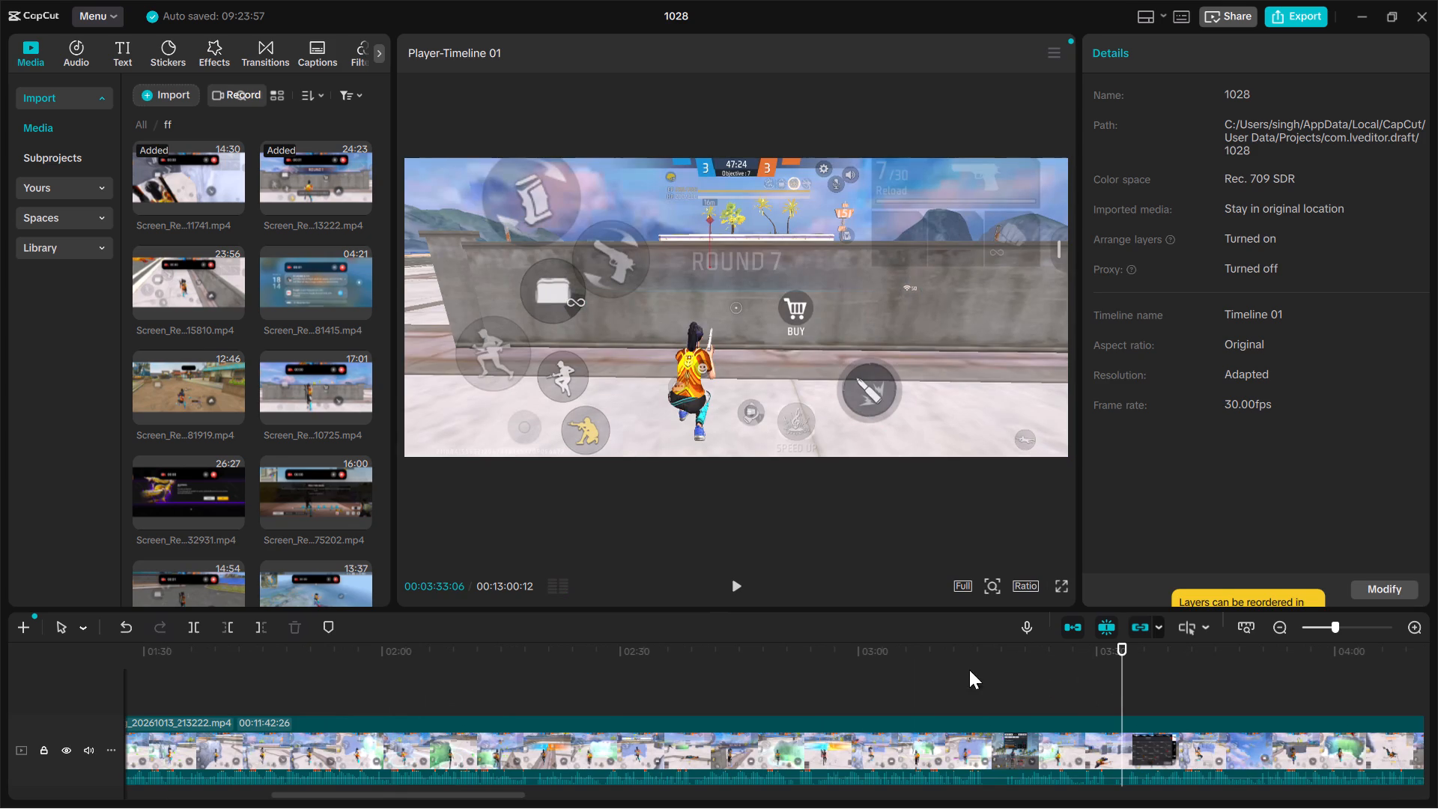
pyautogui.click(642, 684)
pyautogui.click(437, 686)
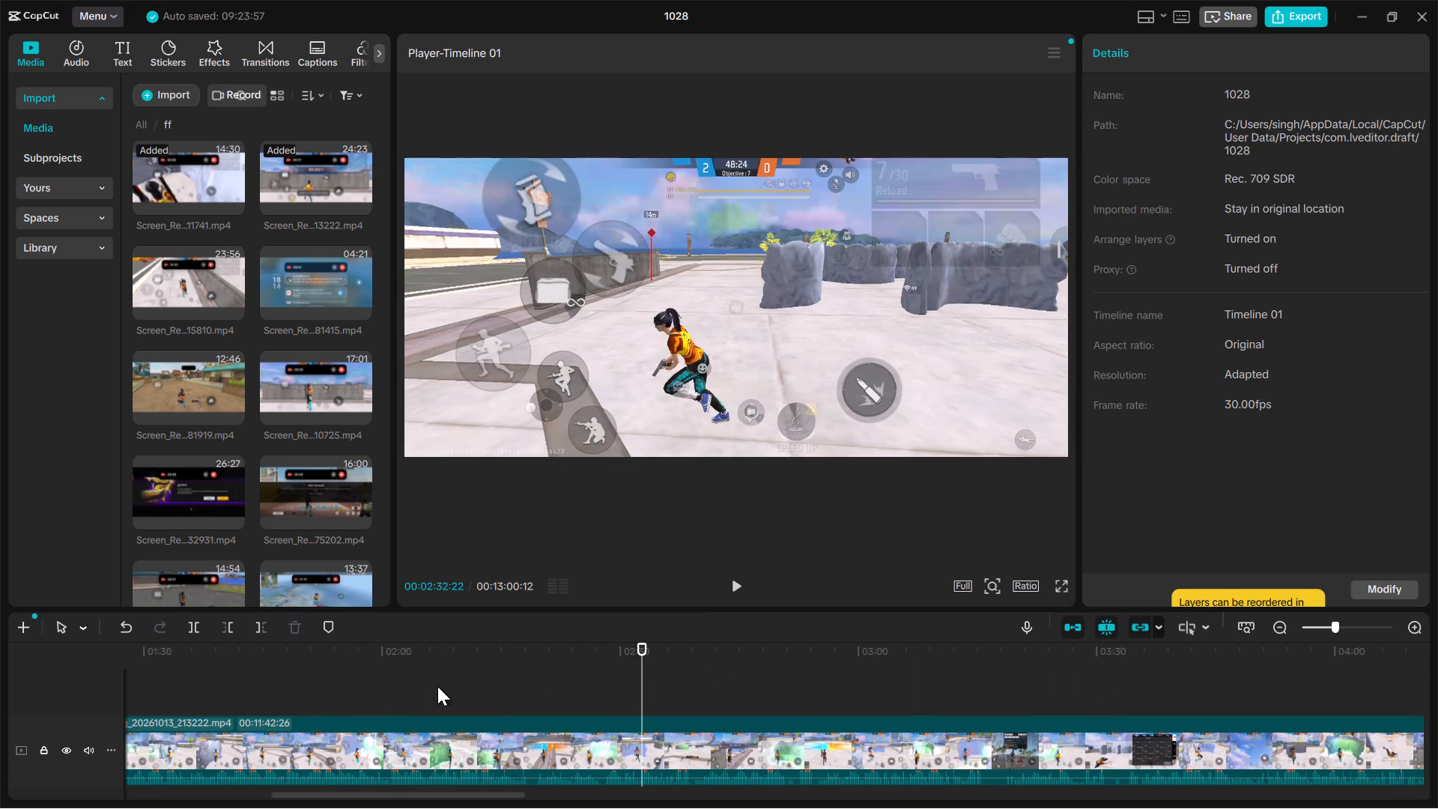
pyautogui.hscroll(1, 437, 686)
pyautogui.press('space')
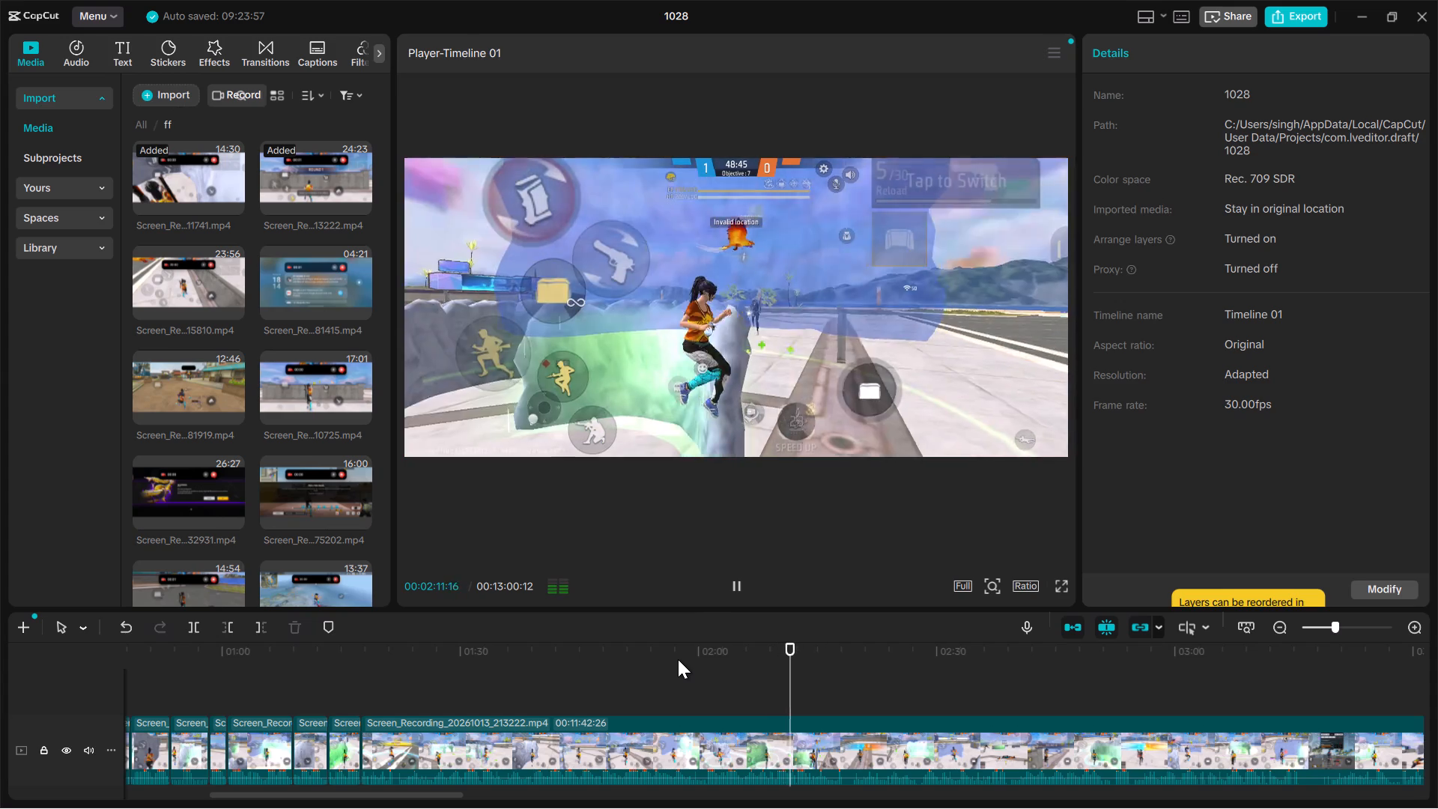
pyautogui.press('space')
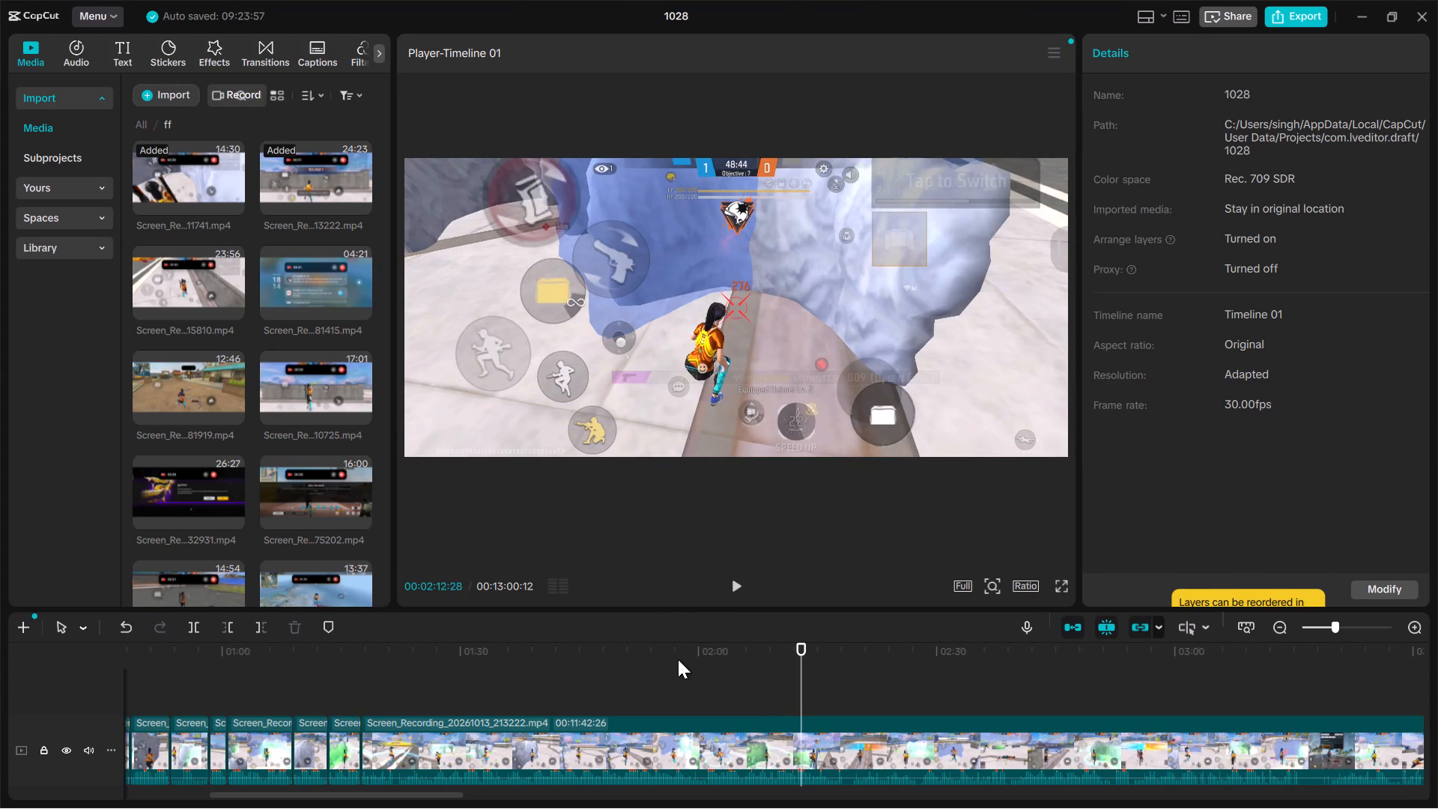
pyautogui.press('Left')
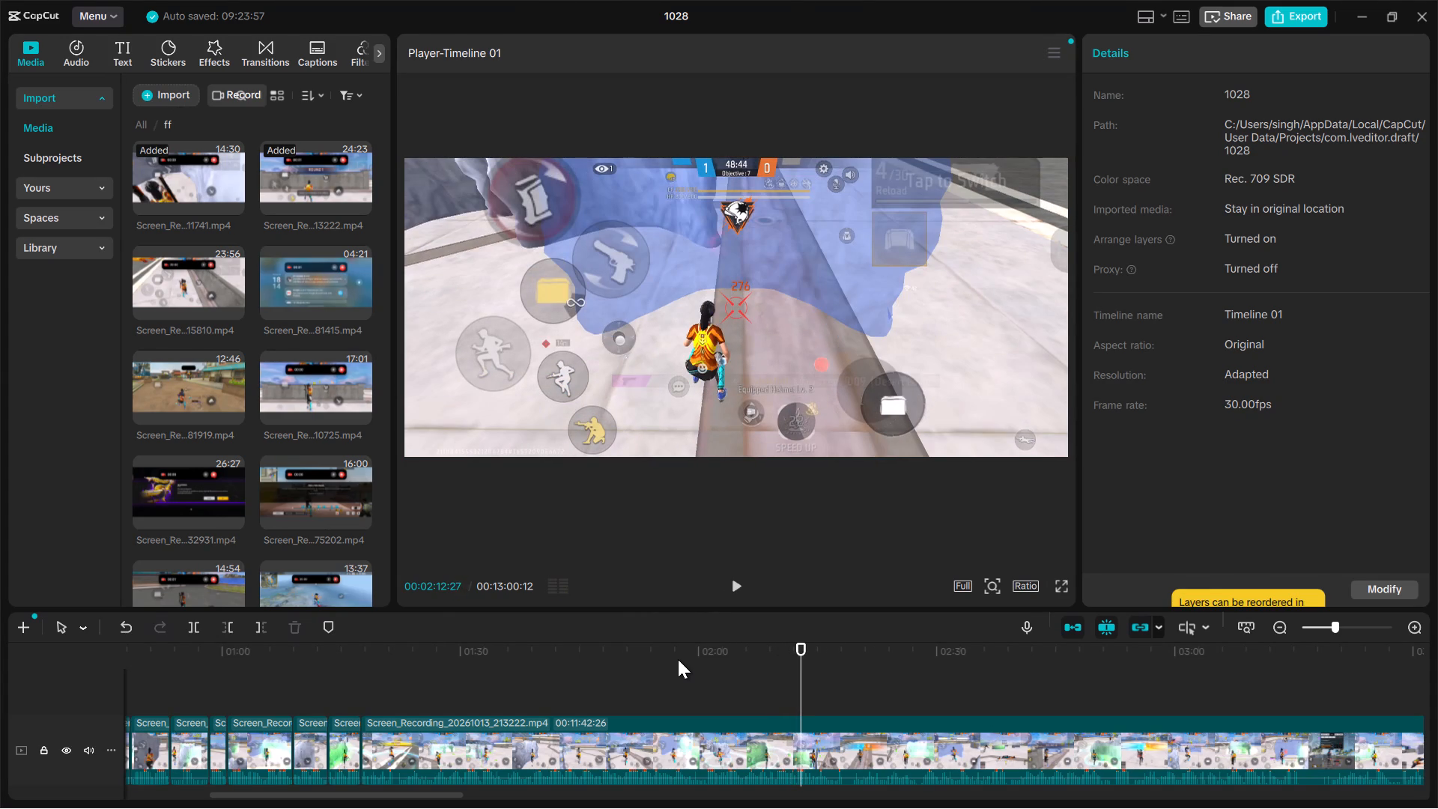
pyautogui.press('Left')
pyautogui.press('Left')
pyautogui.press('Left')
pyautogui.press('Left')
pyautogui.press('Left')
pyautogui.press('Left')
pyautogui.press('Left')
pyautogui.press('Left')
pyautogui.press('Left')
pyautogui.press('Left')
pyautogui.press('Left')
pyautogui.press('Left')
pyautogui.press('Left')
pyautogui.press('Left')
pyautogui.press('Left')
pyautogui.press('Left')
pyautogui.press('Left')
pyautogui.press('Left')
pyautogui.press('Left')
pyautogui.press('Left')
pyautogui.press('Left')
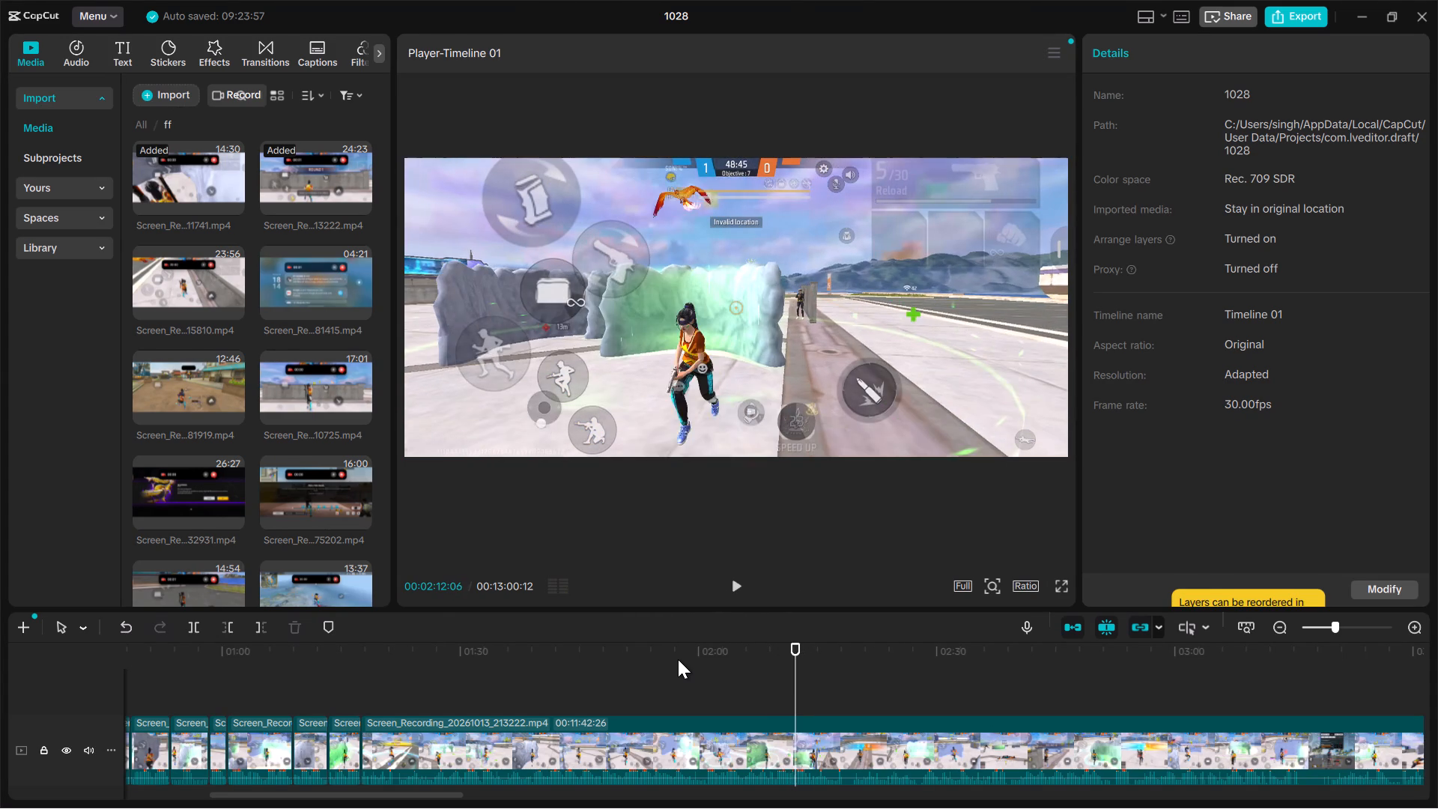
pyautogui.press('Left')
pyautogui.press('Left')
pyautogui.press('Left')
pyautogui.press('Left')
pyautogui.write('b')
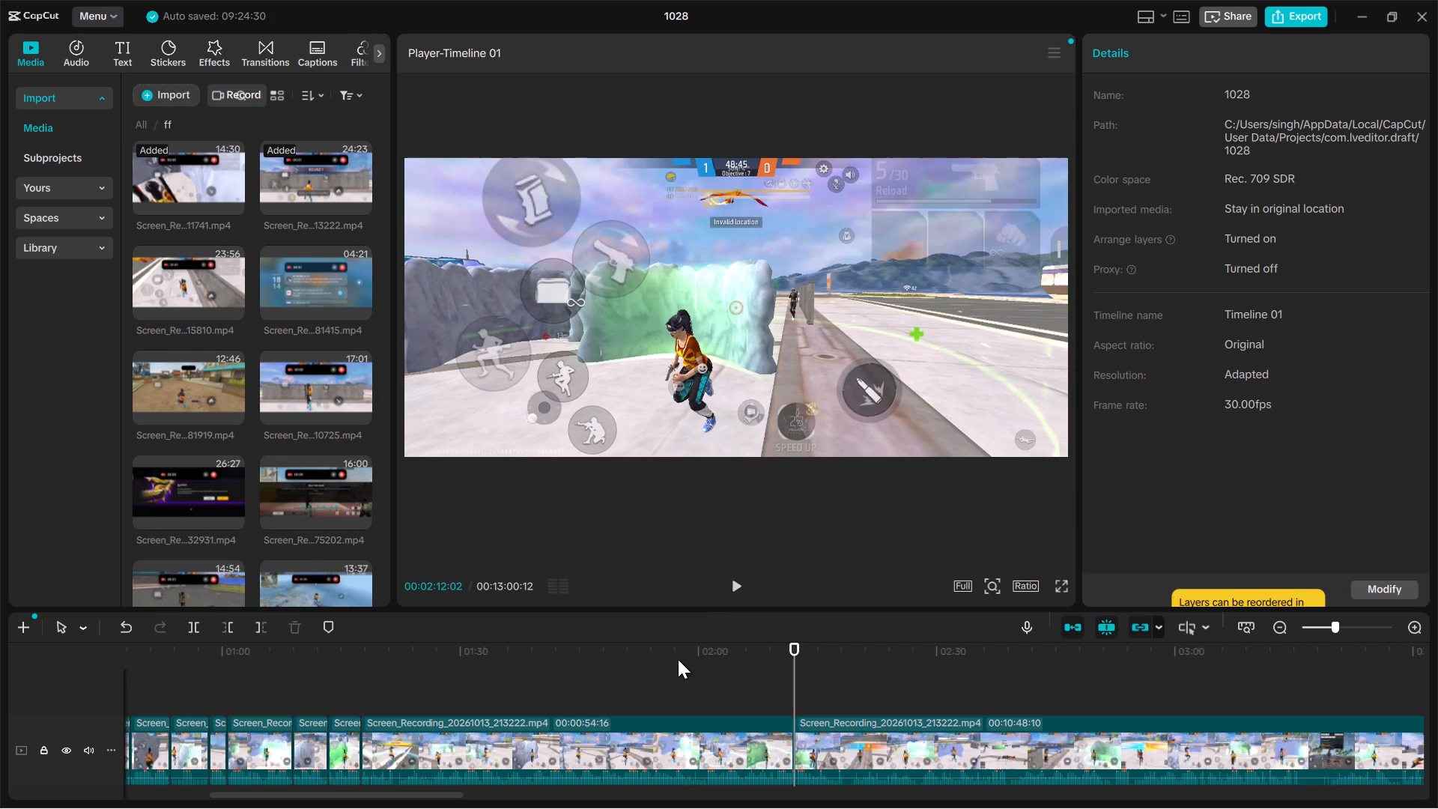
# Play the 2–0 winning fight through to the victory banner and split the clip at 00:02:14:09.
pyautogui.press('space')
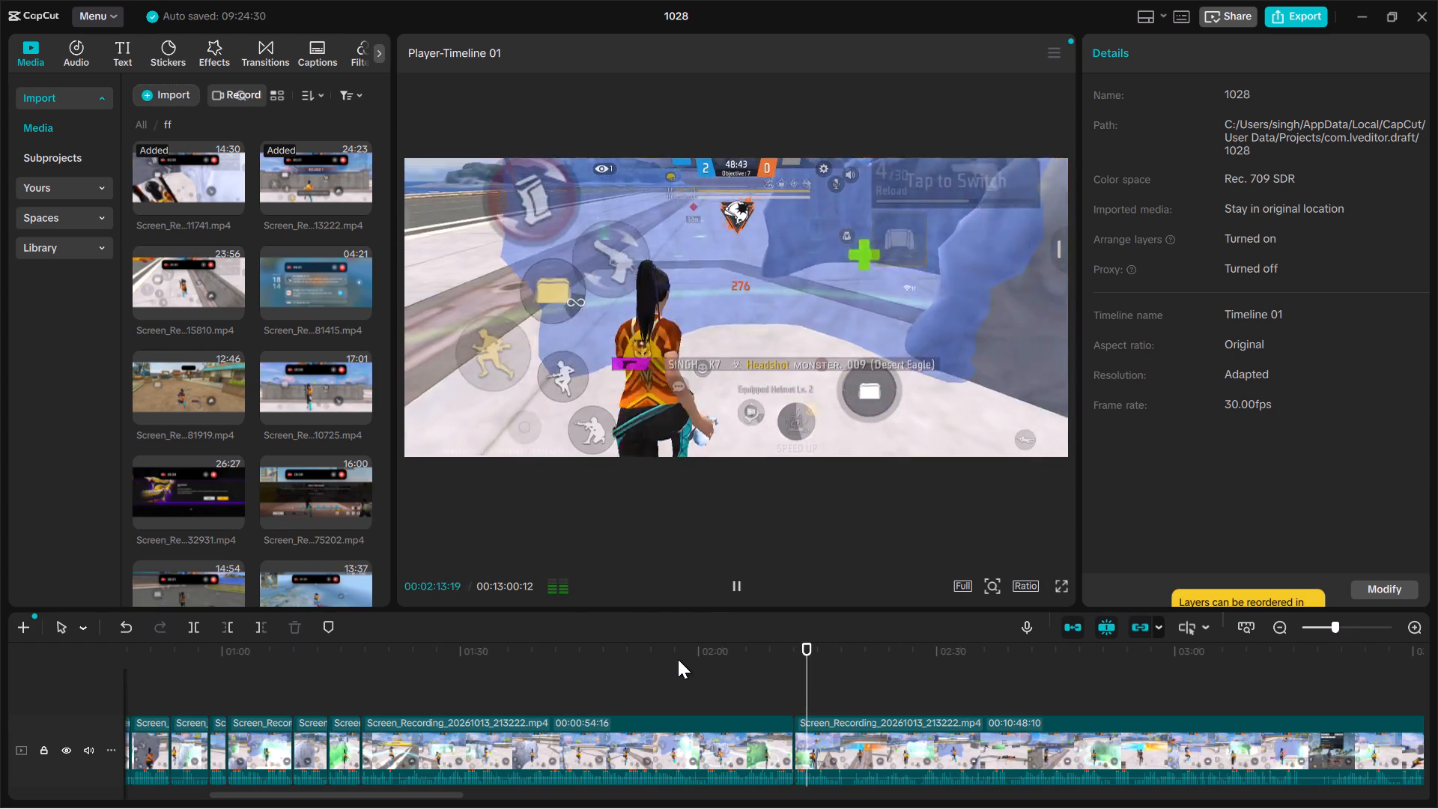
pyautogui.press('space')
pyautogui.press('b')
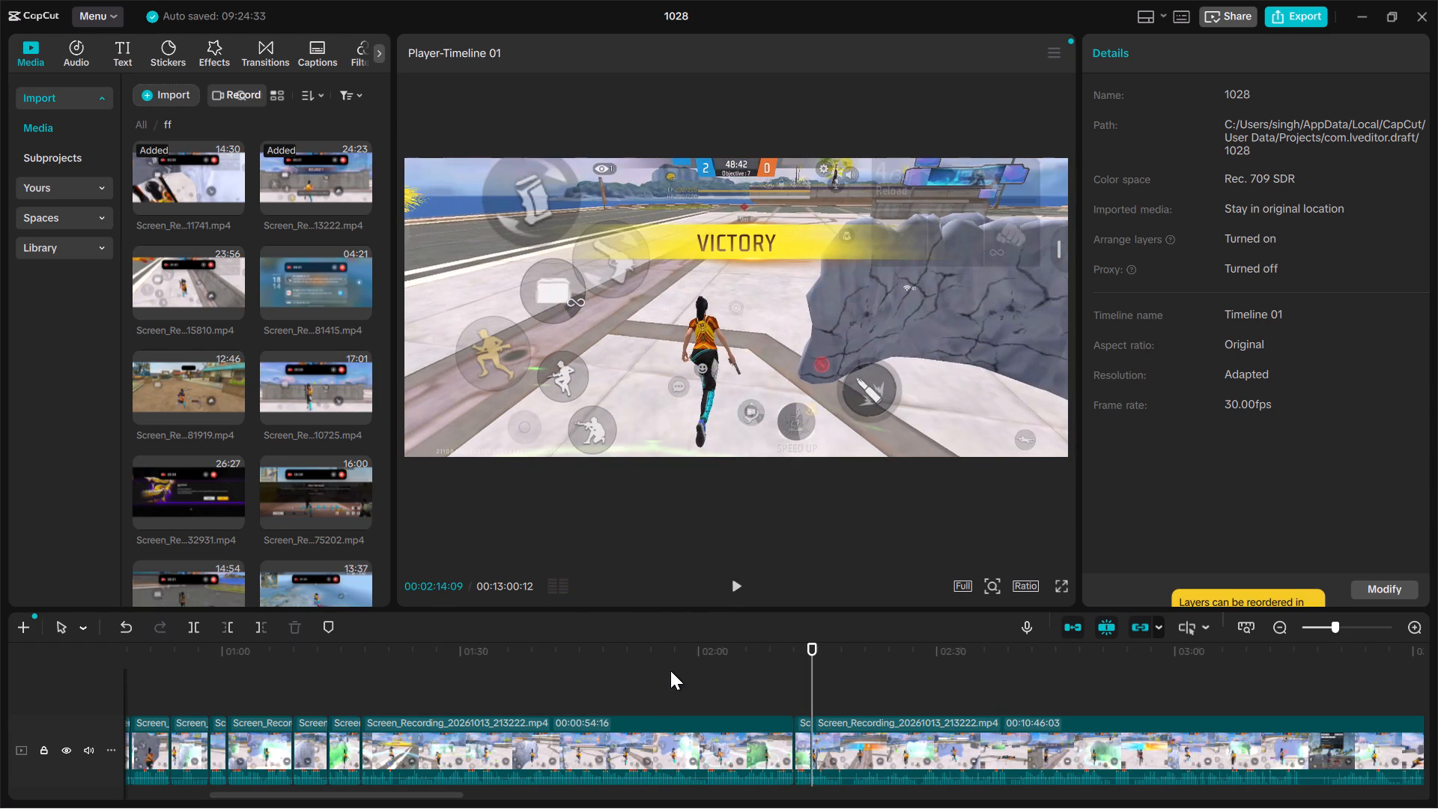
# Delete the footage between the 1–0 highlight and the 2–0 highlight.
pyautogui.click(676, 730)
pyautogui.press('Delete')
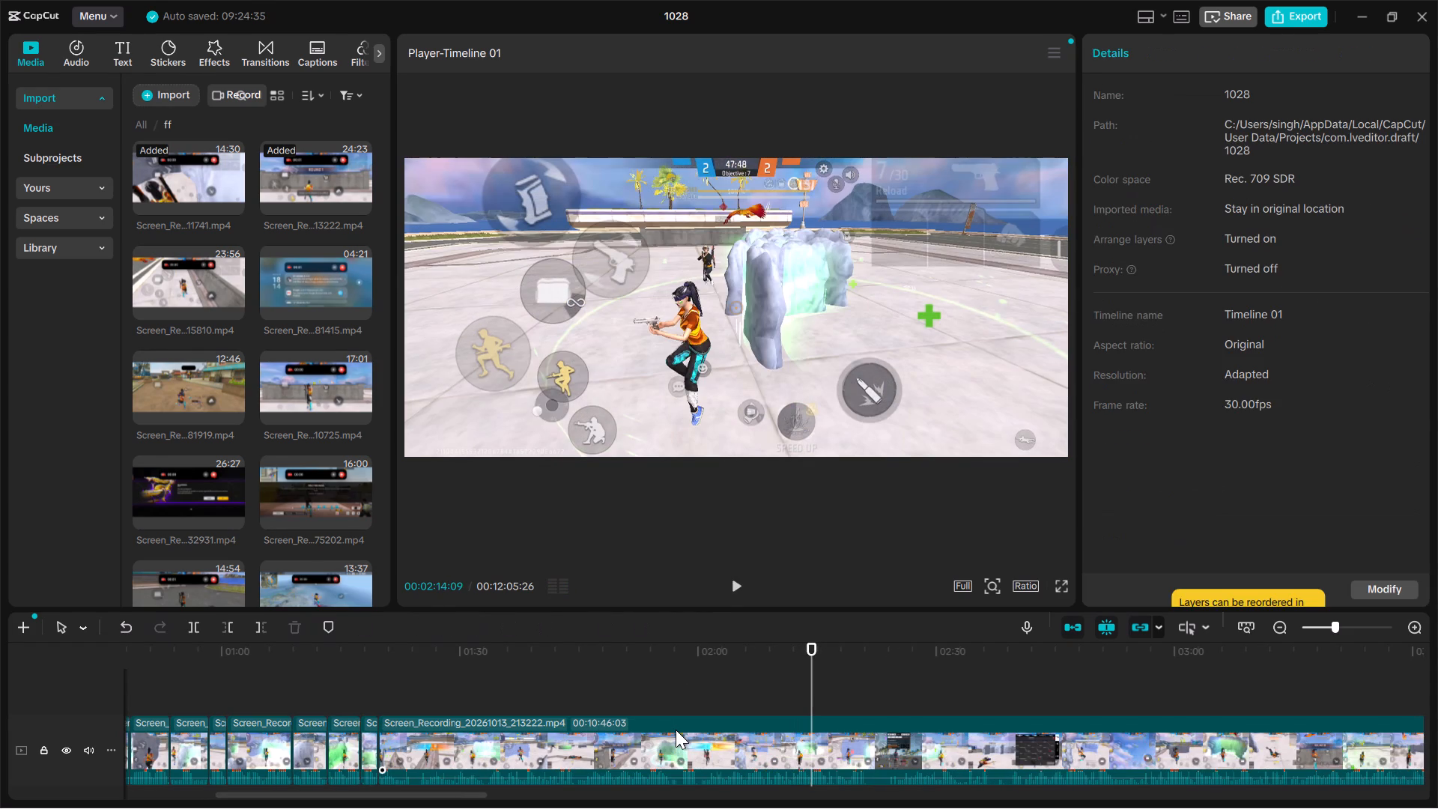
# Locate the fight that brings the score to 3–2 and split the clip at its start, at 00:02:13:12.
pyautogui.press('Up')
pyautogui.press('space')
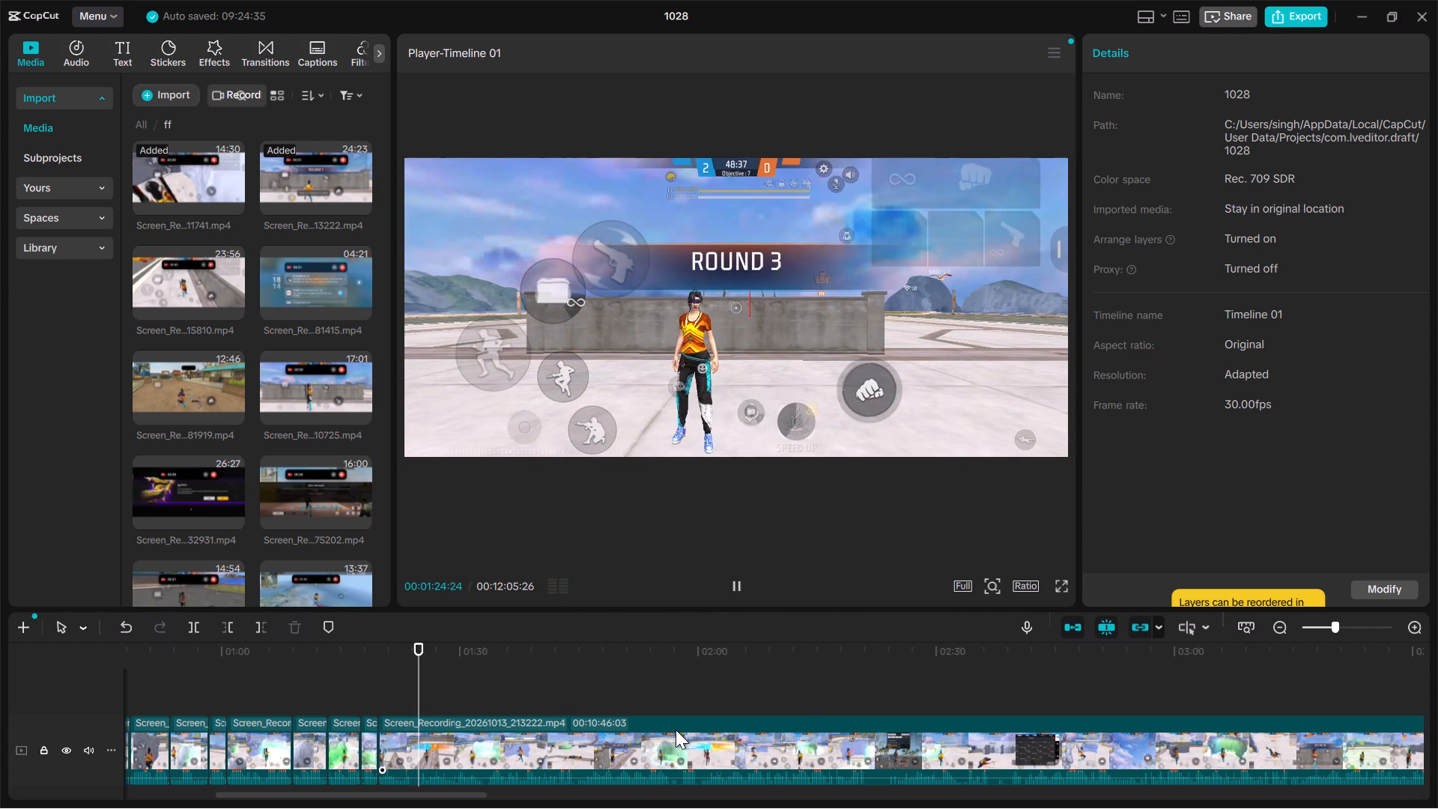
pyautogui.click(822, 685)
pyautogui.click(667, 692)
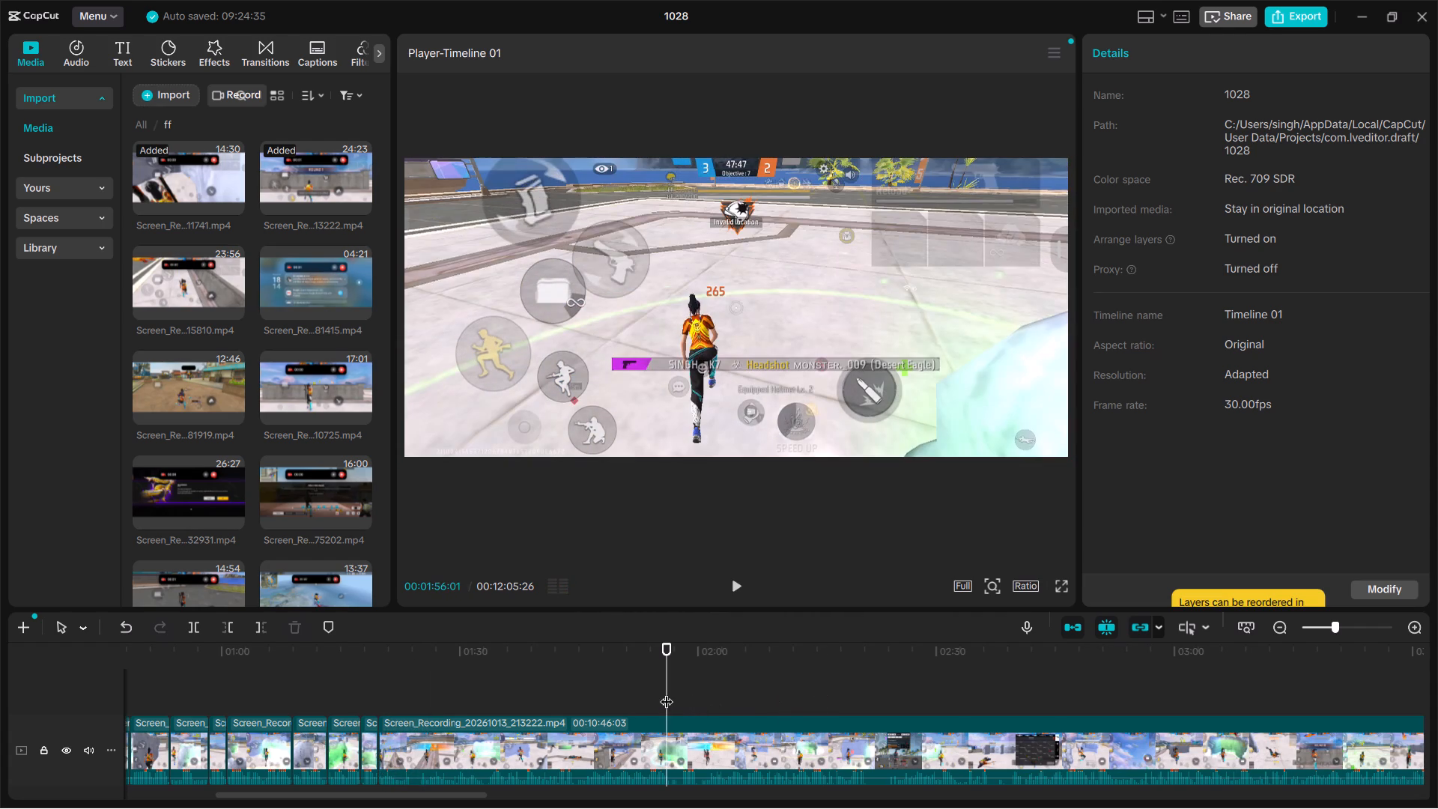
pyautogui.click(730, 695)
pyautogui.click(791, 681)
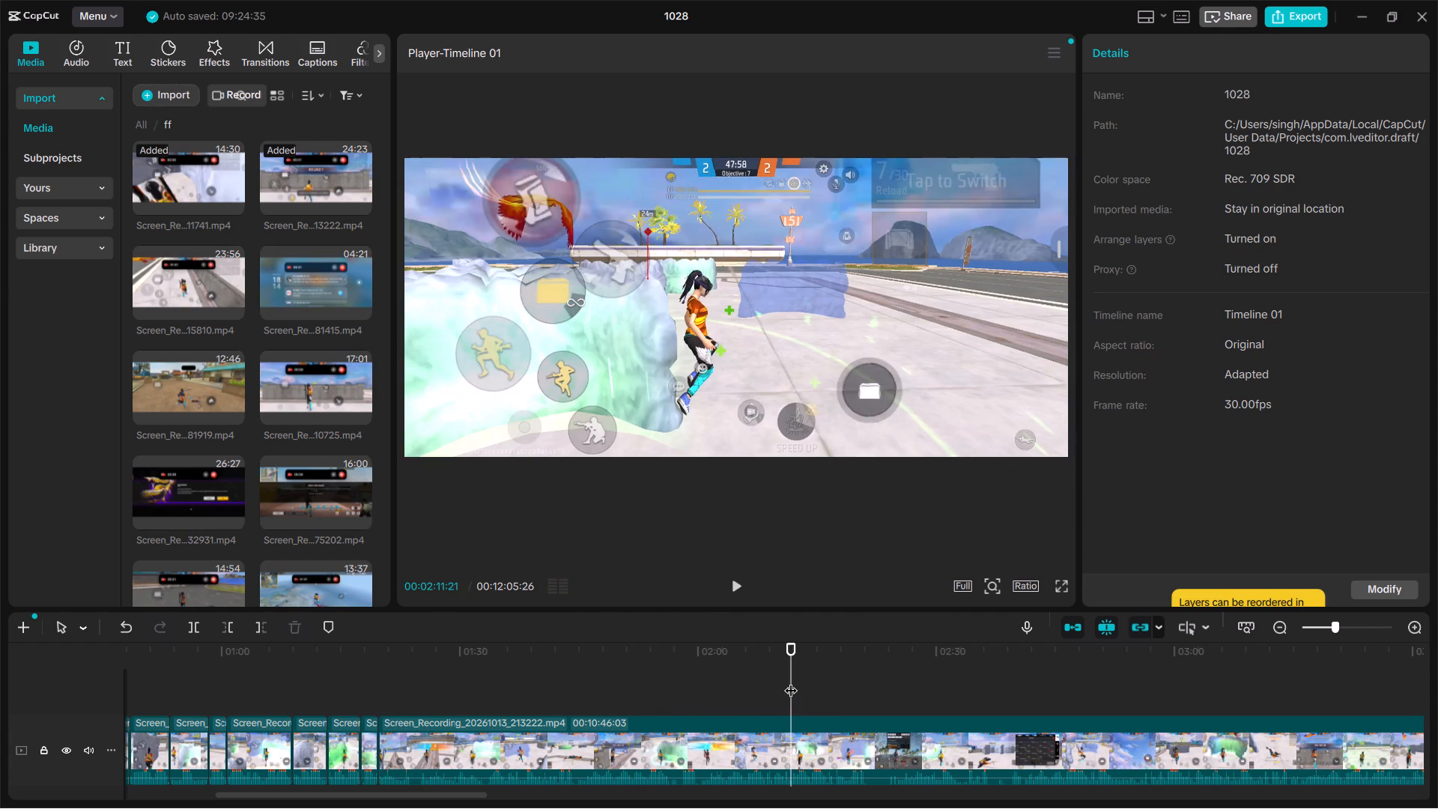
pyautogui.click(834, 676)
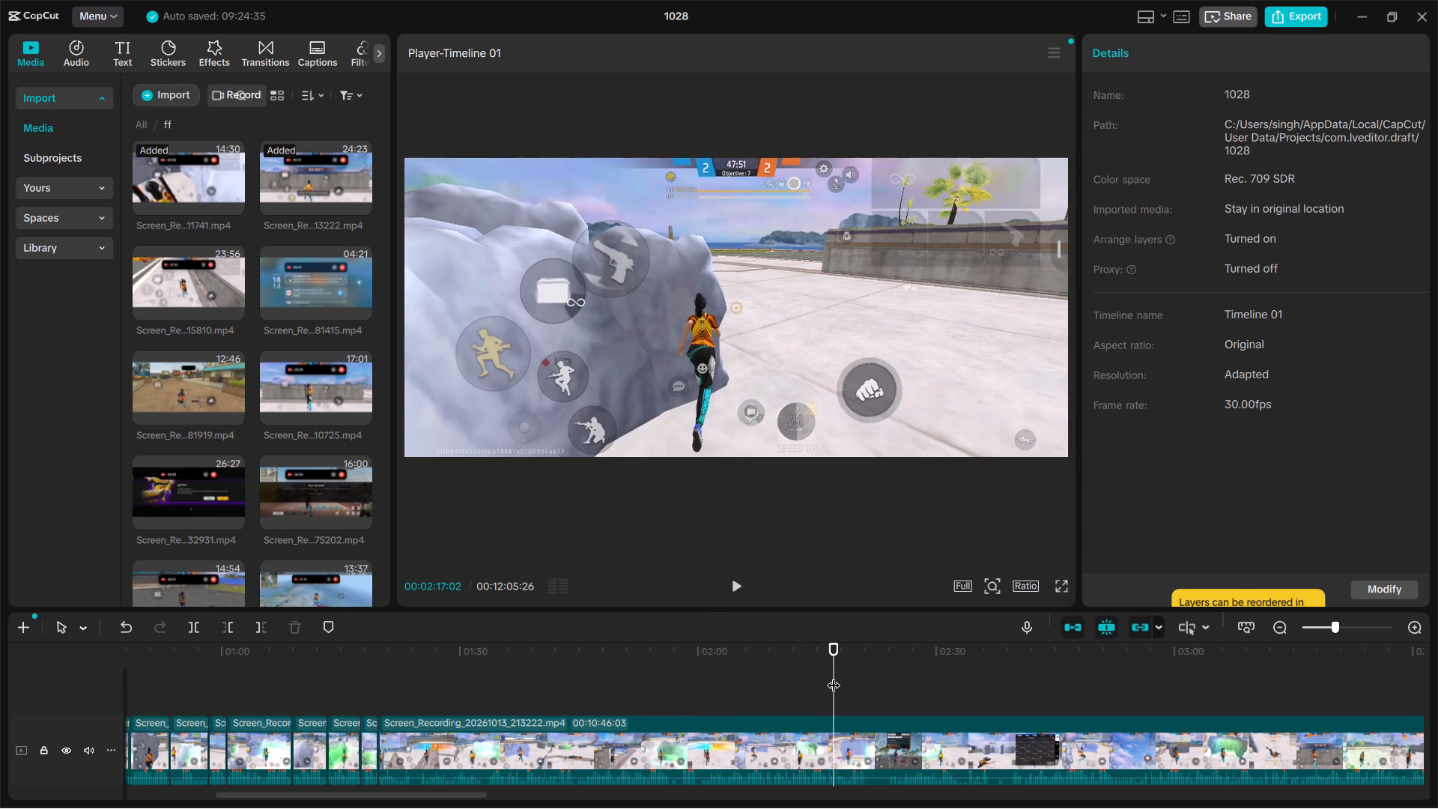
pyautogui.click(804, 680)
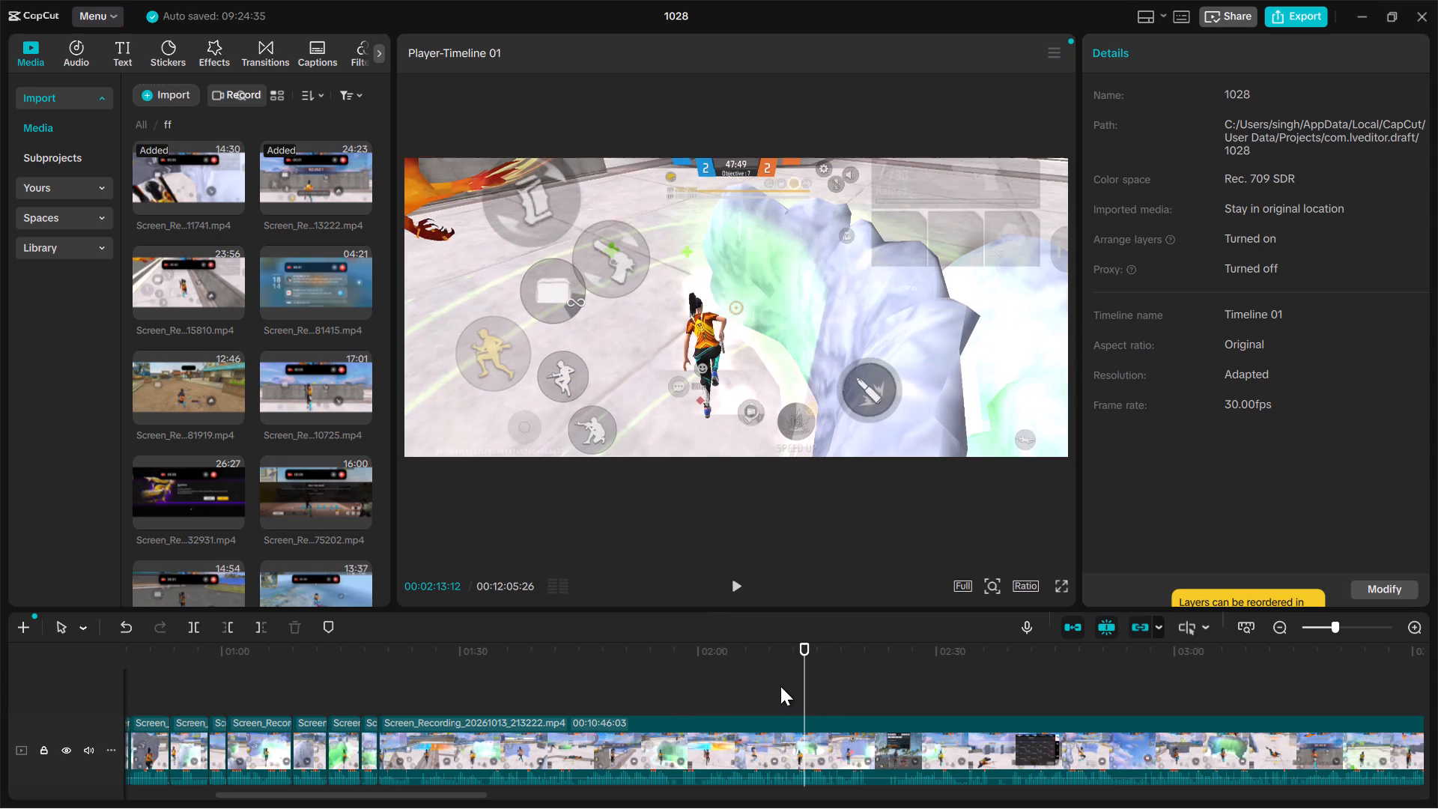
pyautogui.press('b')
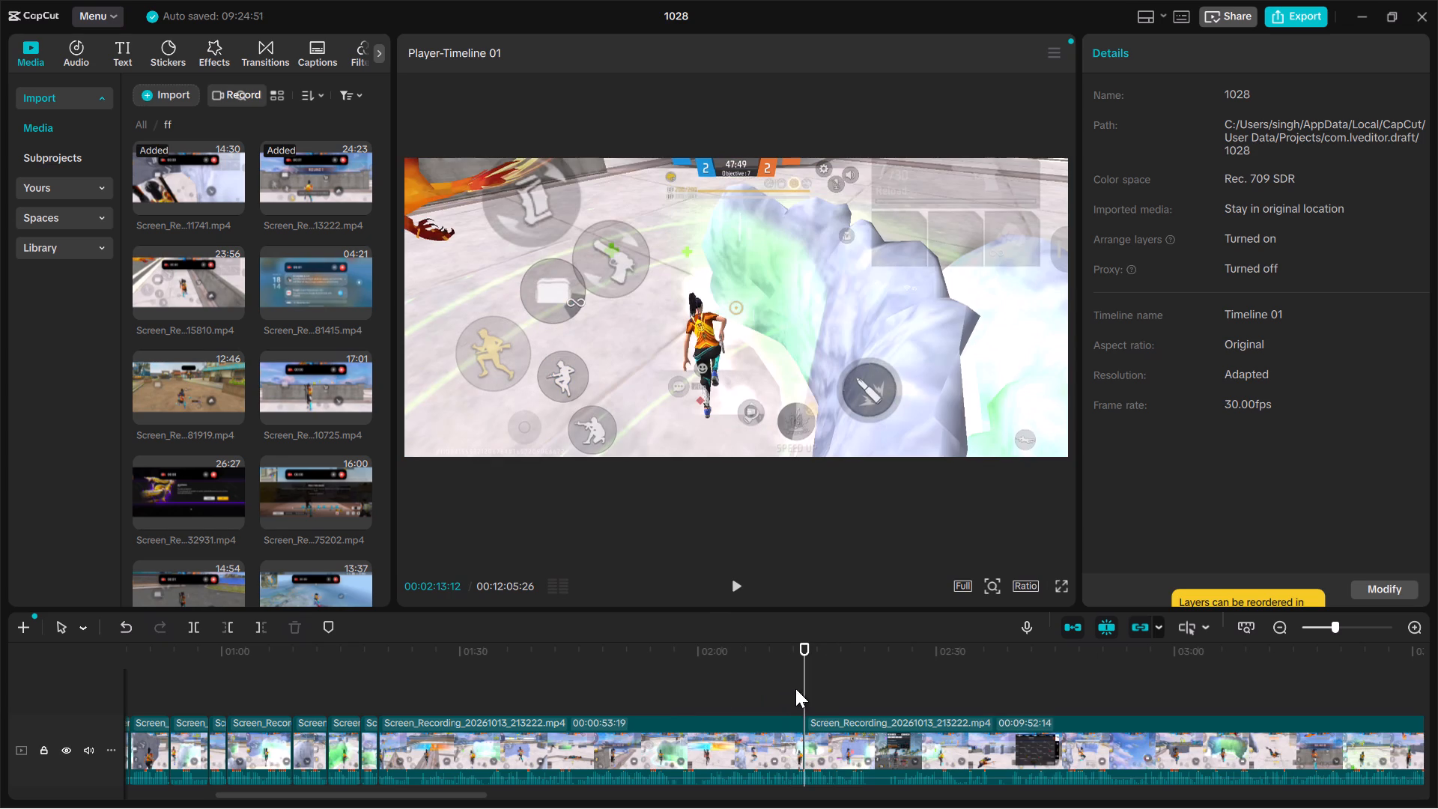
# Play the 3–2 winning fight through to the victory banner and split the clip at 00:02:16:29.
pyautogui.press('space')
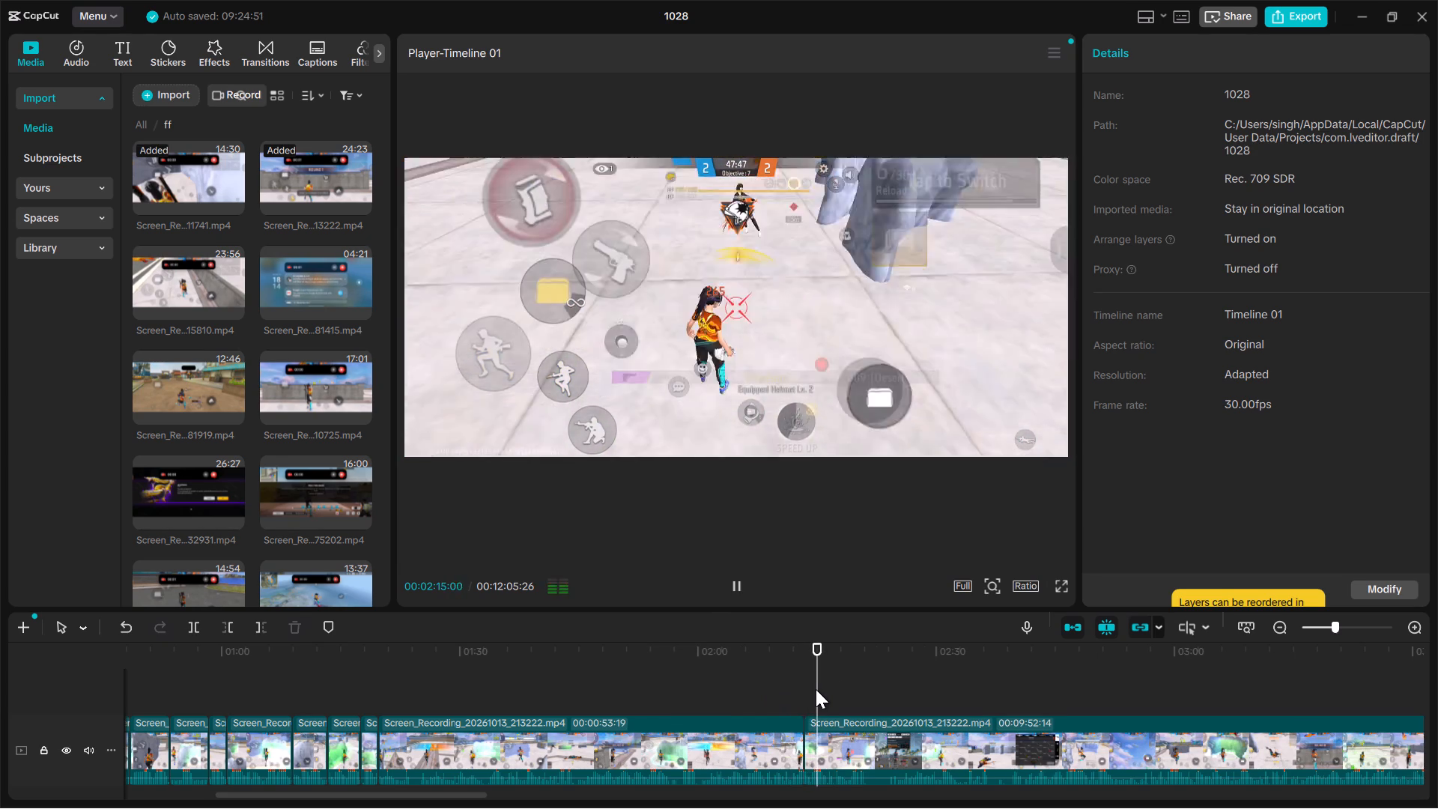
pyautogui.press('space')
pyautogui.press('space')
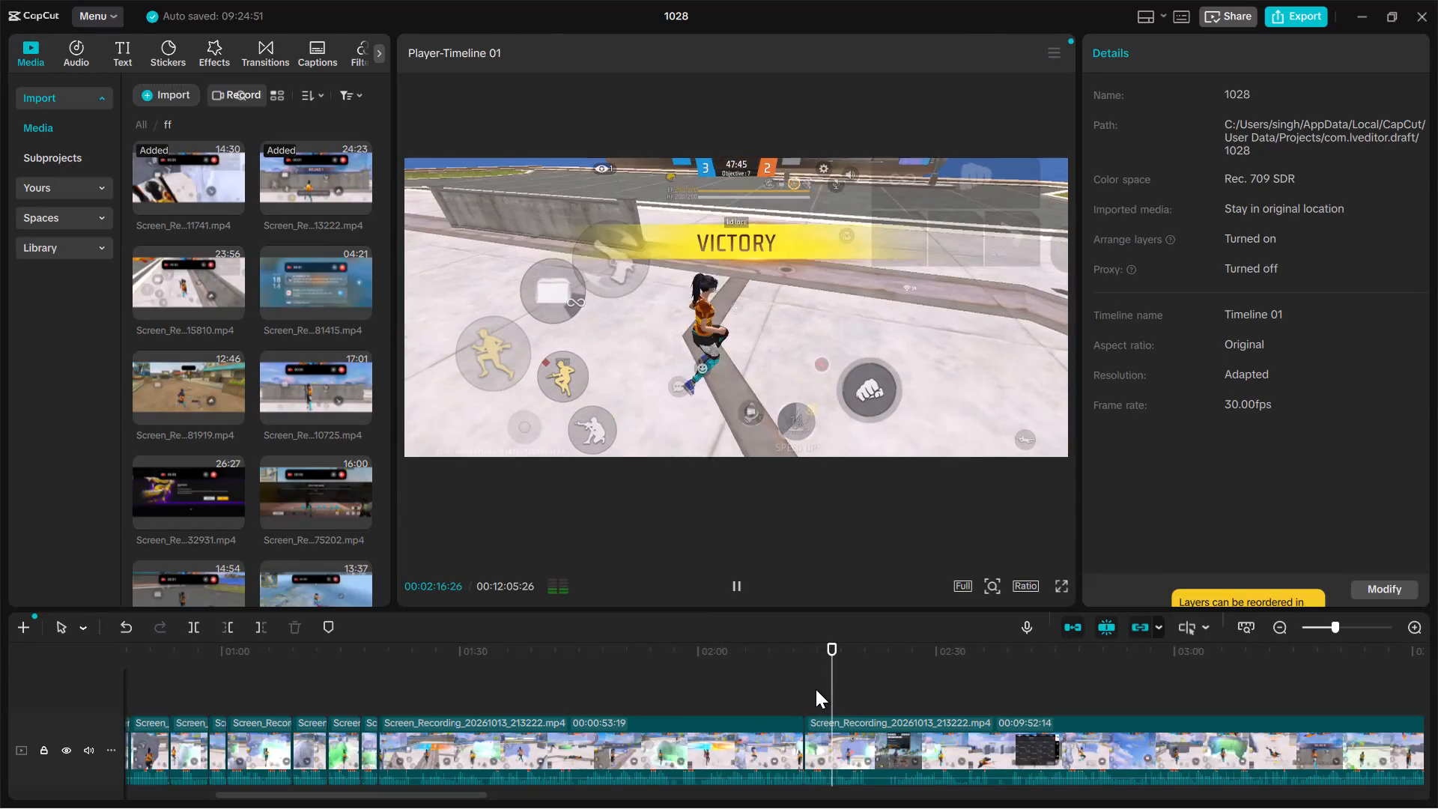
pyautogui.press('space')
pyautogui.press('b')
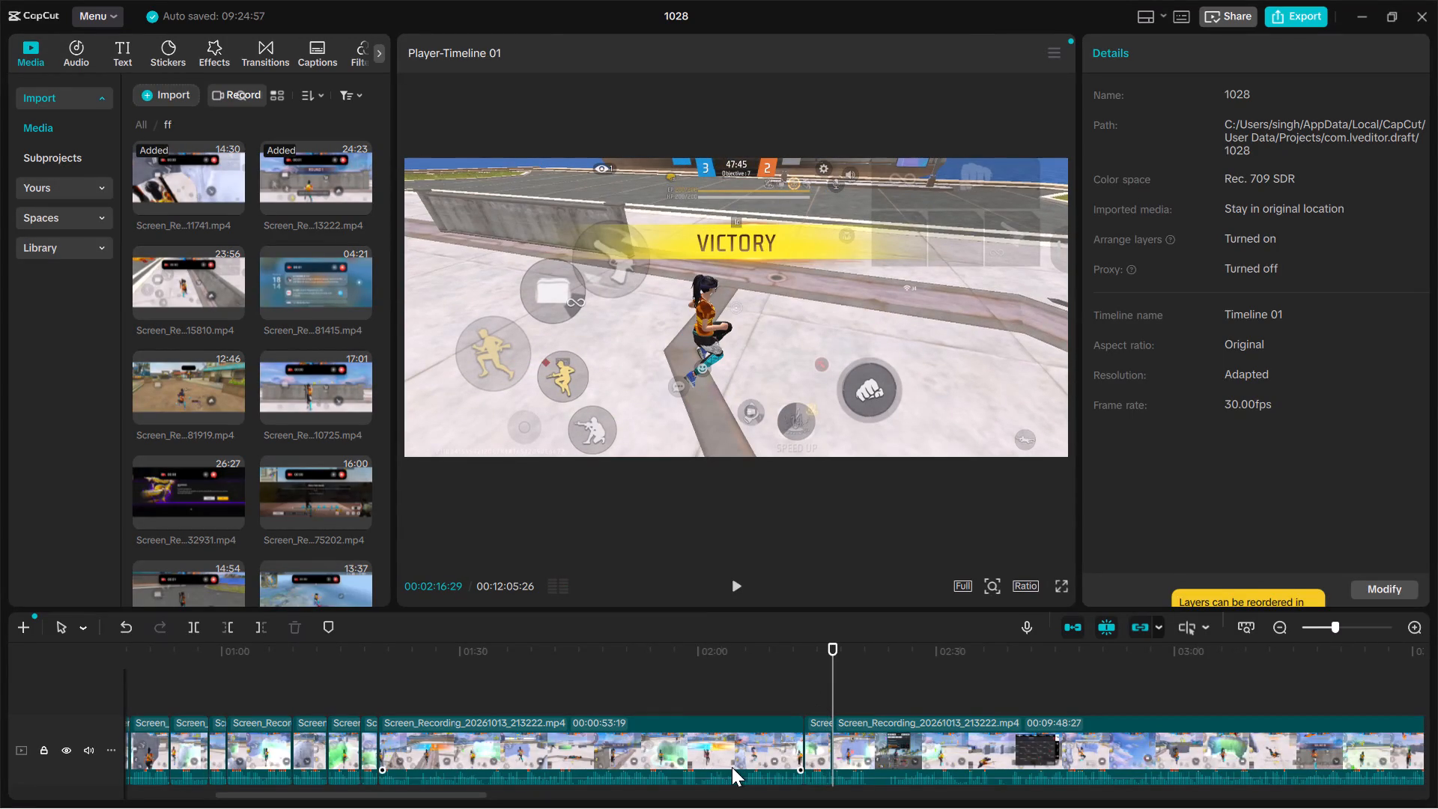
# Delete the footage between the 2–0 highlight and the 3–2 highlight.
pyautogui.click(732, 767)
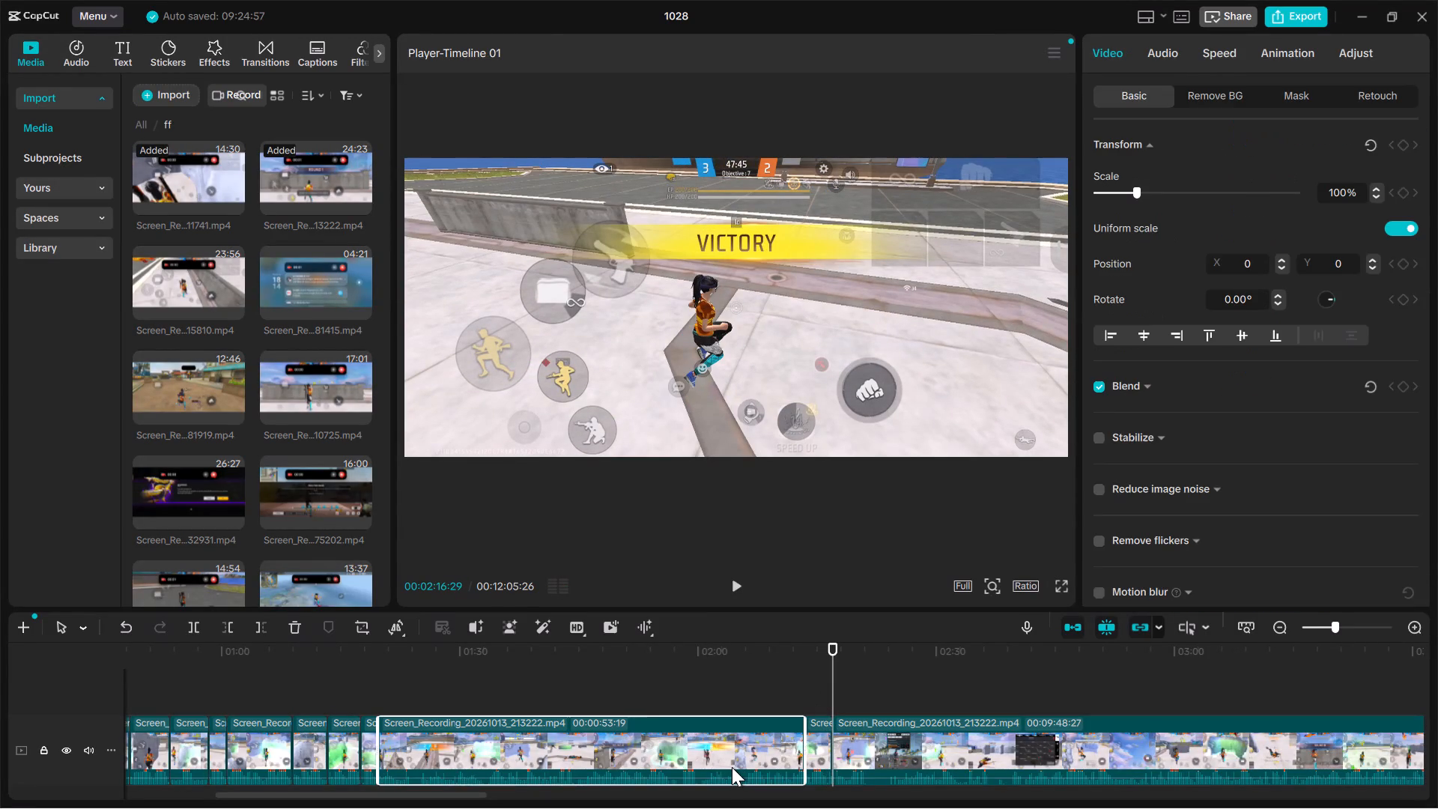
pyautogui.press('Delete')
# Locate the won fight that brings the score to 4–4 and split the clip at its start, at 00:02:58:10.
pyautogui.press('Up')
pyautogui.press('space')
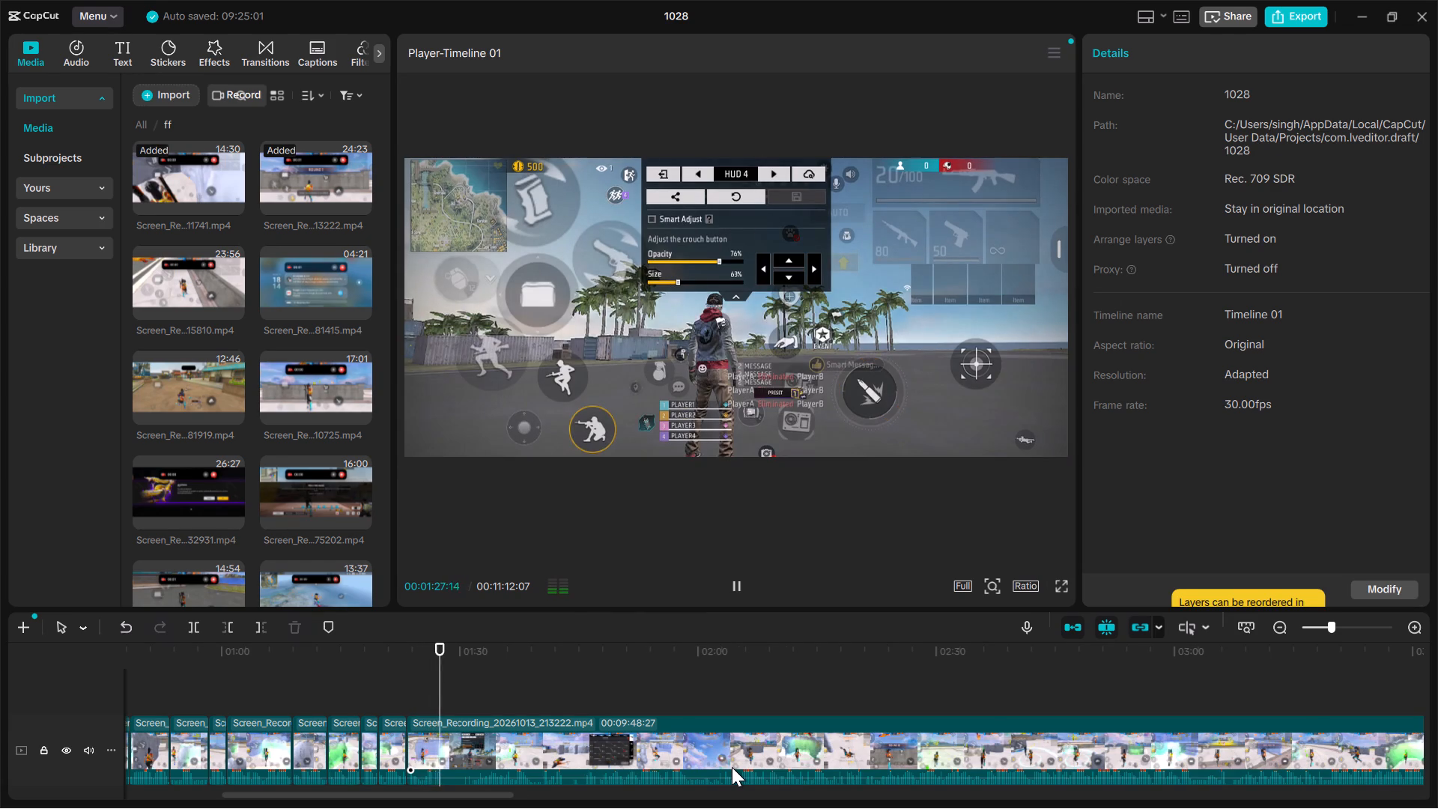
pyautogui.click(630, 681)
pyautogui.click(728, 682)
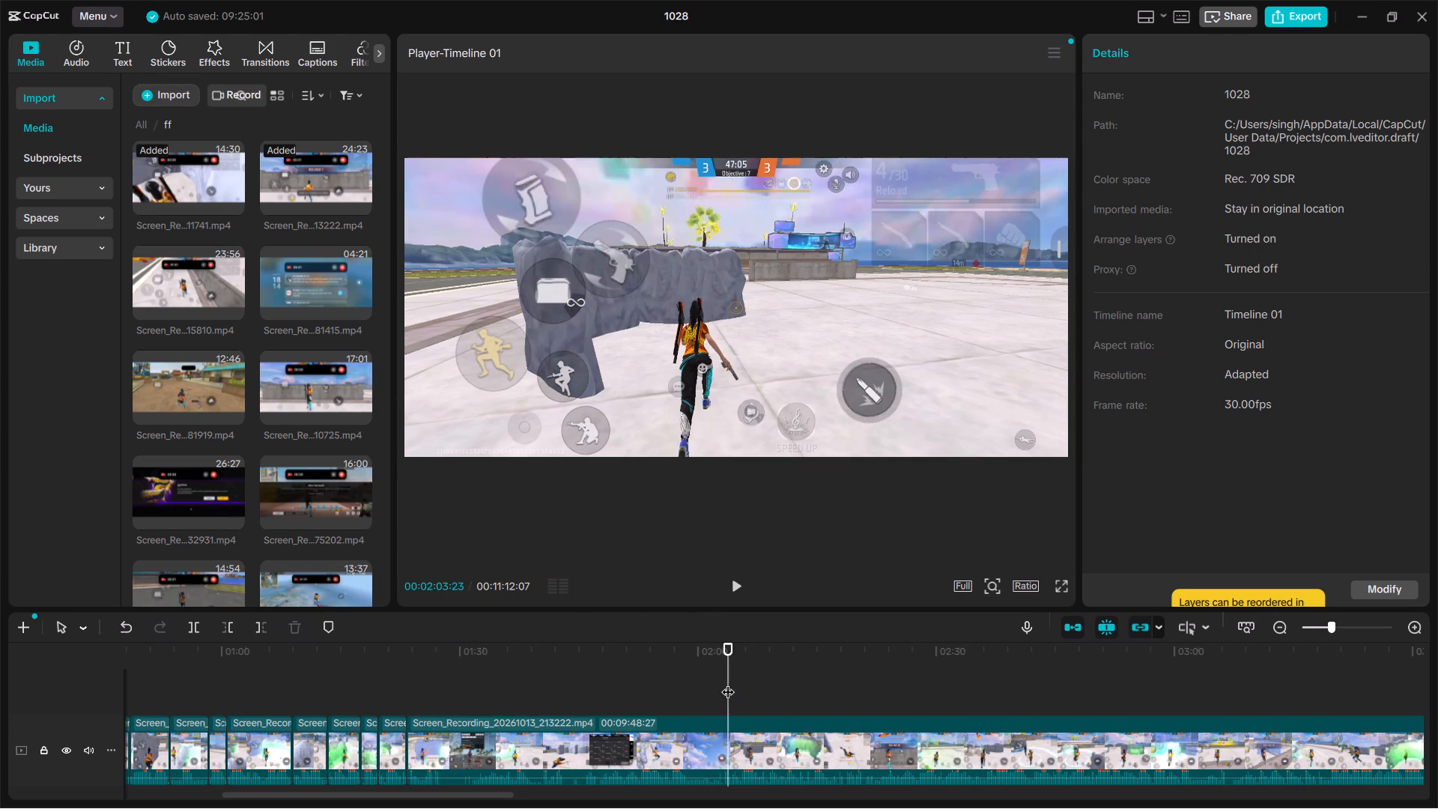
pyautogui.click(917, 671)
pyautogui.click(1007, 666)
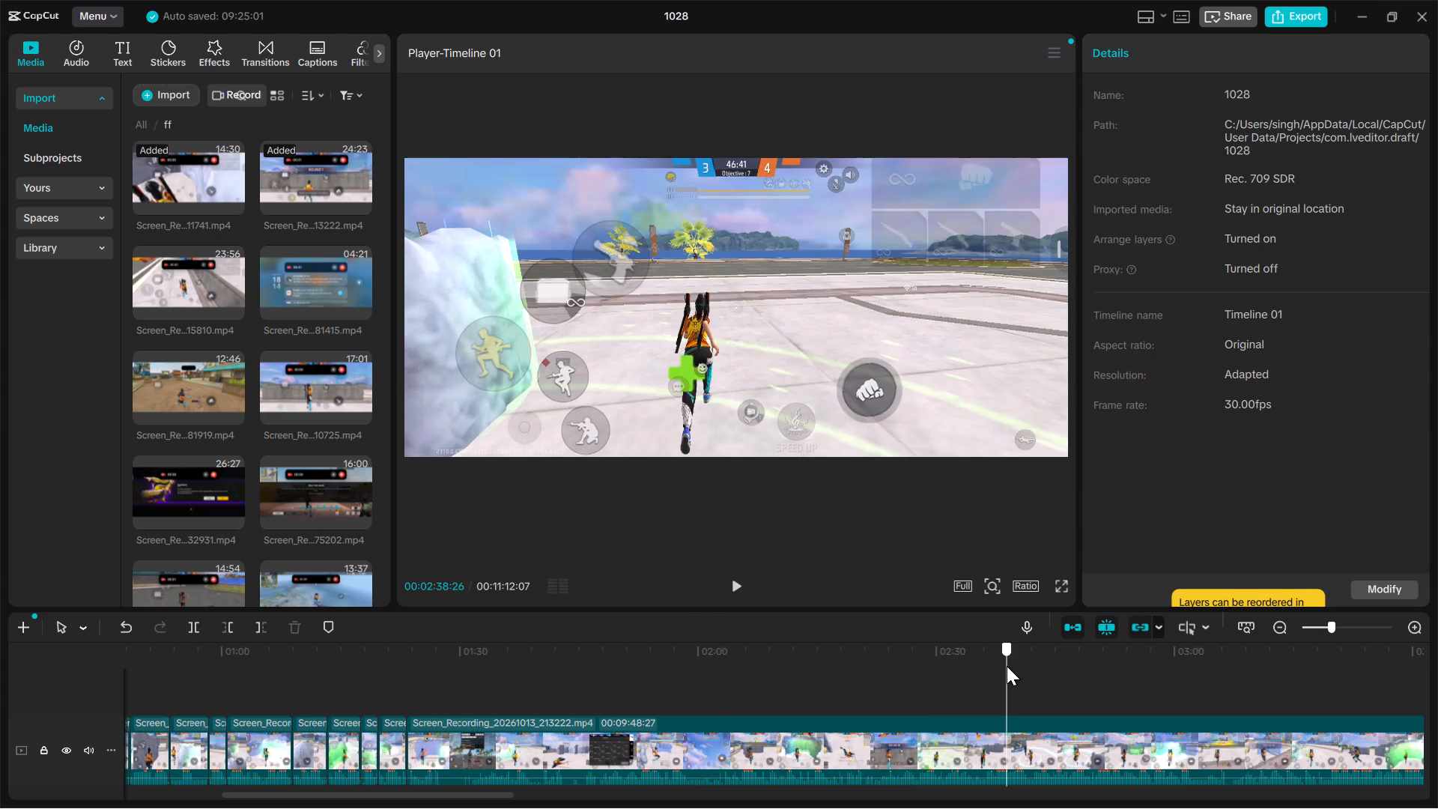
pyautogui.click(1141, 680)
pyautogui.hscroll(-2, 1141, 680)
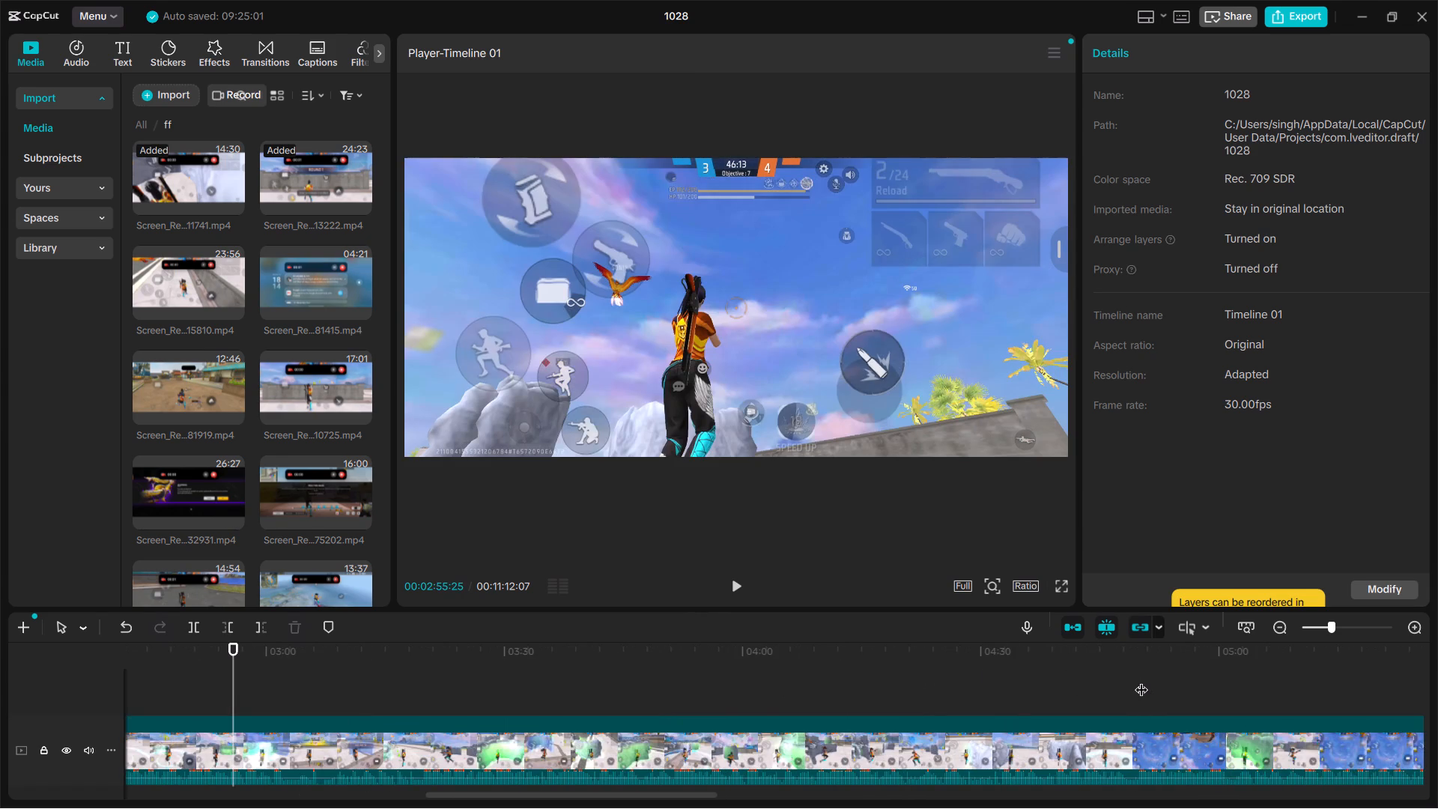
pyautogui.click(1141, 680)
pyautogui.click(953, 681)
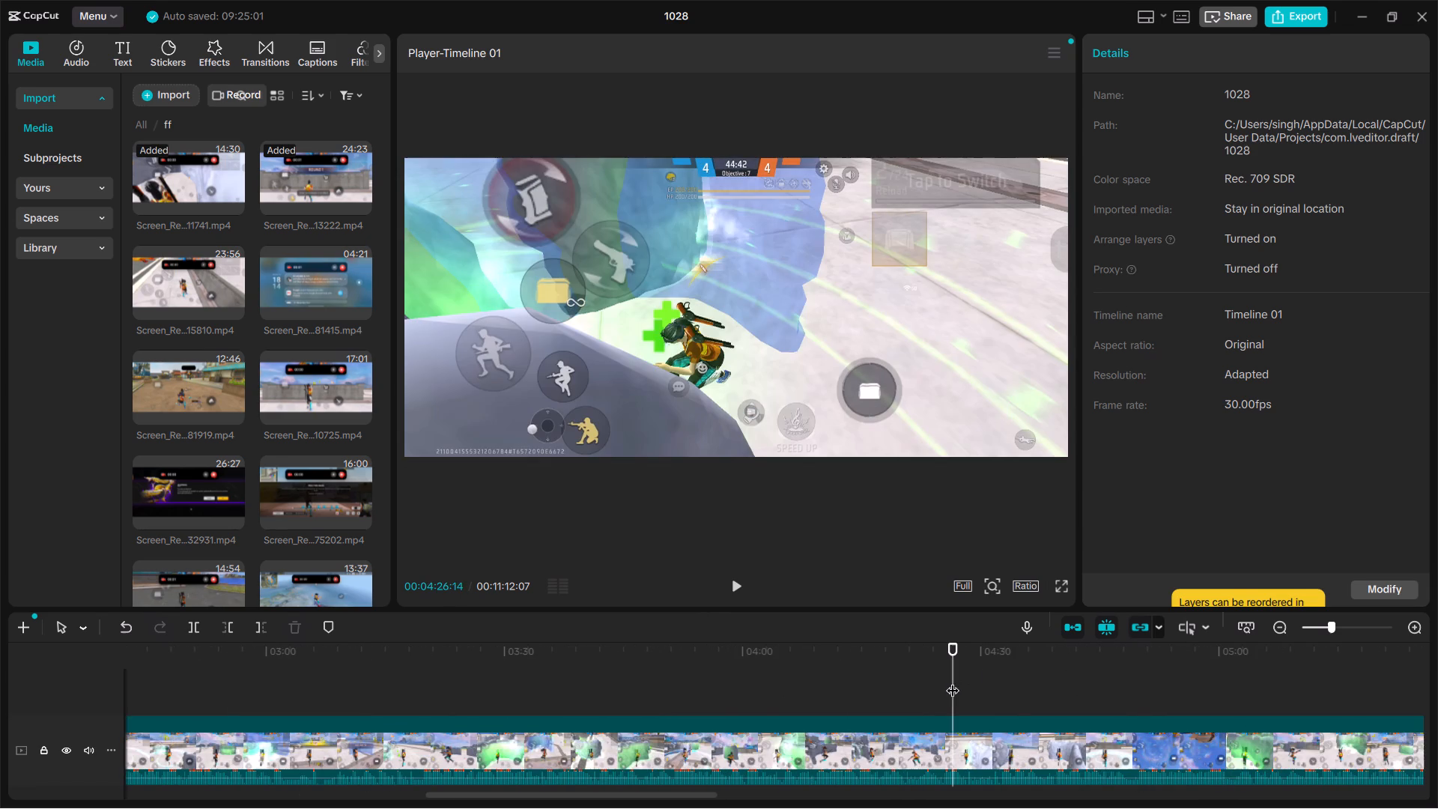
pyautogui.click(729, 681)
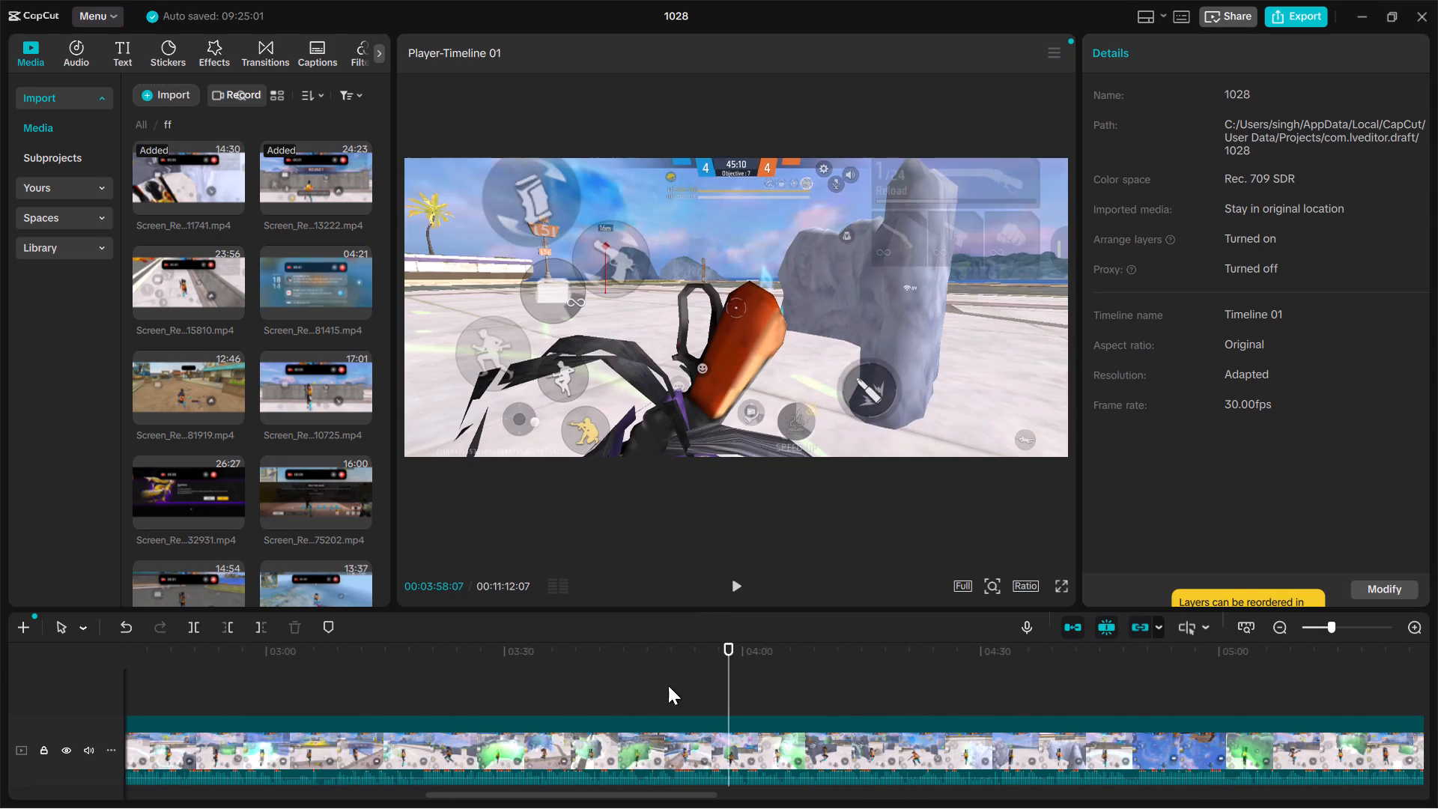
pyautogui.click(619, 685)
pyautogui.click(413, 687)
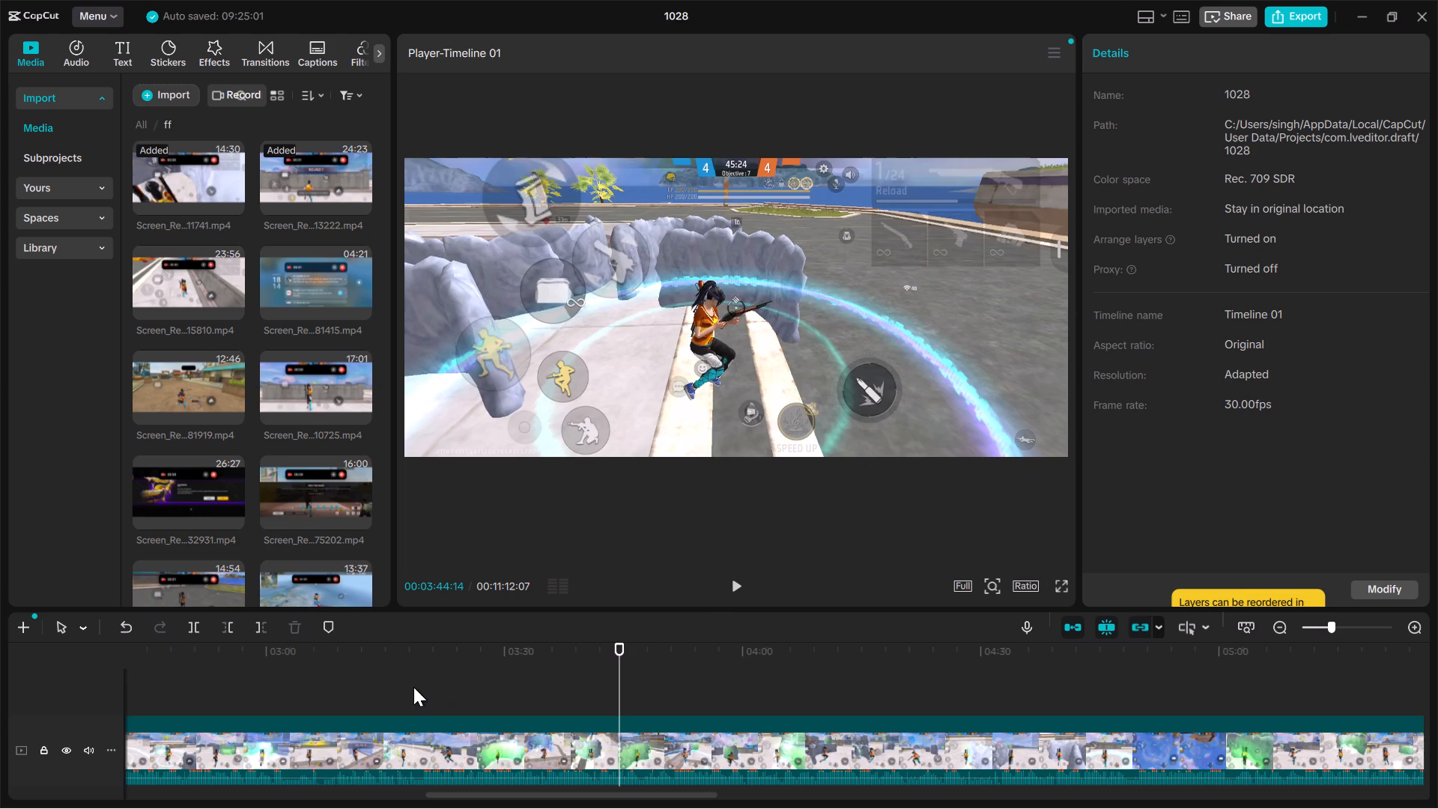
pyautogui.hscroll(1, 413, 687)
pyautogui.click(779, 691)
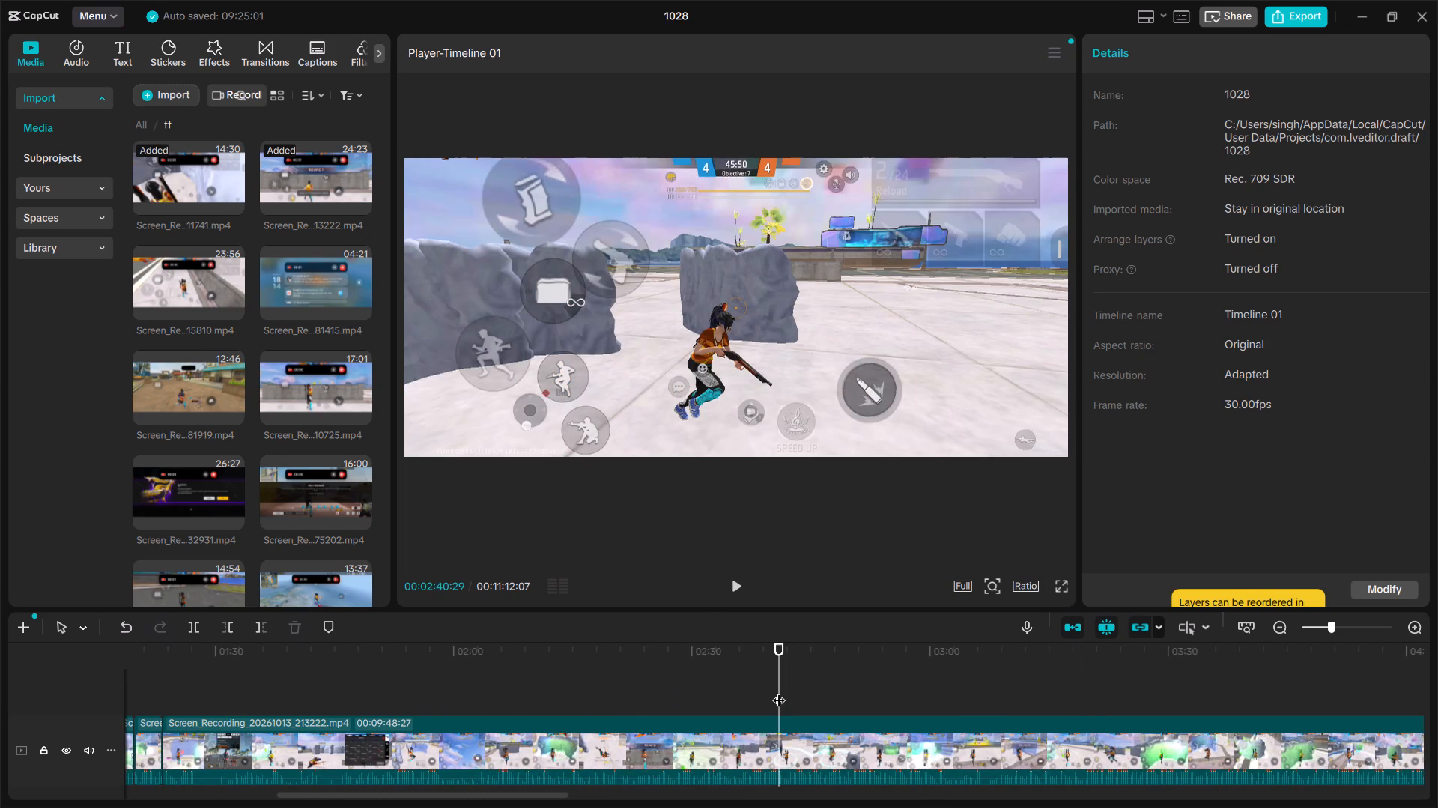
pyautogui.click(867, 678)
pyautogui.click(983, 676)
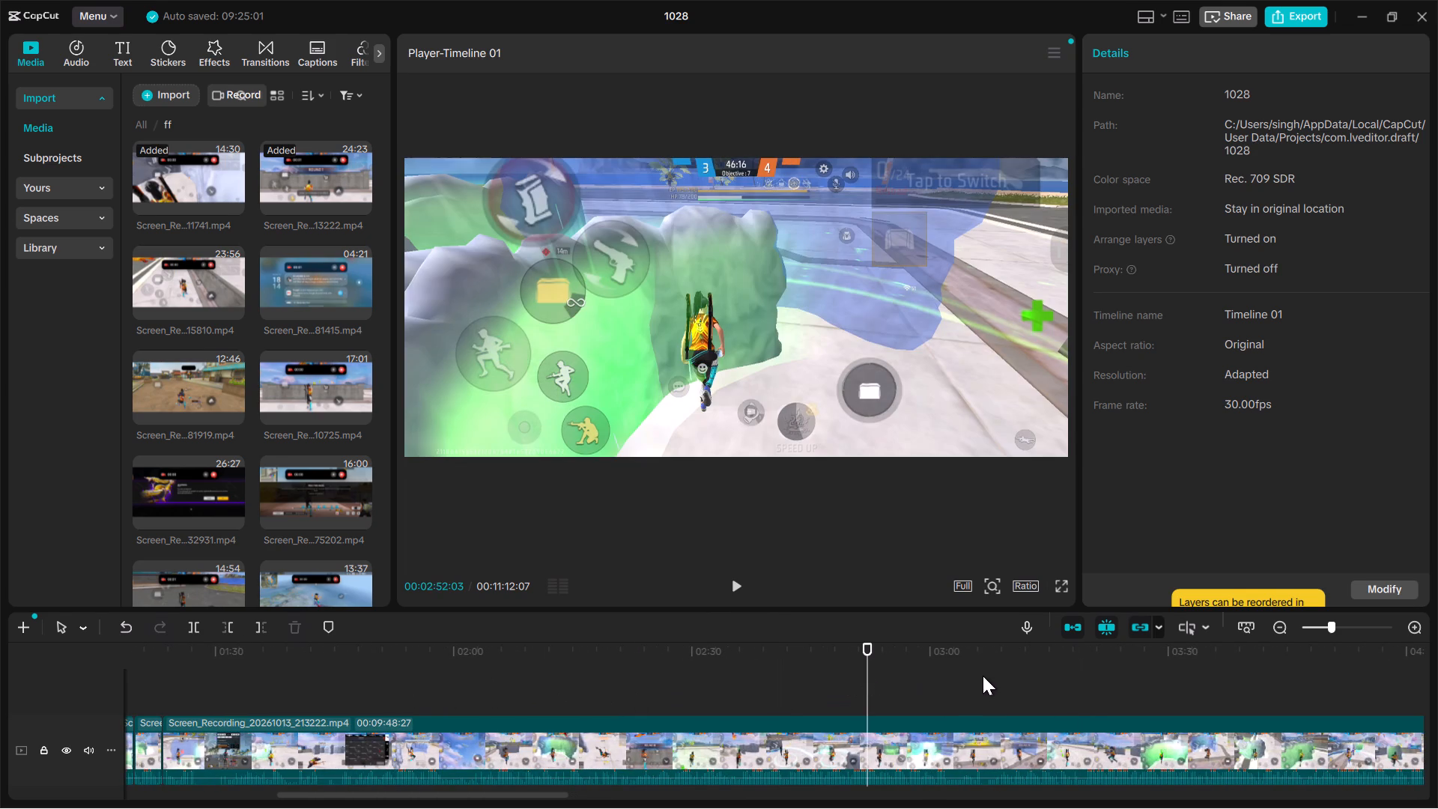
pyautogui.click(944, 675)
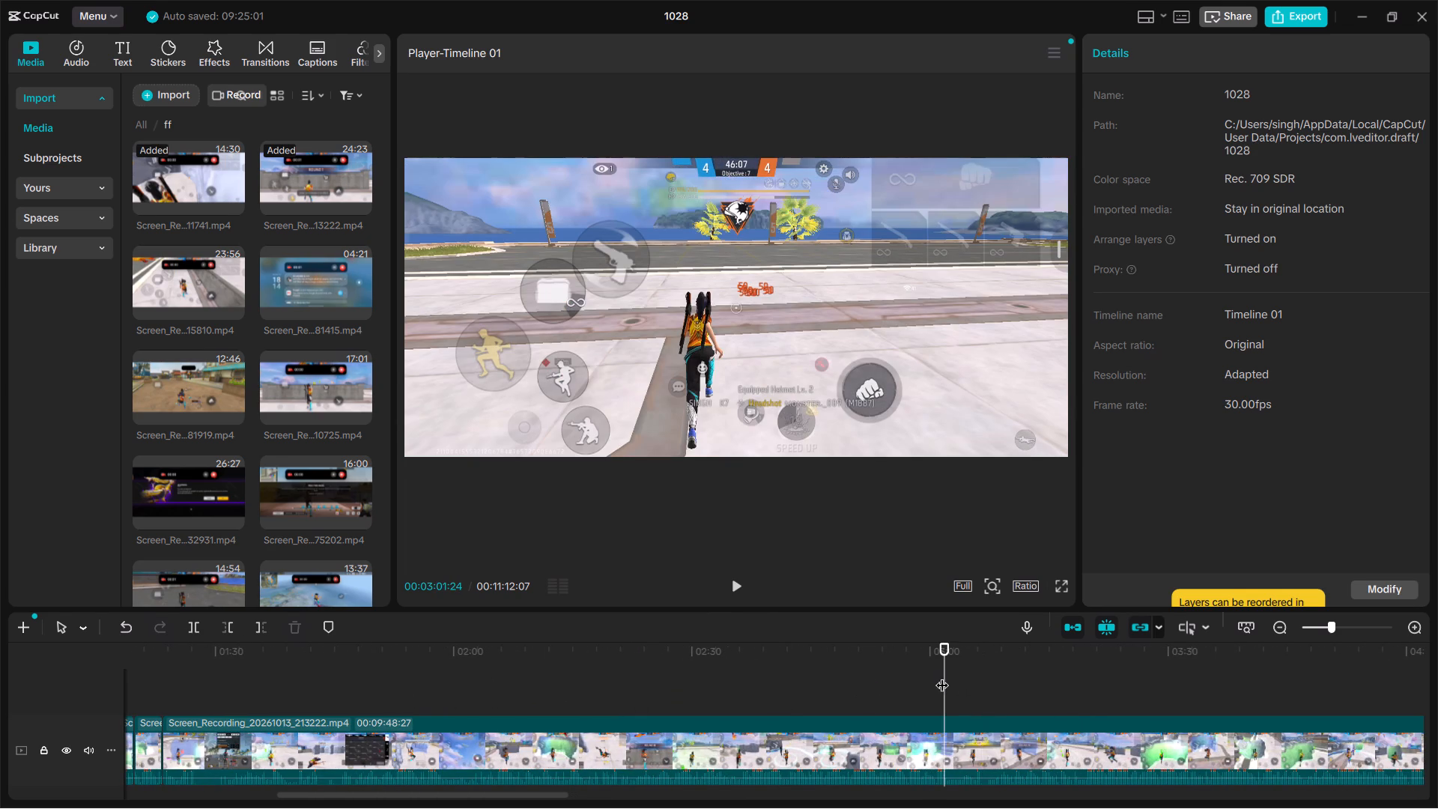
pyautogui.click(917, 679)
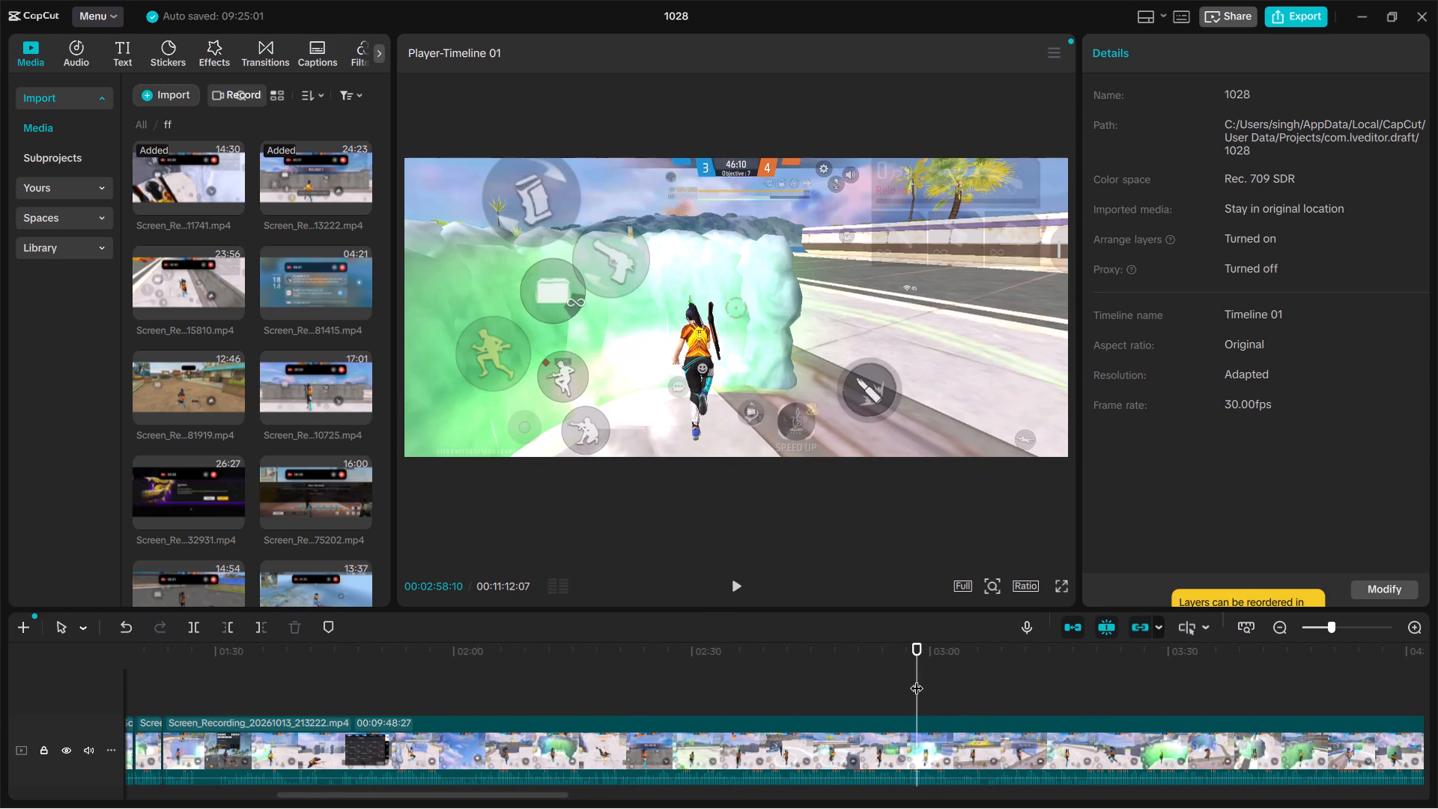
pyautogui.write('b')
# Play the 4–4 winning fight through to the victory banner and split the clip at 00:03:02:29.
pyautogui.press('space')
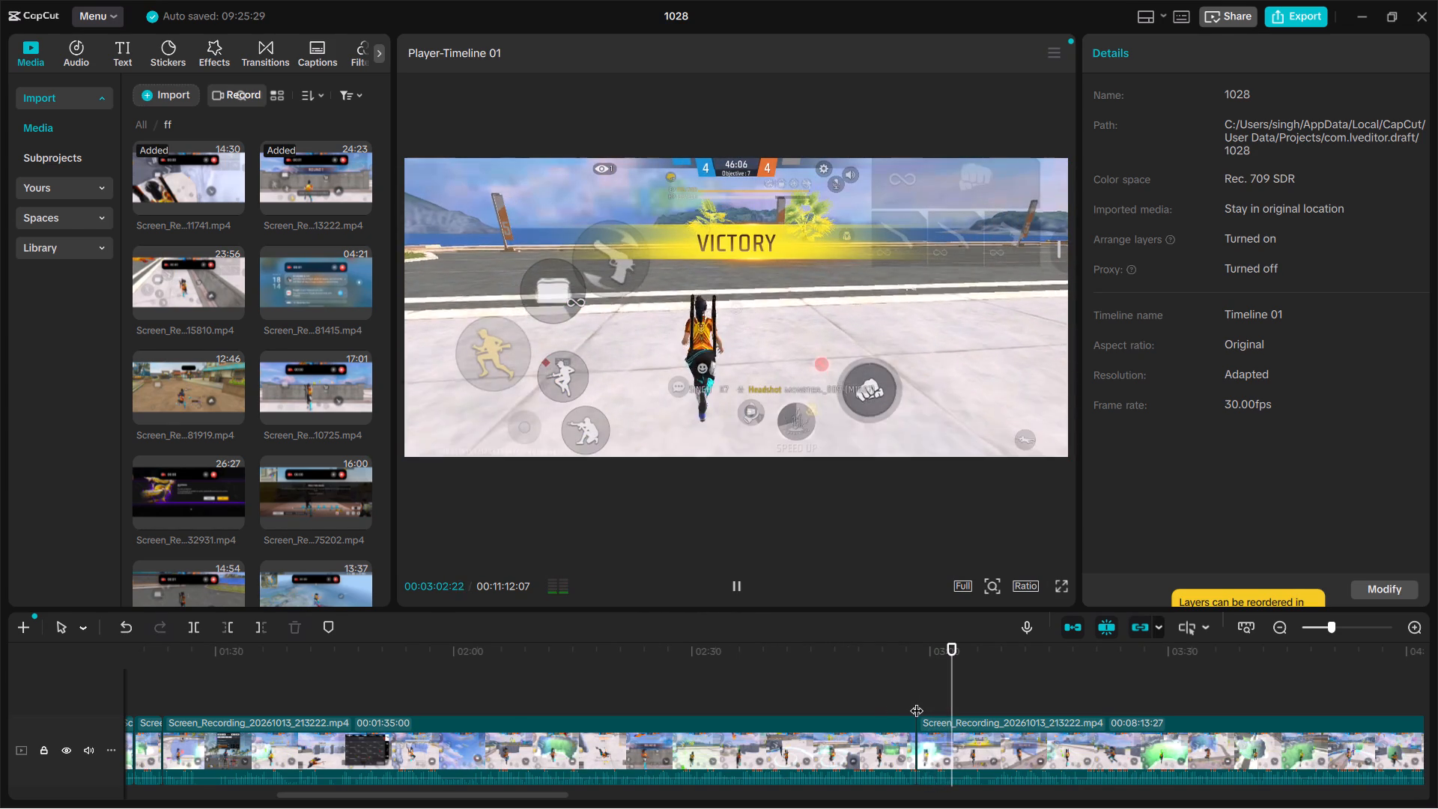
pyautogui.press('space')
pyautogui.press('b')
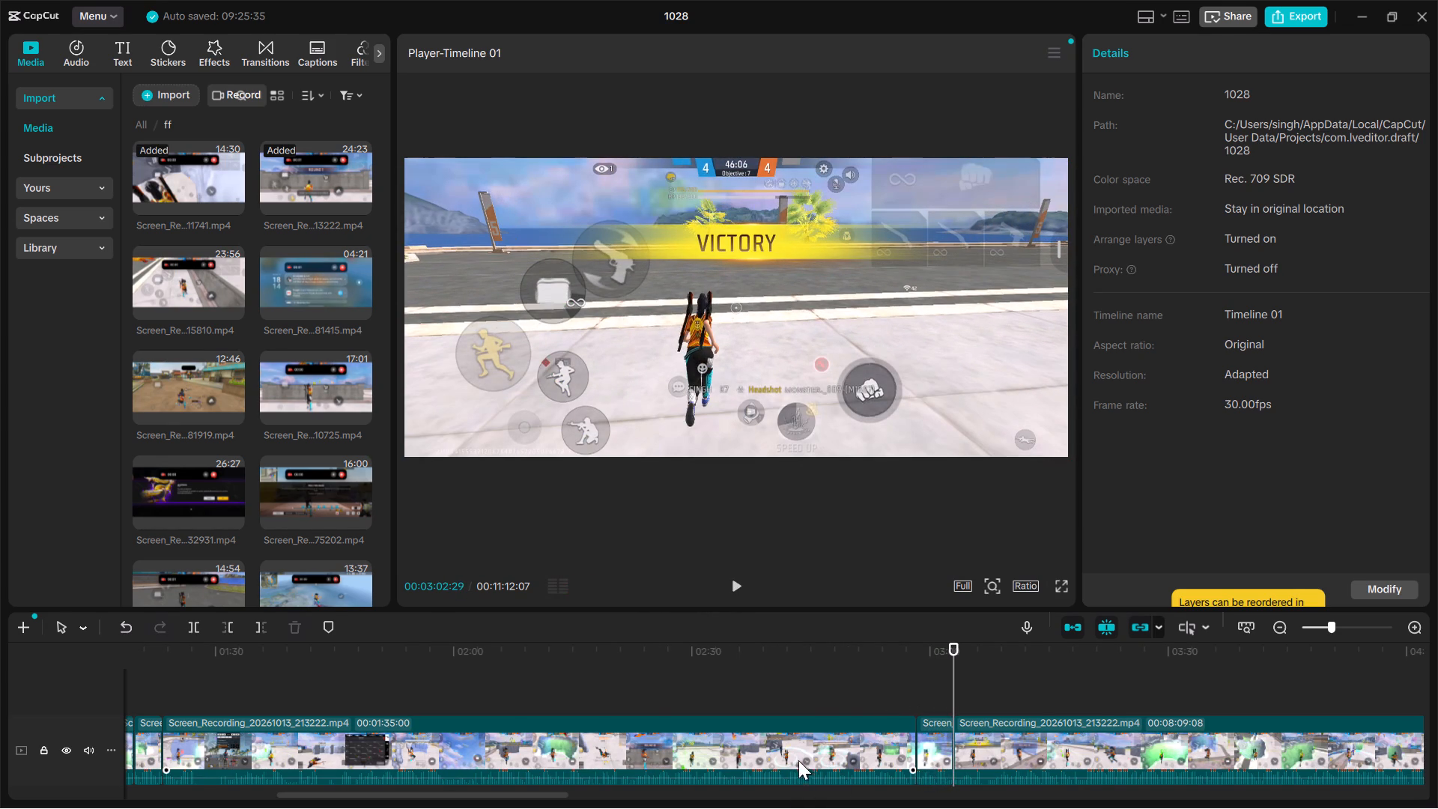
# Delete the footage between the 3–2 highlight and the 4–4 highlight.
pyautogui.click(798, 757)
pyautogui.press('Delete')
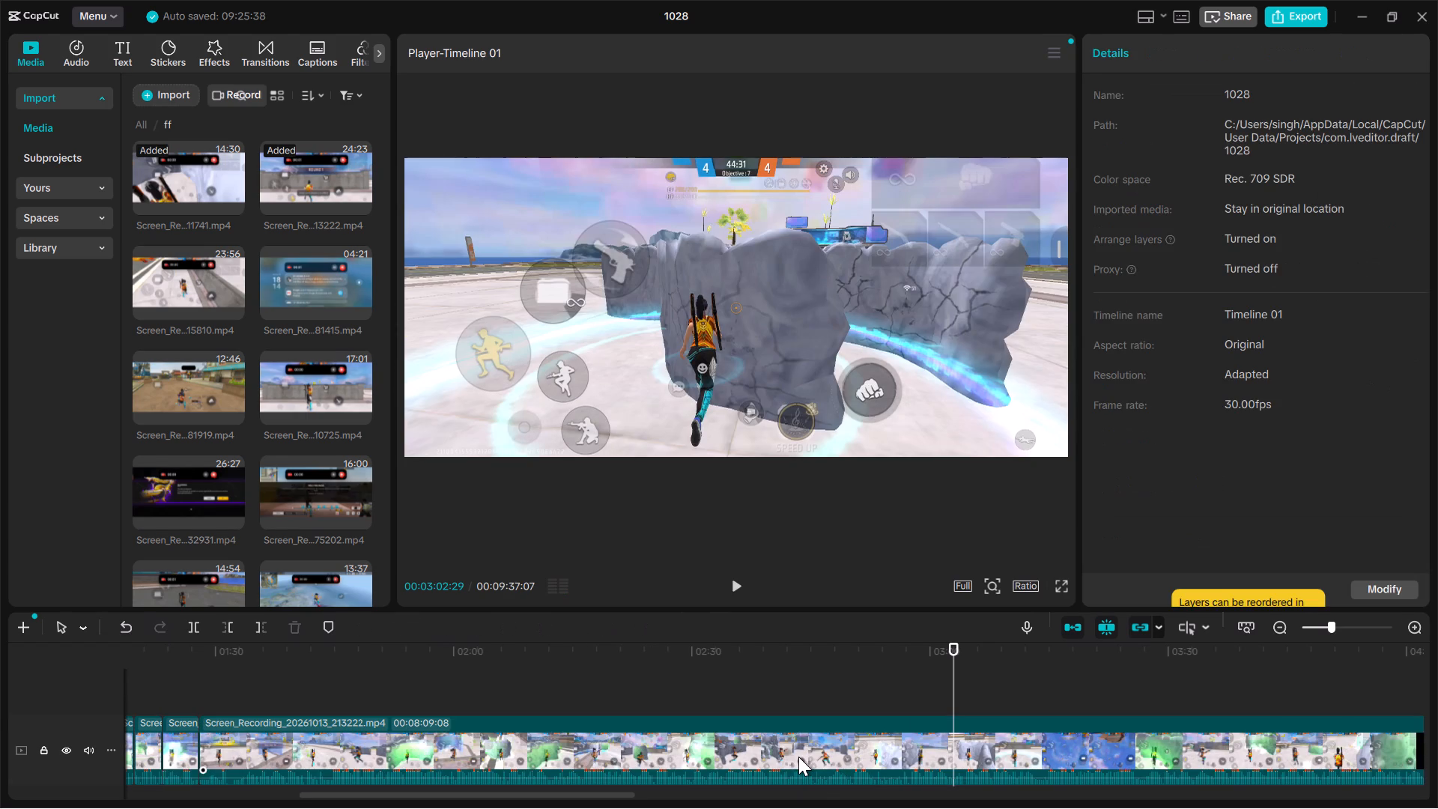
# Locate the won fight that brings the score to 5–6 and split the clip at its start, at 00:07:18:18.
pyautogui.press('Up')
pyautogui.press('space')
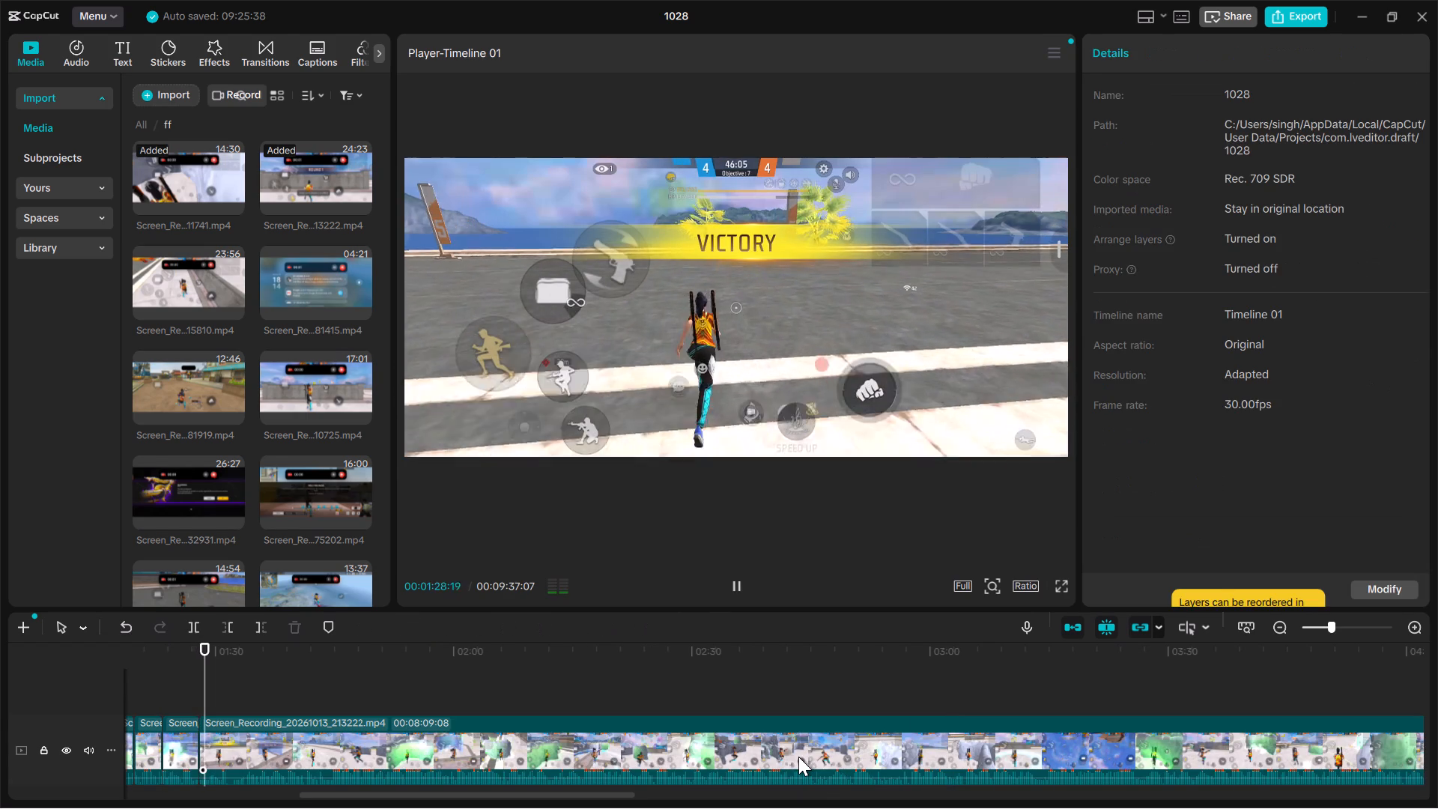
pyautogui.click(456, 682)
pyautogui.click(723, 674)
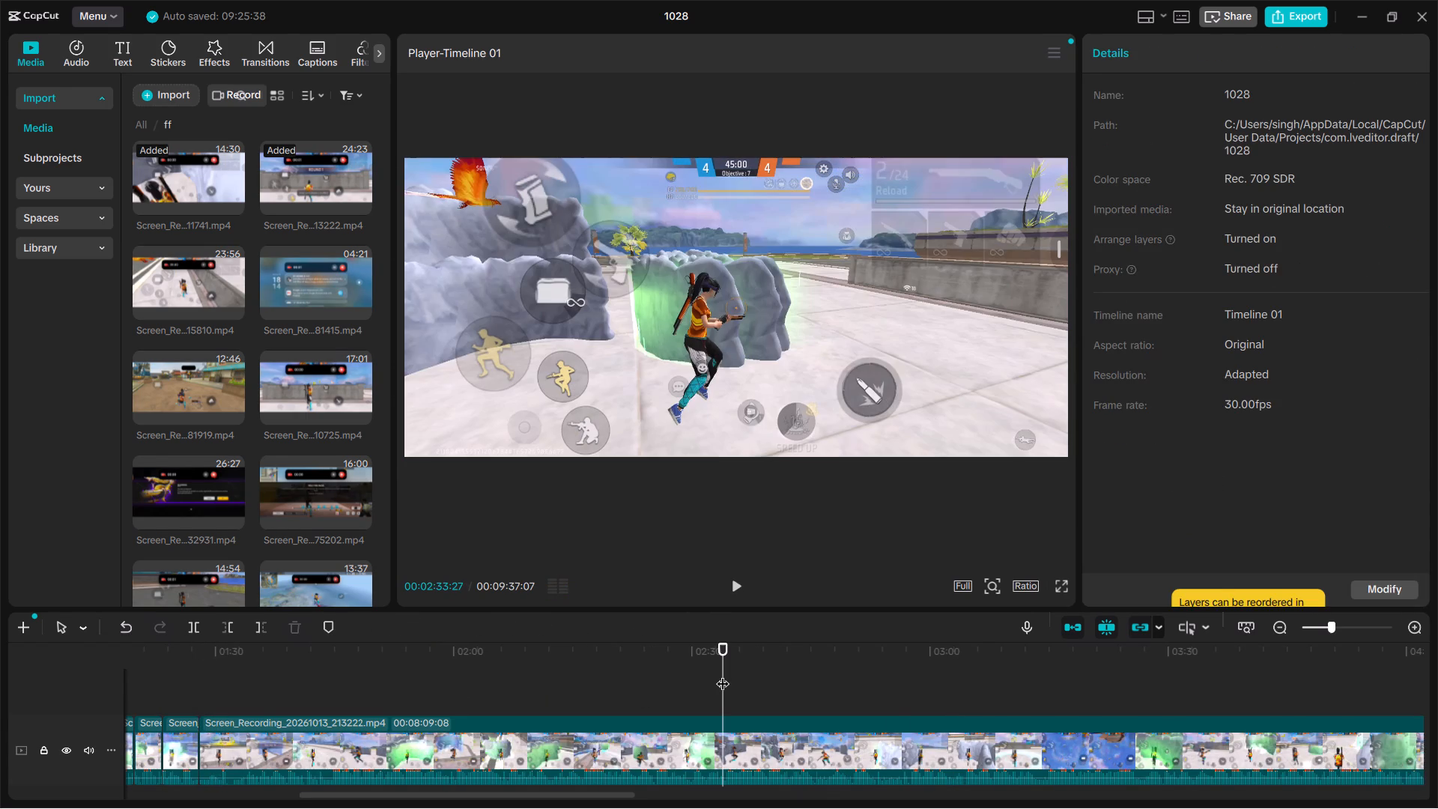
pyautogui.click(887, 687)
pyautogui.click(974, 677)
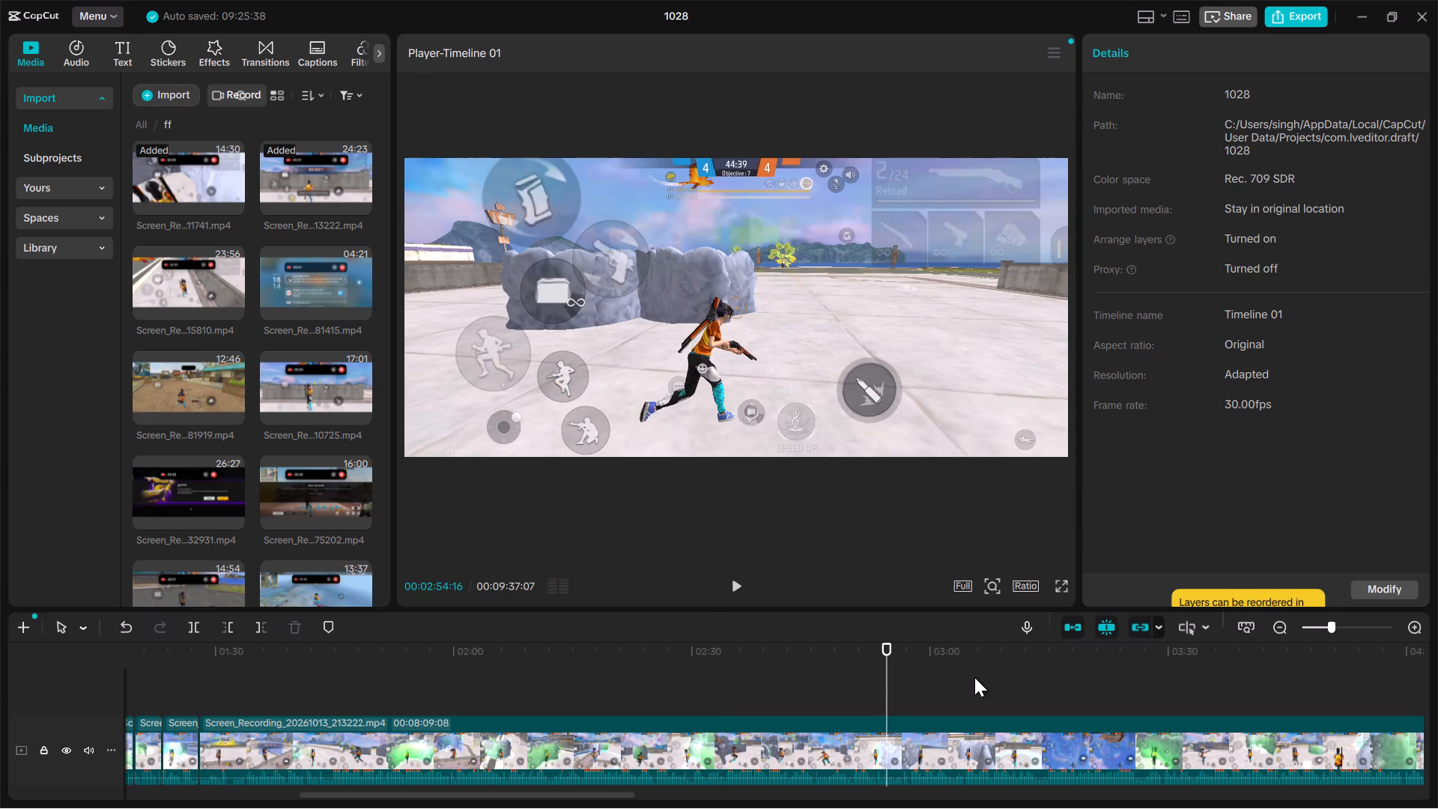
pyautogui.click(1138, 686)
pyautogui.hscroll(-1, 1138, 686)
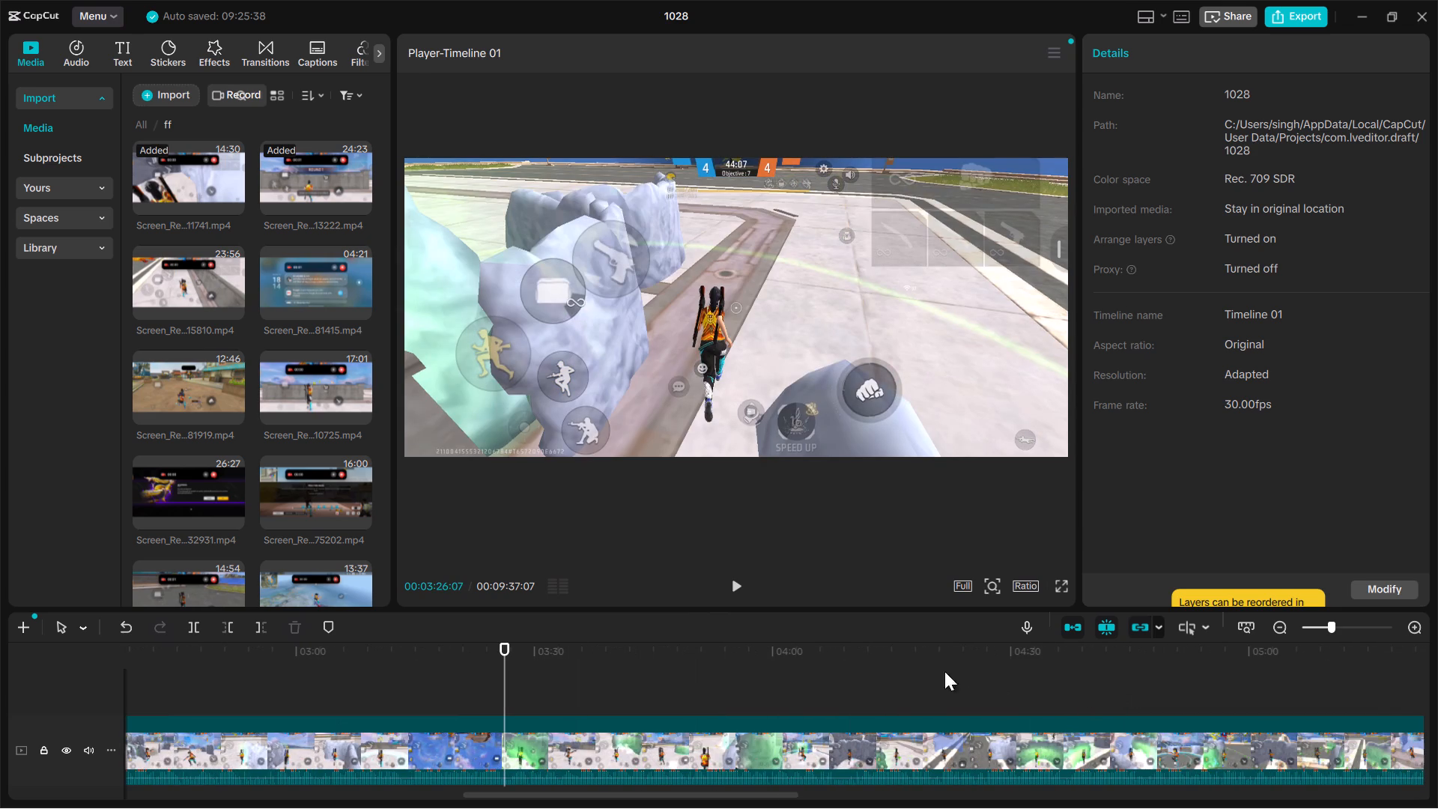
pyautogui.click(820, 690)
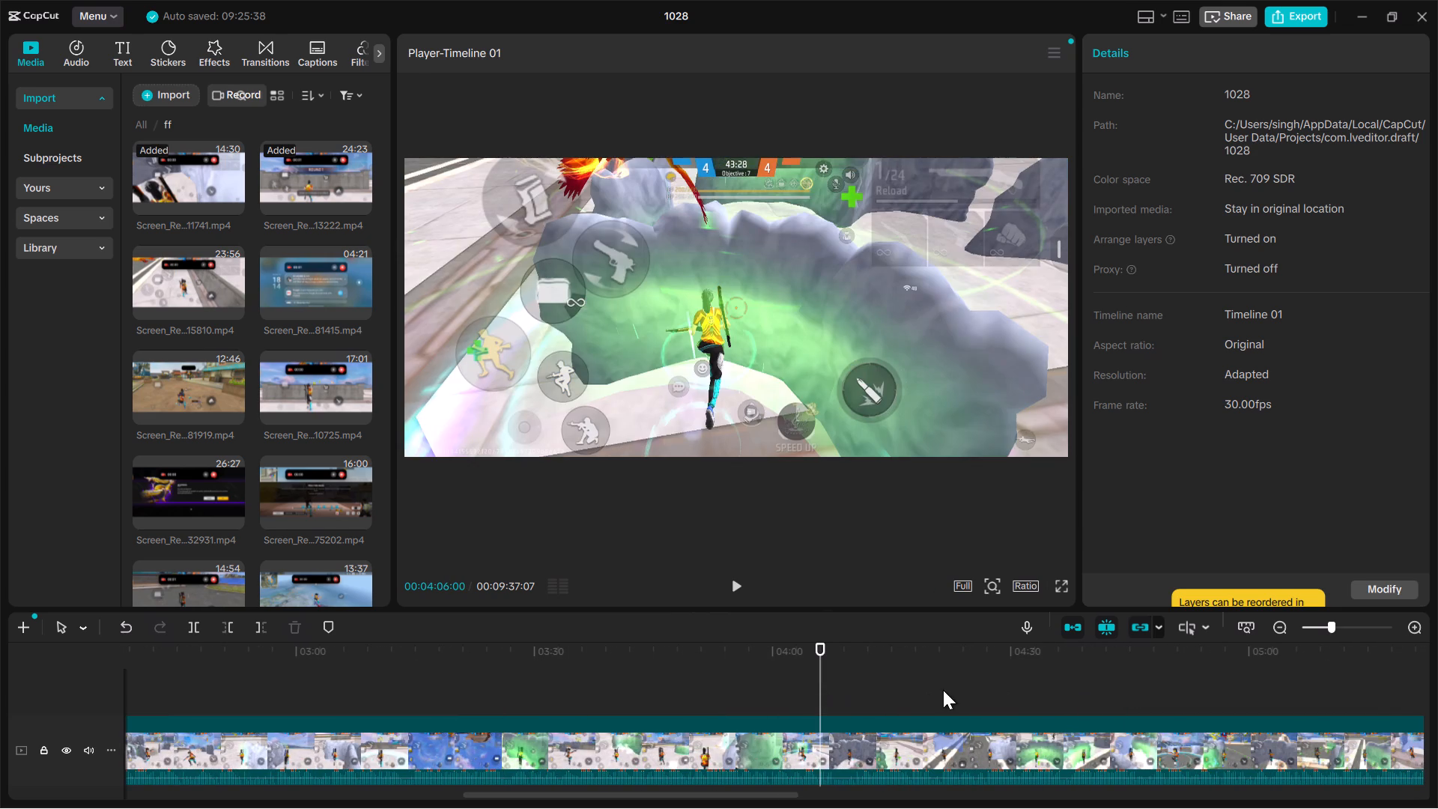
pyautogui.click(943, 690)
pyautogui.click(1043, 693)
pyautogui.hscroll(-1, 1043, 693)
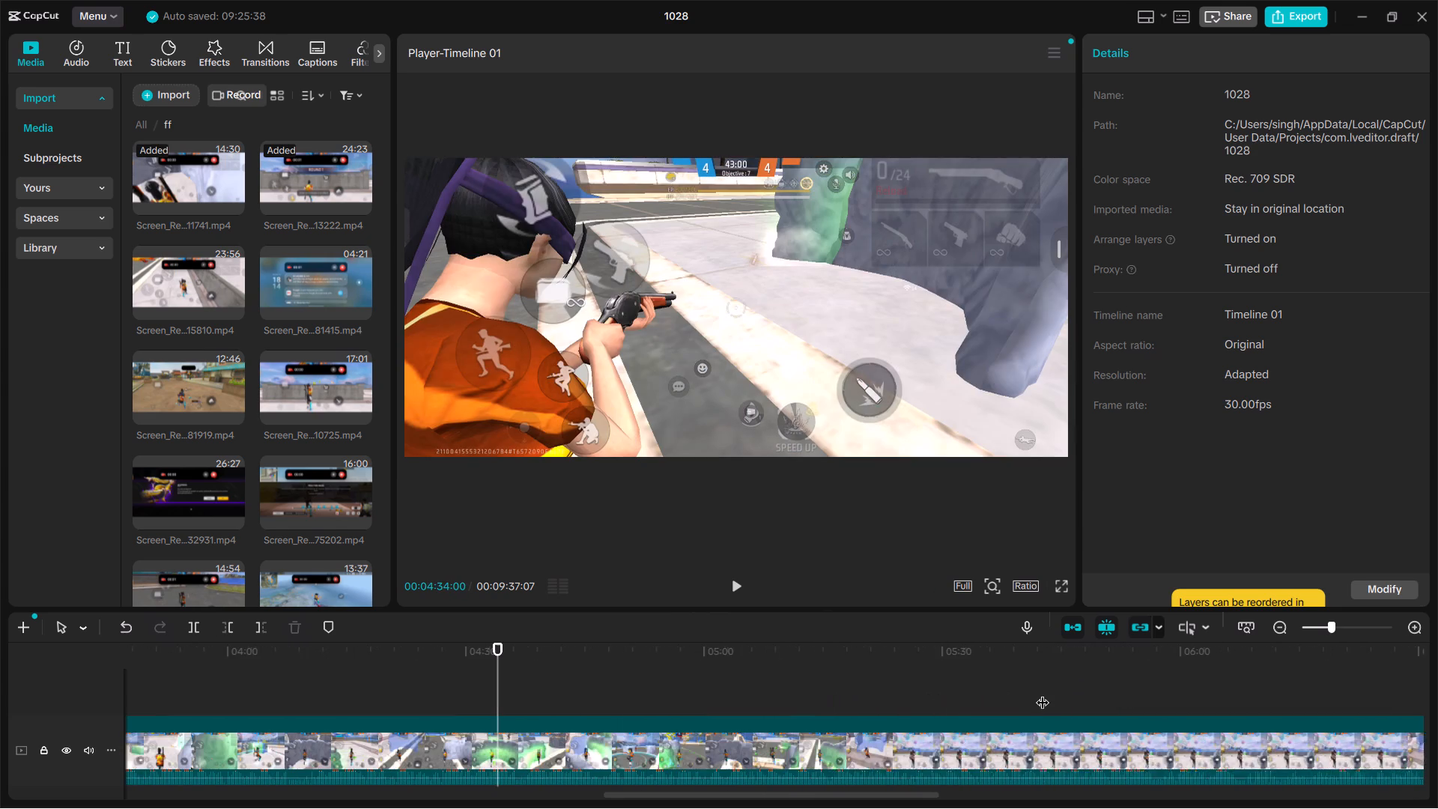
pyautogui.hscroll(-1, 1043, 693)
pyautogui.click(974, 677)
pyautogui.click(1093, 663)
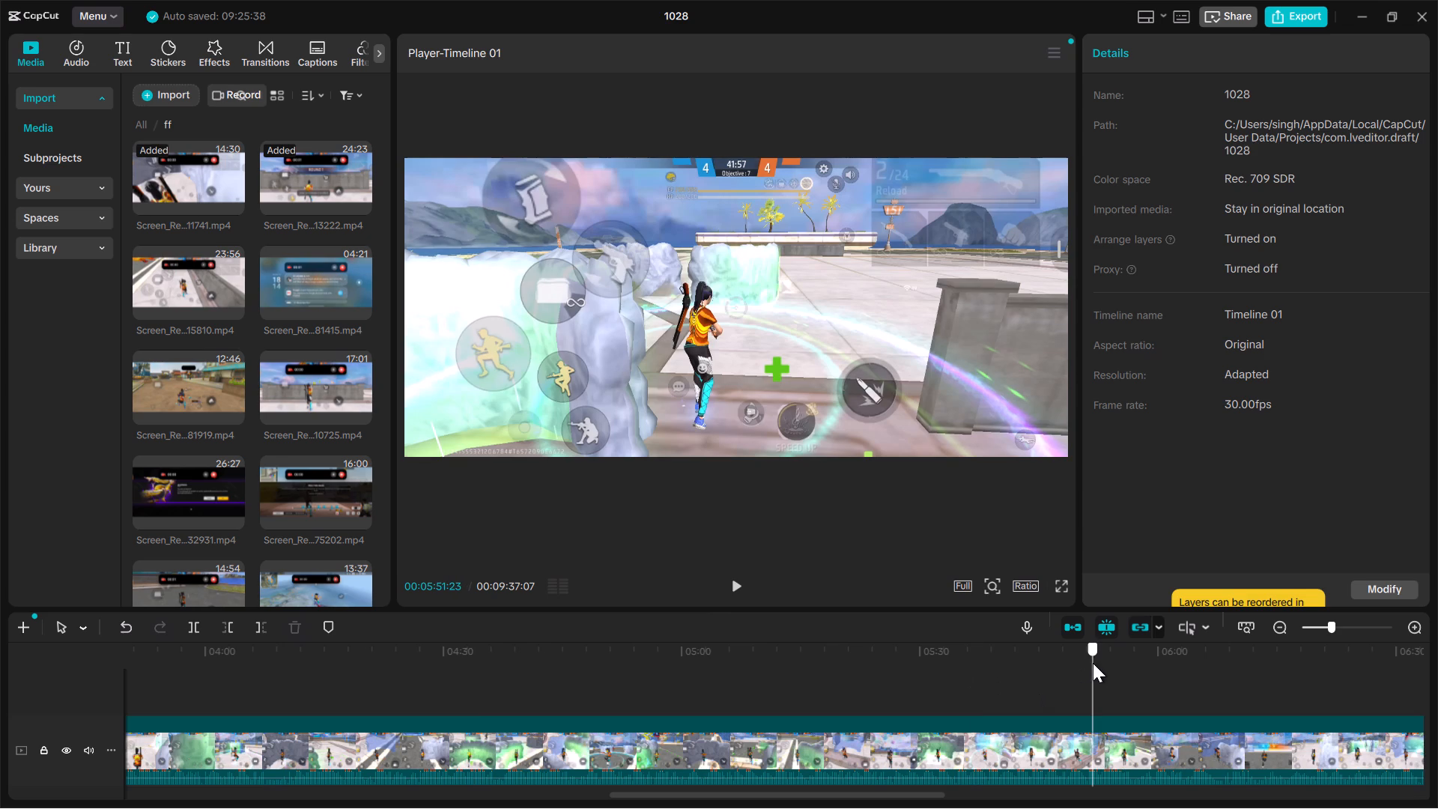
pyautogui.click(1258, 686)
pyautogui.hscroll(-2, 1258, 686)
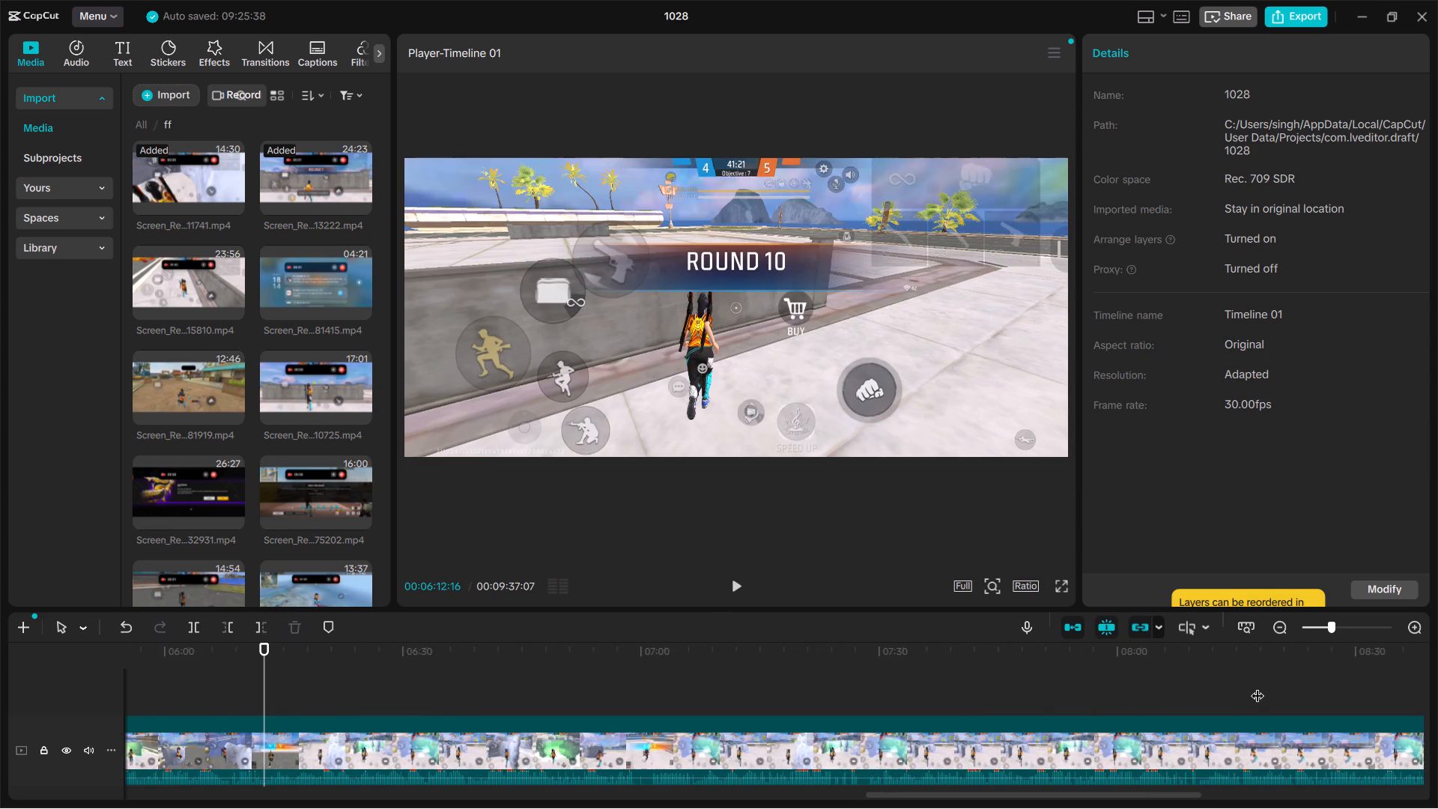
pyautogui.click(992, 697)
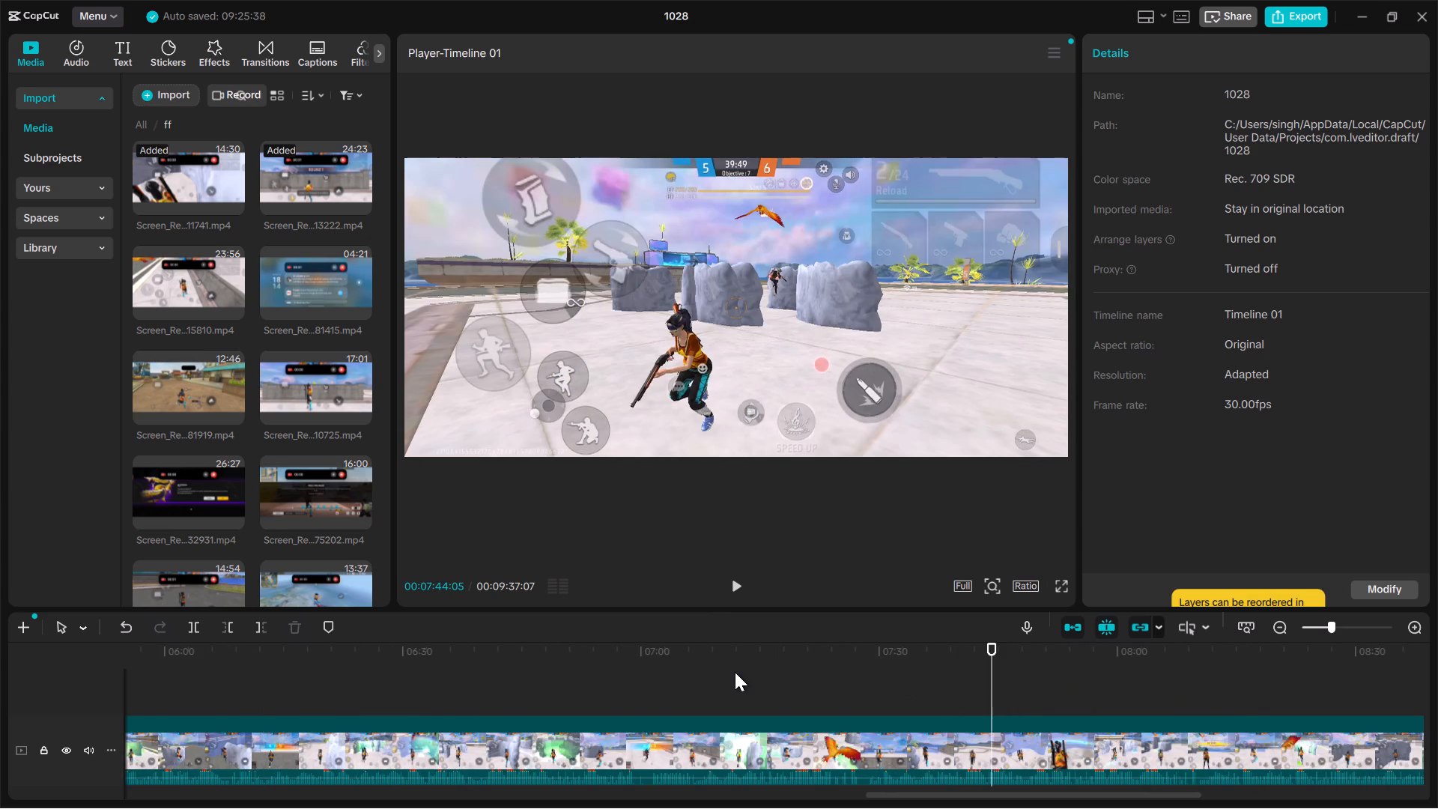
pyautogui.click(735, 672)
pyautogui.click(807, 676)
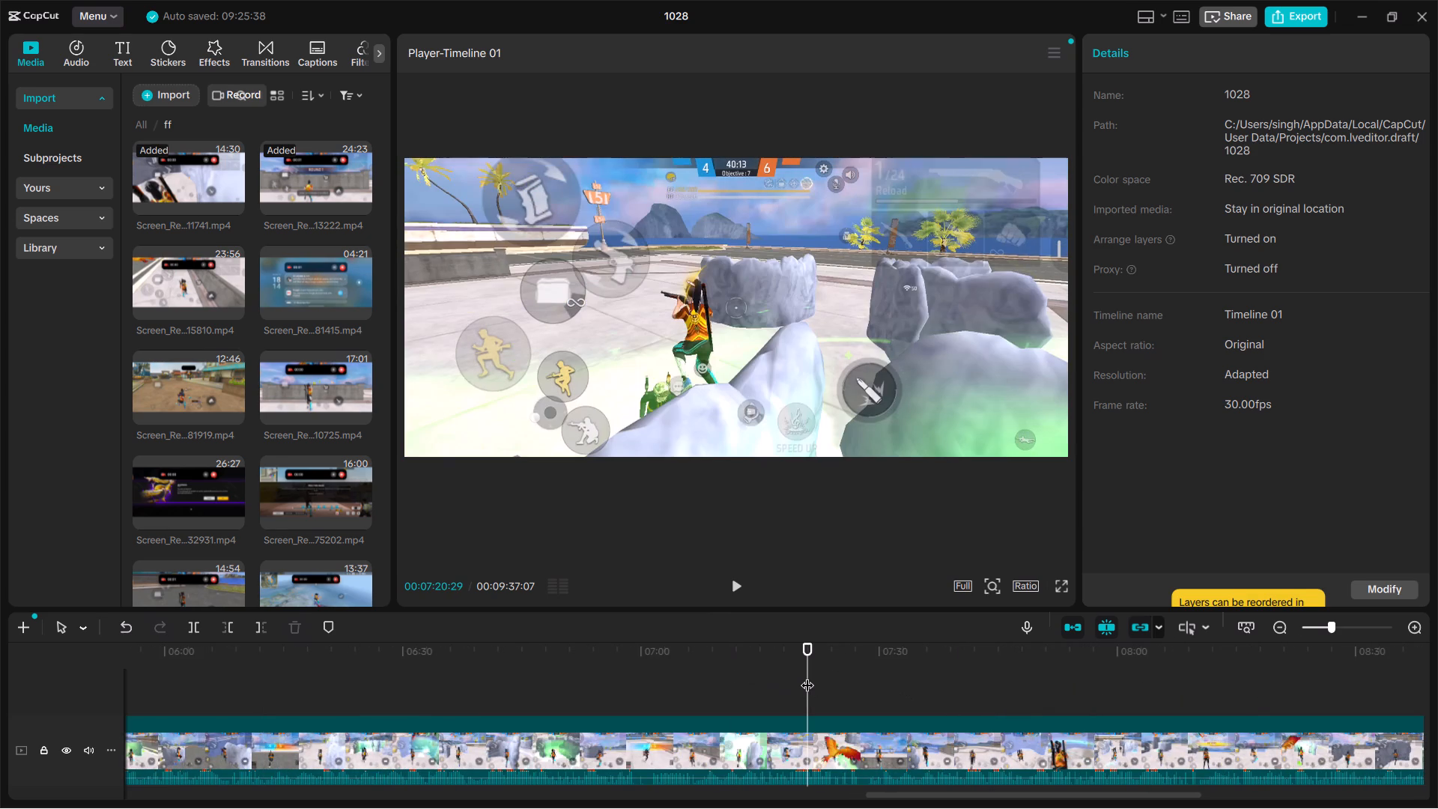
pyautogui.click(869, 674)
pyautogui.click(819, 671)
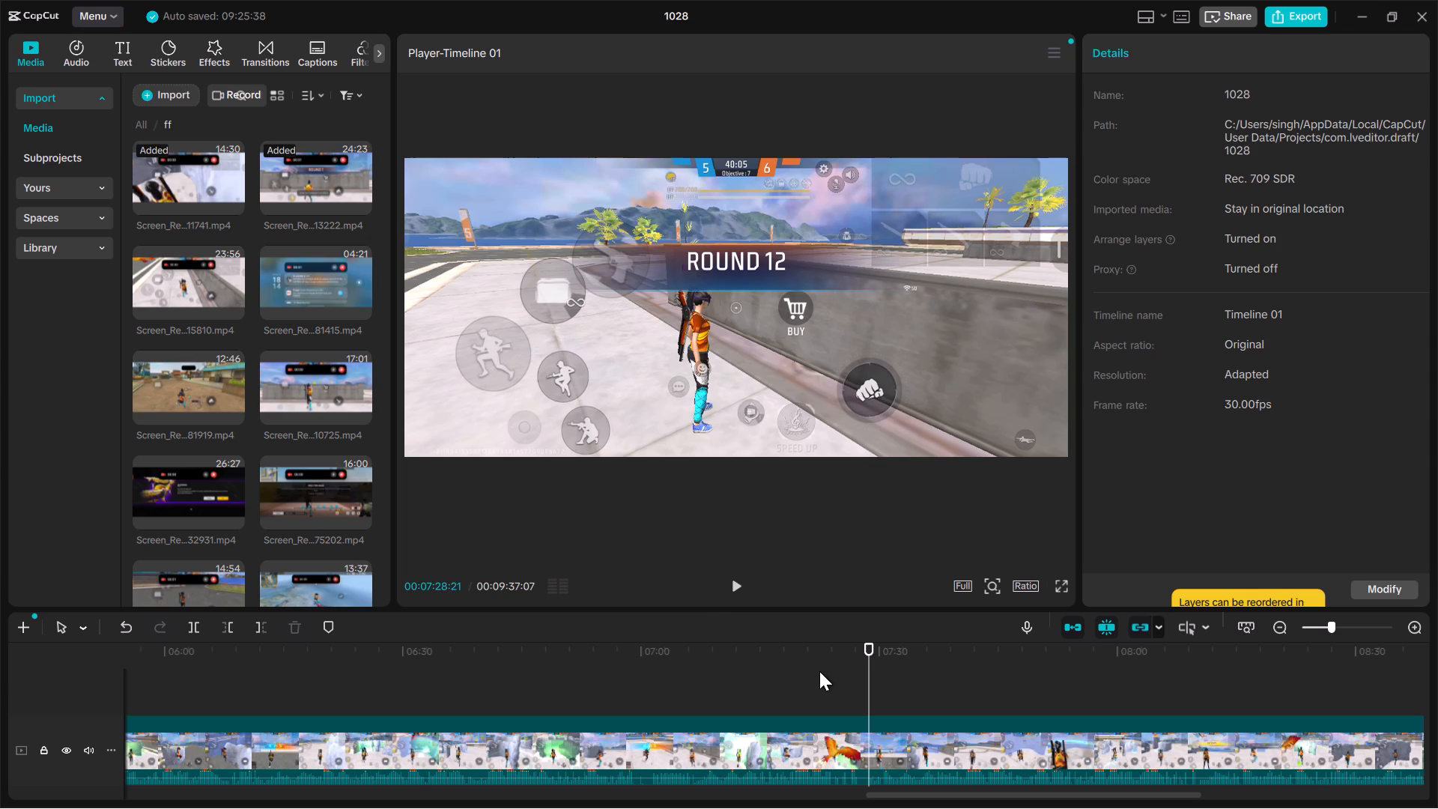
pyautogui.click(789, 669)
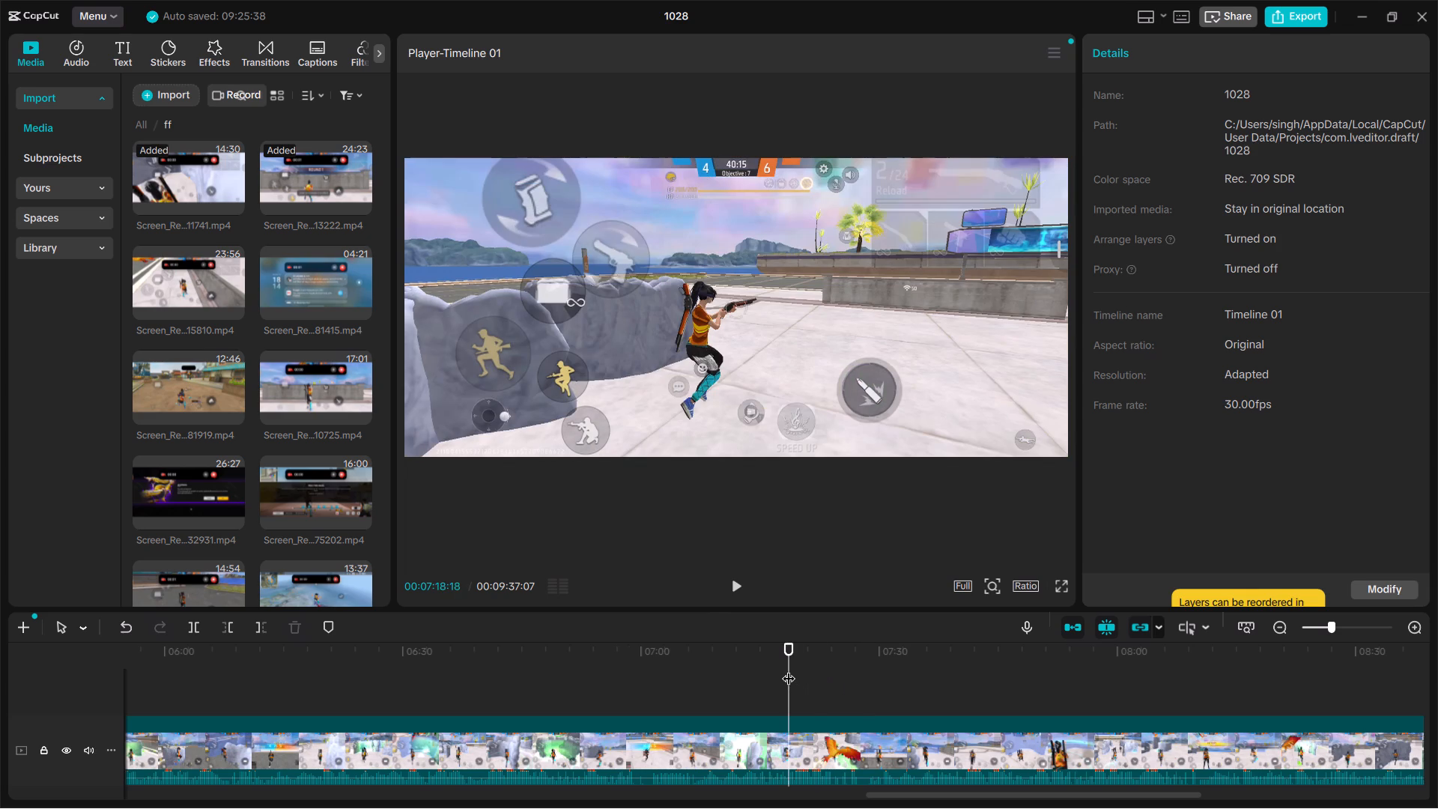
pyautogui.write('b')
# Play the 5–6 winning fight through to the victory banner and split the clip at 00:07:23:25.
pyautogui.press('space')
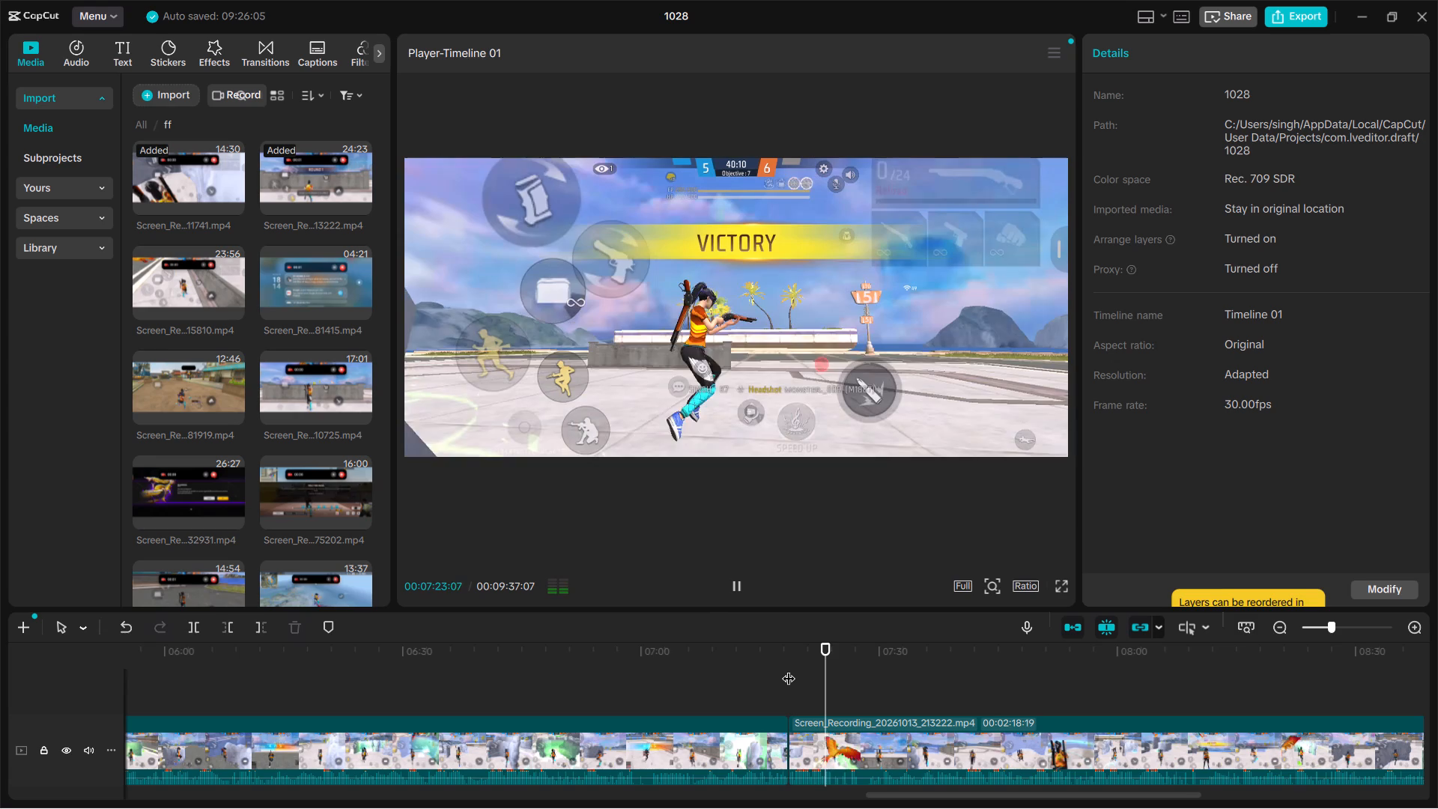
pyautogui.press('space')
pyautogui.write('b')
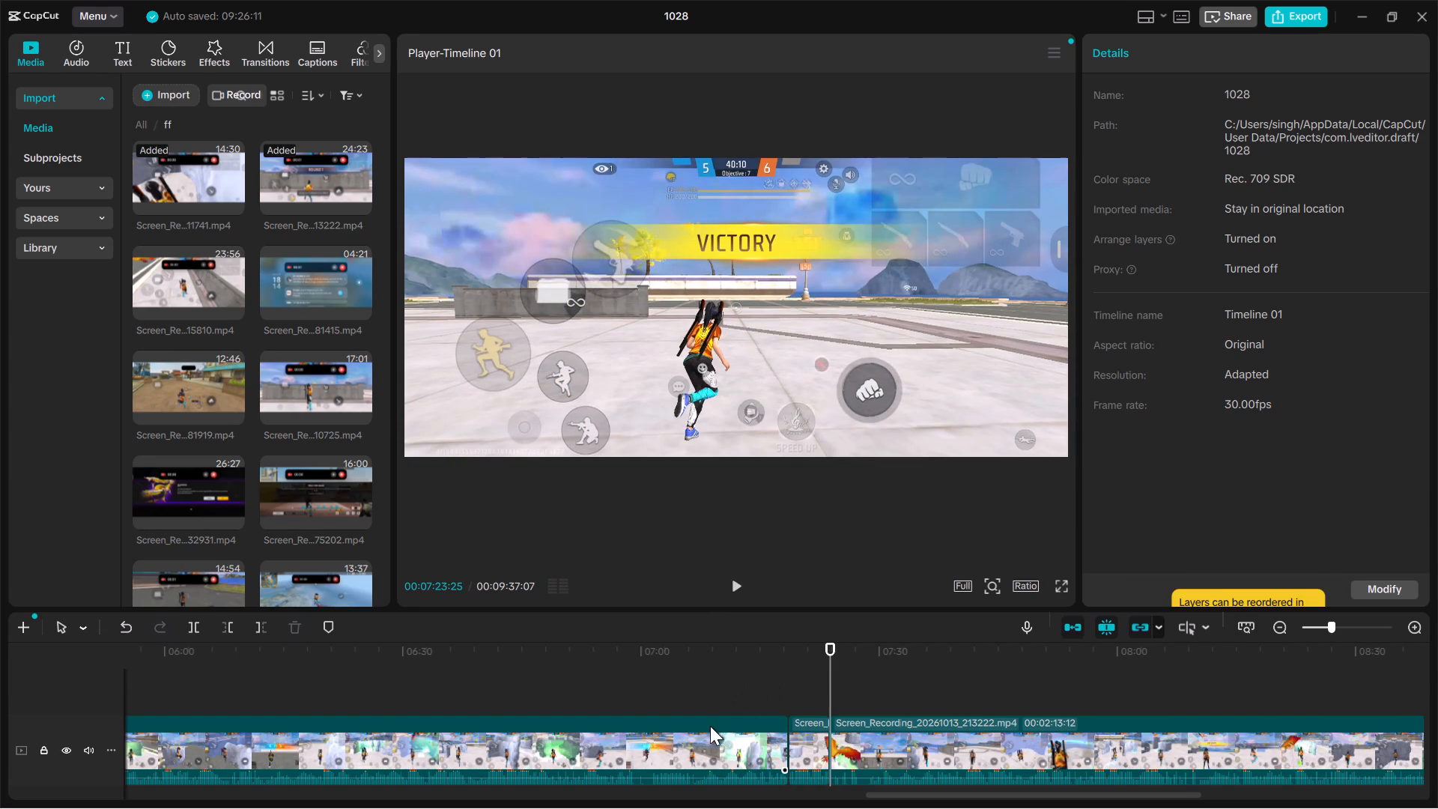
# Delete the footage between the 4–4 highlight and the 5–6 highlight.
pyautogui.click(716, 734)
pyautogui.press('Delete')
# Locate the won fight that brings the score to 6–6 and split the clip at its start, at 00:02:10:25.
pyautogui.press('Up')
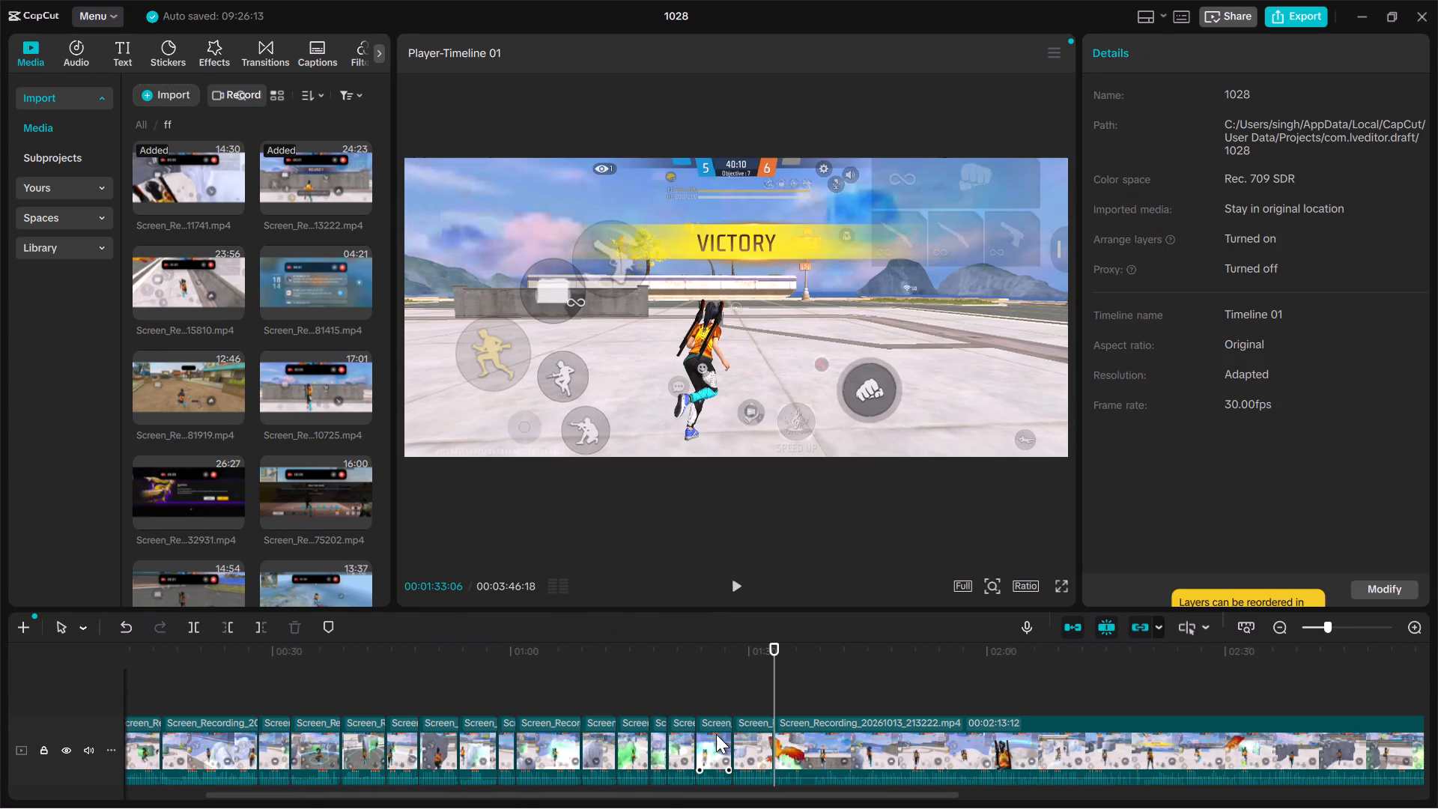
pyautogui.press('space')
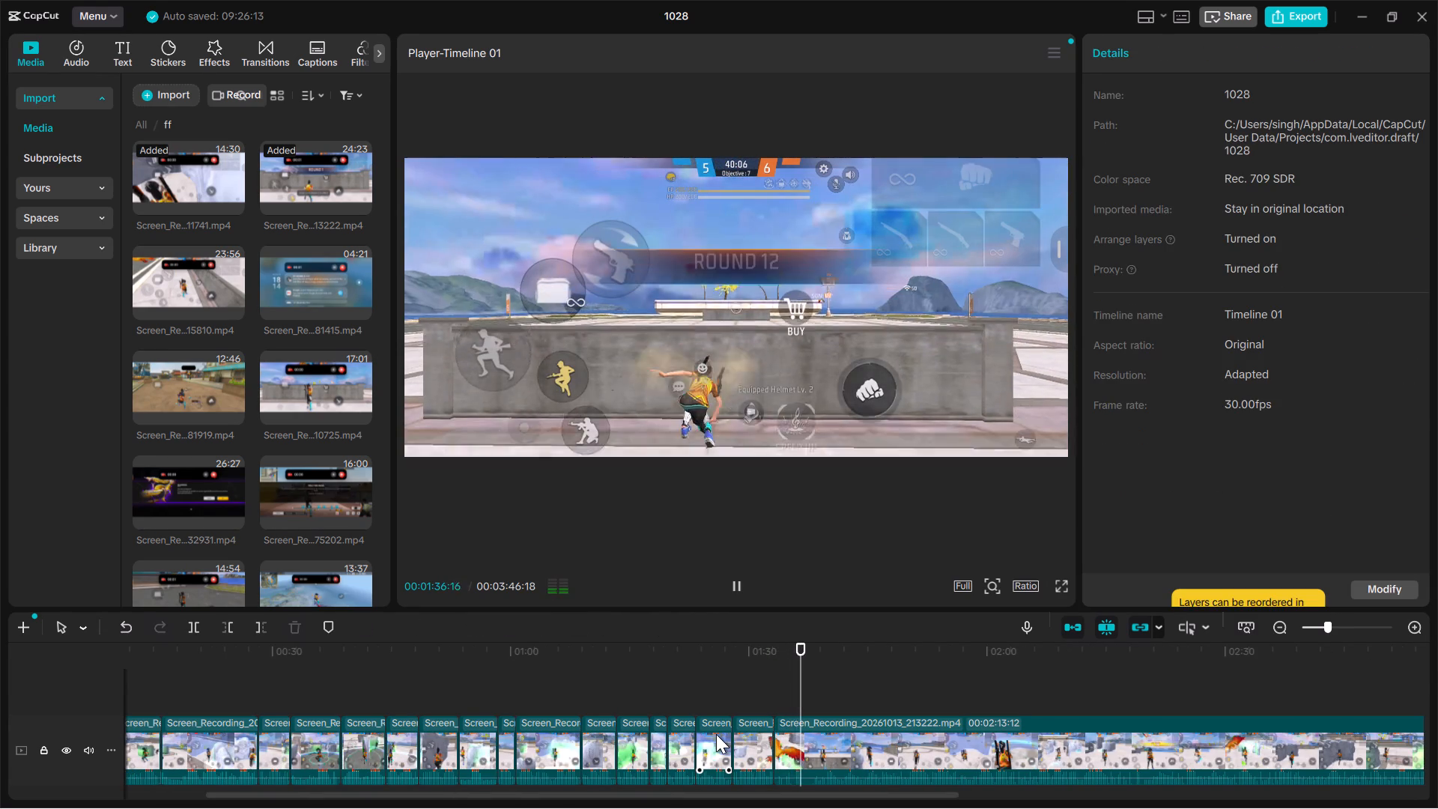
pyautogui.click(1016, 673)
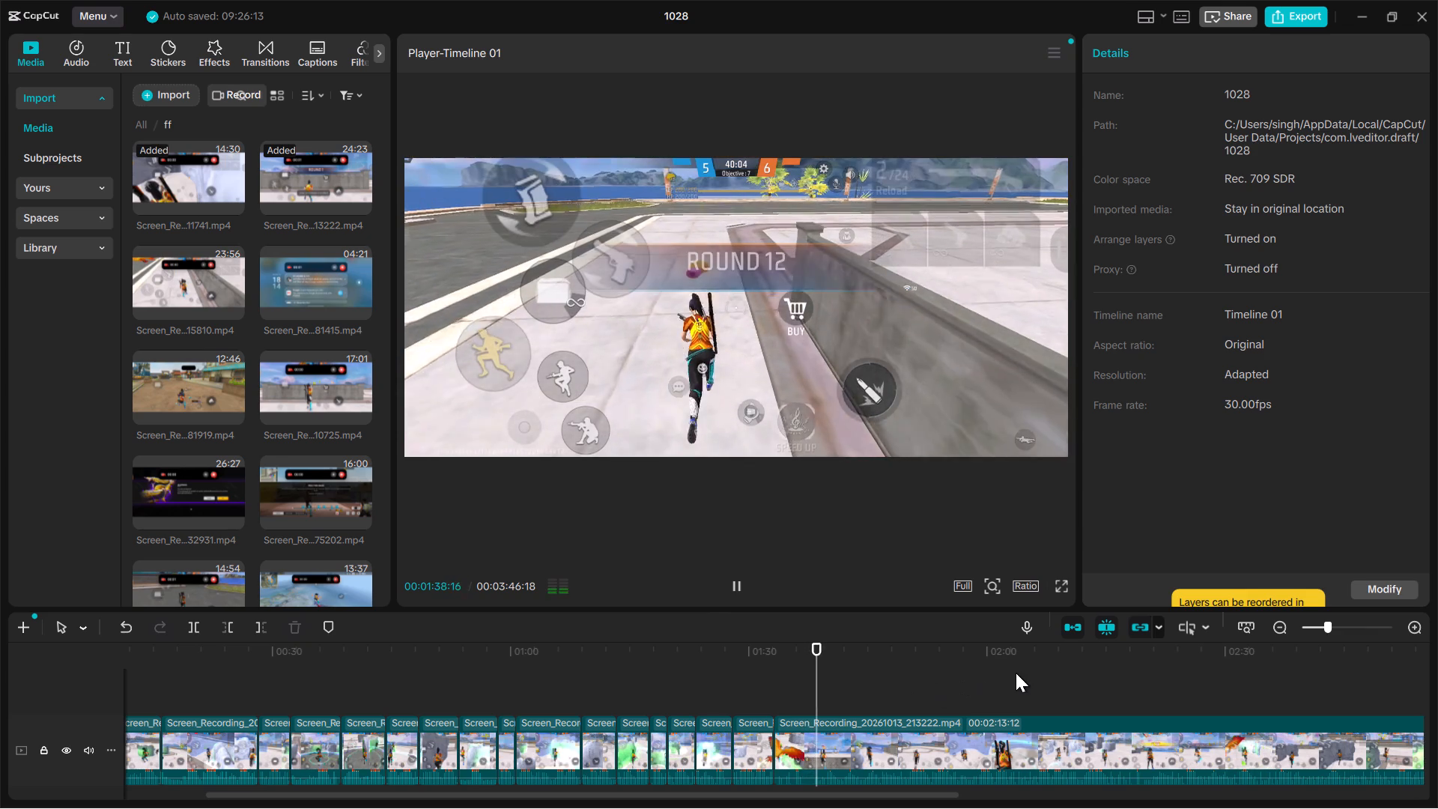
pyautogui.click(1112, 673)
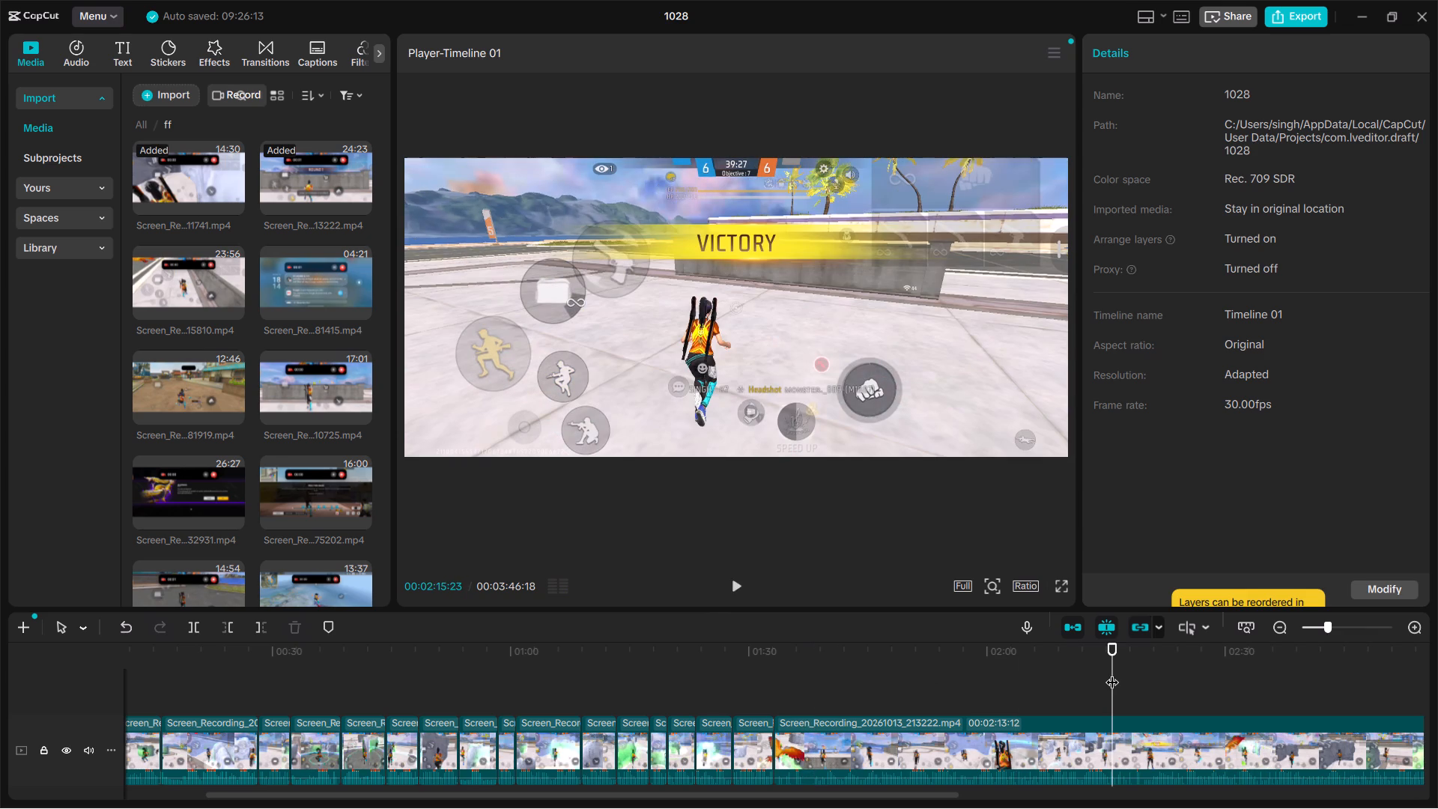
pyautogui.click(1069, 674)
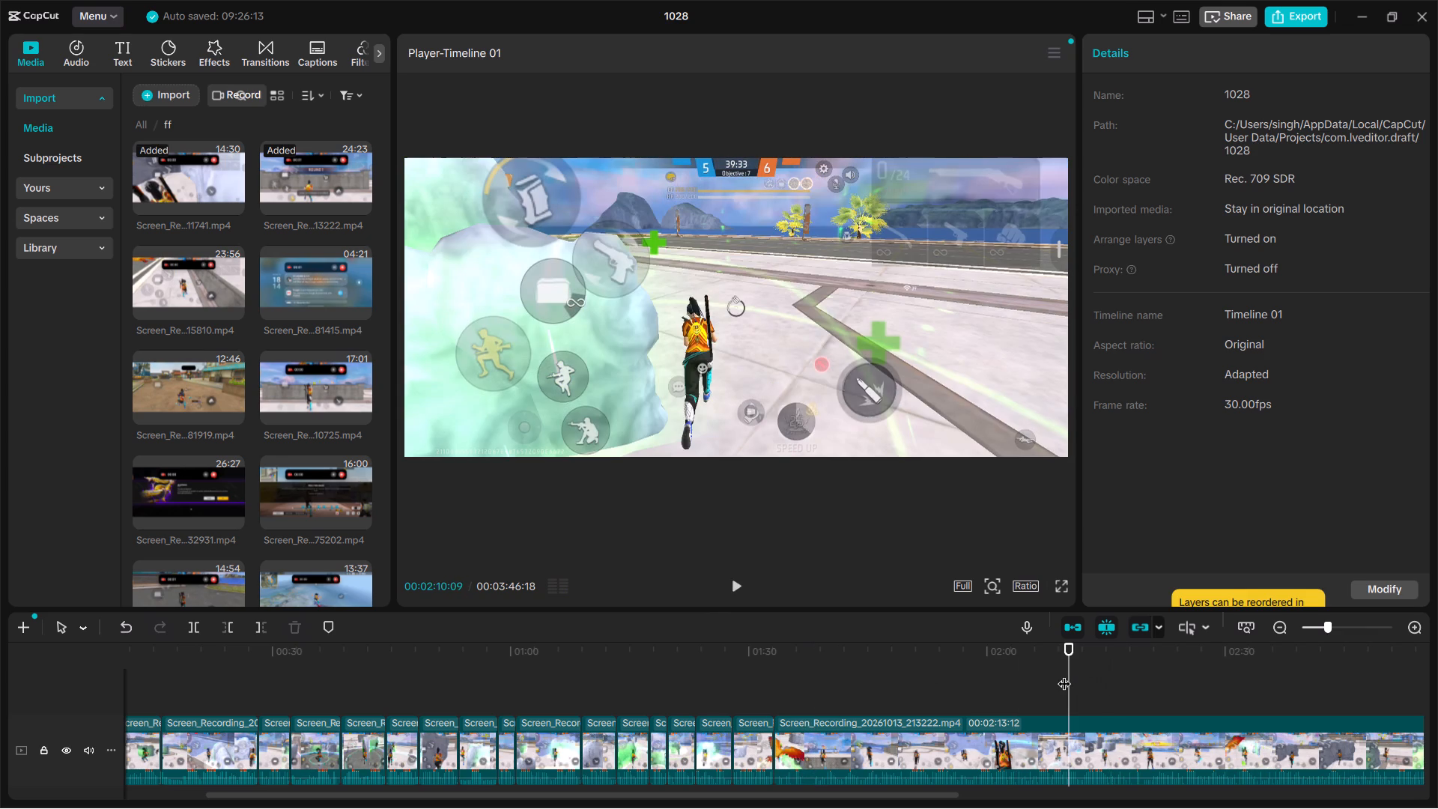
pyautogui.press('space')
pyautogui.press('space')
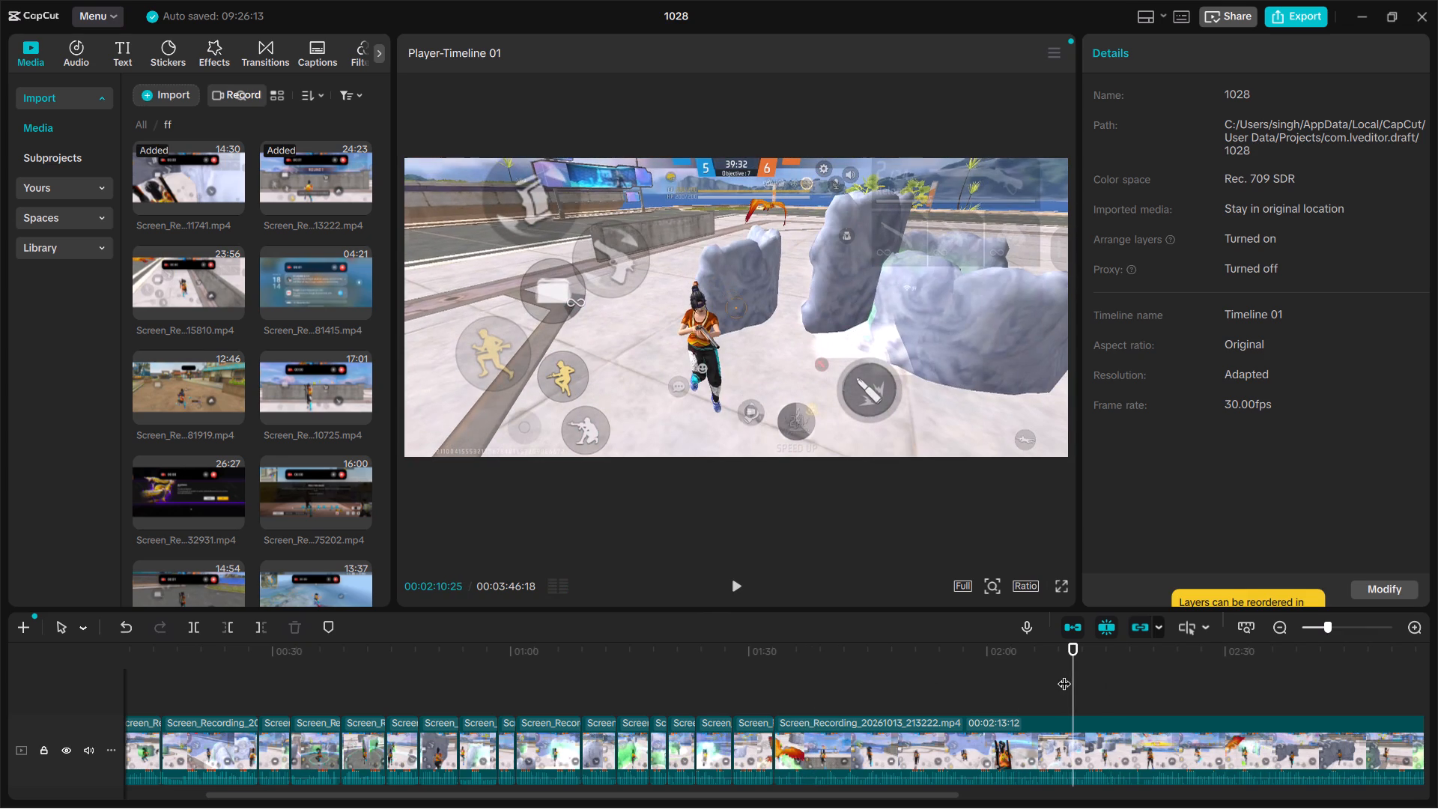
pyautogui.press('b')
# Play the 6–6 winning fight through to the victory banner and split the clip at 00:02:16:15.
pyautogui.press('space')
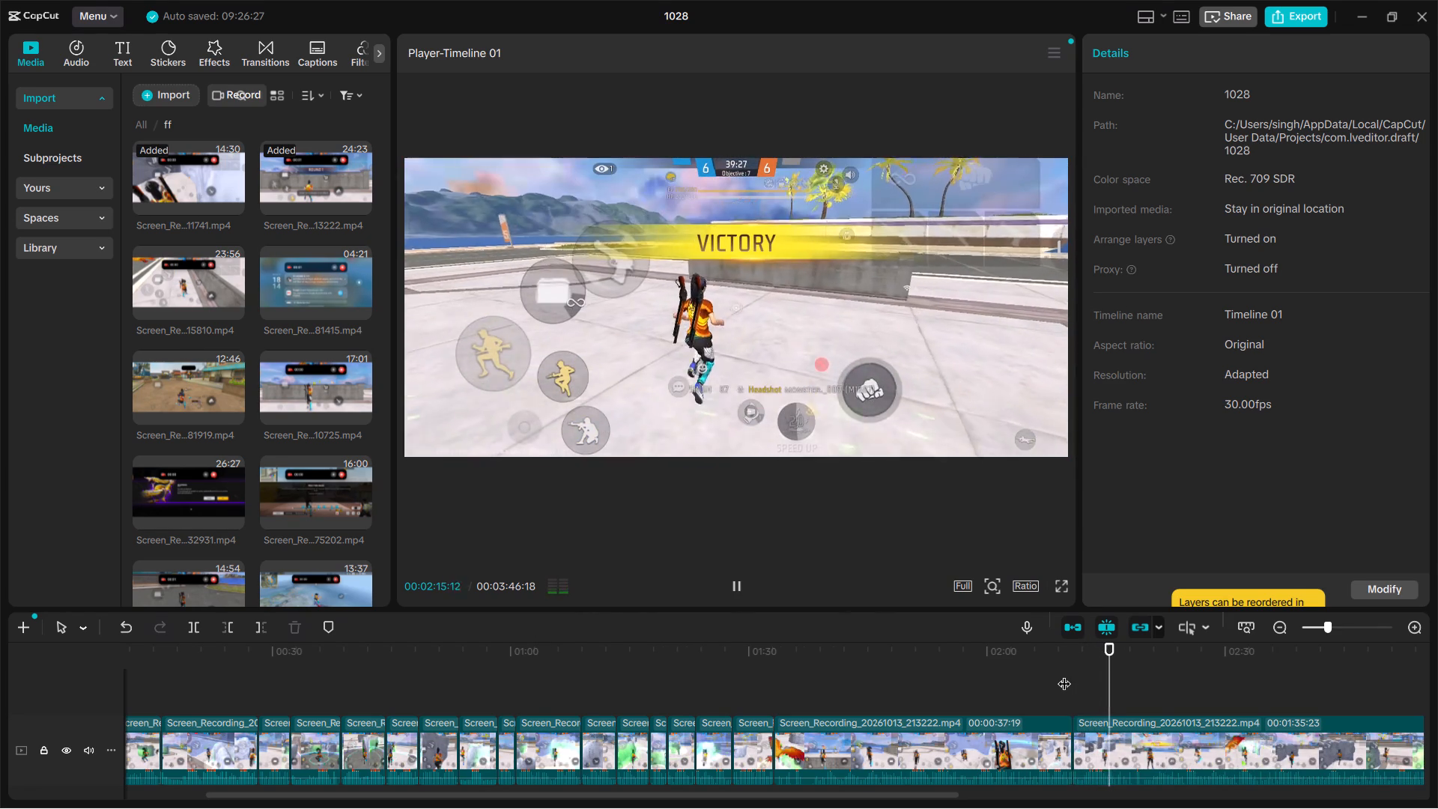
pyautogui.press('space')
pyautogui.write('b')
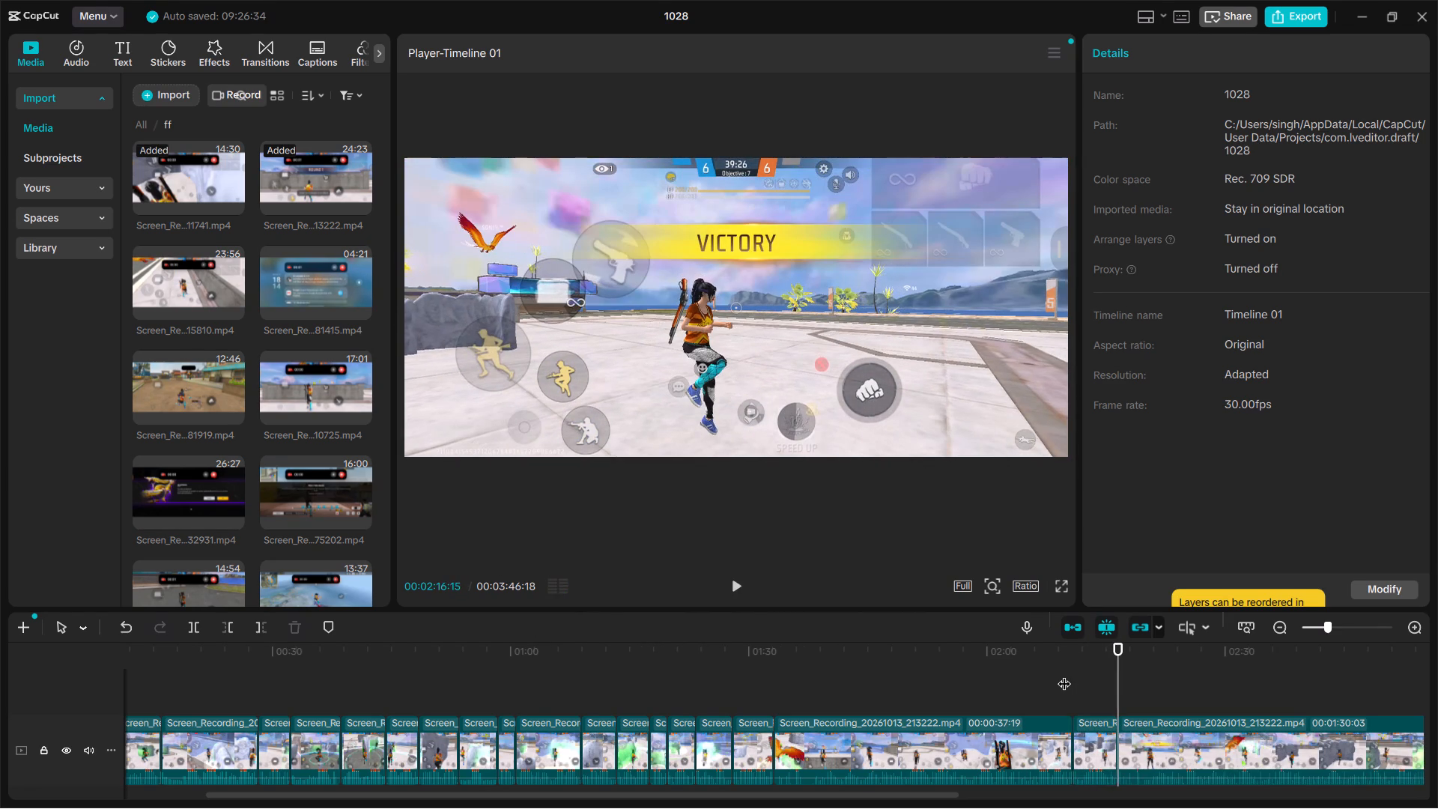
# Delete the footage between the 5–6 highlight and the 6–6 highlight.
pyautogui.click(1048, 748)
pyautogui.press('Delete')
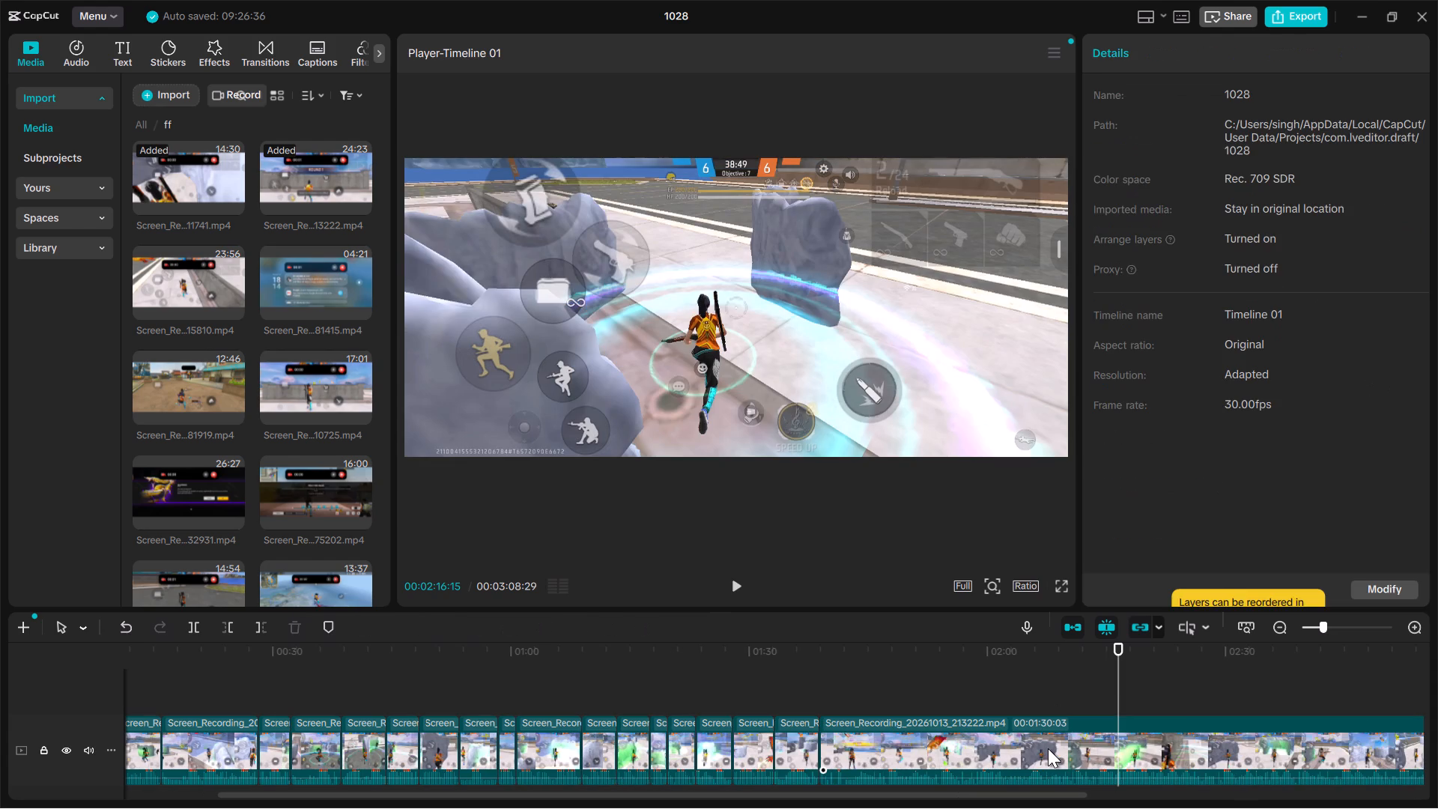
# Locate the won fight that brings the score to 7–6 and split the clip at its start, at 00:02:51:02.
pyautogui.press('Up')
pyautogui.press('space')
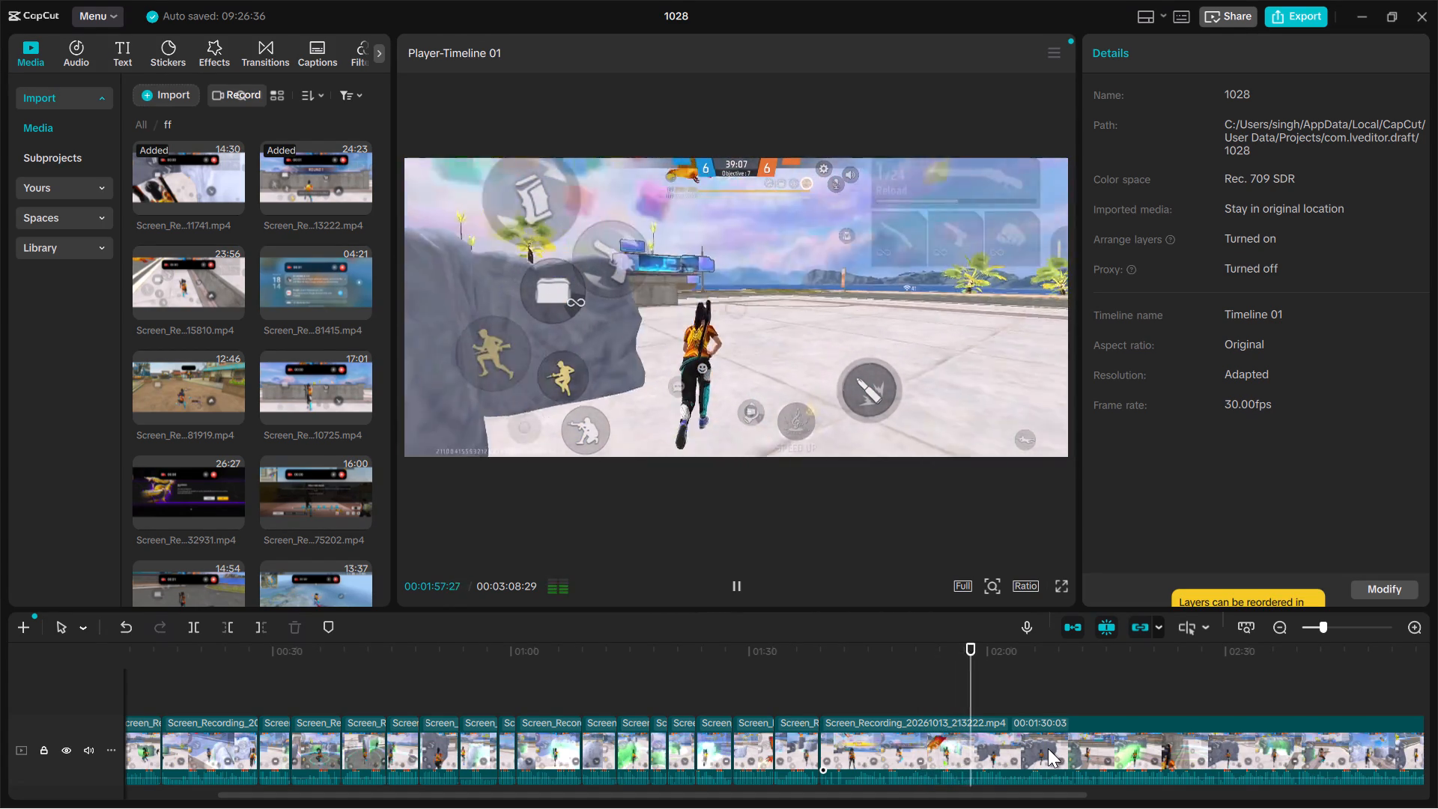
pyautogui.press('space')
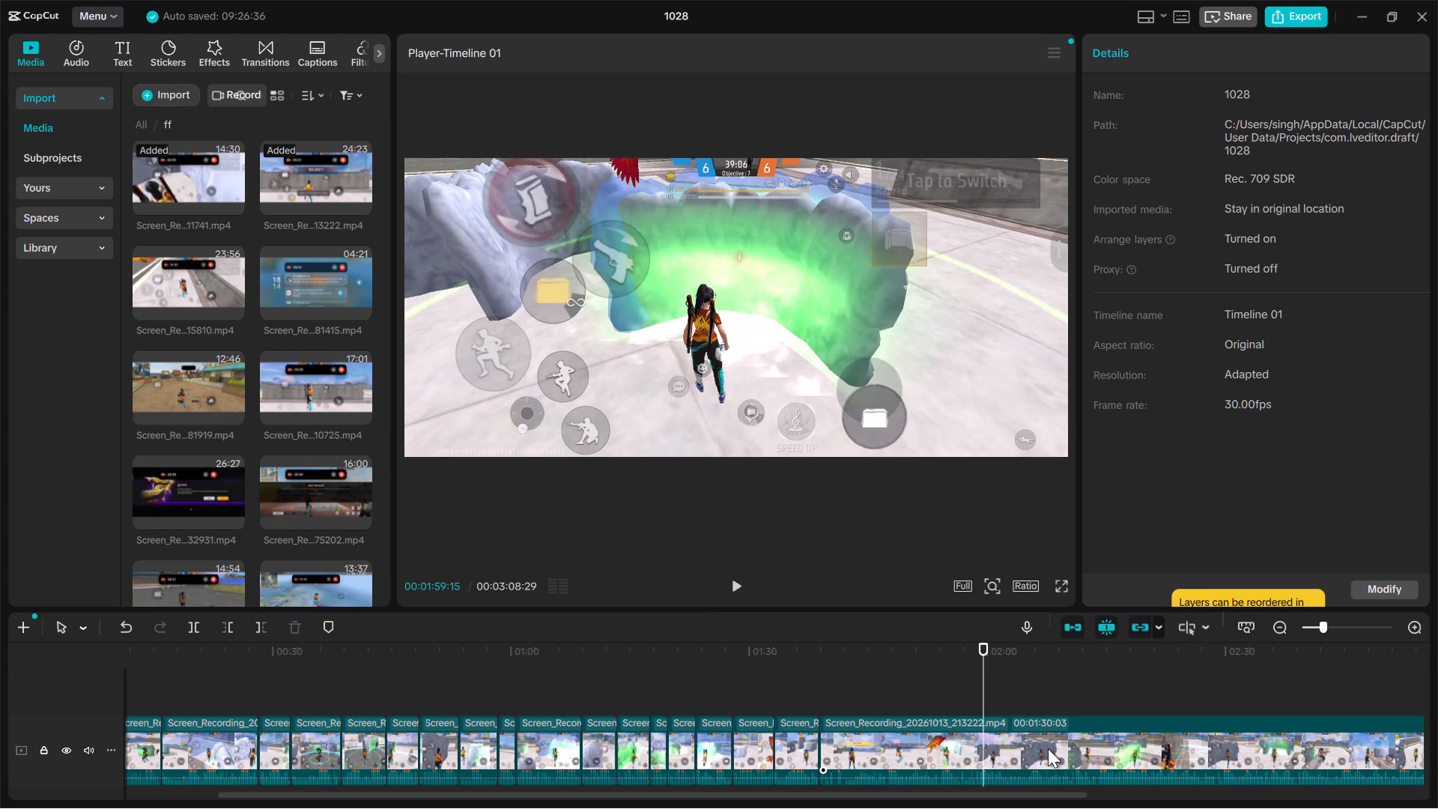
pyautogui.press('space')
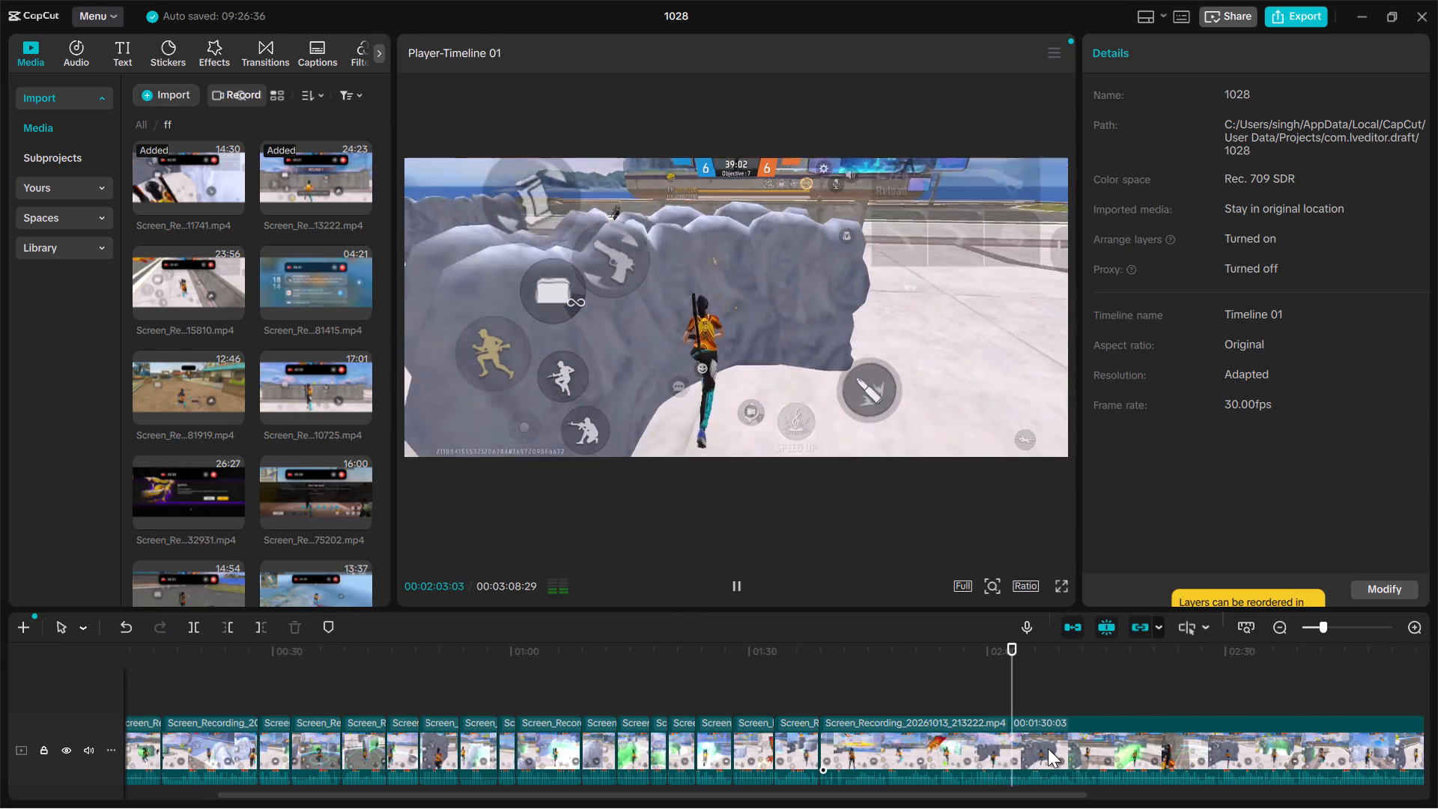
pyautogui.click(1216, 673)
pyautogui.hscroll(-1, 1216, 673)
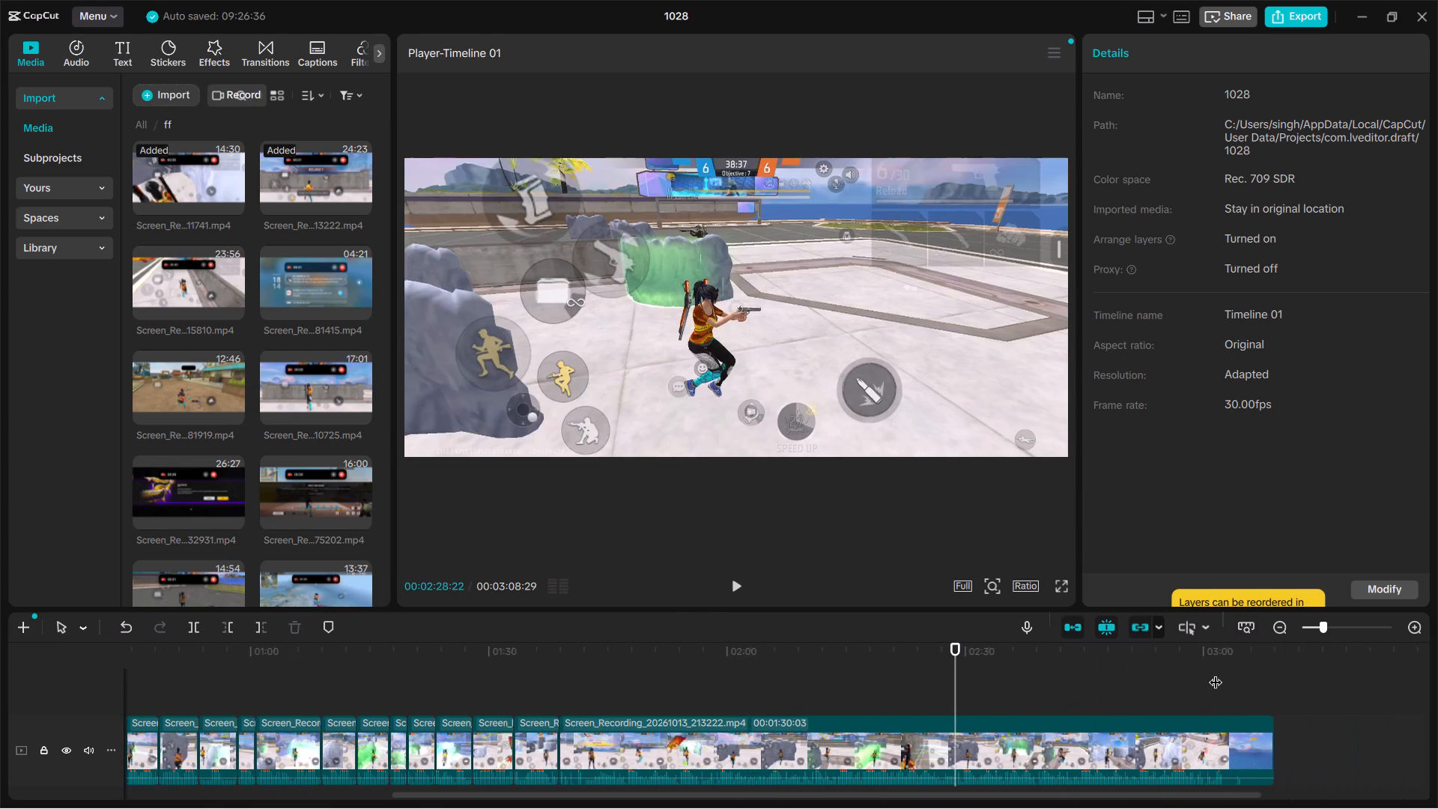
pyautogui.click(1216, 673)
pyautogui.click(1102, 673)
pyautogui.click(1052, 681)
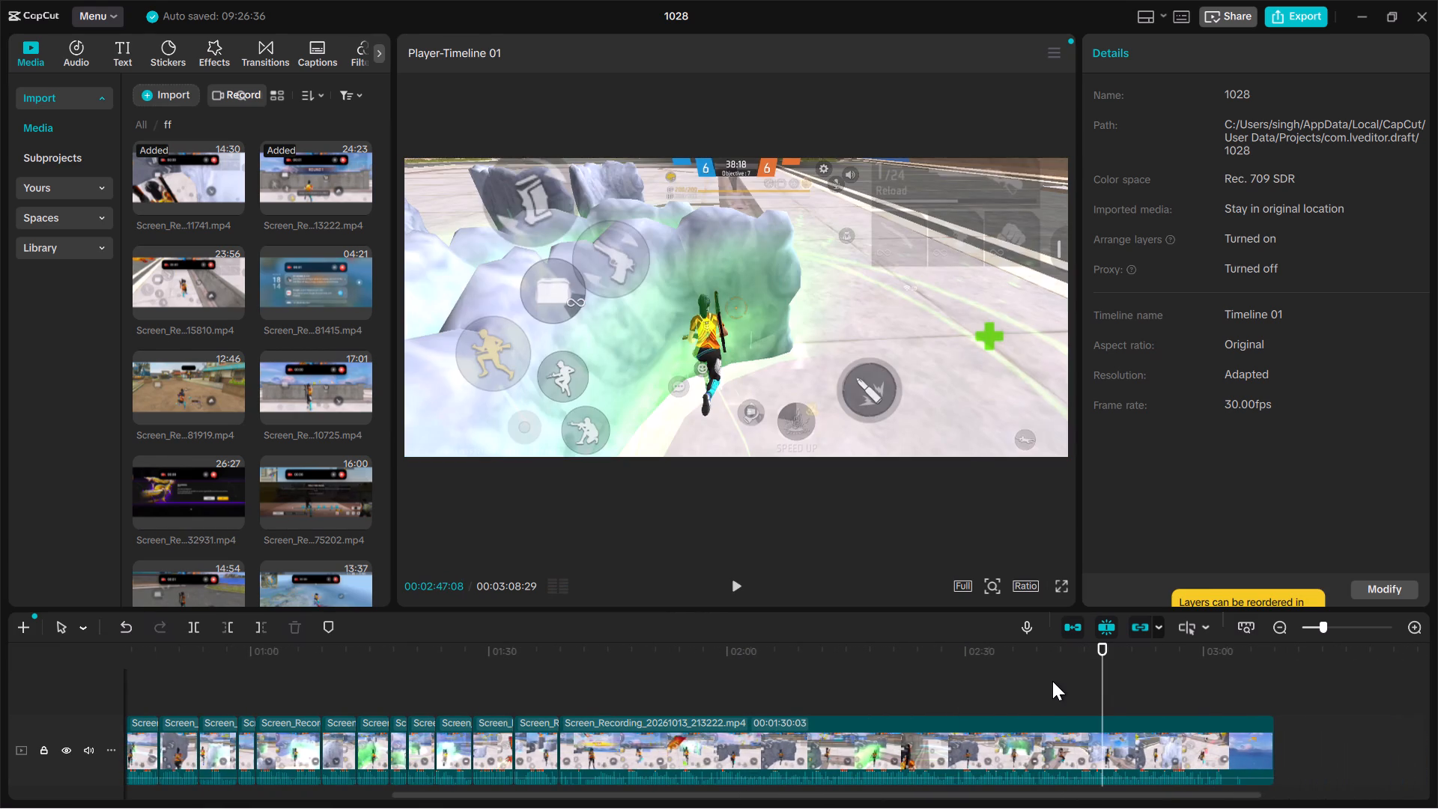
pyautogui.click(1112, 676)
pyautogui.click(1142, 678)
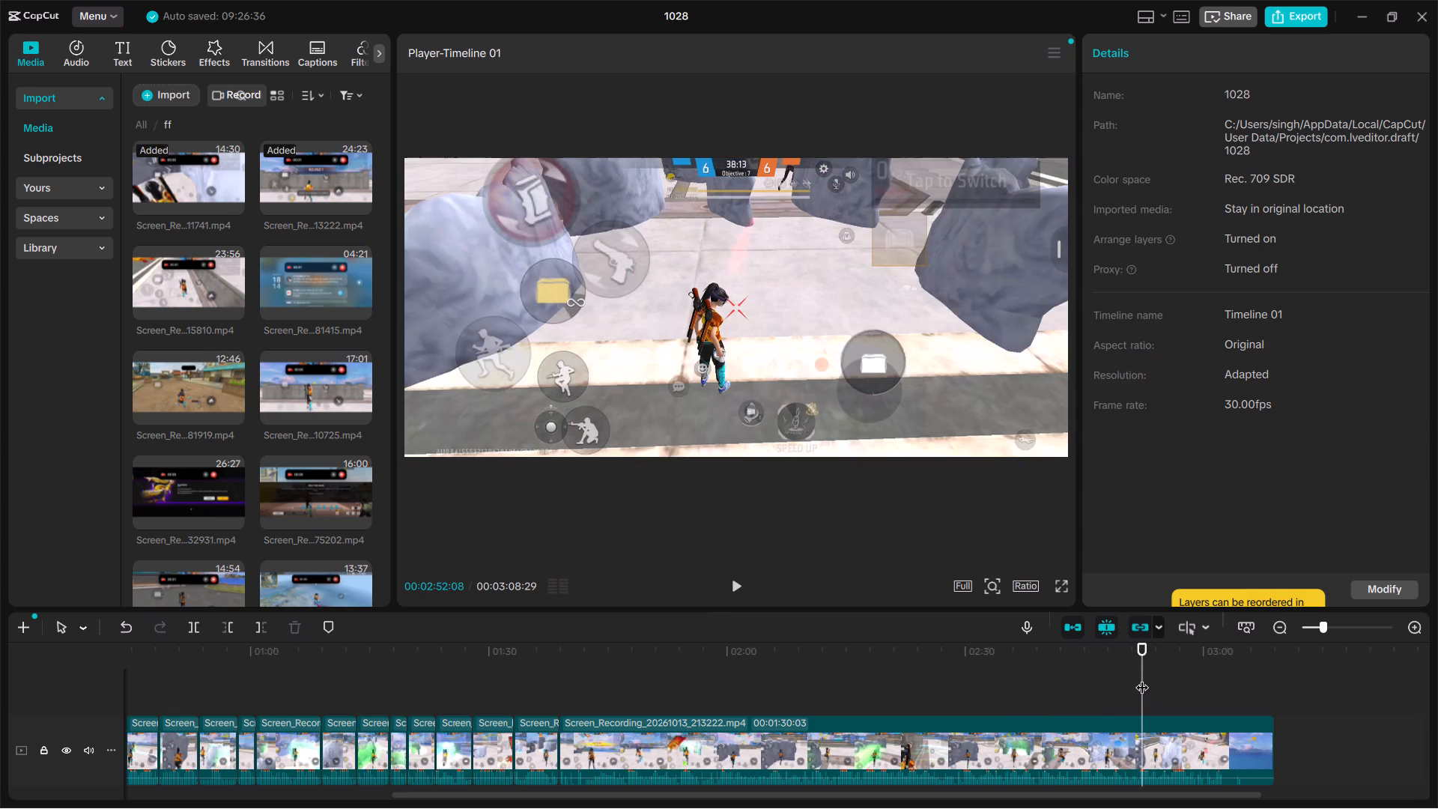
pyautogui.click(1117, 678)
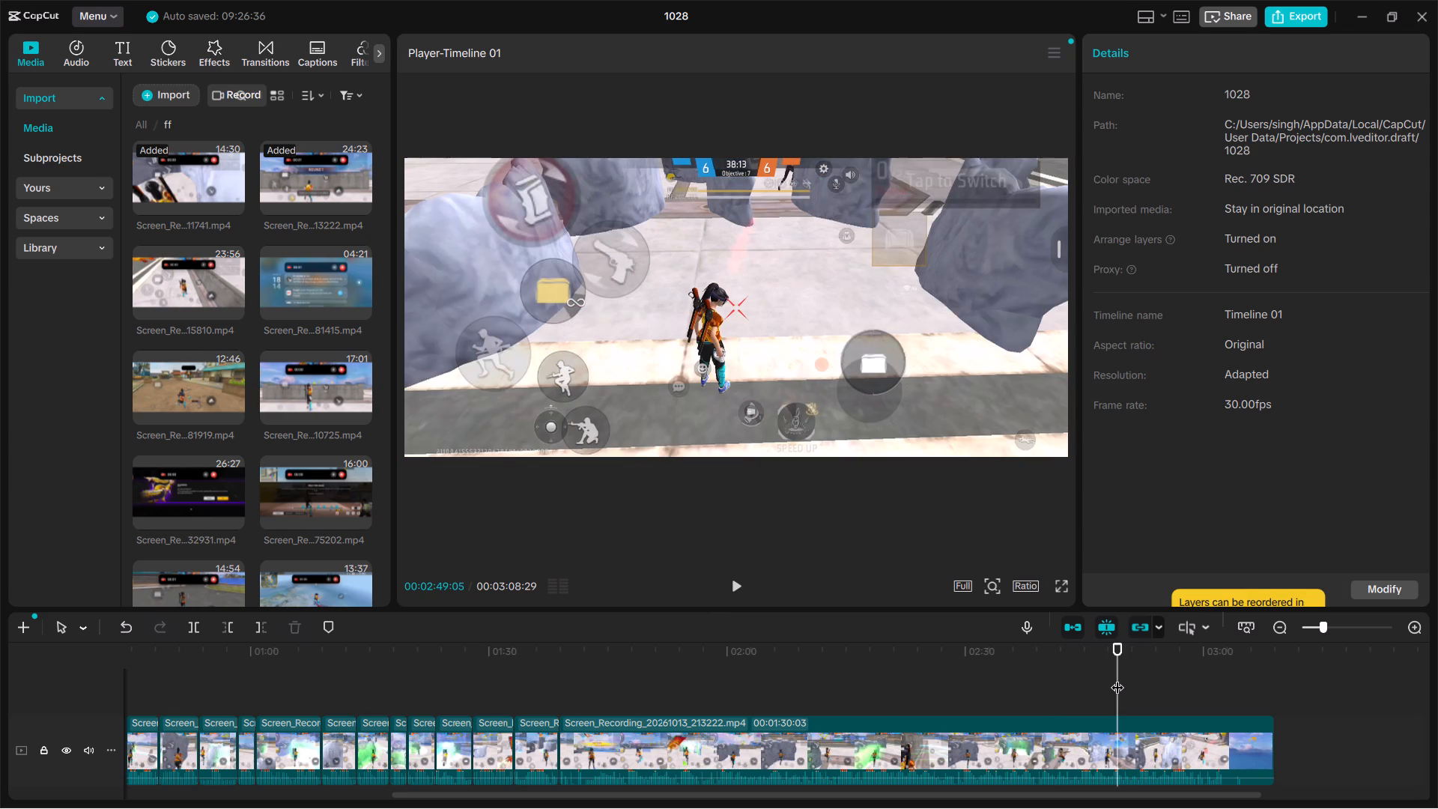
pyautogui.press('space')
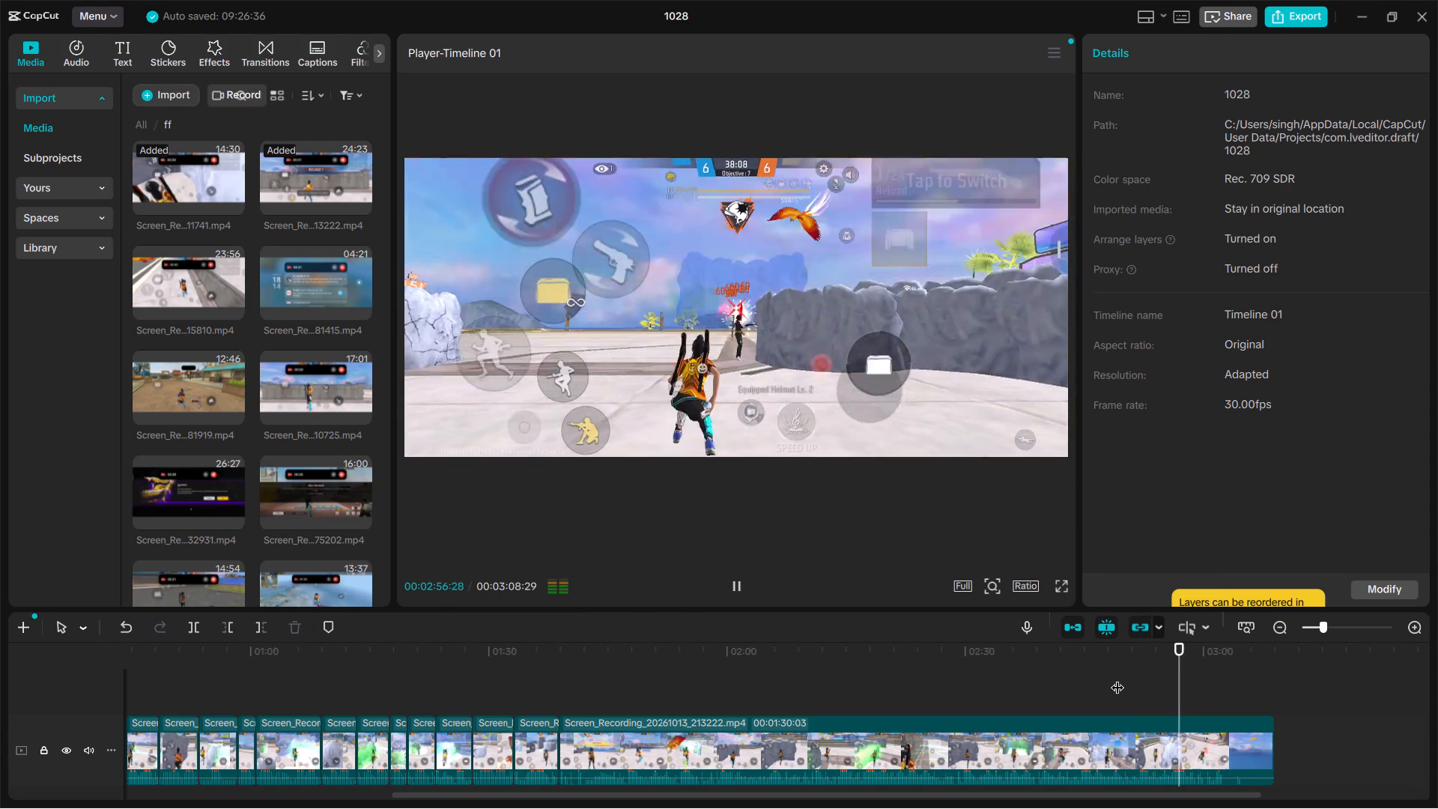
pyautogui.press('space')
pyautogui.click(1147, 685)
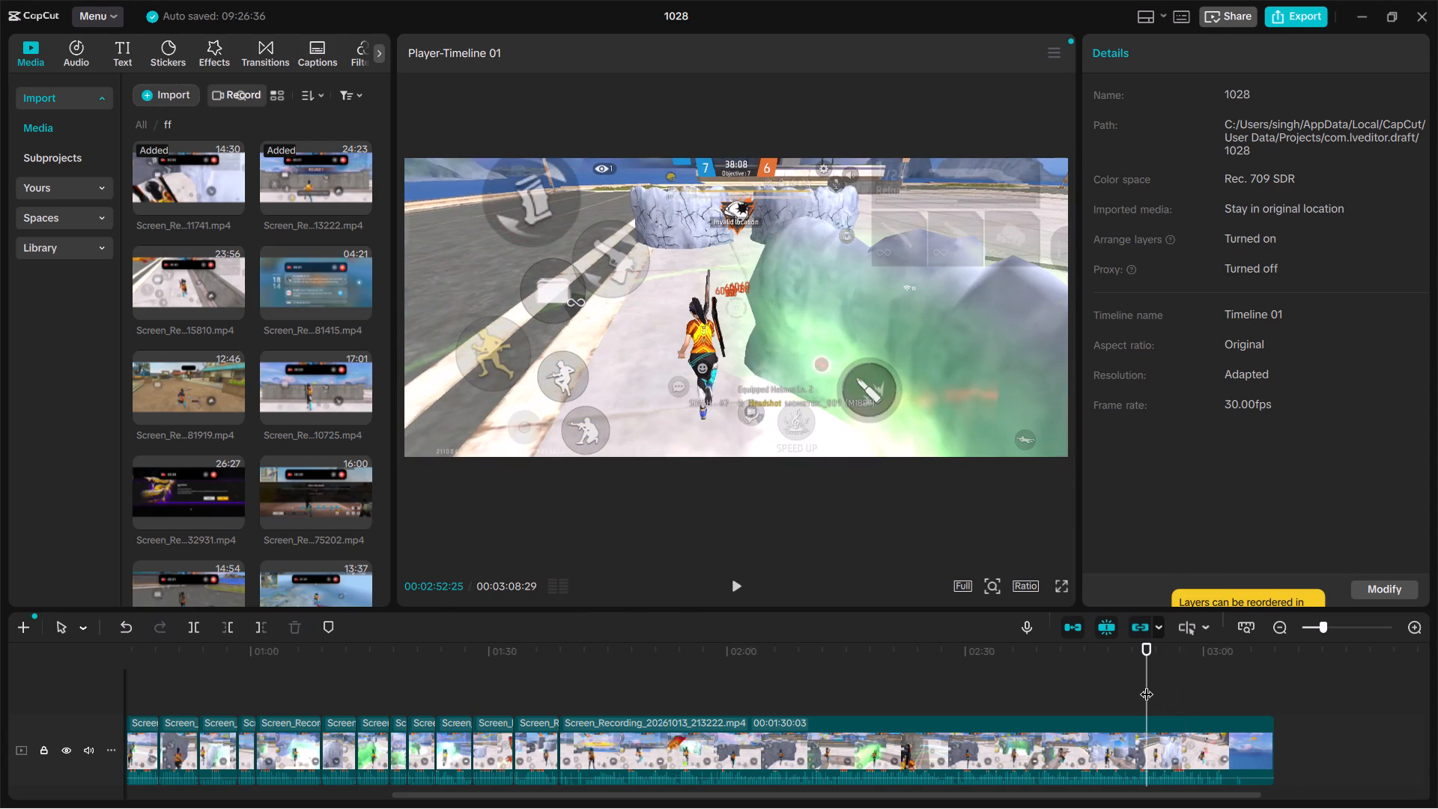
pyautogui.click(1132, 685)
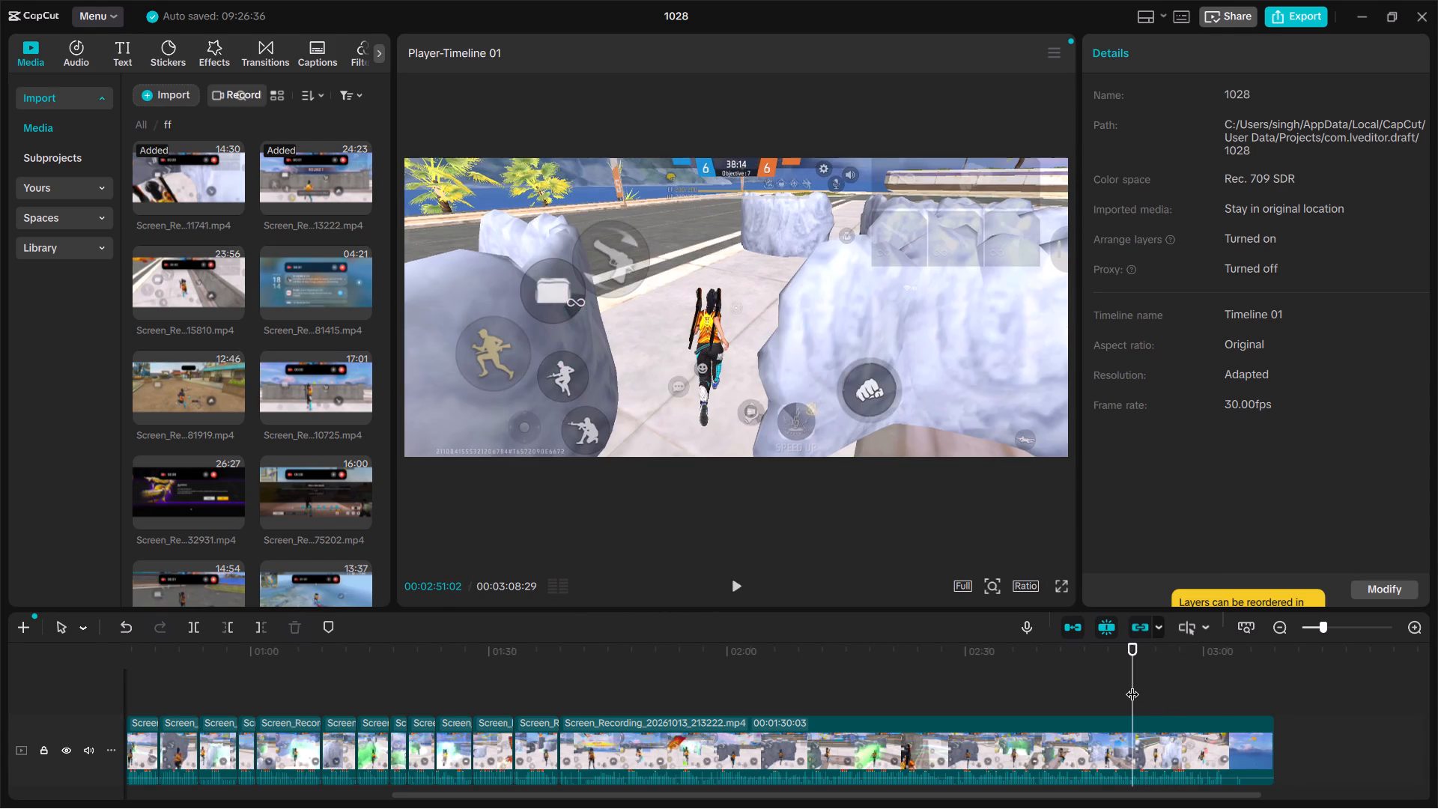
pyautogui.press('b')
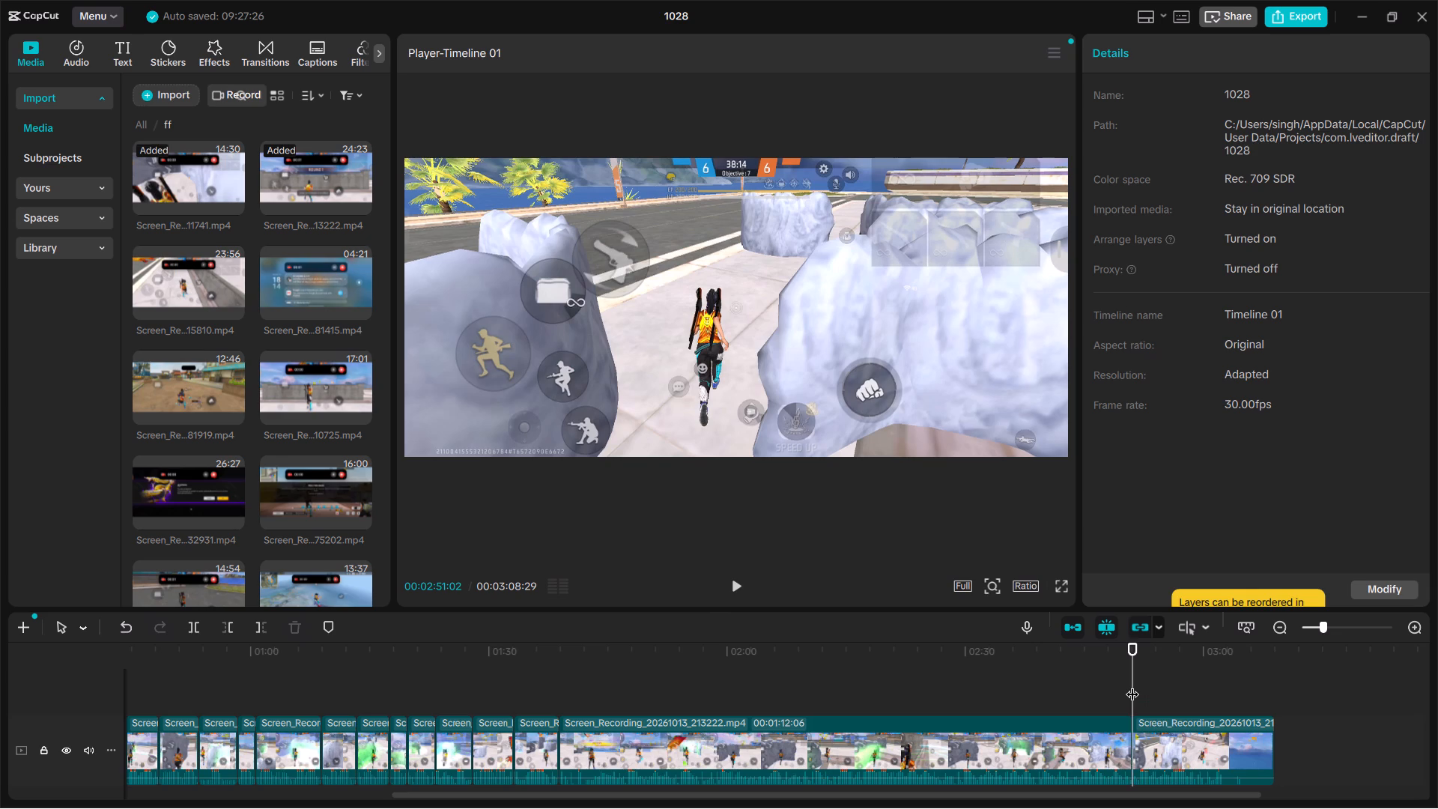
# Play the 7–6 winning fight through to its victory moment and split the clip at 00:02:58:21.
pyautogui.press('space')
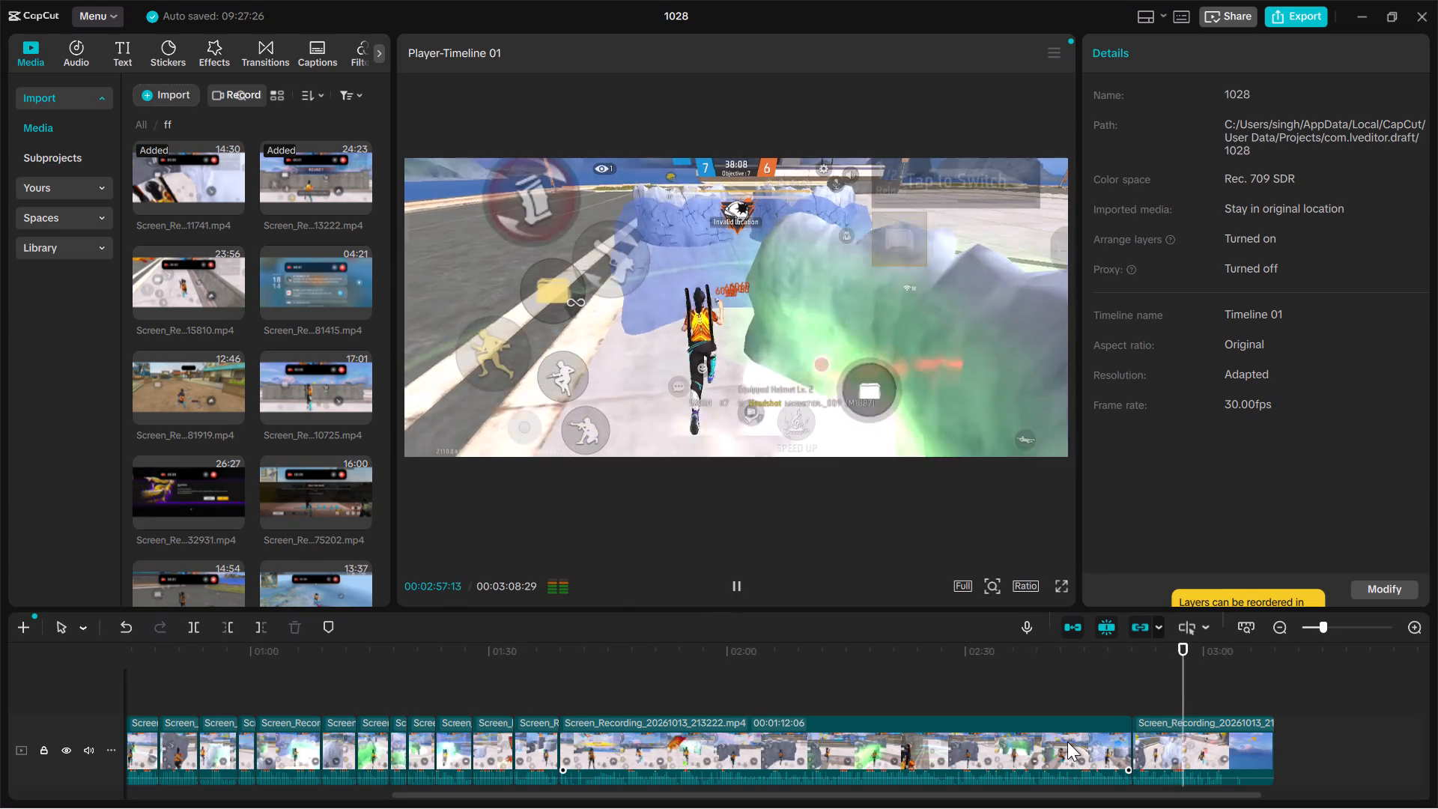
pyautogui.press('space')
pyautogui.press('space')
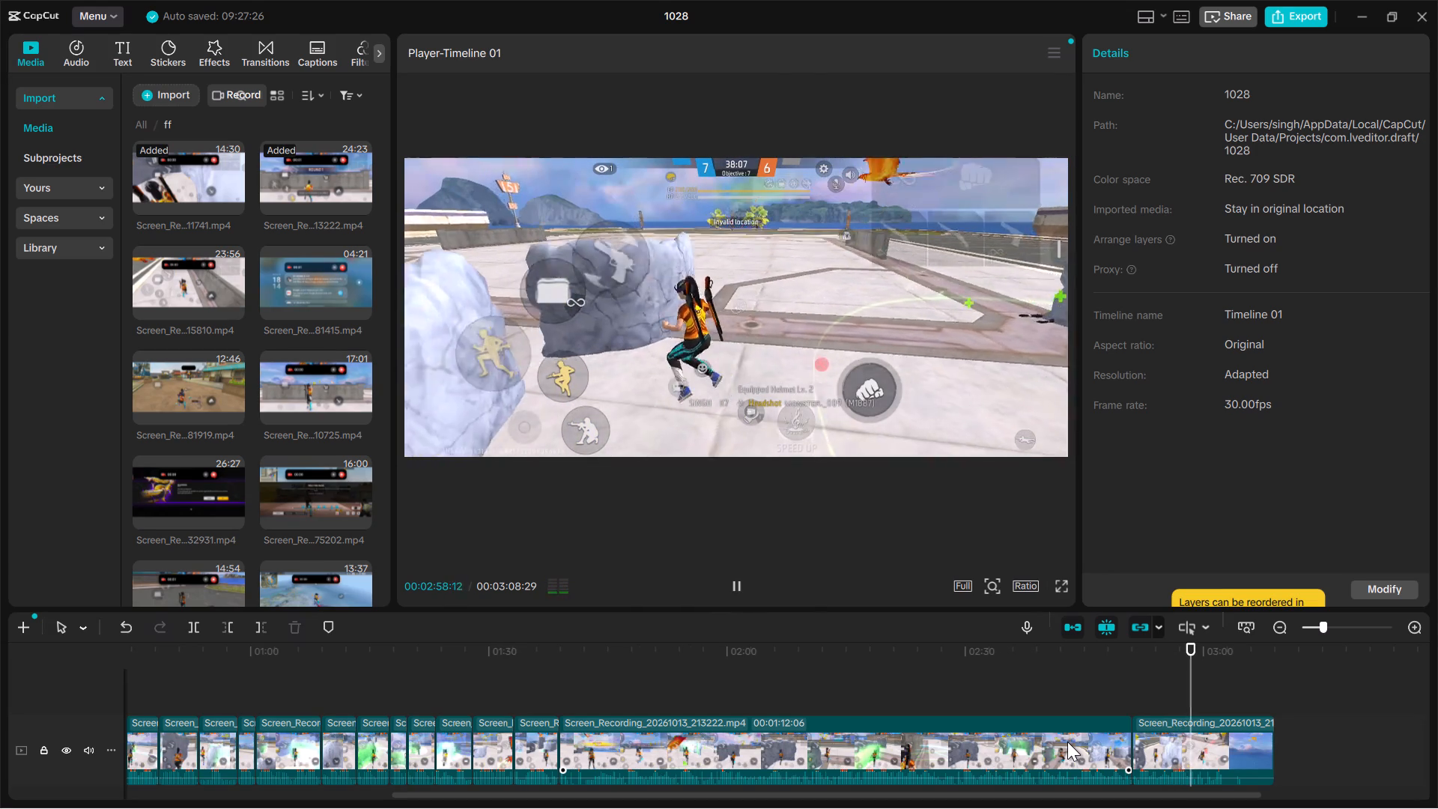
pyautogui.press('space')
pyautogui.press('b')
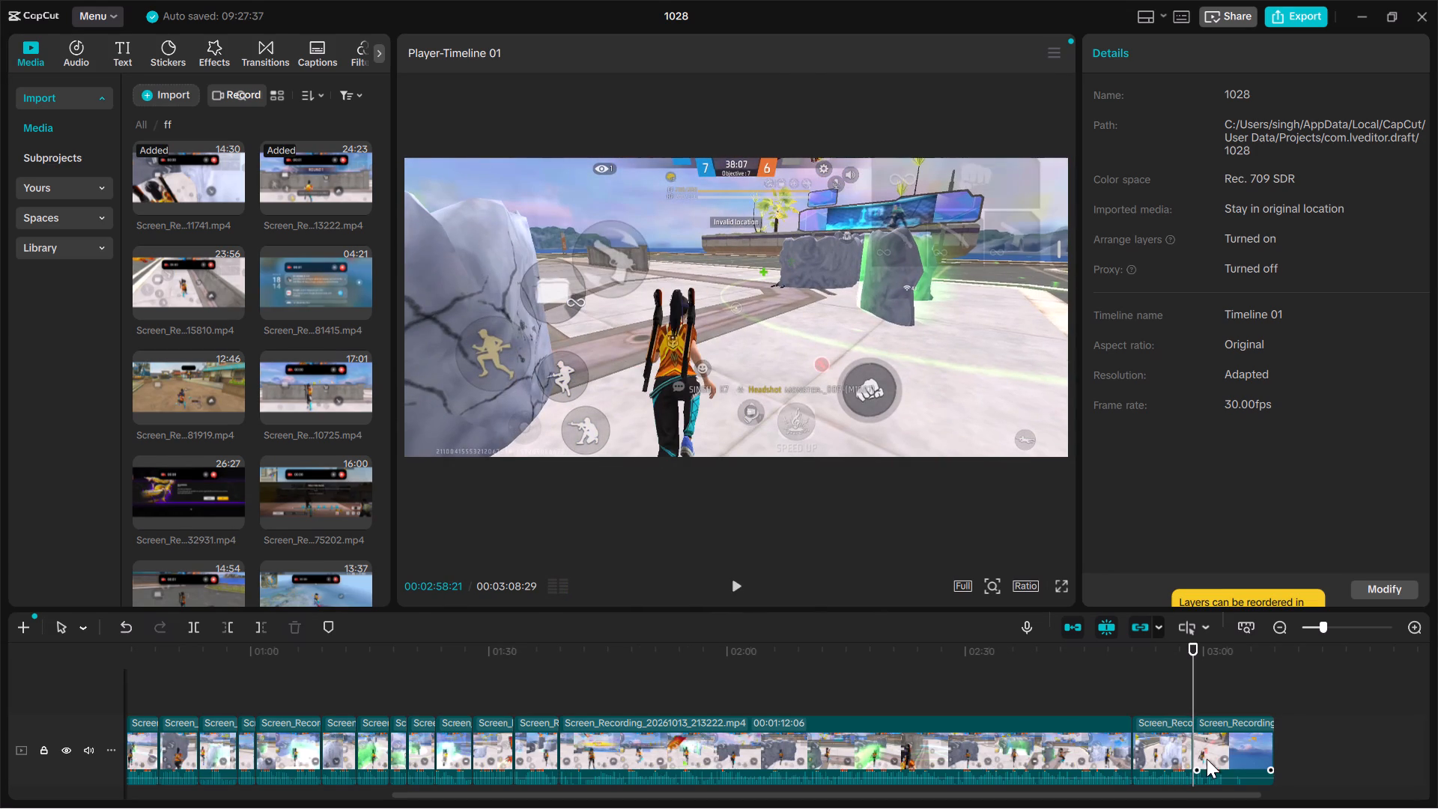
# Delete the leftover footage after the 7–6 highlight at the end of the timeline.
pyautogui.click(1217, 755)
pyautogui.press('Delete')
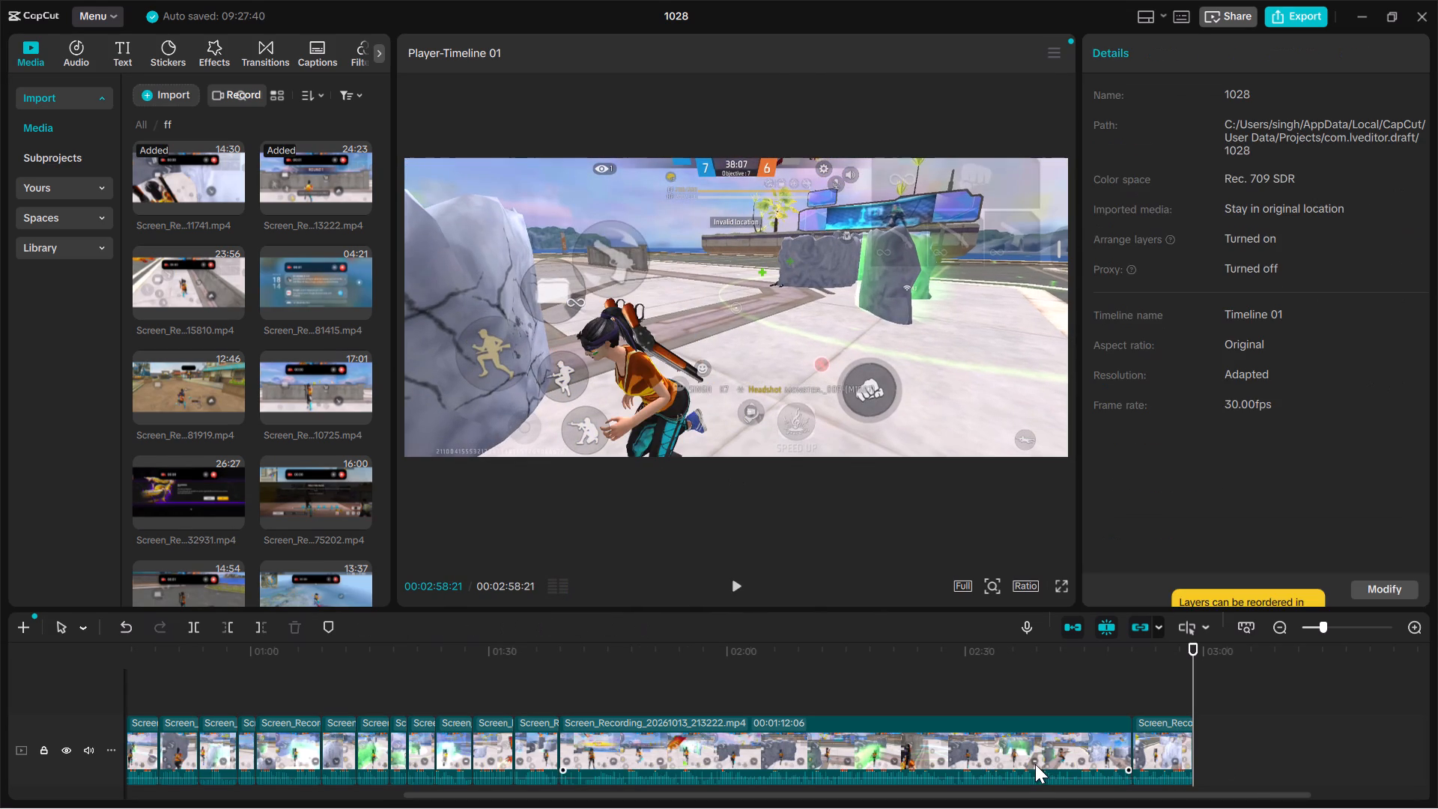
# Delete the footage between the 6–6 highlight and the 7–6 highlight.
pyautogui.click(1035, 764)
pyautogui.press('Delete')
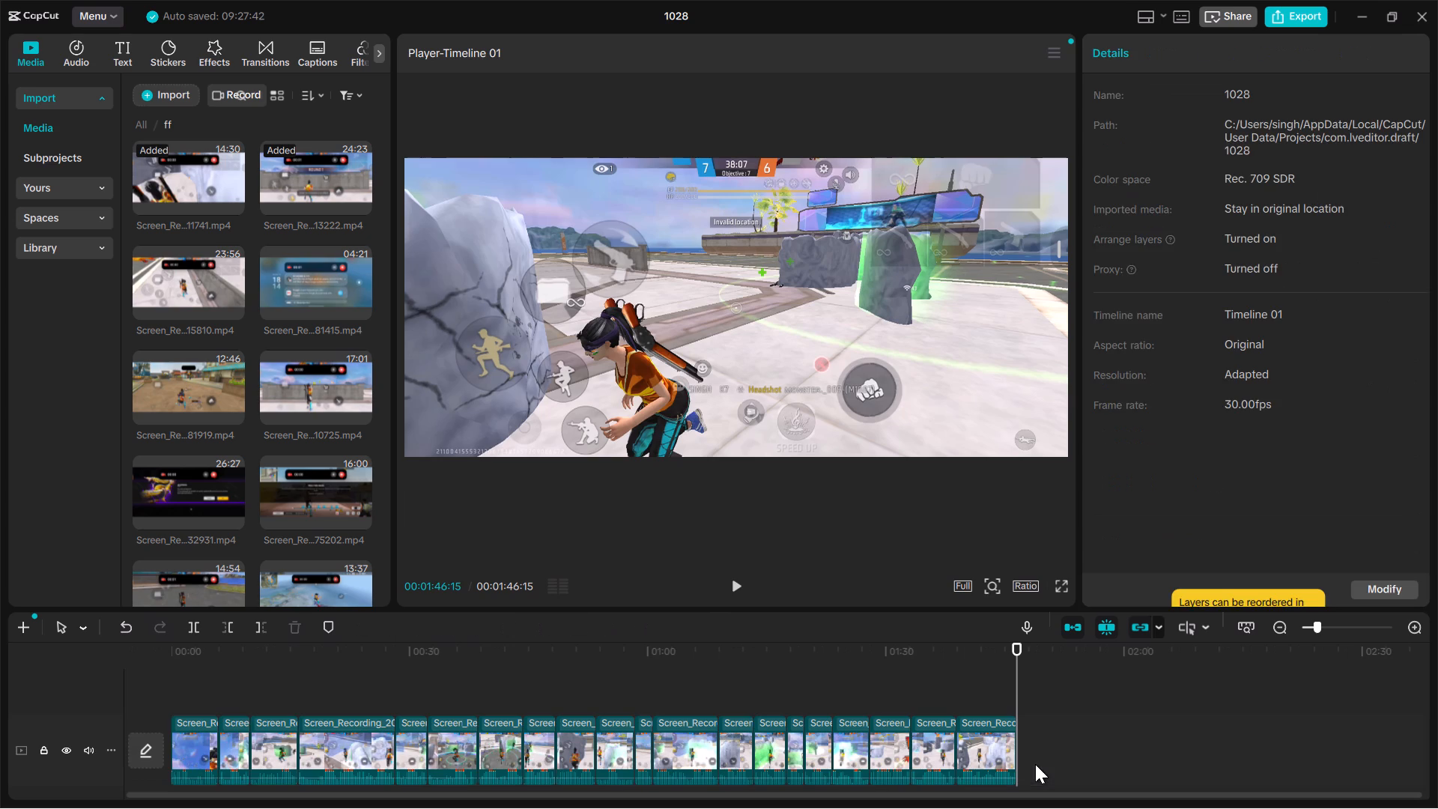
# Preview the imported recording ending in 15810.mp4 from the project media.
pyautogui.hscroll(3, 817, 766)
pyautogui.click(314, 174)
pyautogui.click(185, 266)
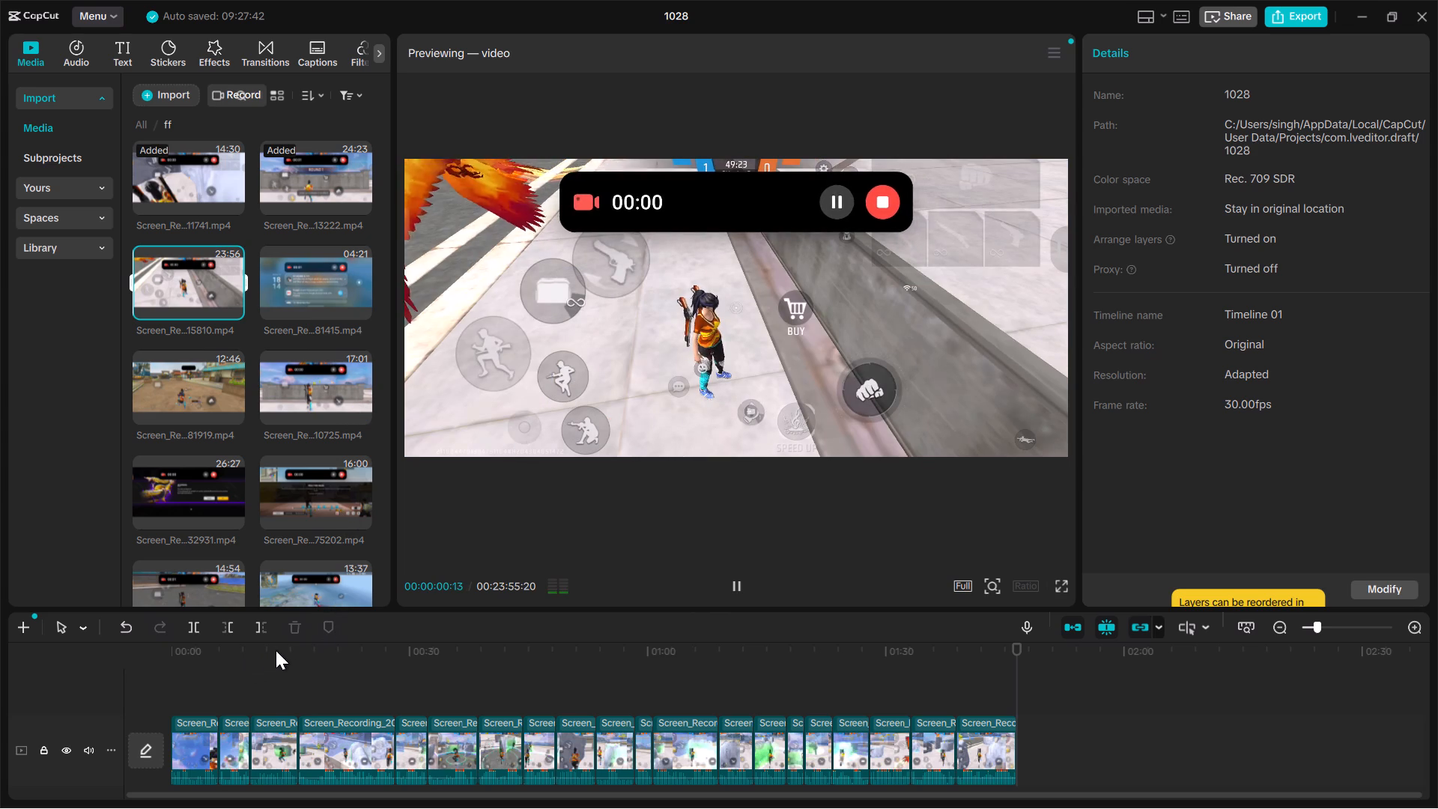
# Play the trimmed timeline from its beginning to review the first highlight.
pyautogui.click(191, 663)
pyautogui.click(214, 680)
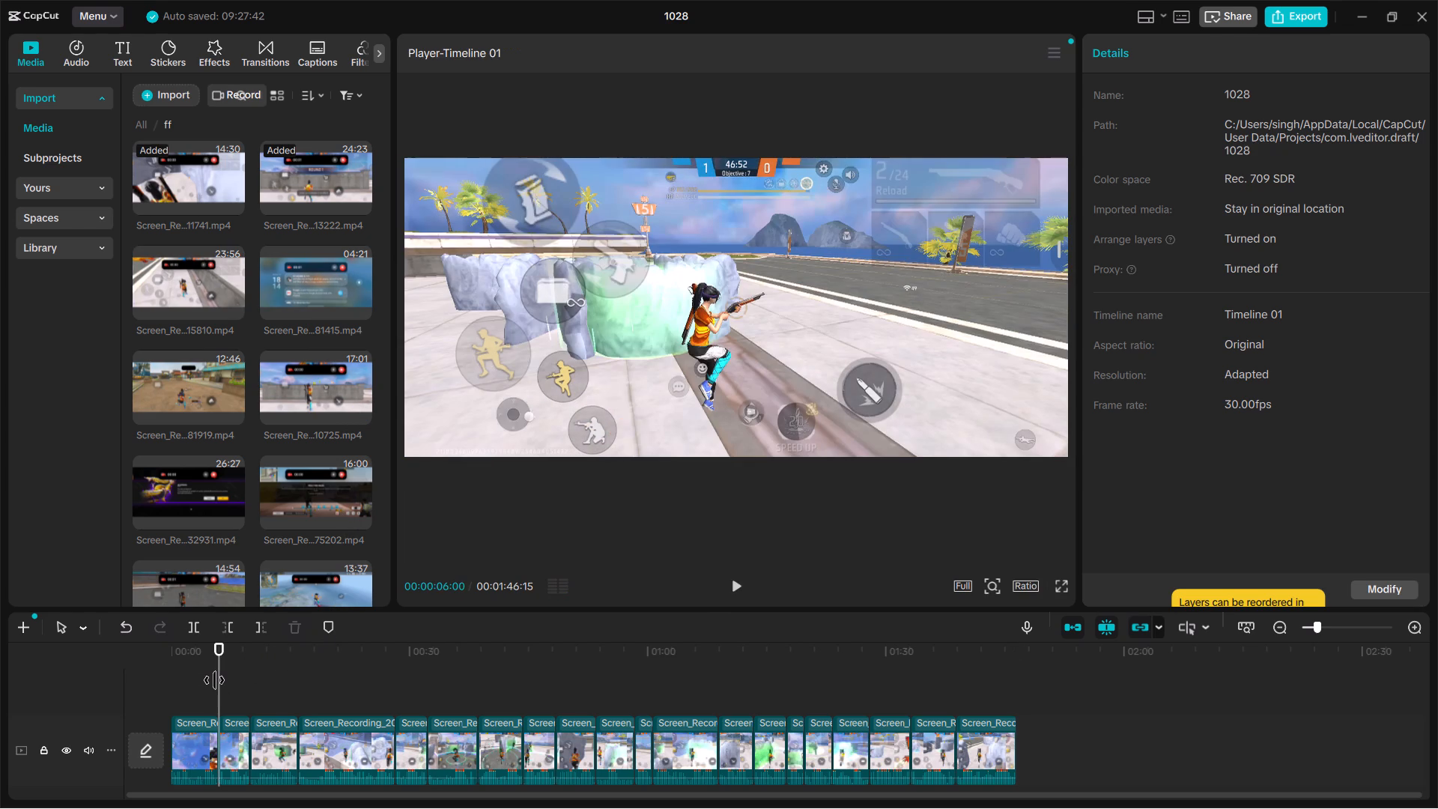
pyautogui.press('Home')
pyautogui.press('space')
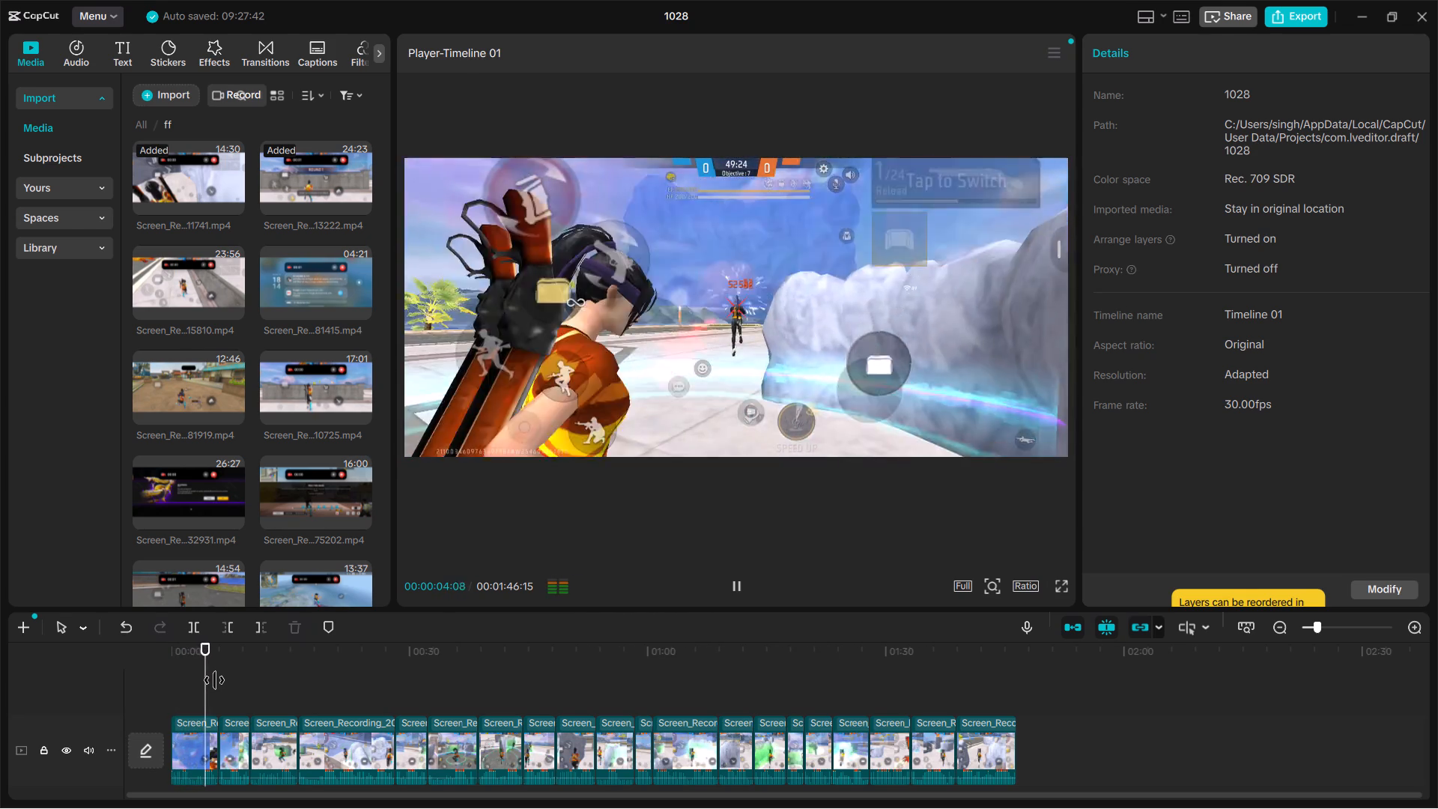
pyautogui.press('space')
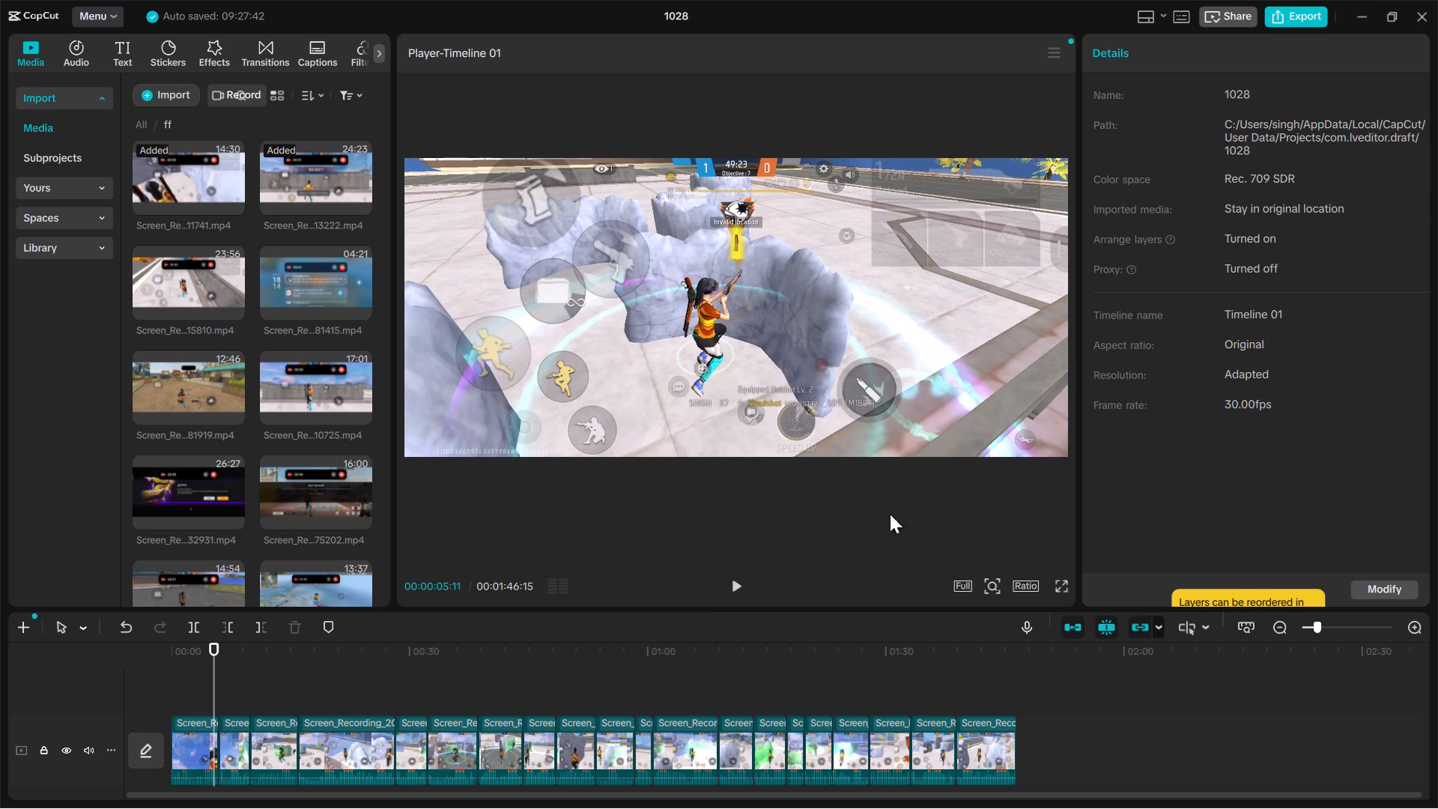
# Open the aspect ratio choices for the project's preview.
pyautogui.click(1013, 590)
pyautogui.click(1040, 584)
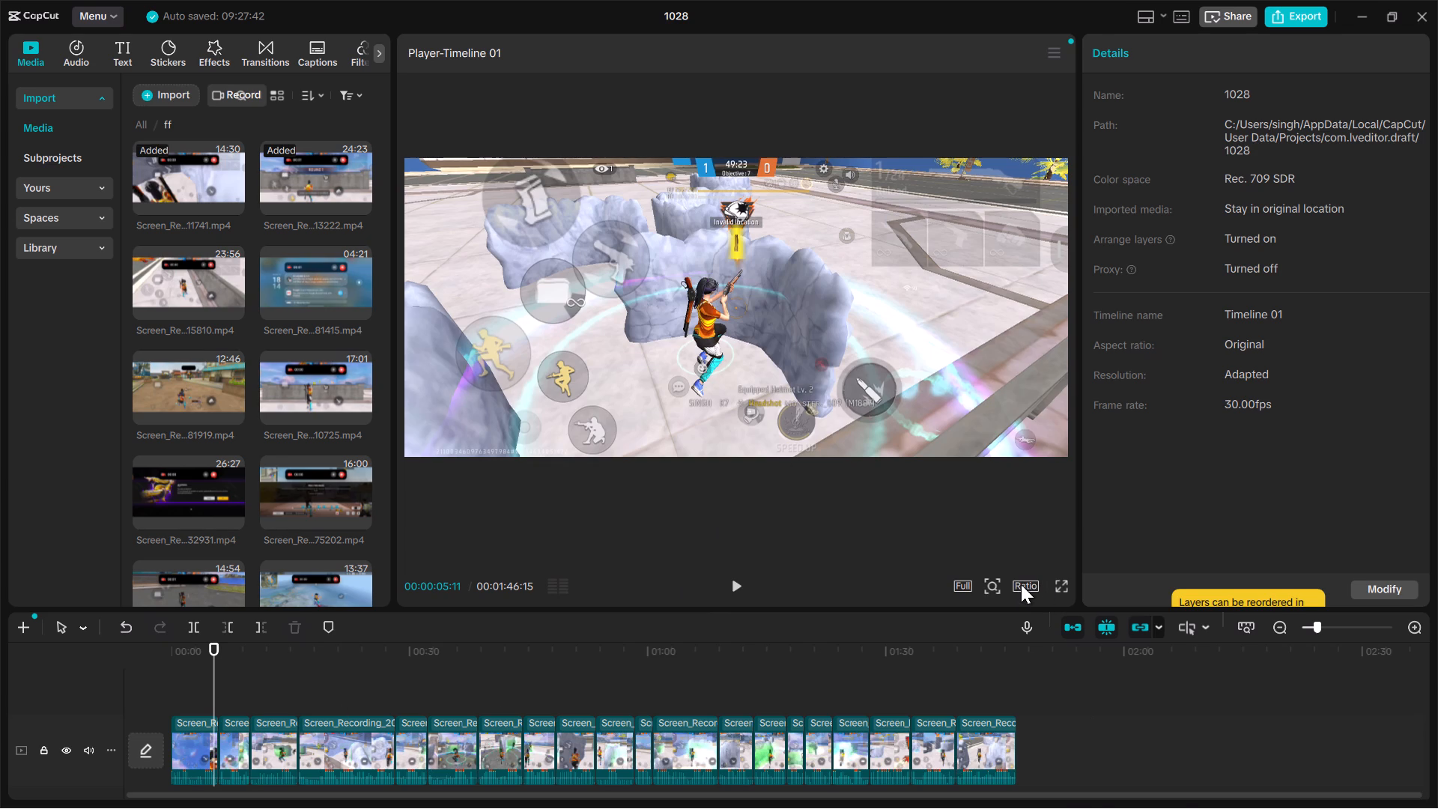
pyautogui.click(1021, 584)
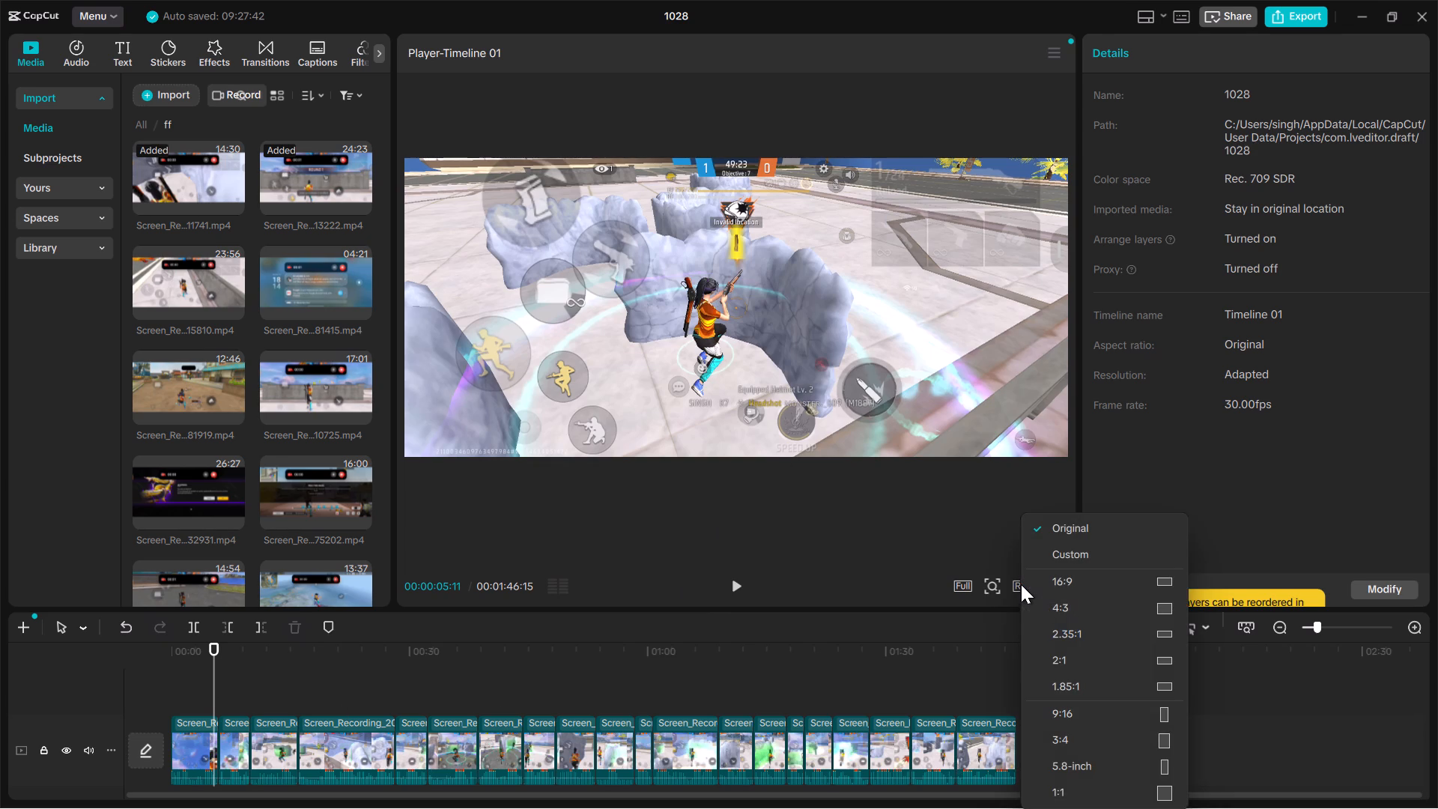
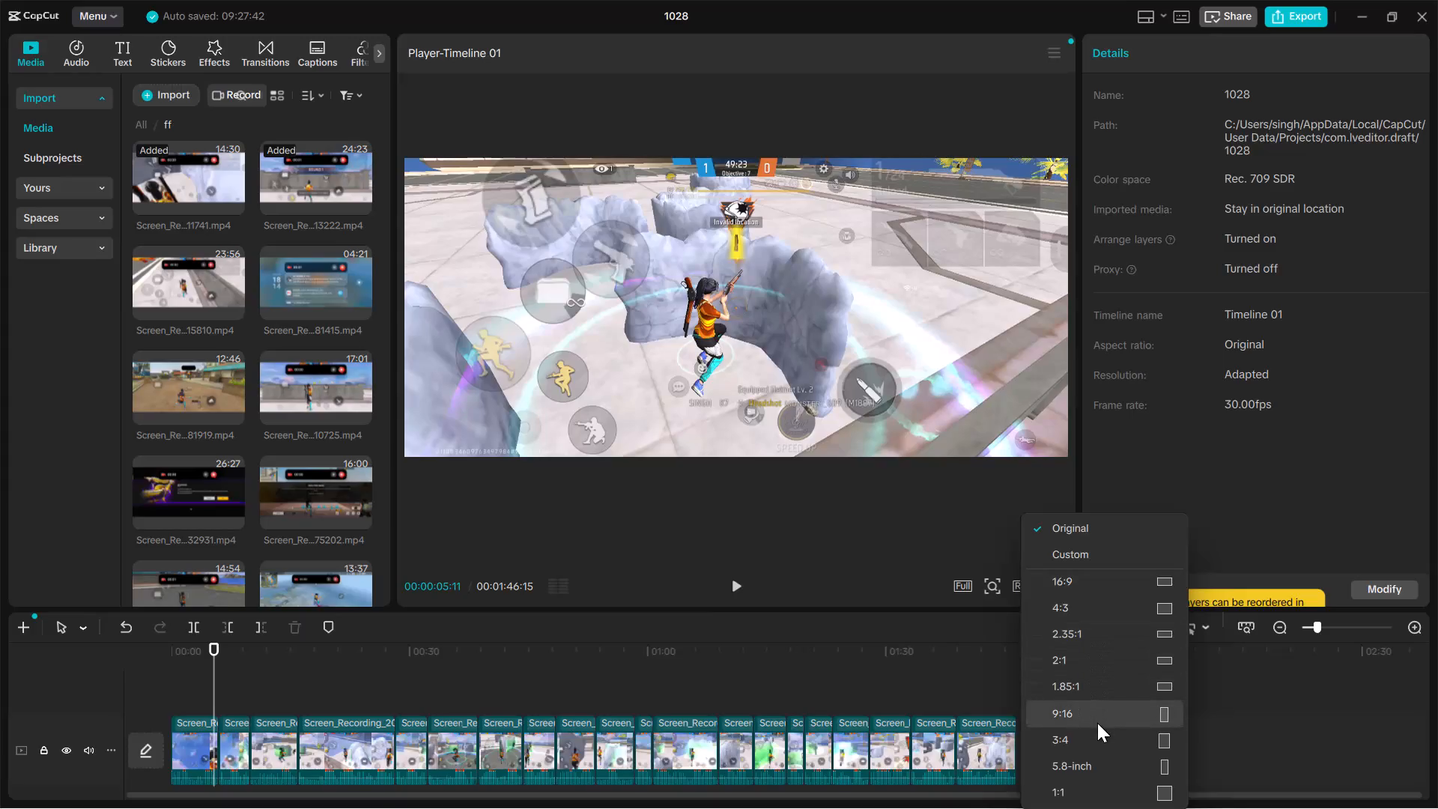
# Set the project's aspect ratio to 9:16.
pyautogui.click(1107, 724)
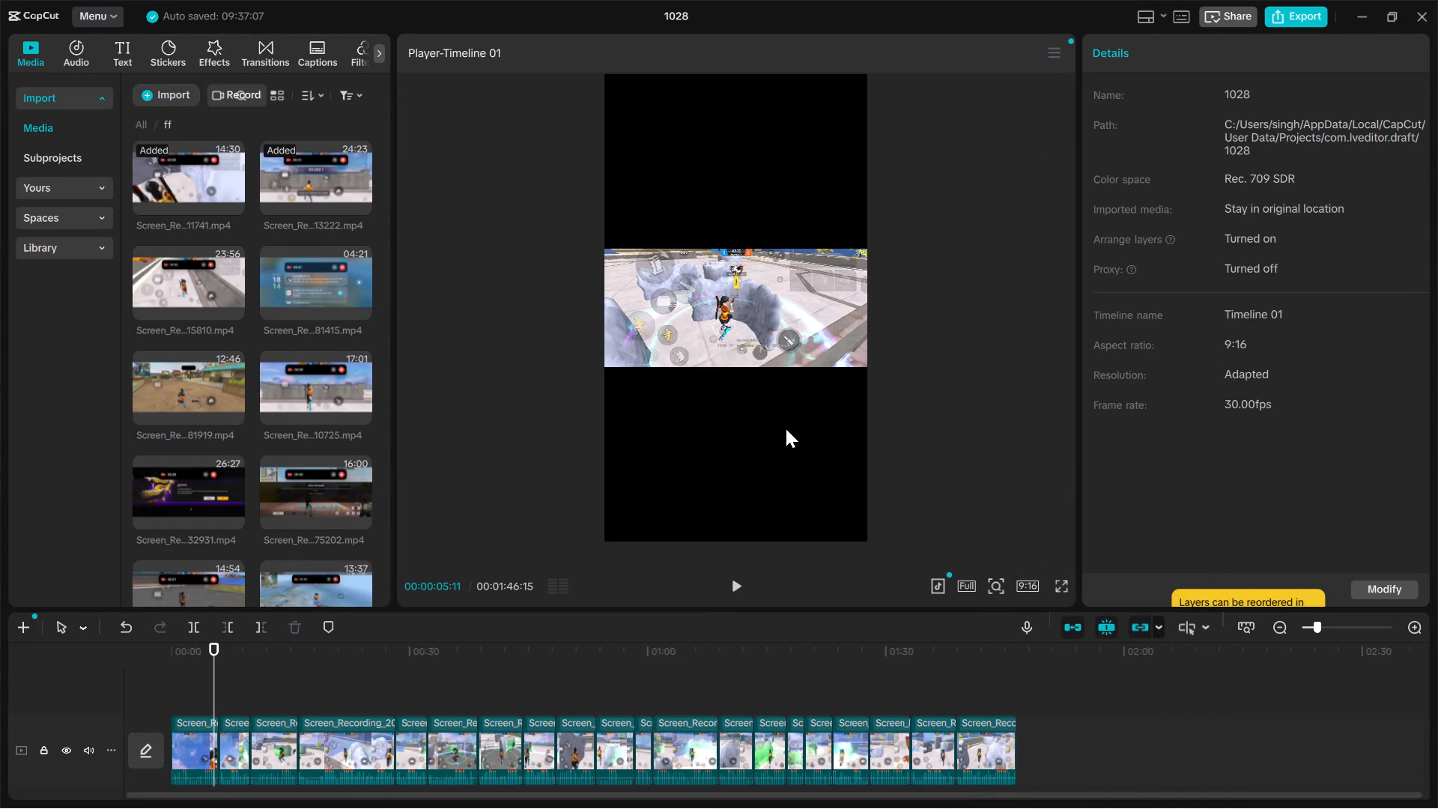
# Select all clips on the timeline and enlarge their scale to 269%.
pyautogui.moveTo(208, 678); pyautogui.dragTo(448, 713)
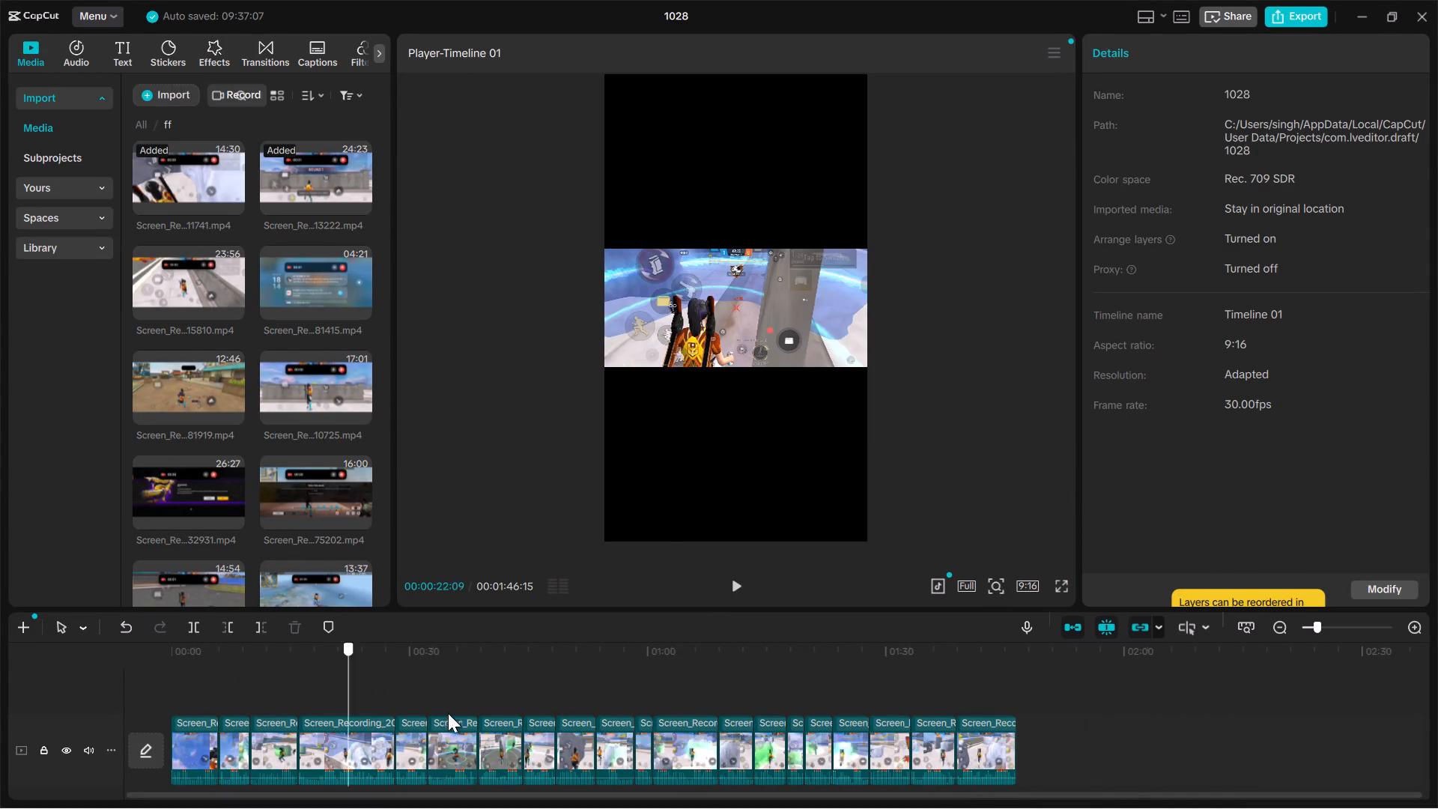
pyautogui.moveTo(448, 713); pyautogui.dragTo(43, 679)
pyautogui.moveTo(1061, 716); pyautogui.dragTo(276, 704)
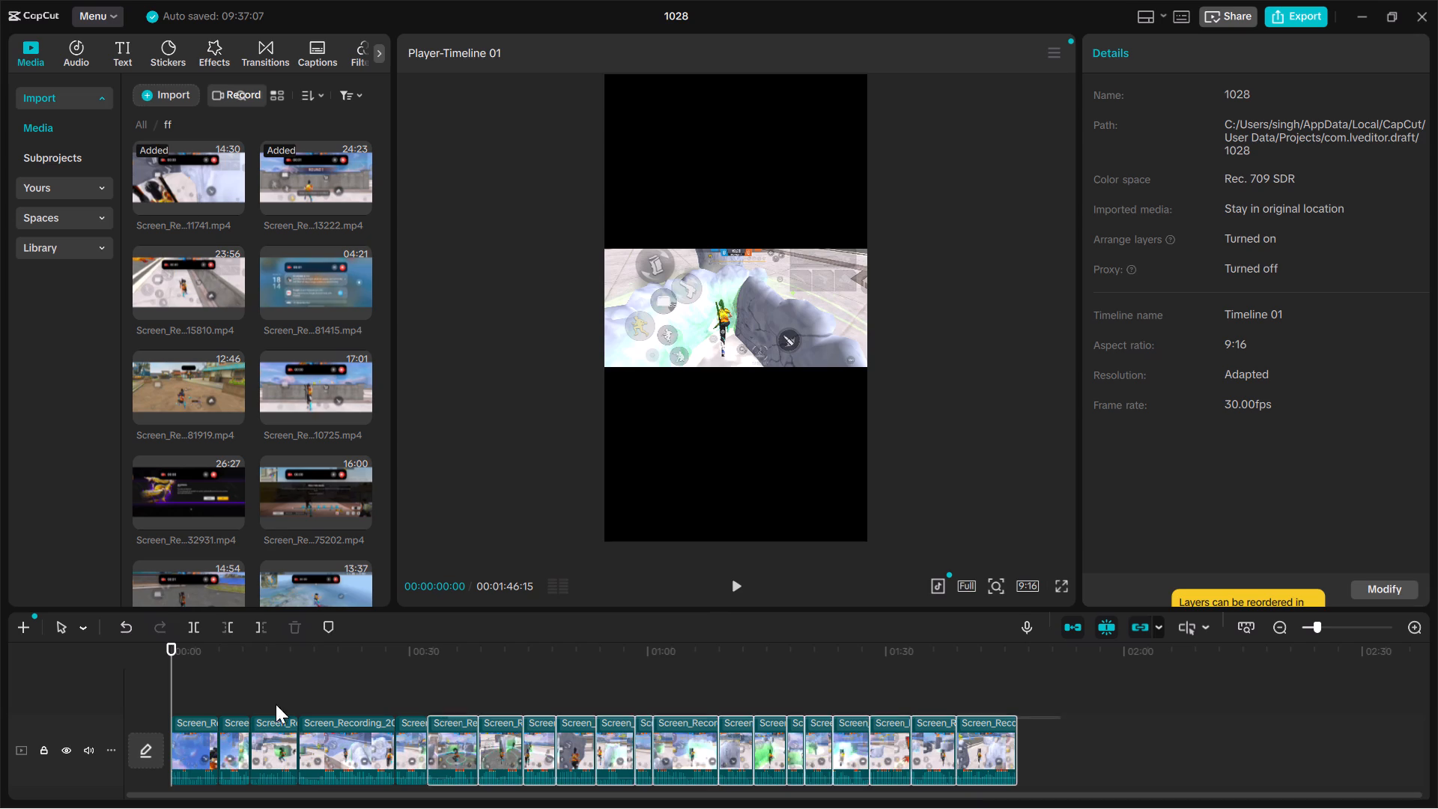
pyautogui.moveTo(276, 704); pyautogui.dragTo(163, 686)
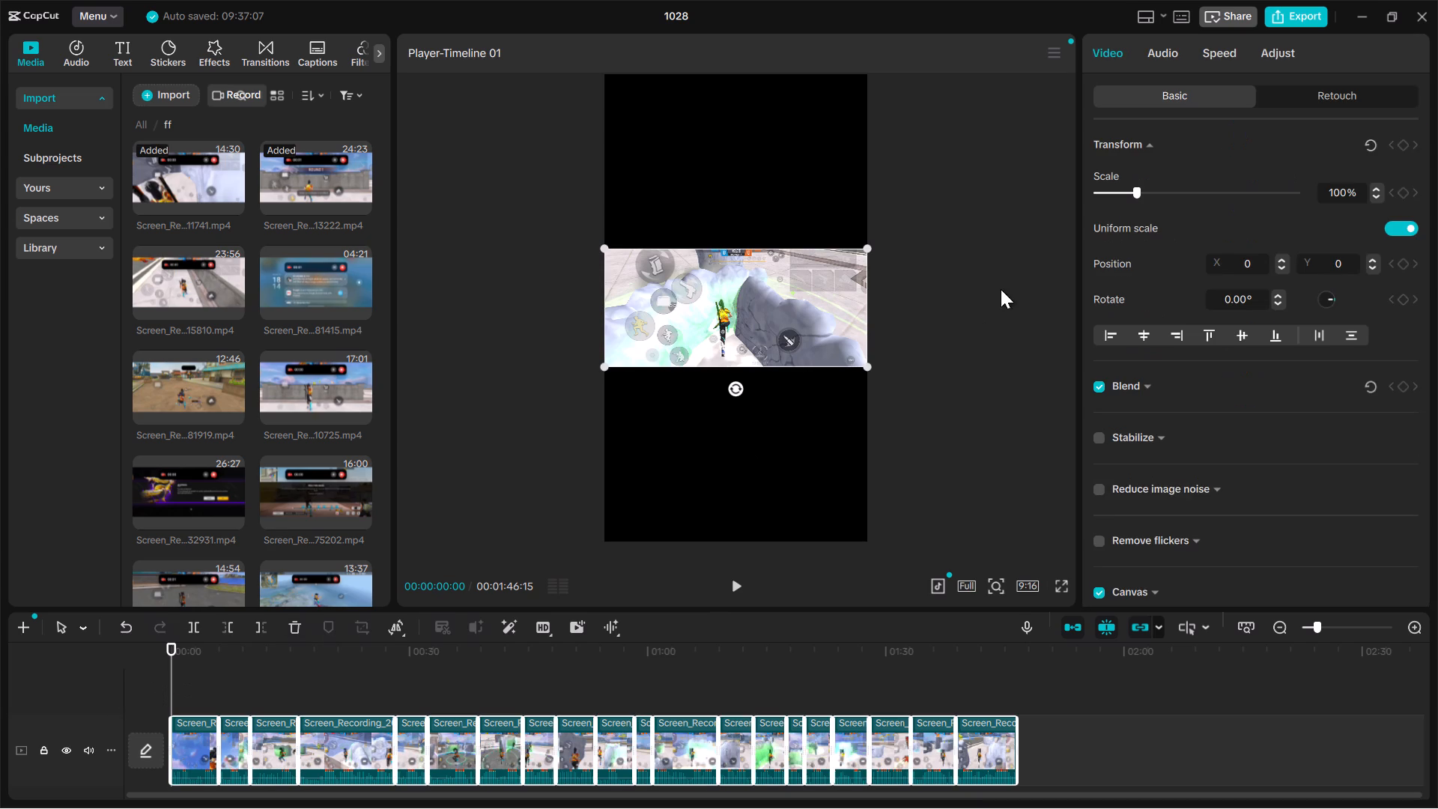
pyautogui.moveTo(1138, 195); pyautogui.dragTo(1200, 212)
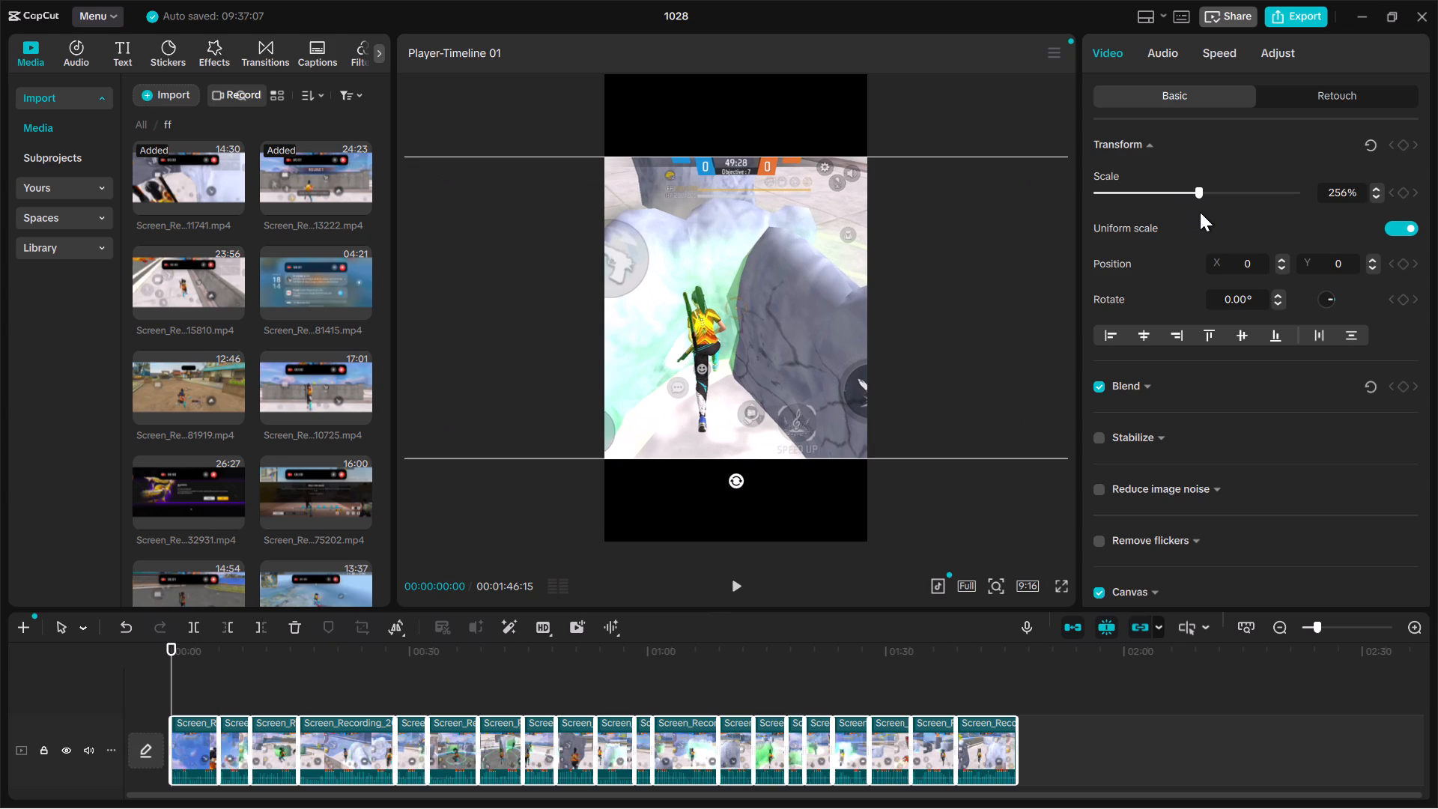
pyautogui.moveTo(1200, 212); pyautogui.dragTo(1209, 214)
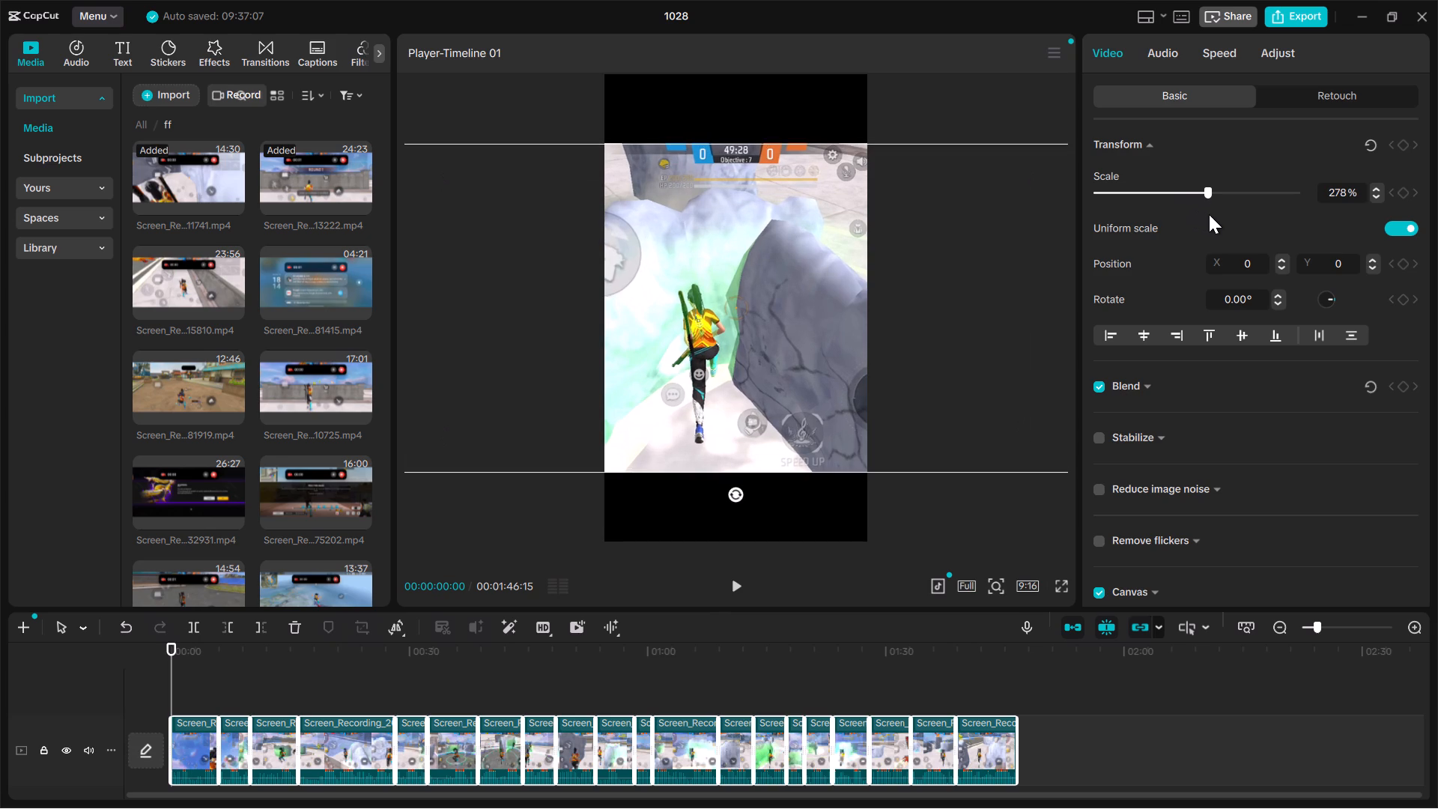
pyautogui.moveTo(1209, 214); pyautogui.dragTo(1205, 214)
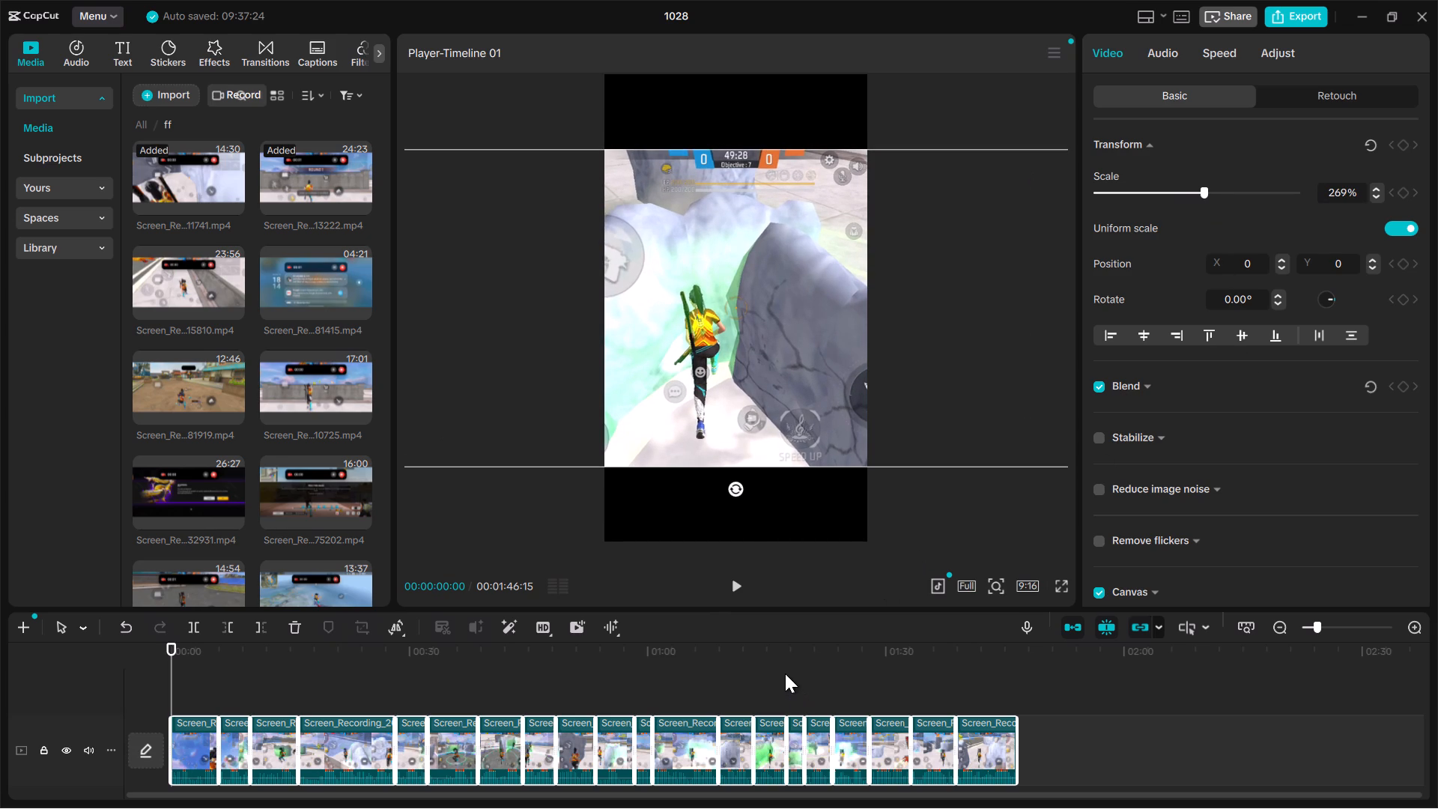
# Fill the canvas behind the selected clips with a Blur background, using the lightest blur strength.
pyautogui.scroll(-9, 1118, 519)
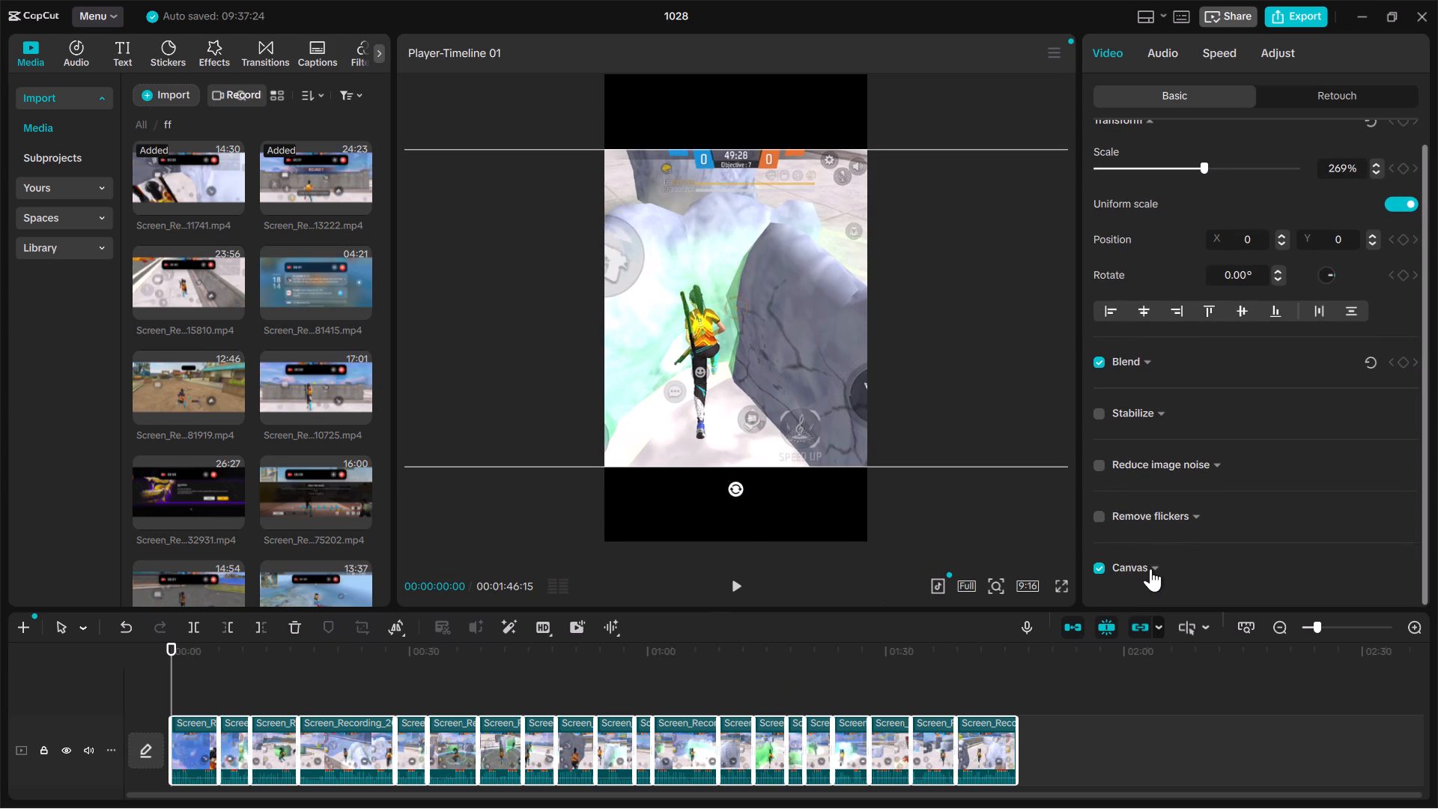
pyautogui.click(1152, 572)
pyautogui.scroll(-2, 1153, 576)
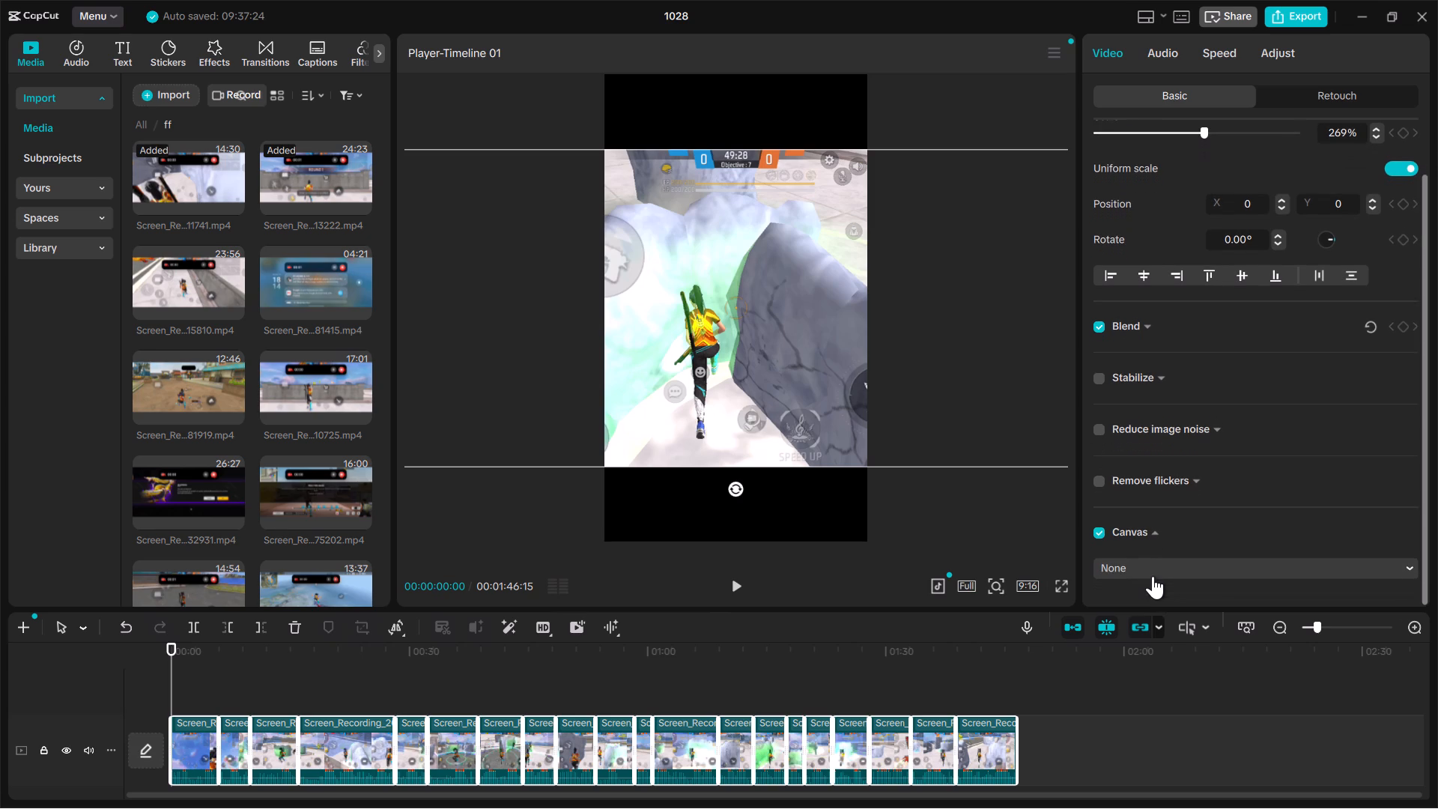
pyautogui.click(1210, 569)
pyautogui.scroll(-1, 1210, 569)
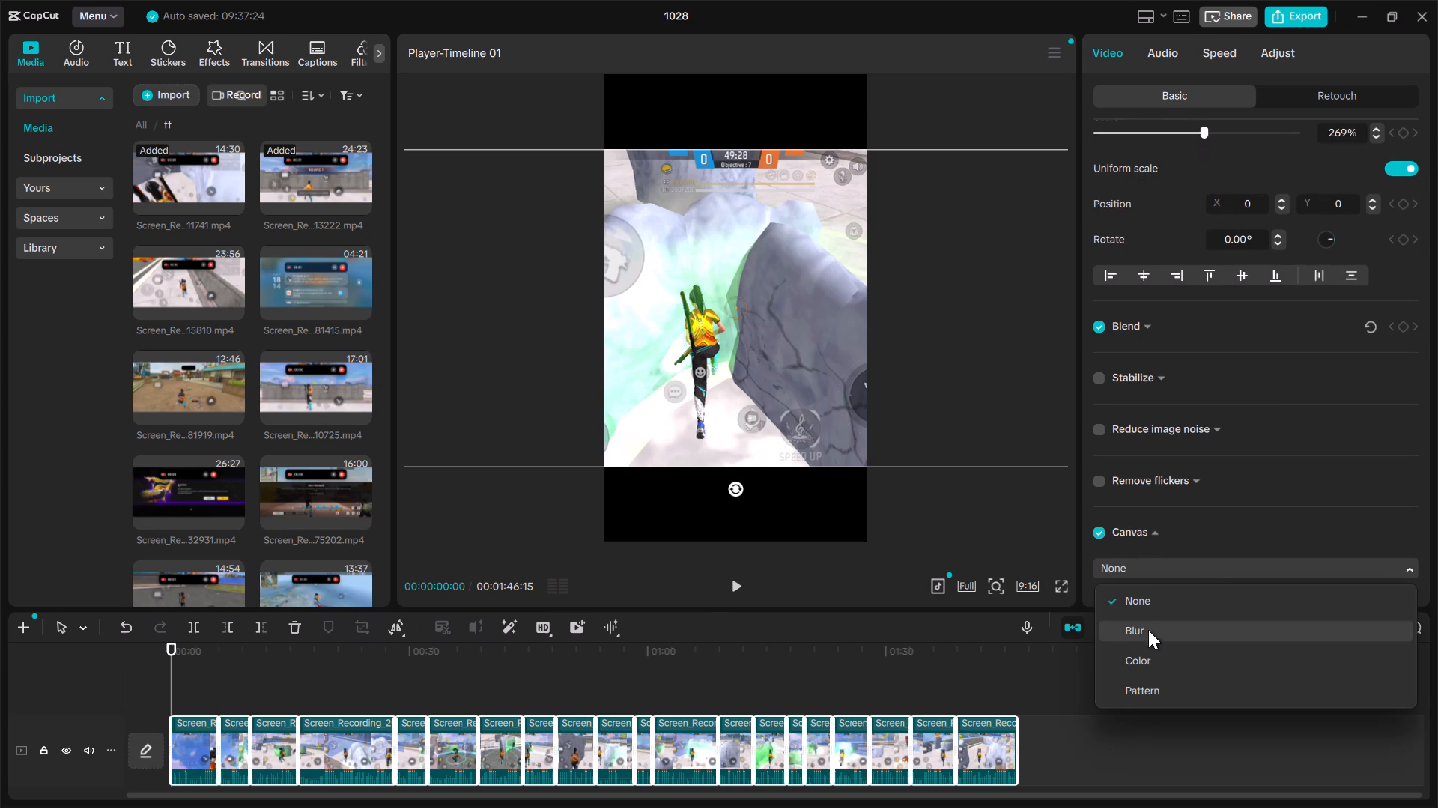
pyautogui.click(1136, 637)
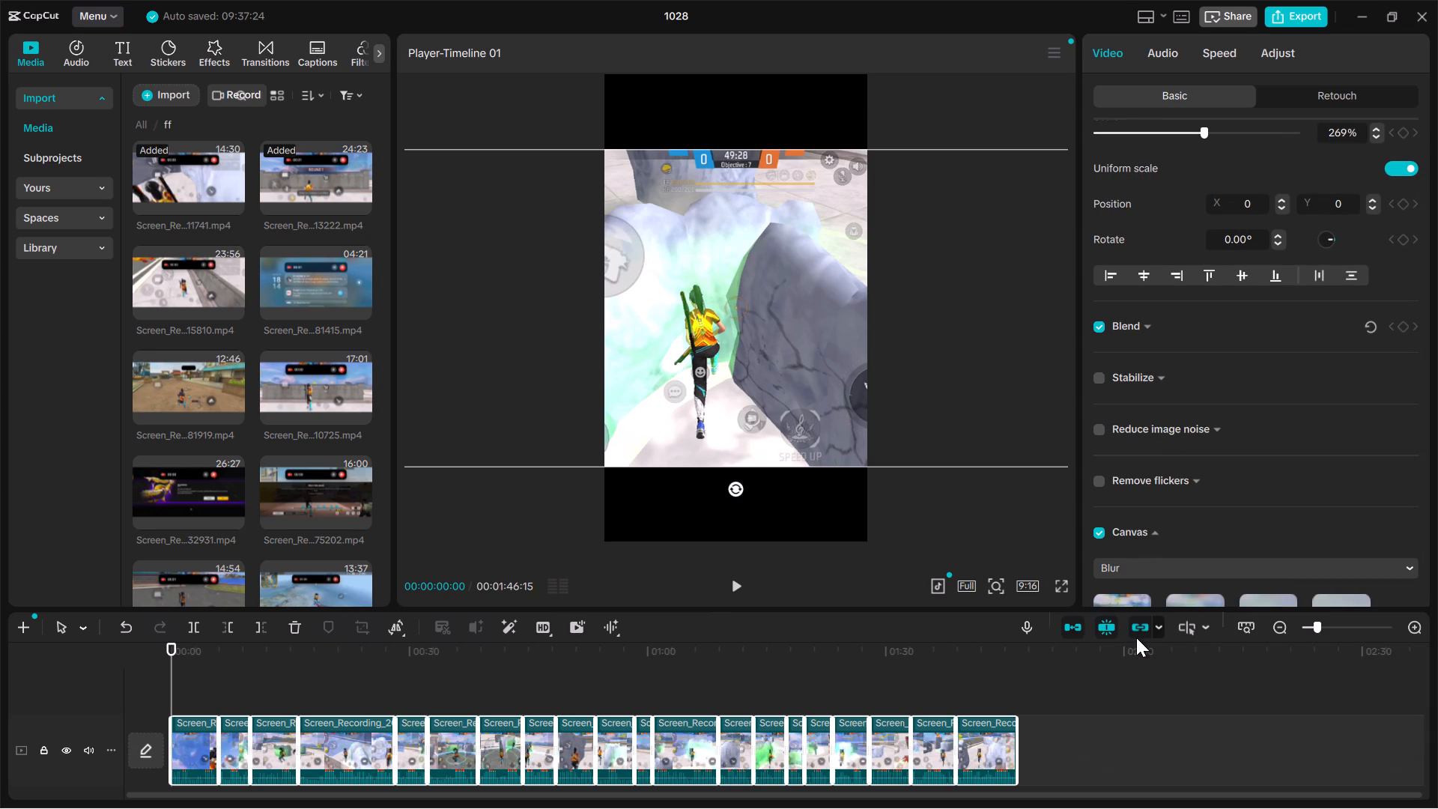
pyautogui.scroll(-2, 1167, 585)
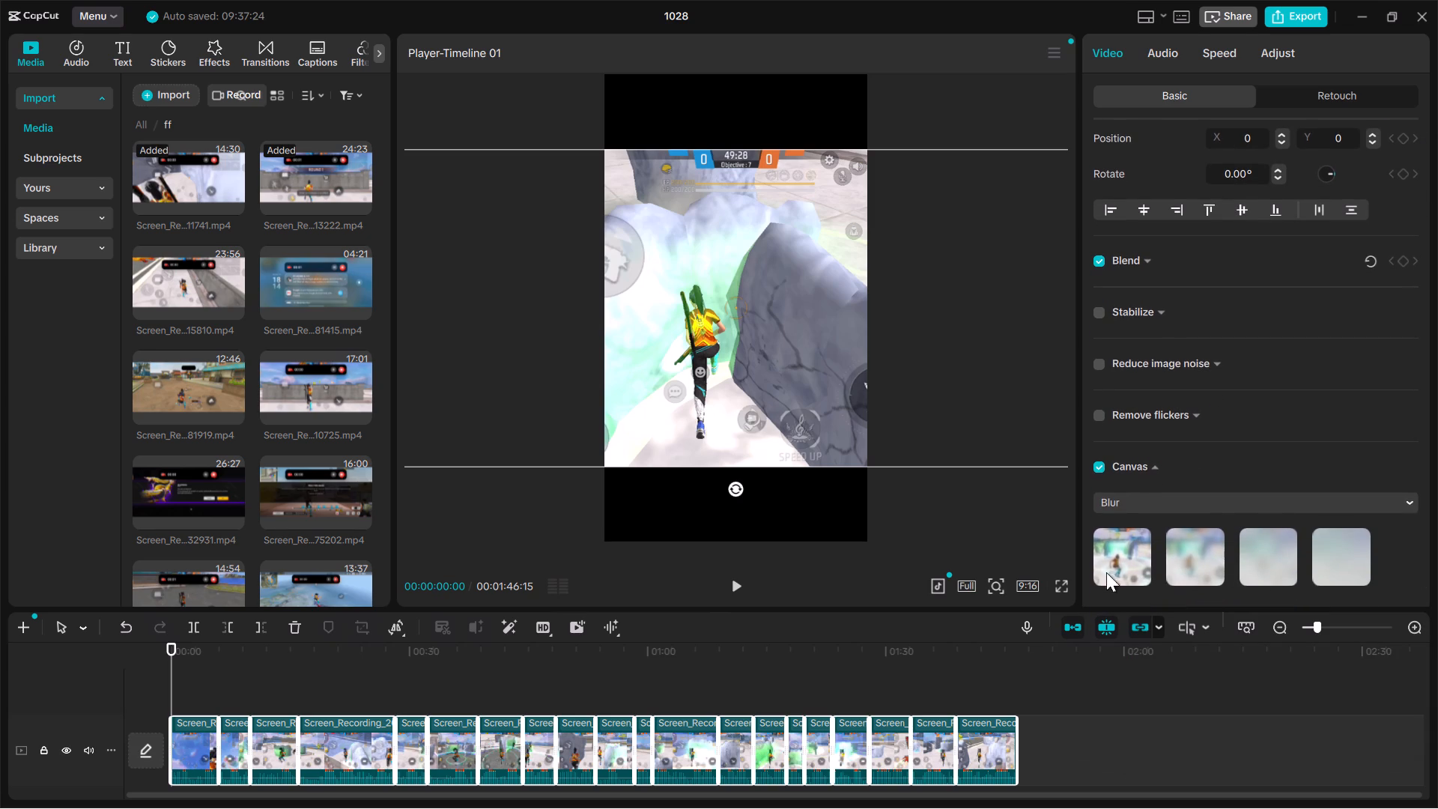
pyautogui.click(1100, 571)
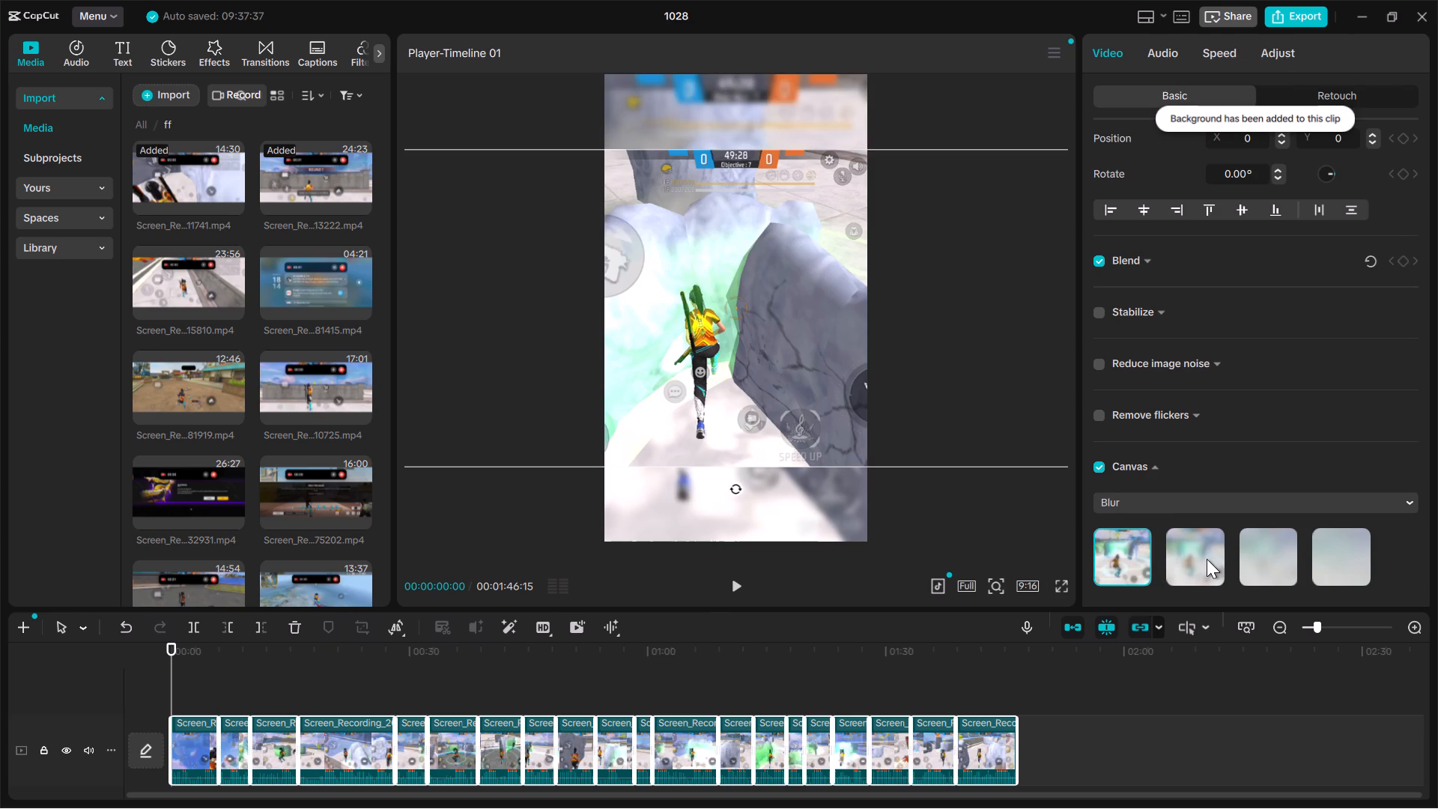
pyautogui.click(1207, 559)
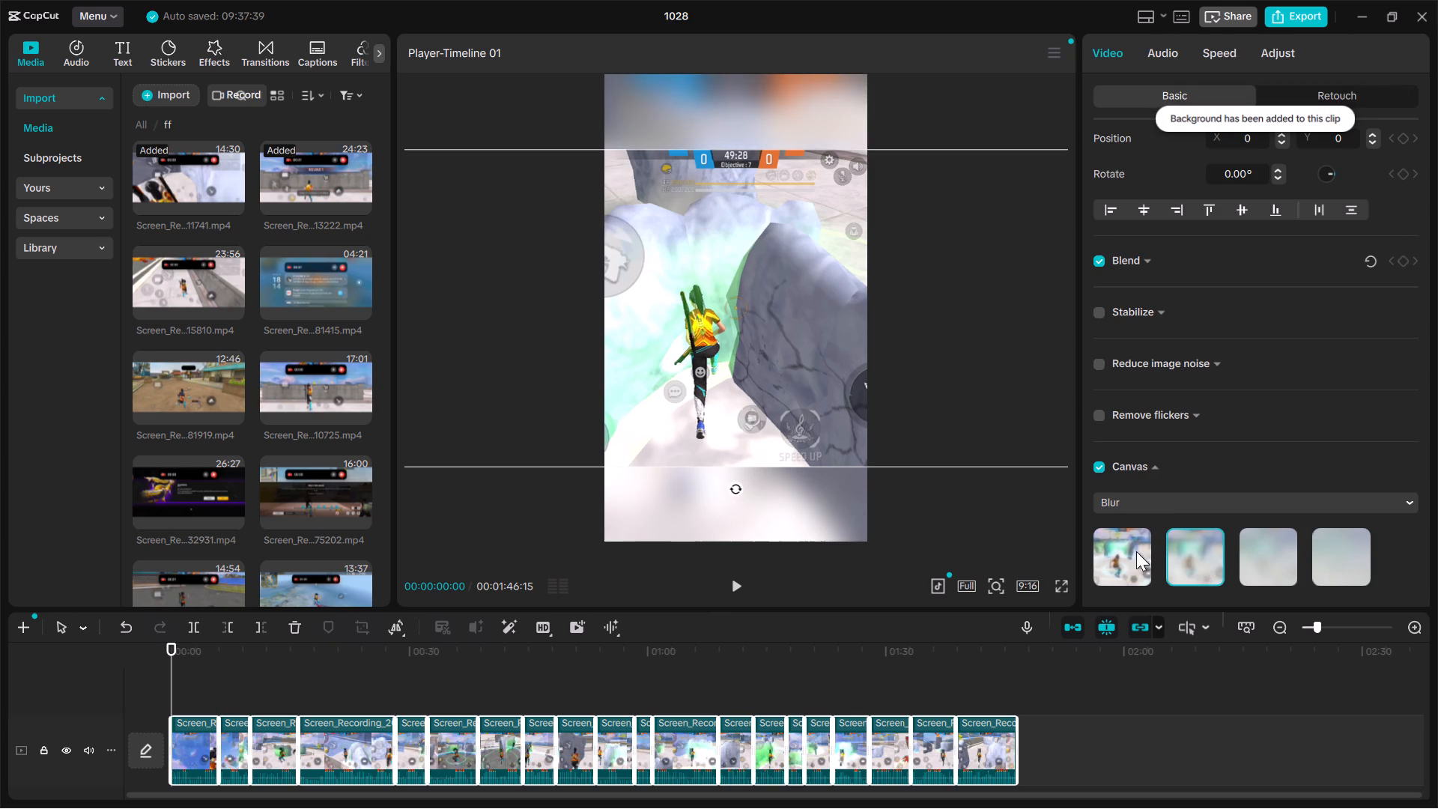
pyautogui.click(1121, 544)
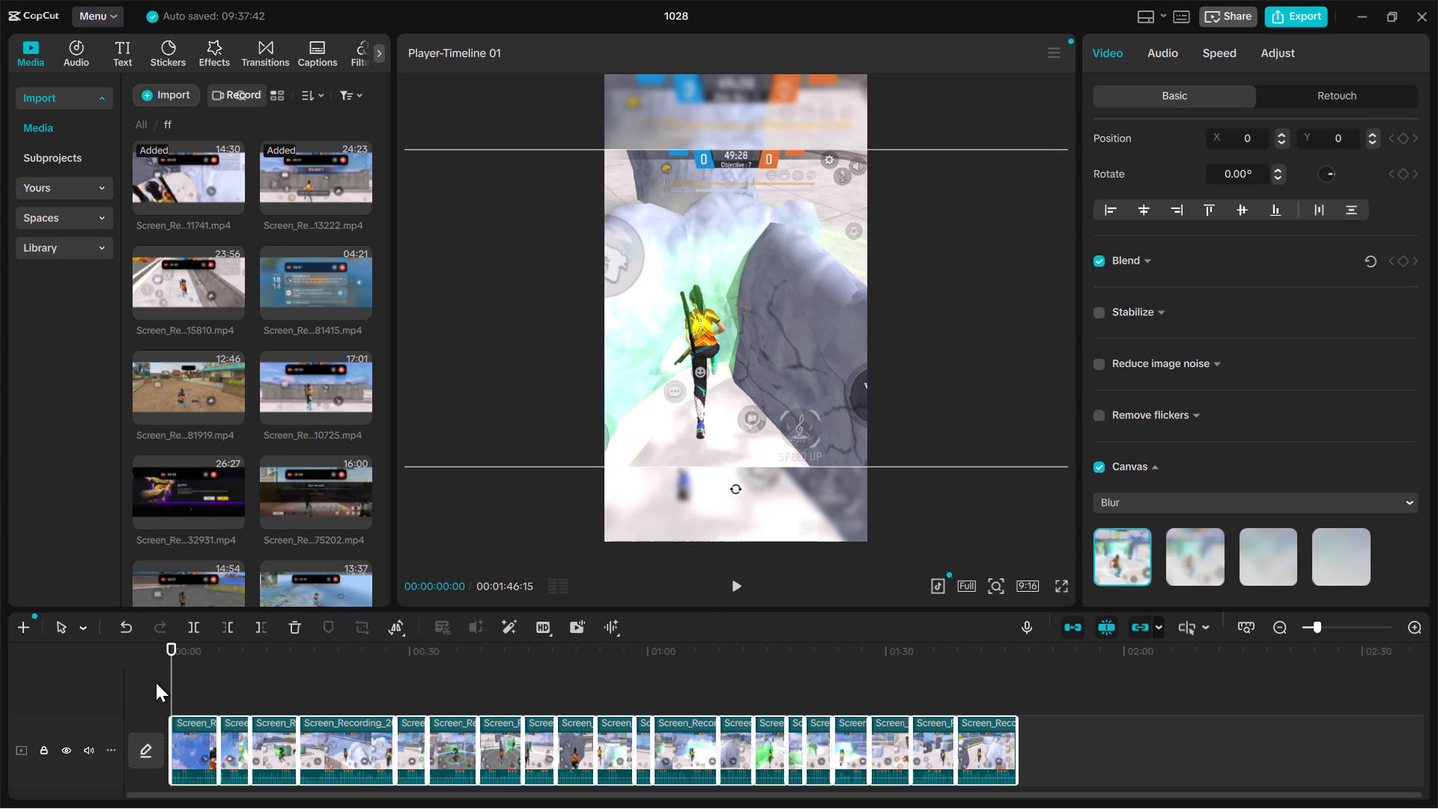
# Check the framing in a short playback, and set the scale of all timeline clips to 239%.
pyautogui.click(156, 682)
pyautogui.press('space')
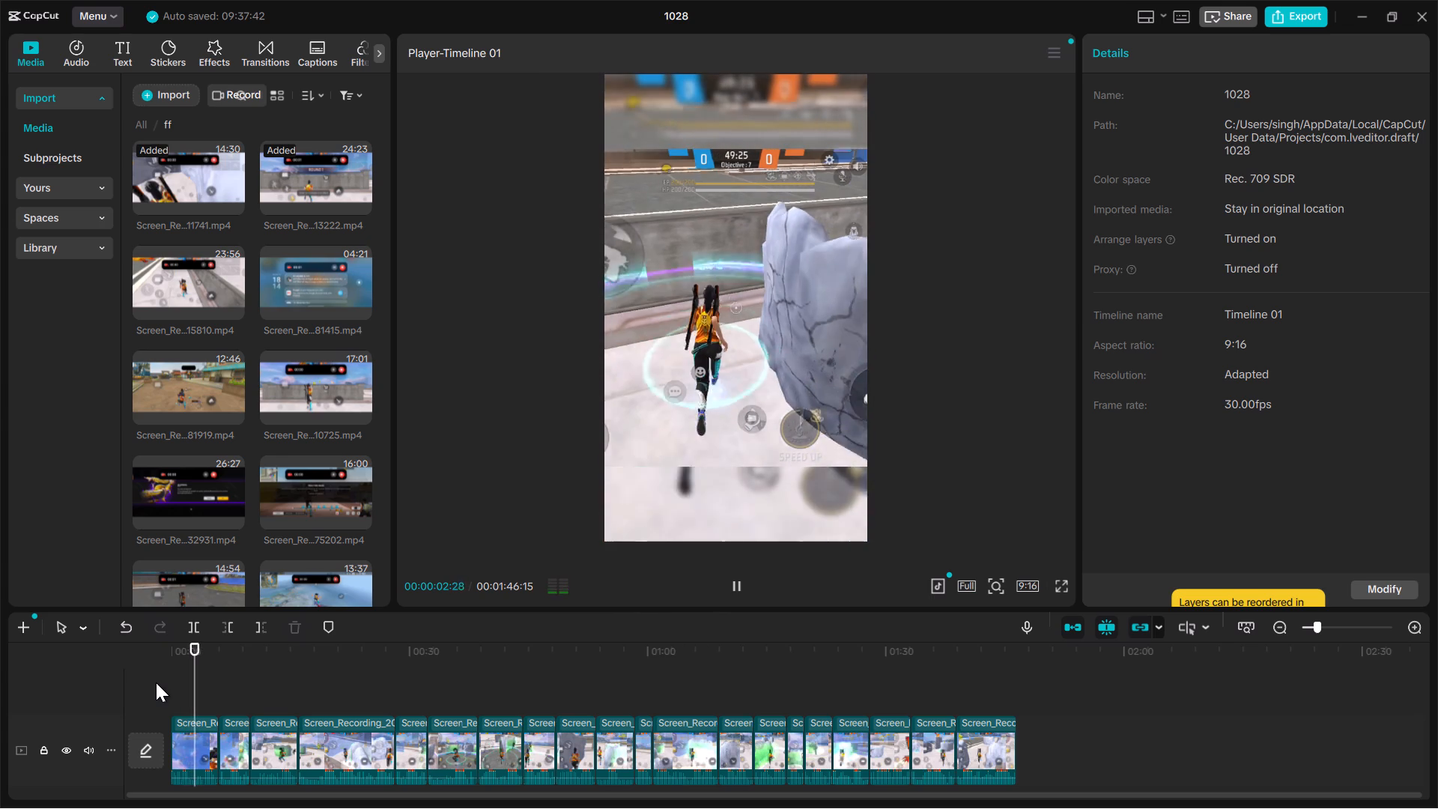
pyautogui.press('space')
pyautogui.moveTo(1031, 715); pyautogui.dragTo(416, 649)
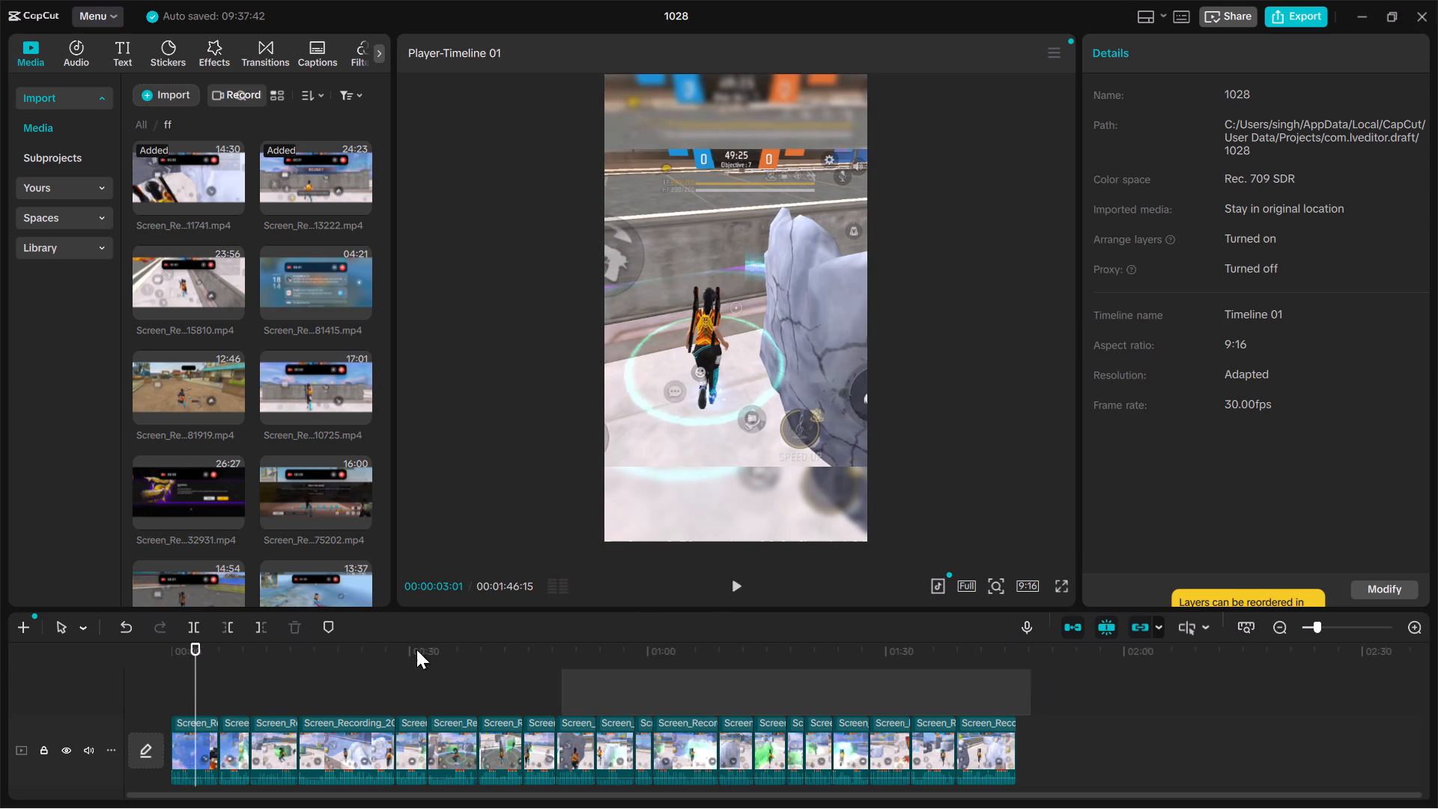
pyautogui.moveTo(416, 649); pyautogui.dragTo(158, 723)
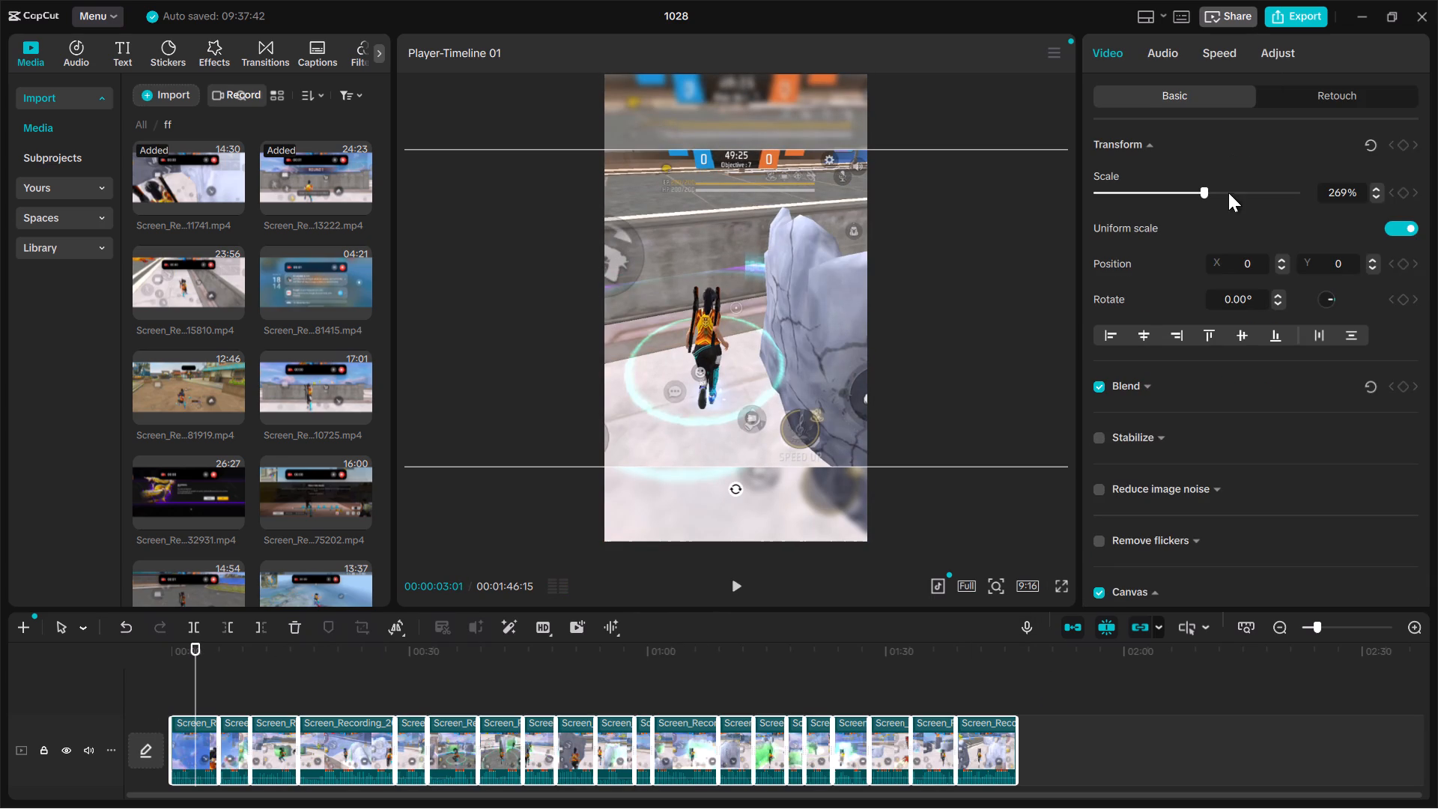
pyautogui.moveTo(1199, 196); pyautogui.dragTo(1191, 195)
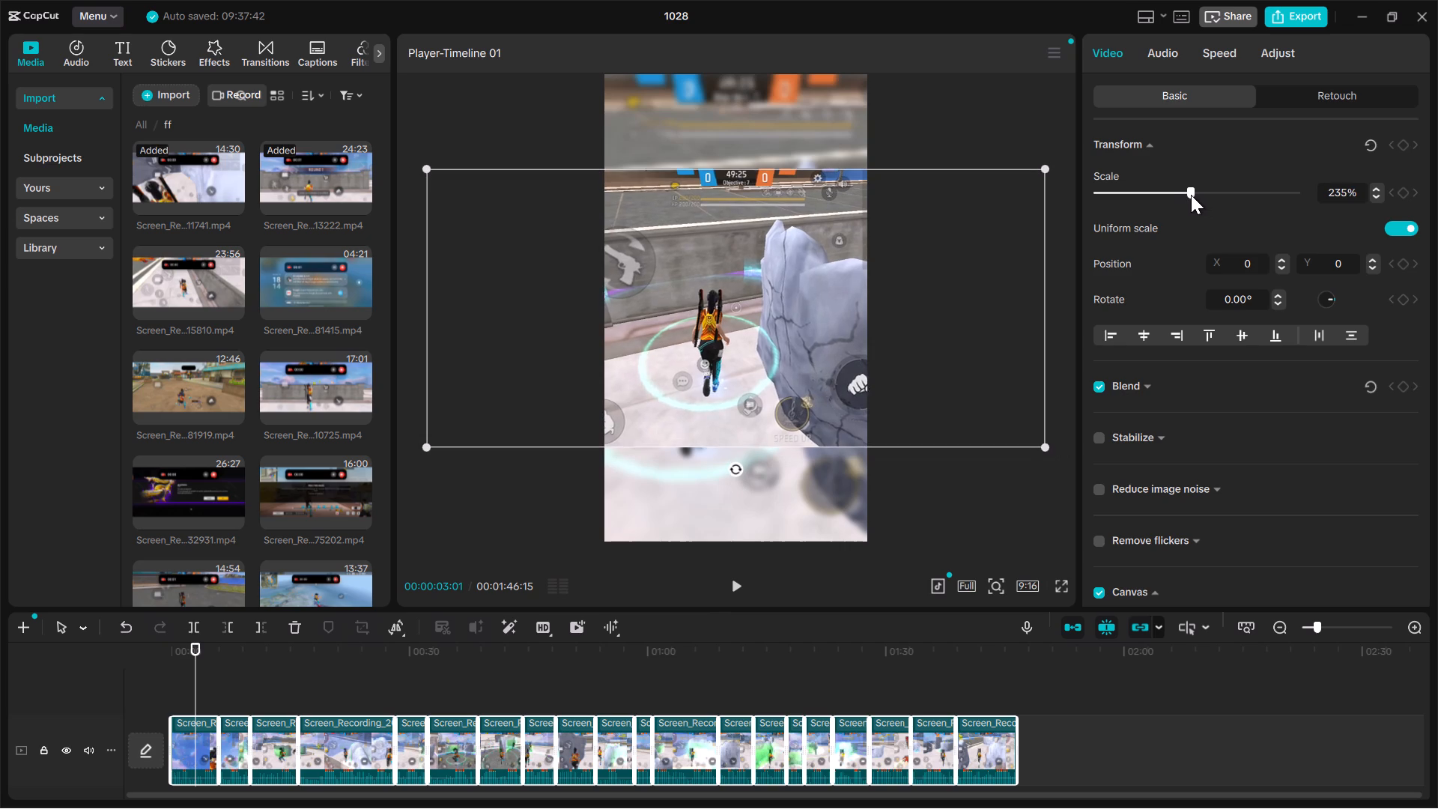
pyautogui.moveTo(1191, 195); pyautogui.dragTo(1192, 195)
# Play the reframed montage from the beginning to review the framing and blurred background across the highlights.
pyautogui.press('space')
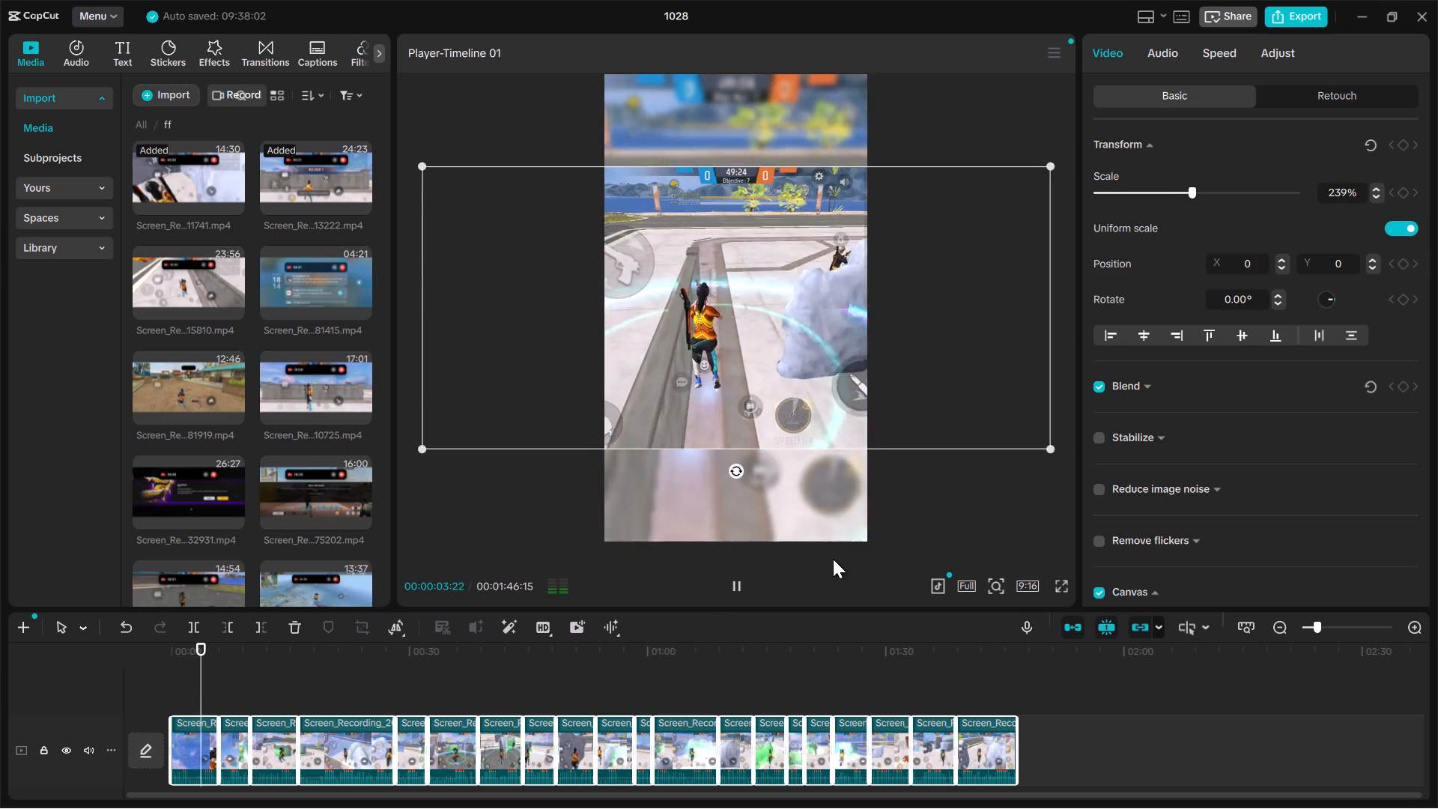
pyautogui.press('space')
pyautogui.press('Up')
pyautogui.press('Up')
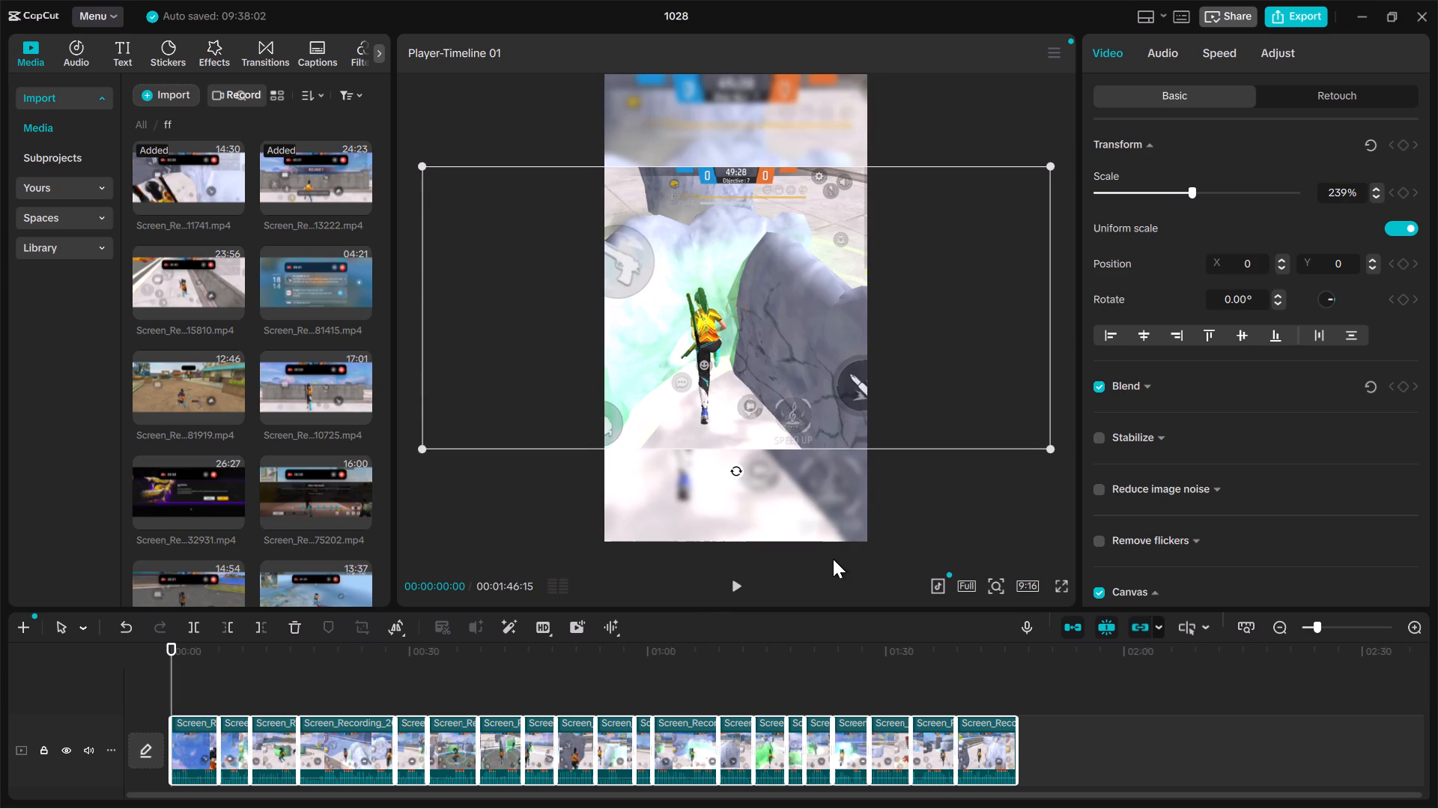
pyautogui.press('Up')
pyautogui.click(158, 703)
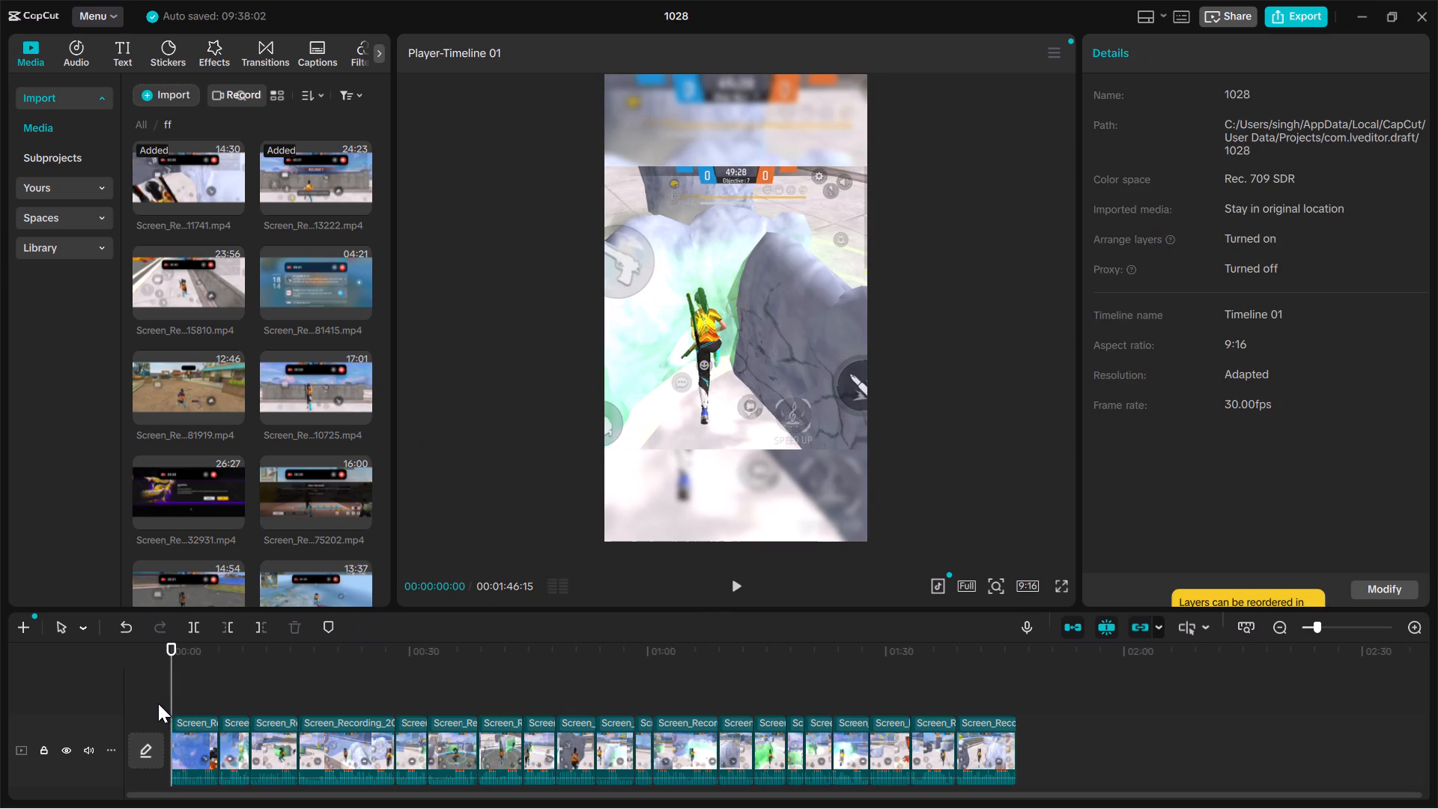
pyautogui.press('space')
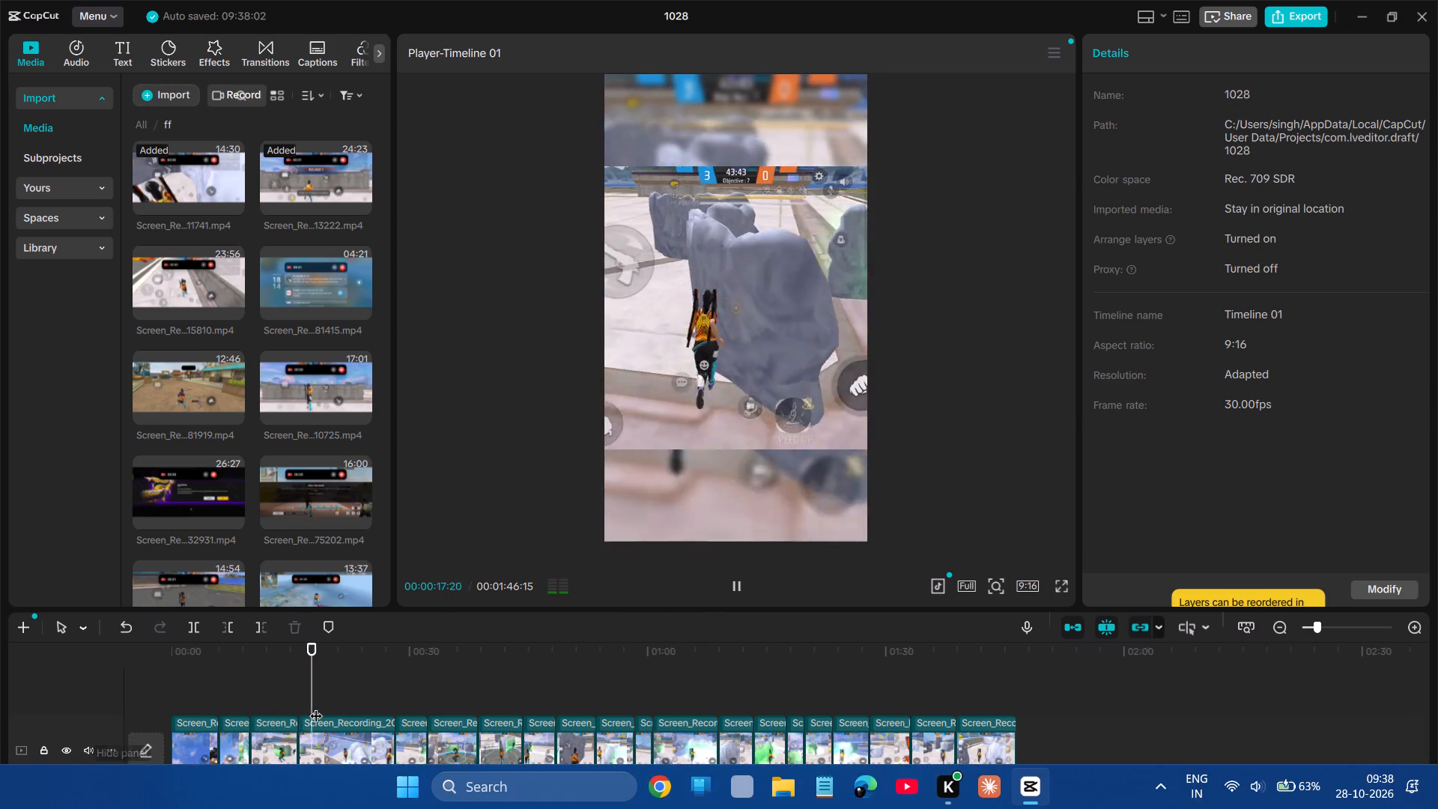
pyautogui.keyDown('ctrl'); pyautogui.scroll(7, 316, 706); pyautogui.keyUp('ctrl')
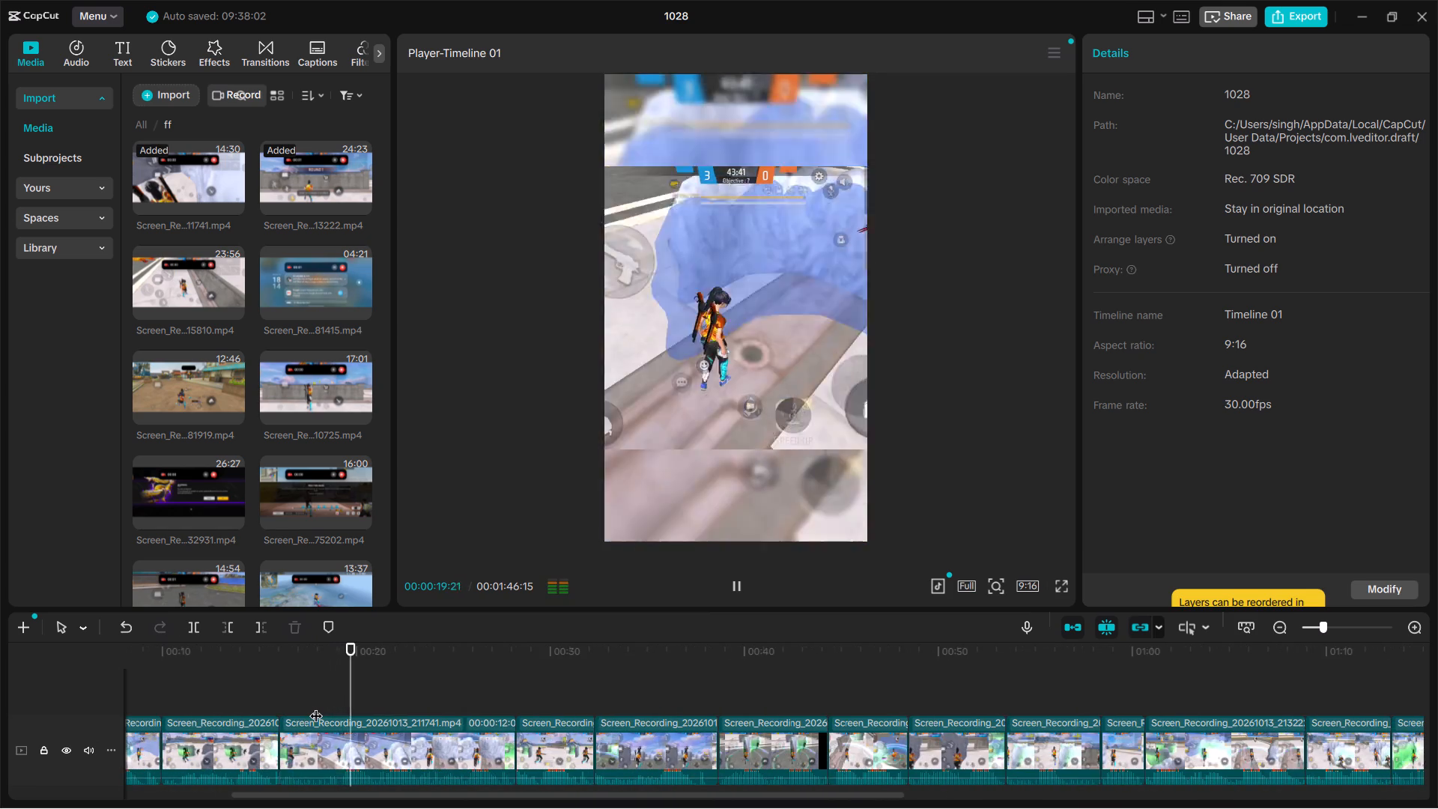
pyautogui.hscroll(9, 316, 706)
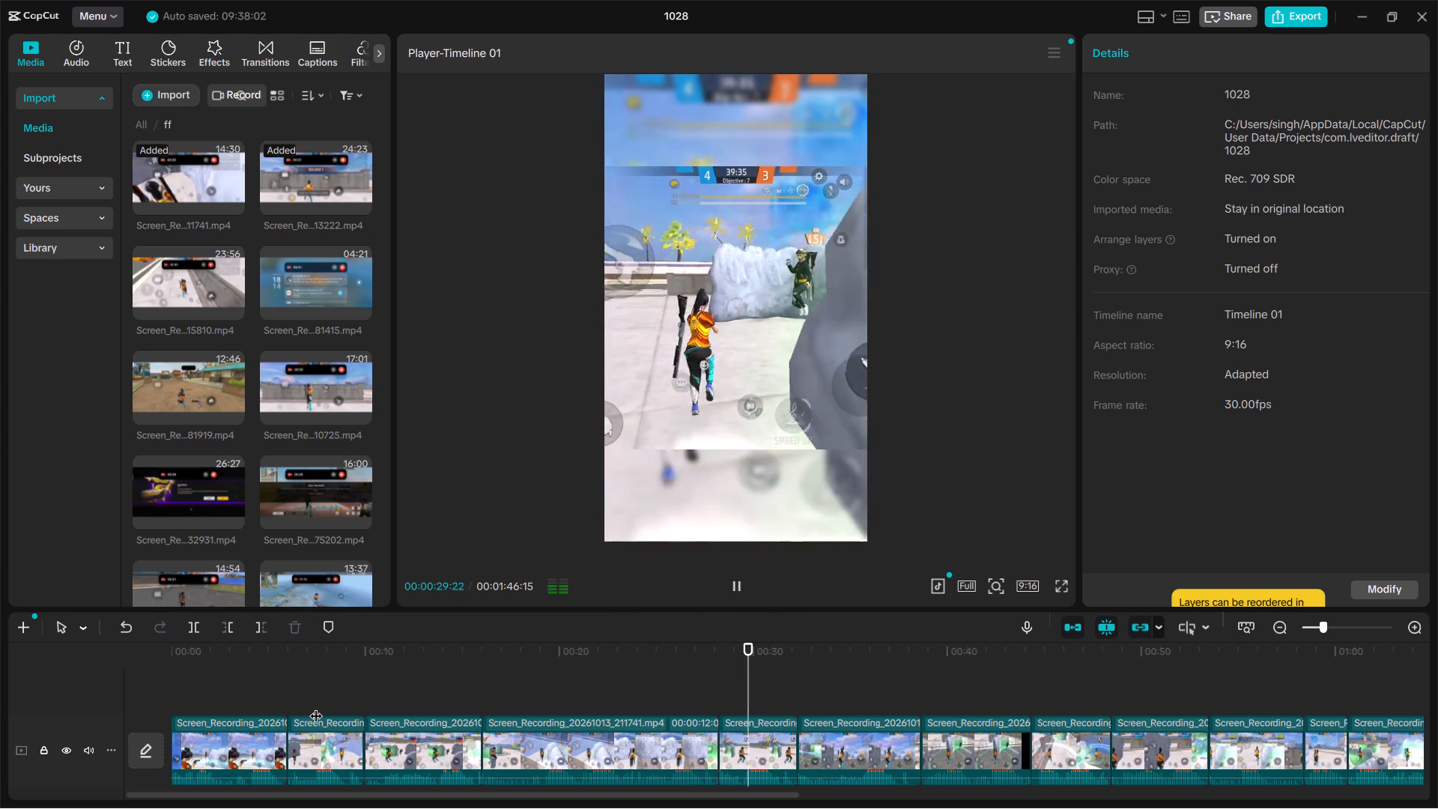
# Split the first highlight clip at 00:00:03:06, just before its final fight.
pyautogui.click(198, 692)
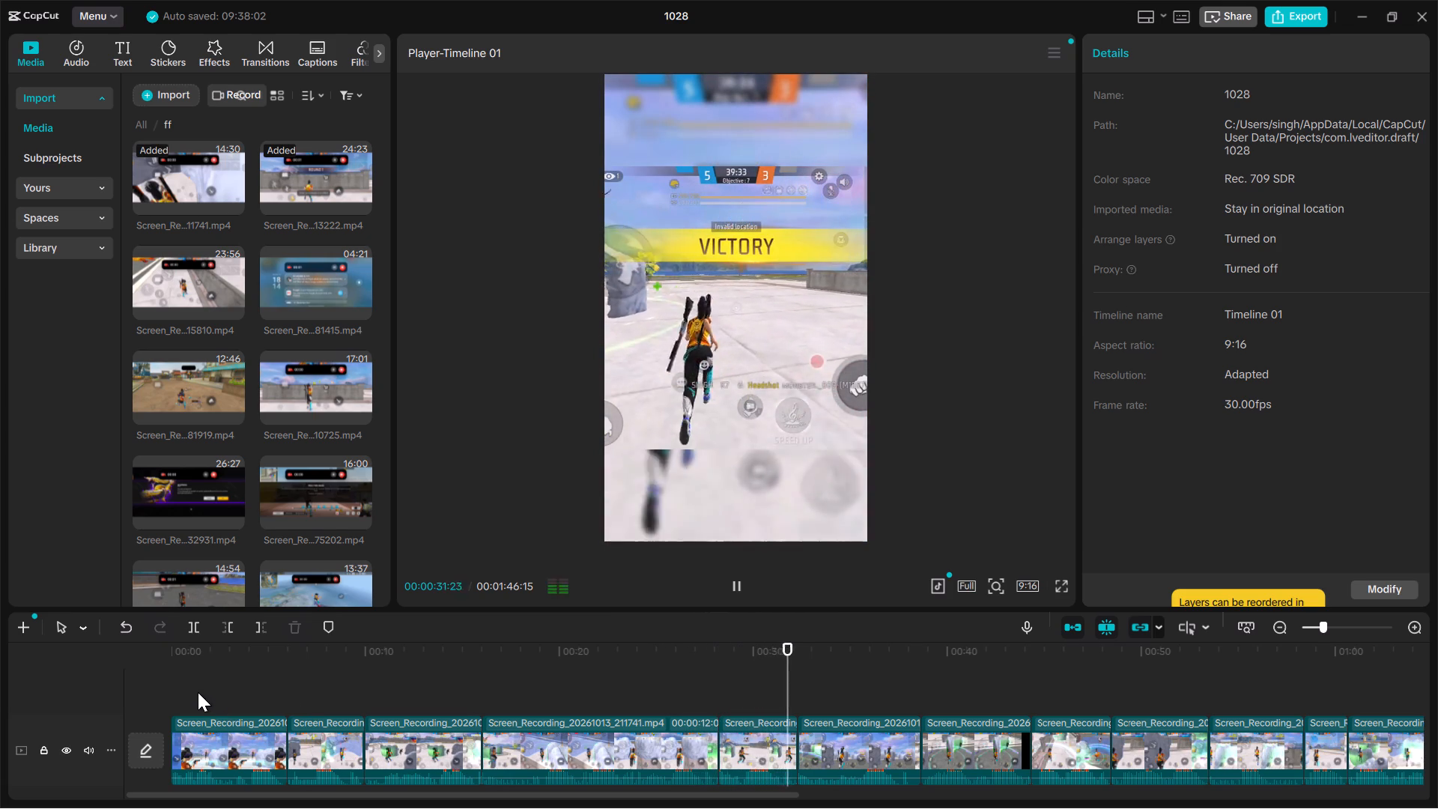
pyautogui.moveTo(198, 692); pyautogui.dragTo(120, 683)
pyautogui.keyDown('ctrl'); pyautogui.scroll(4, 227, 706); pyautogui.keyUp('ctrl')
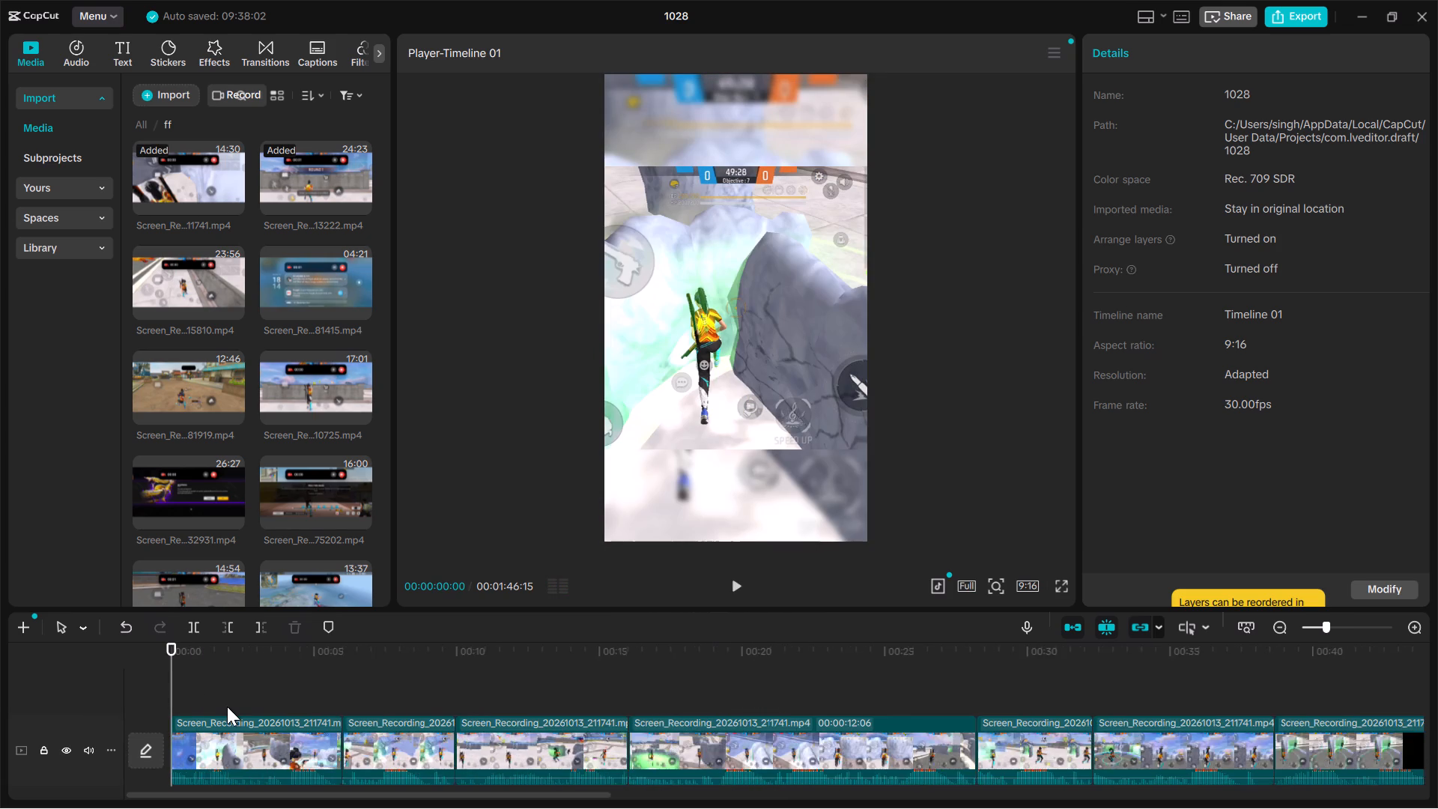
pyautogui.keyDown('ctrl'); pyautogui.scroll(7, 227, 706); pyautogui.keyUp('ctrl')
pyautogui.hscroll(5, 227, 706)
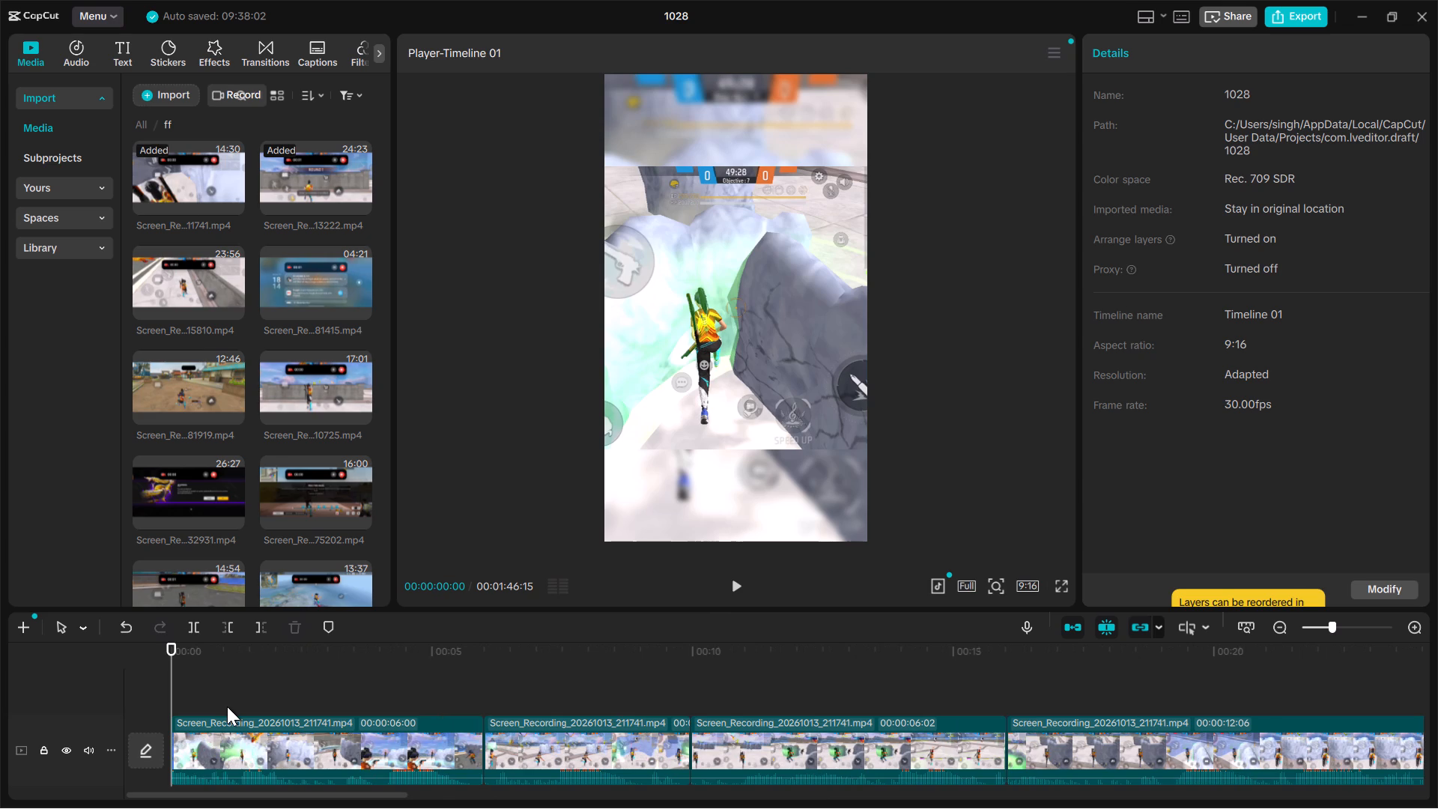
pyautogui.press('space')
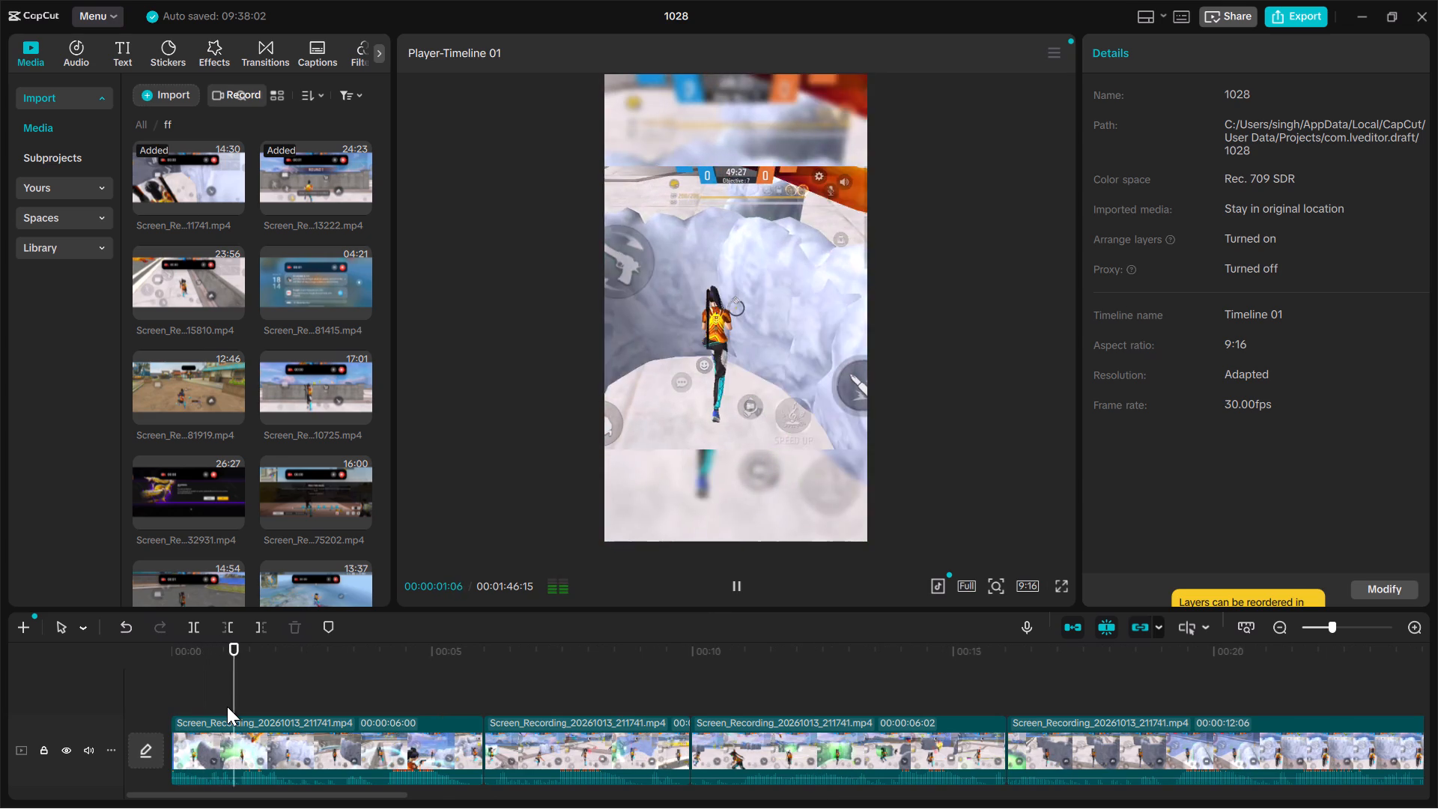
pyautogui.press('space')
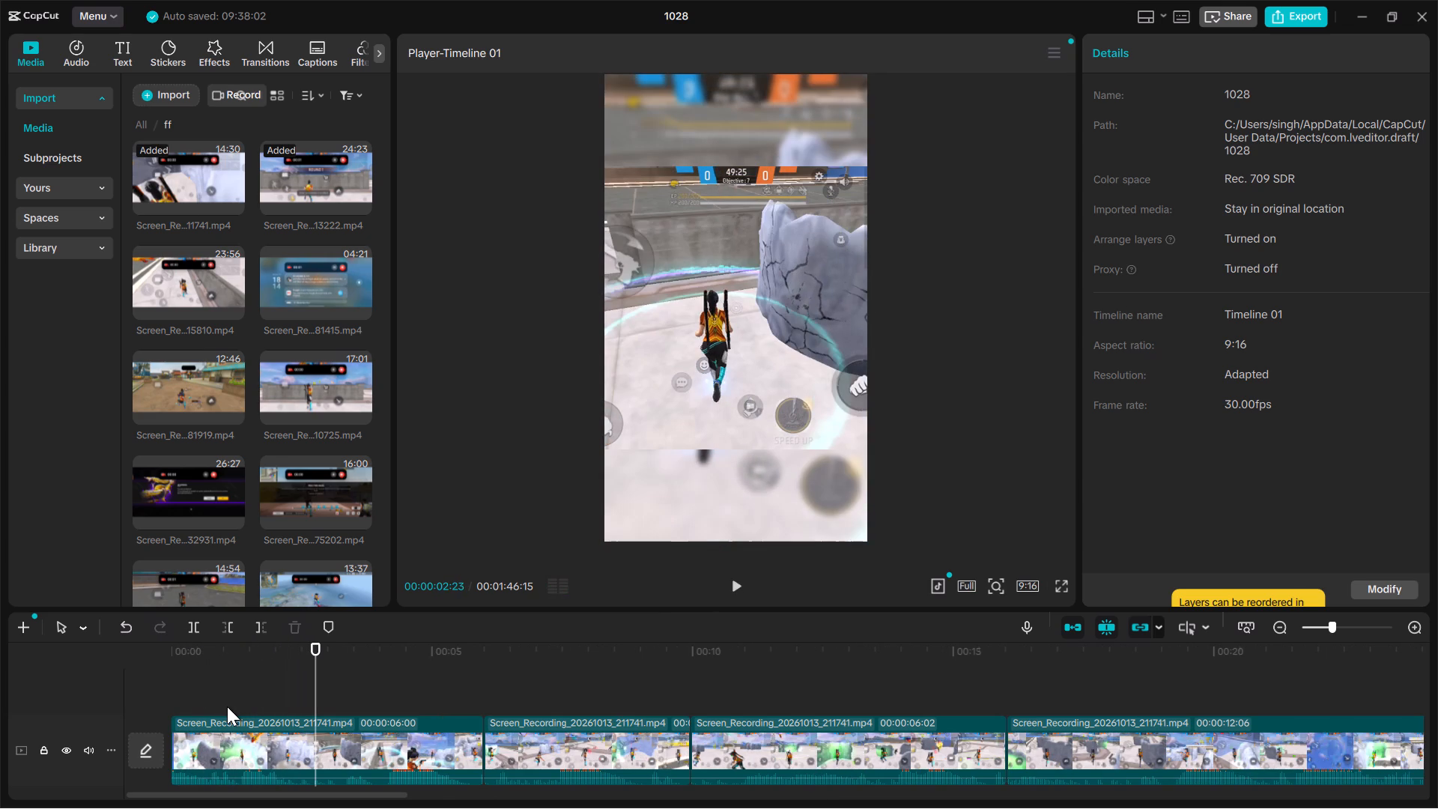
pyautogui.press('space')
pyautogui.press('space')
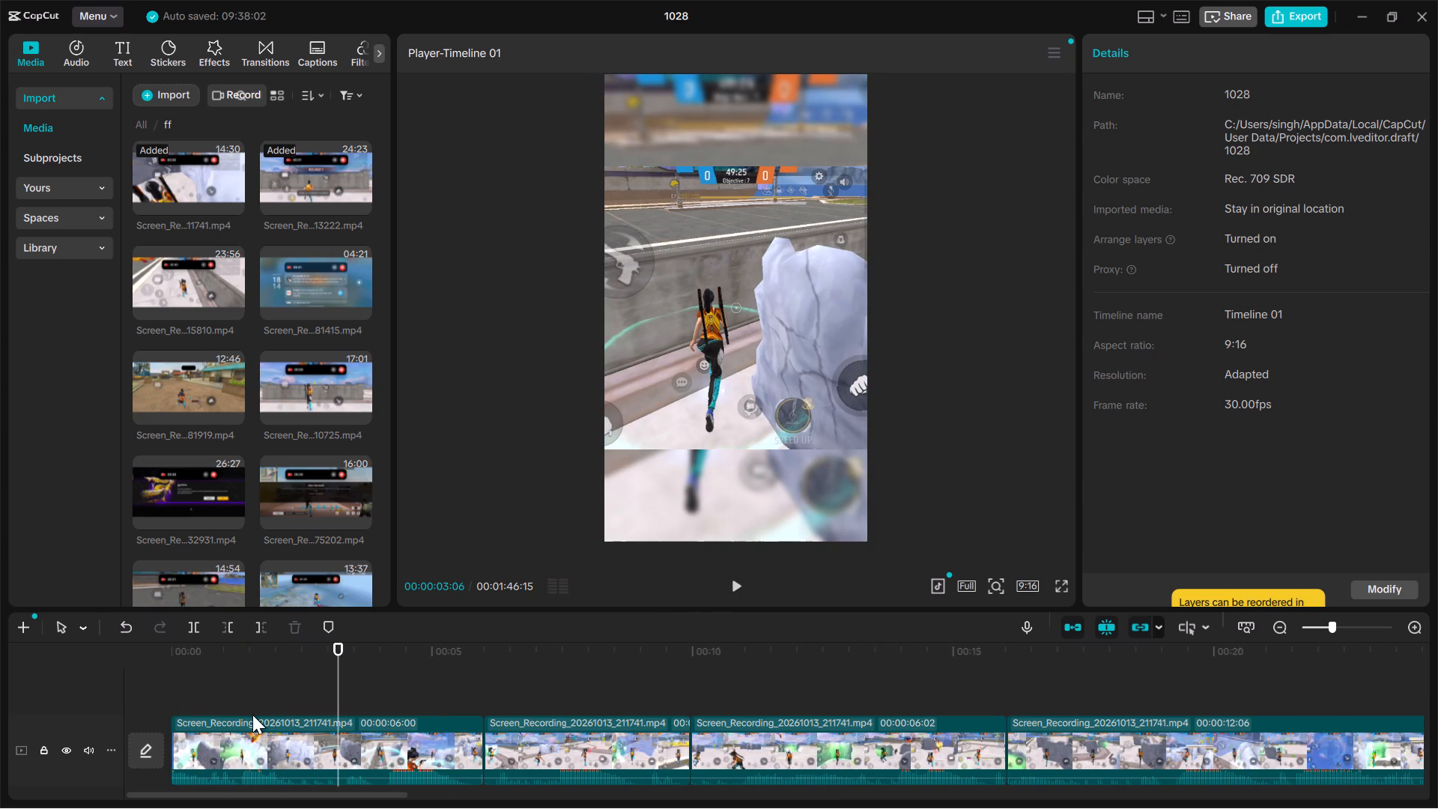
pyautogui.write('b')
# Split the first highlight again at 00:00:05:13, just after the winning kill.
pyautogui.press('space')
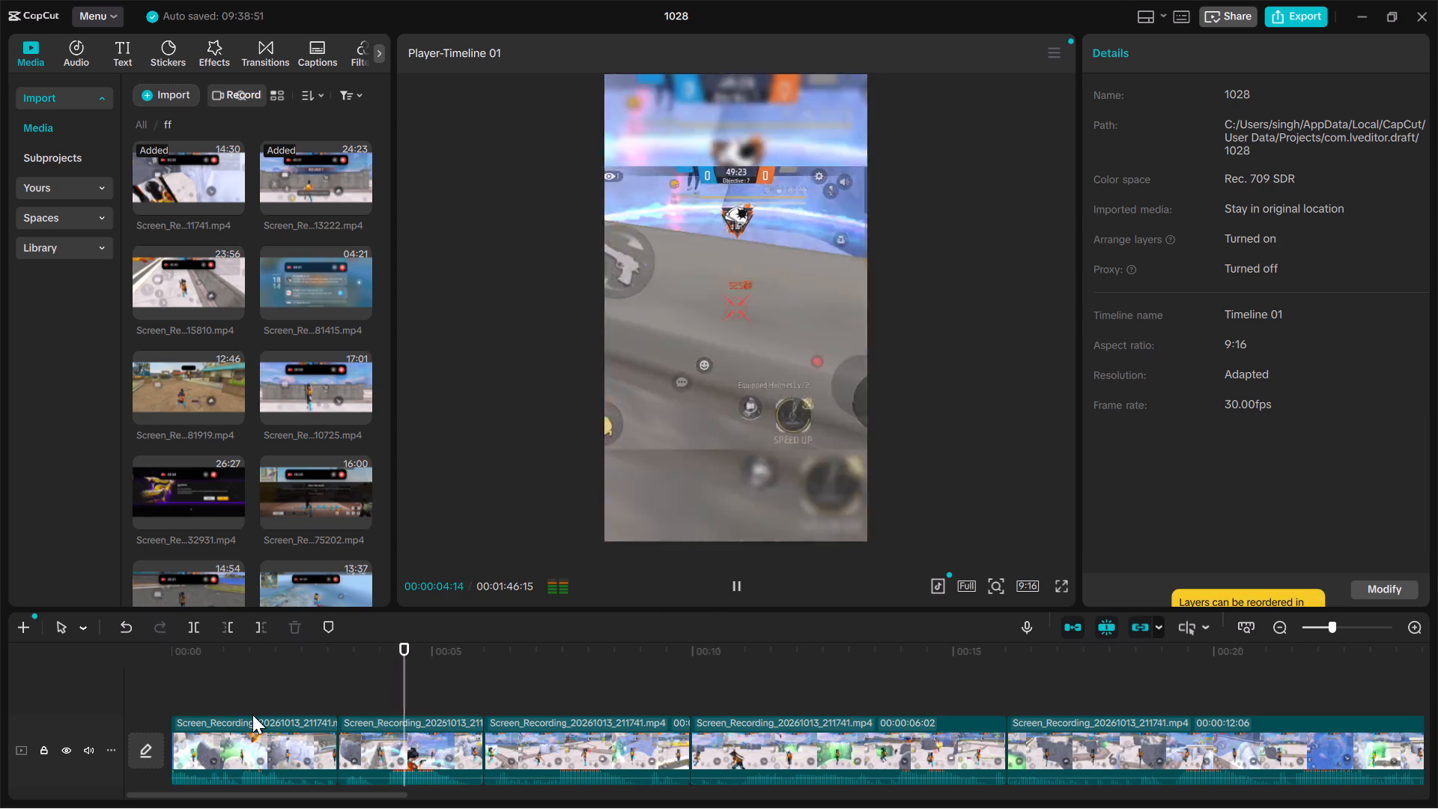
pyautogui.press('space')
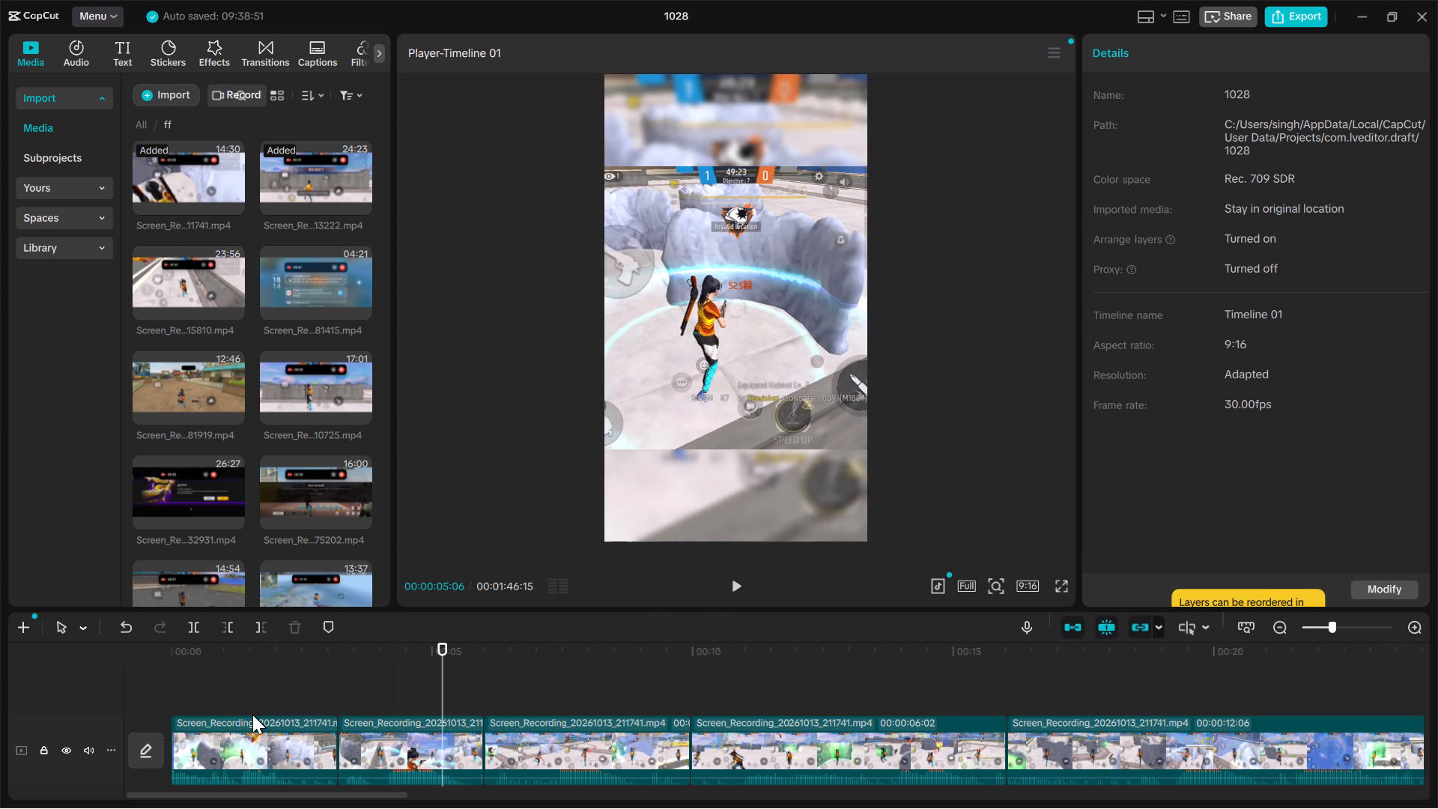
pyautogui.press('space')
pyautogui.press('space')
pyautogui.write('b')
# Delete the opening segment of the first highlight, before the first split.
pyautogui.click(252, 748)
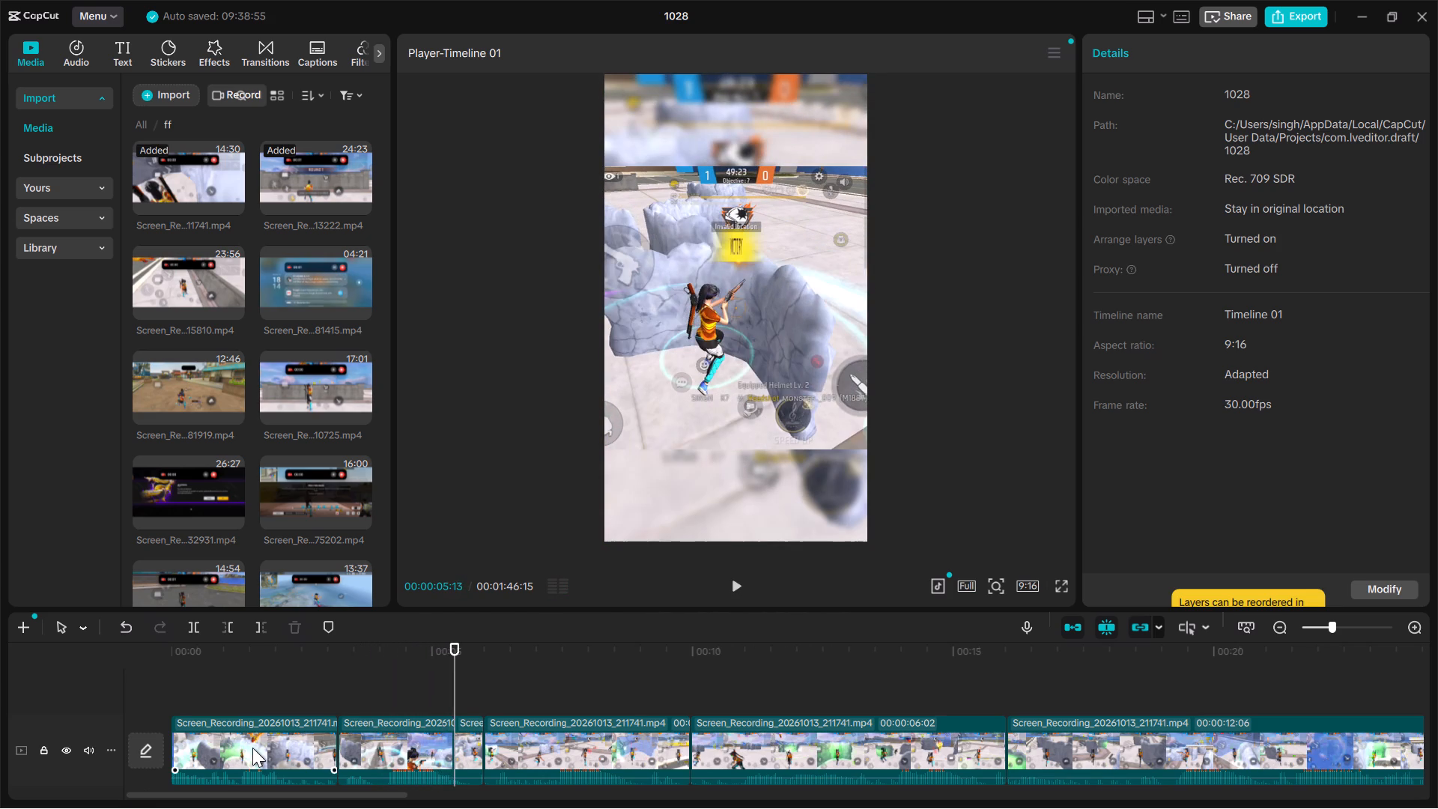
pyautogui.press('Delete')
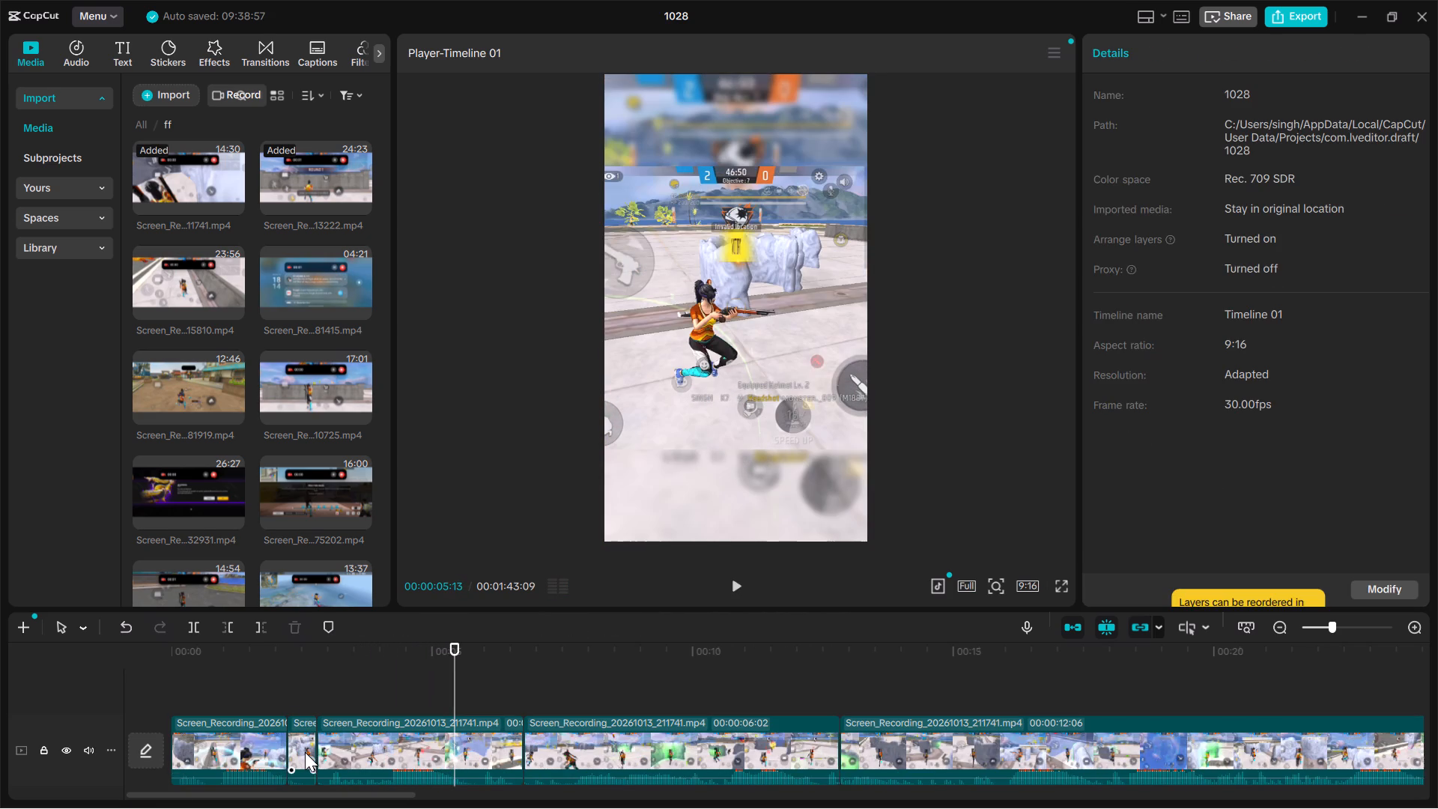
# Delete the short leftover segment of the first highlight that follows its winning kill.
pyautogui.click(305, 752)
pyautogui.press('Delete')
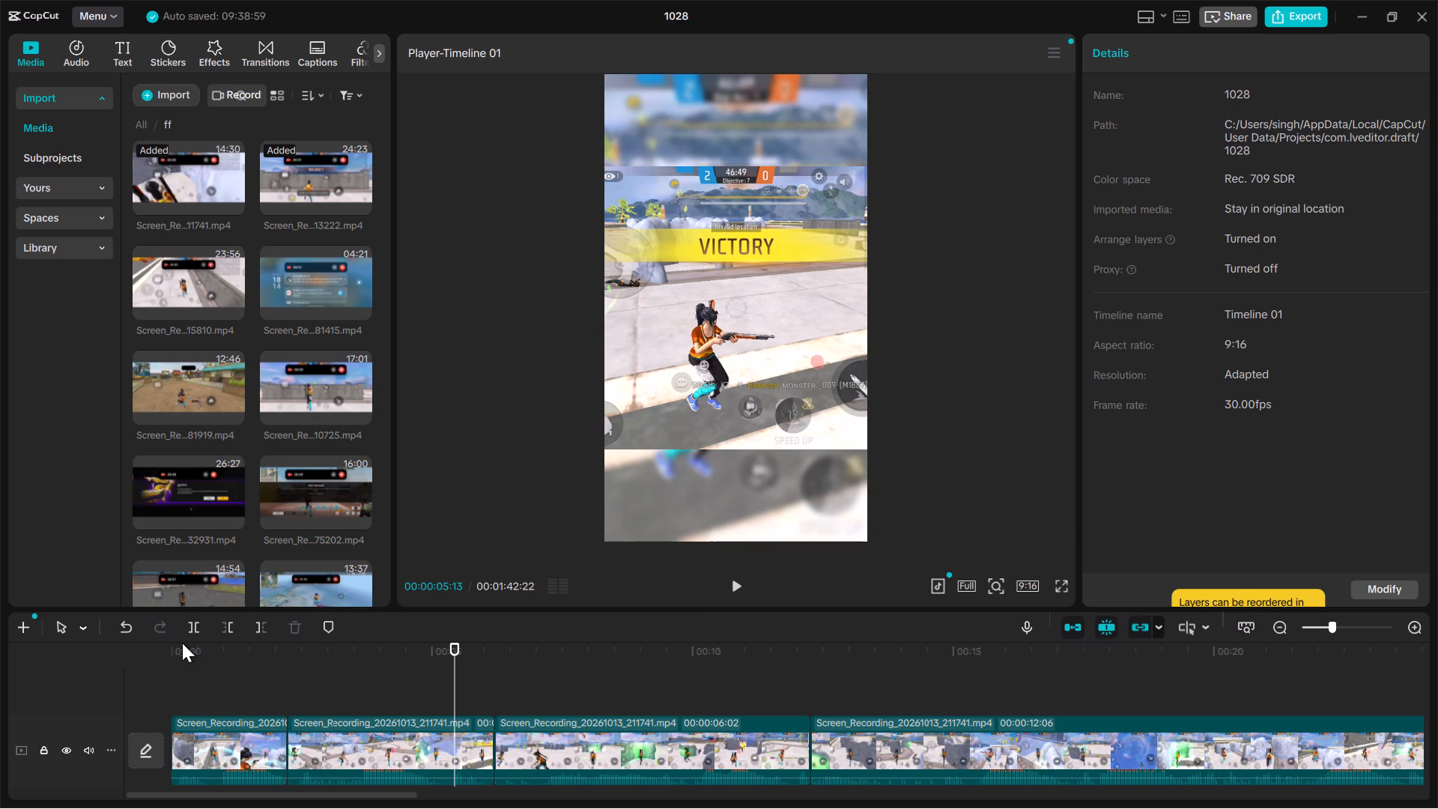
# Play from the start and split the second highlight at 00:00:03:02, just before its final fight.
pyautogui.click(173, 667)
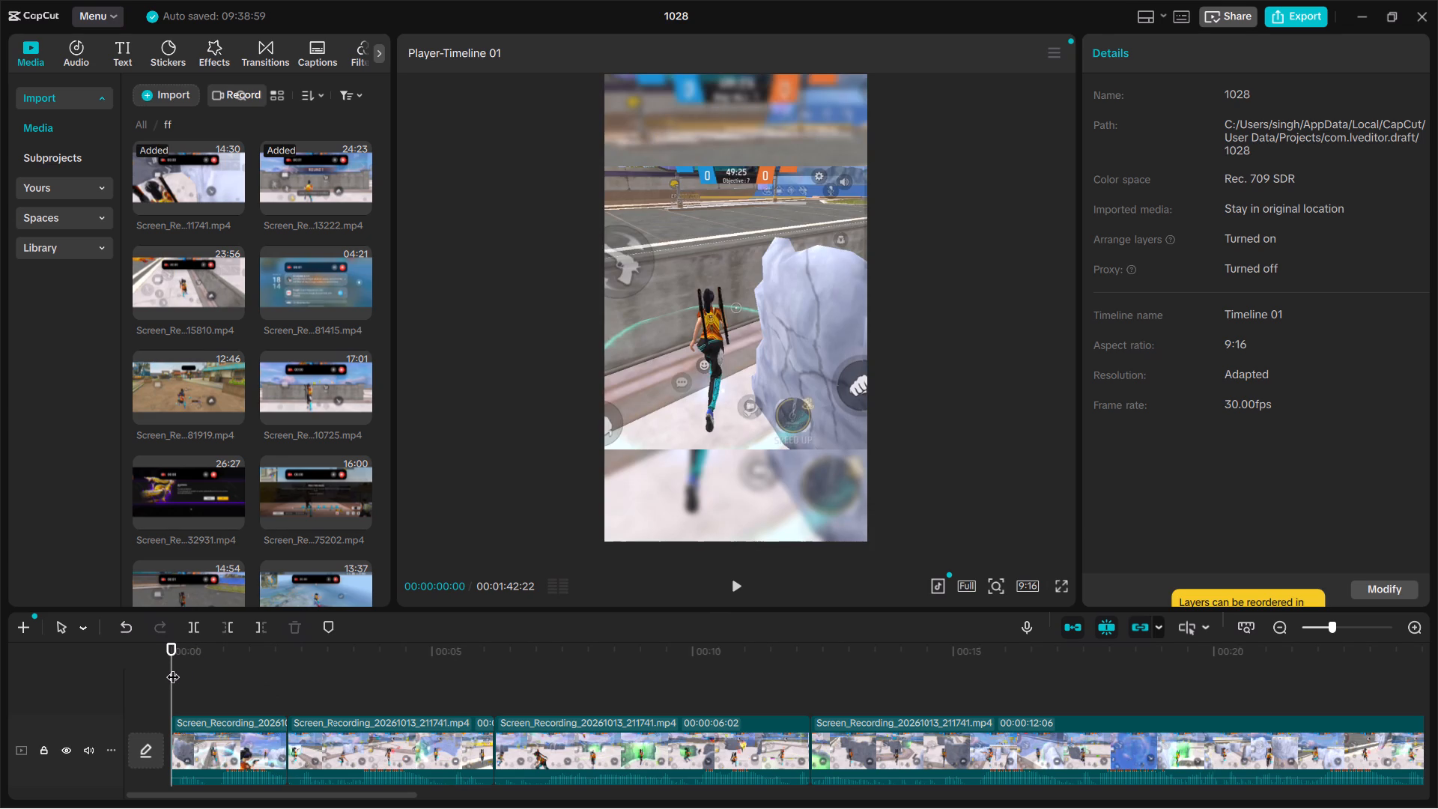
pyautogui.press('space')
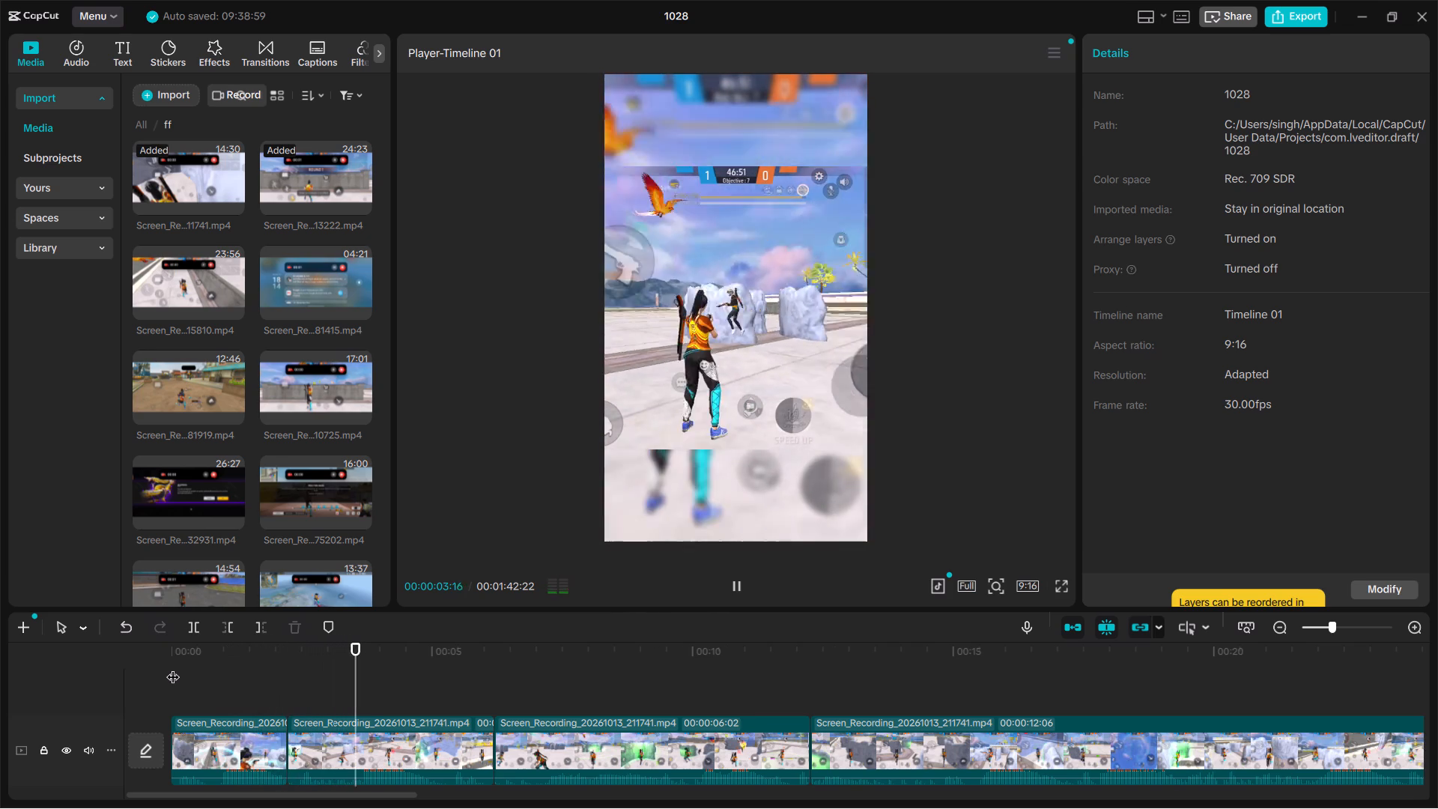
pyautogui.press('space')
pyautogui.click(332, 673)
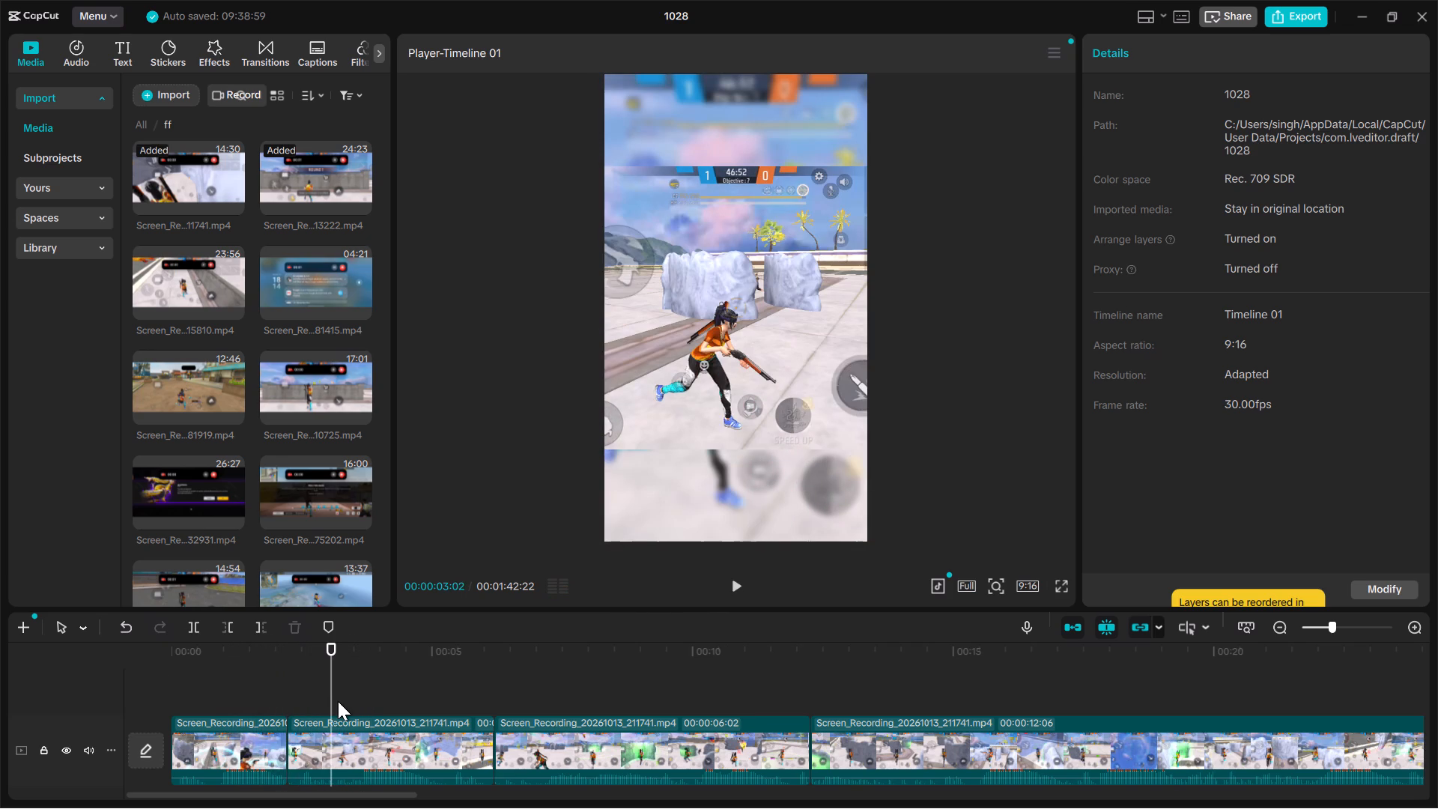
pyautogui.write('b')
# Split the second highlight again at 00:00:05:04, just after the winning kill.
pyautogui.press('space')
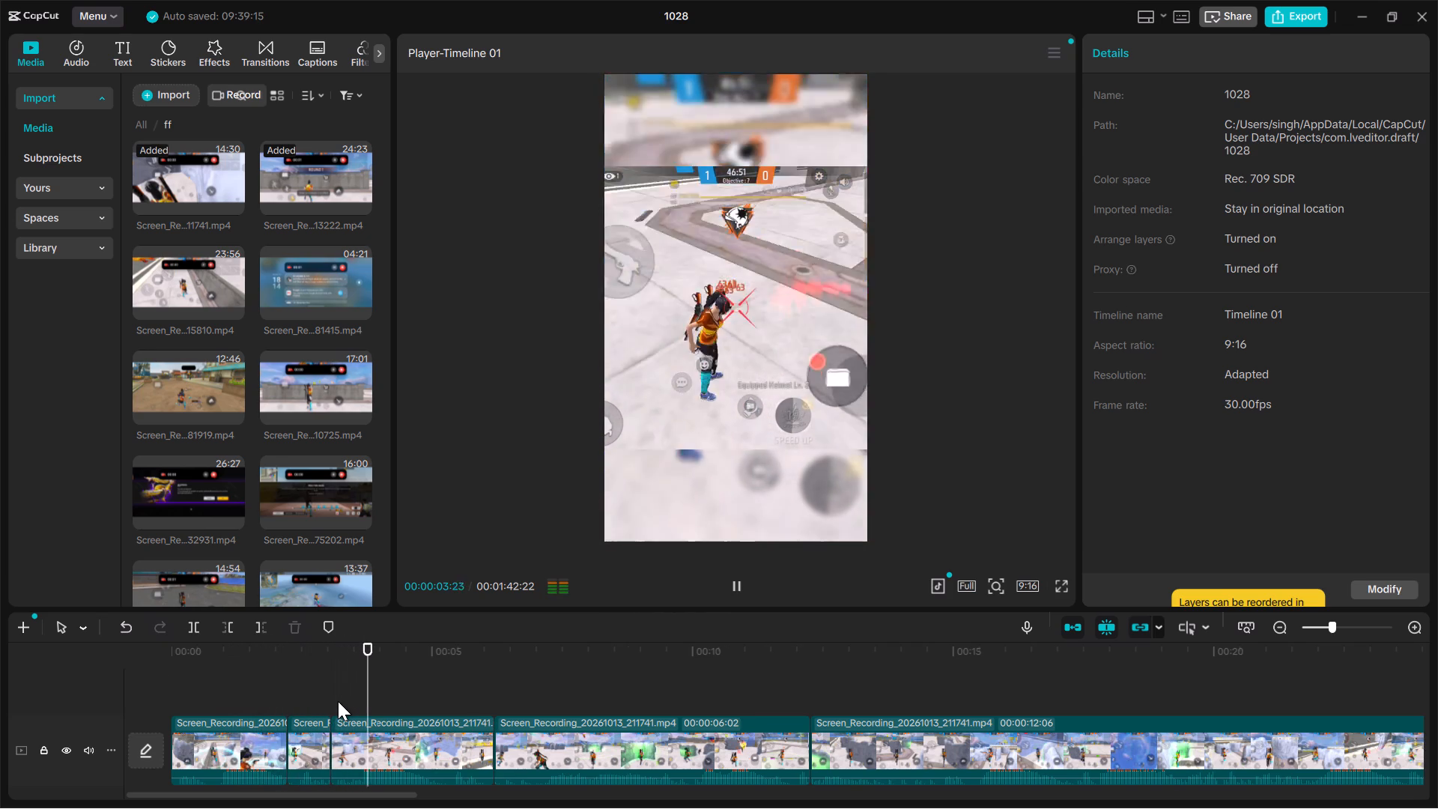
pyautogui.press('space')
pyautogui.press('space')
pyautogui.press('space')
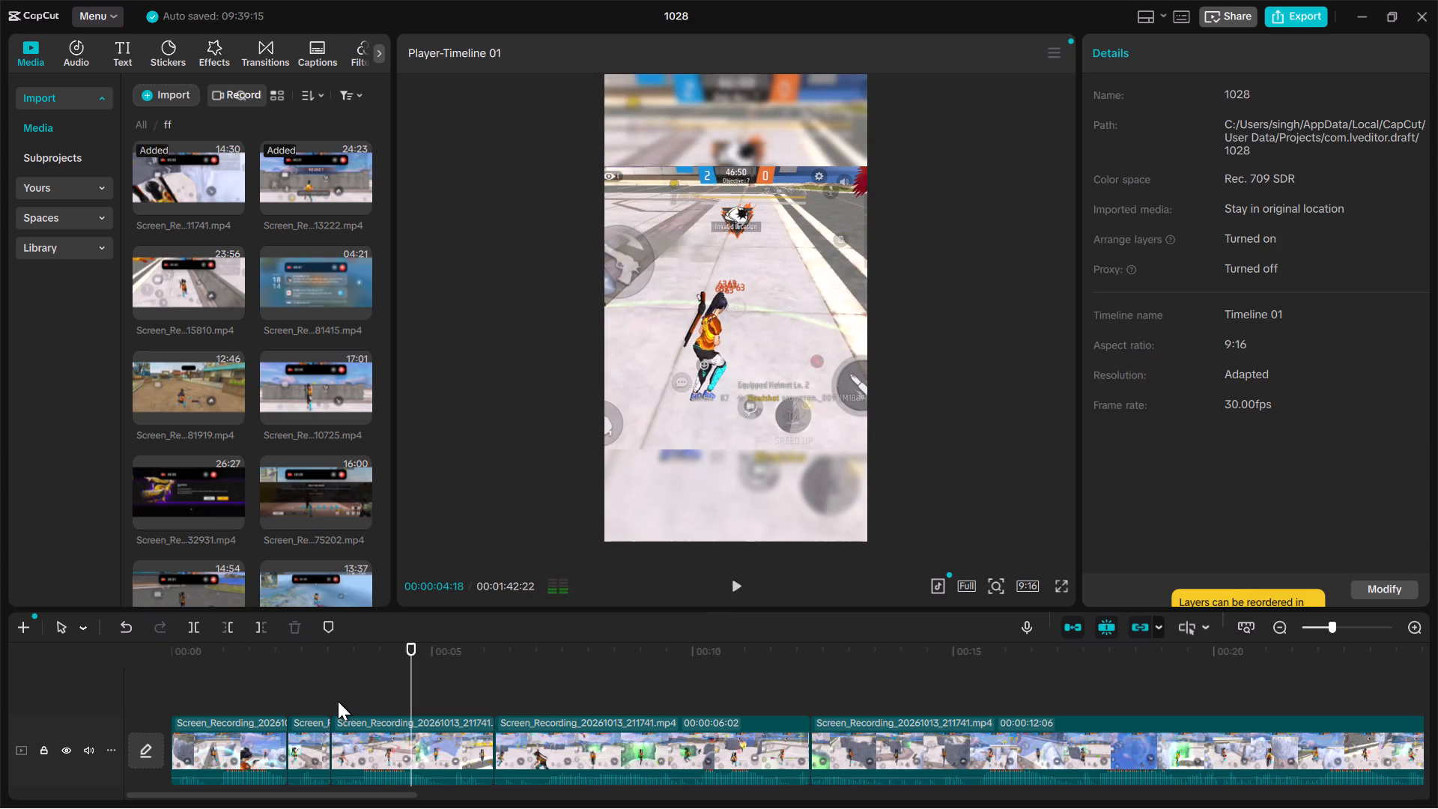
pyautogui.press('space')
pyautogui.press('space')
pyautogui.press('b')
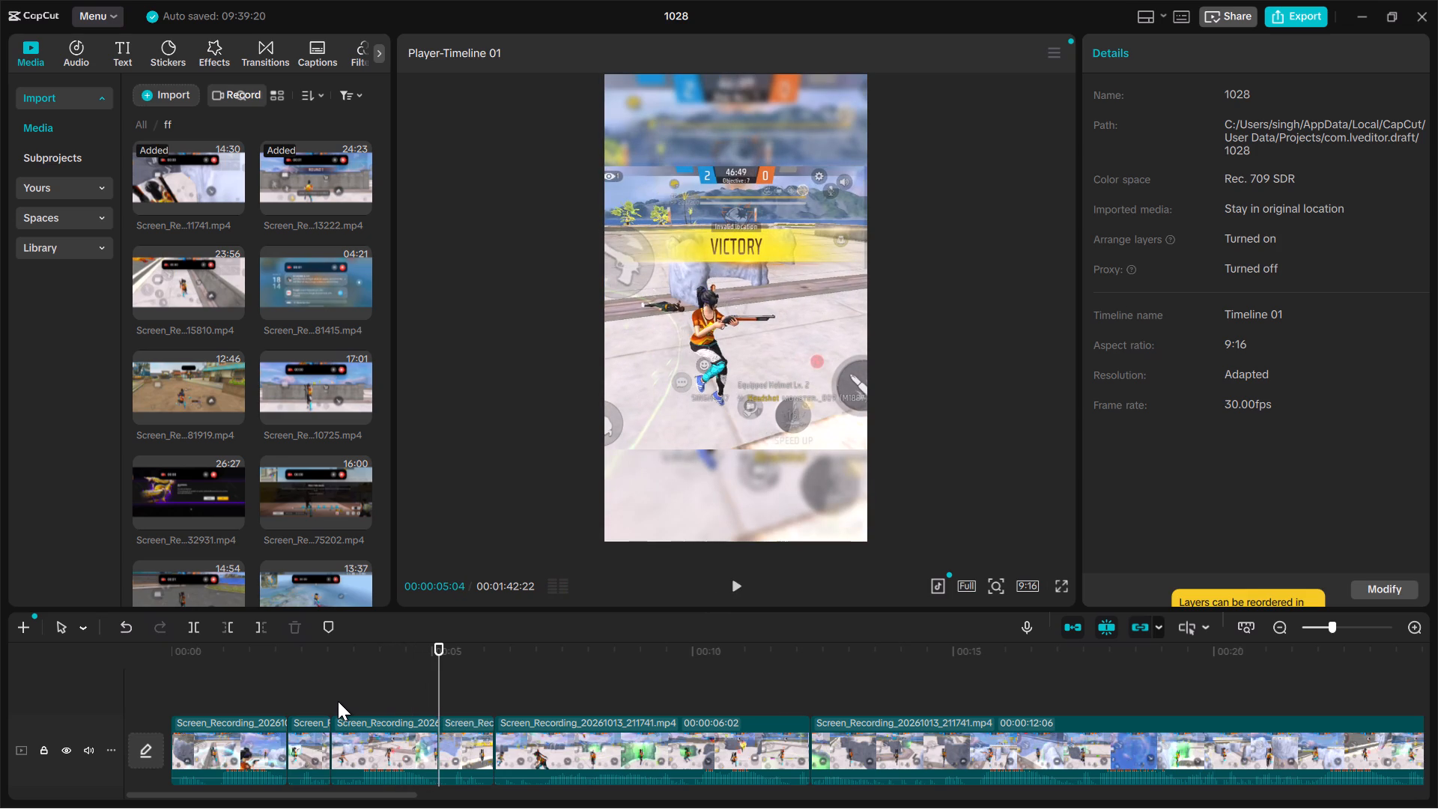
# Delete the opening and trailing segments of the second highlight, keeping only the part between its two splits.
pyautogui.click(318, 724)
pyautogui.press('Delete')
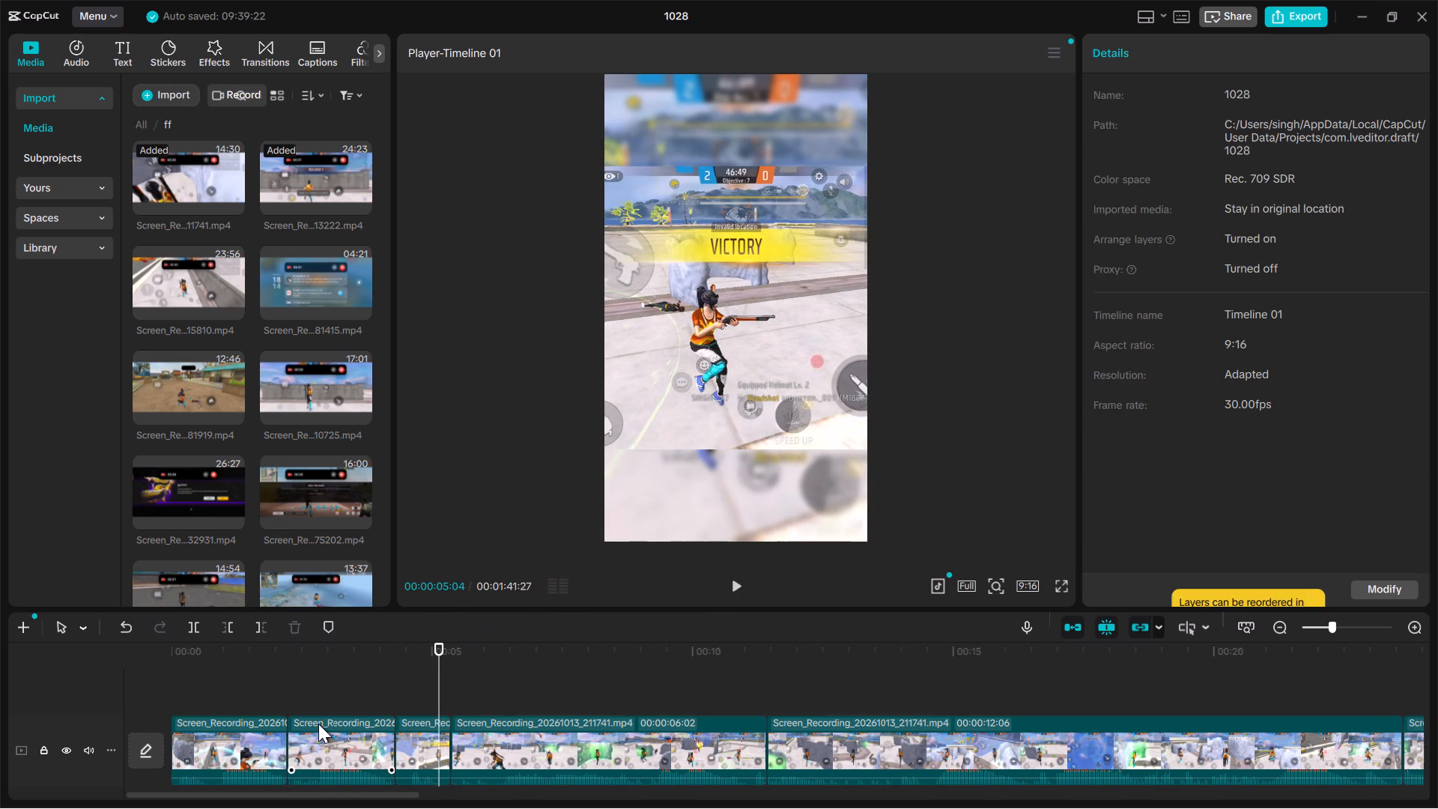
pyautogui.click(414, 747)
pyautogui.press('Delete')
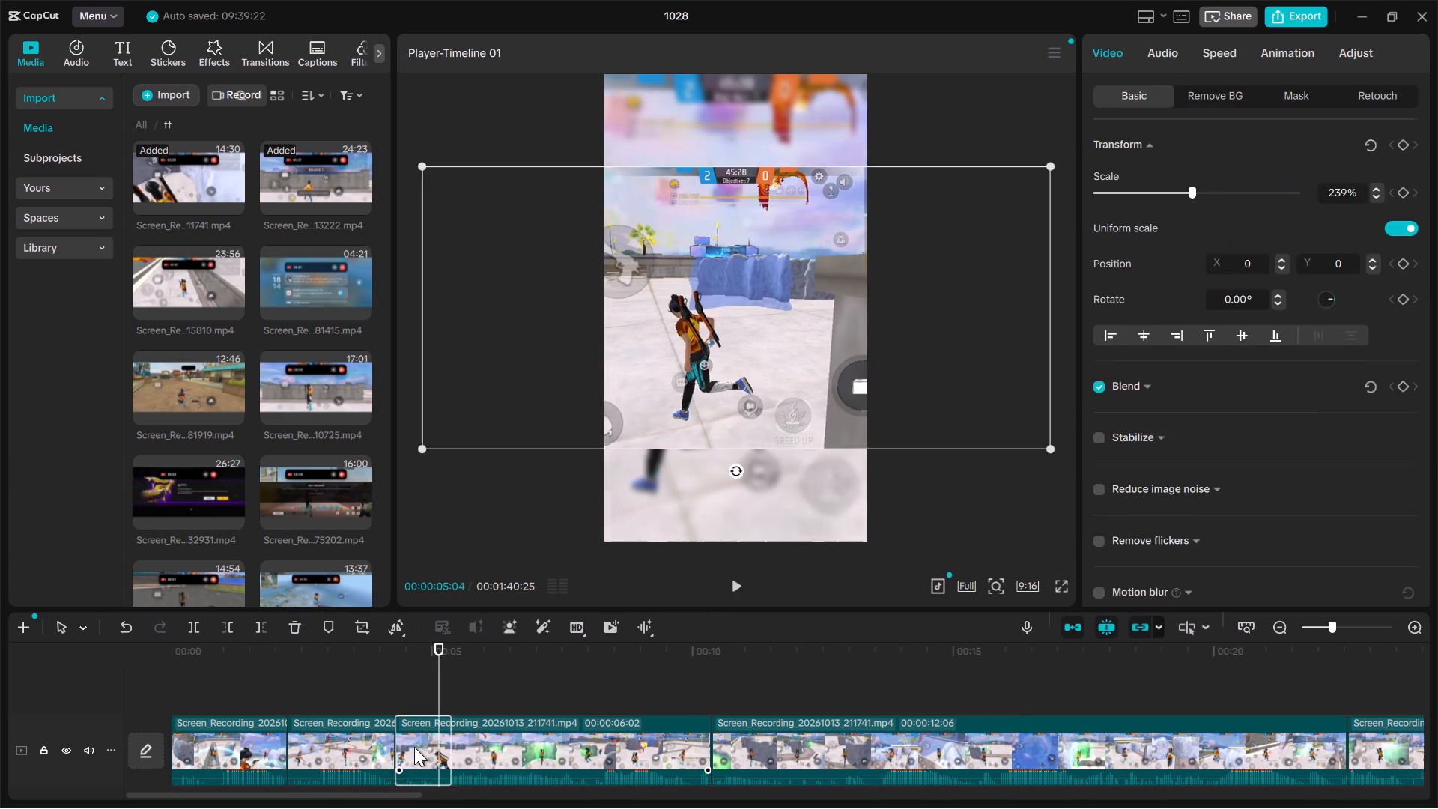
# Play through the third highlight clip, 00:00:06:02 long, and delete it whole from the timeline.
pyautogui.press('space')
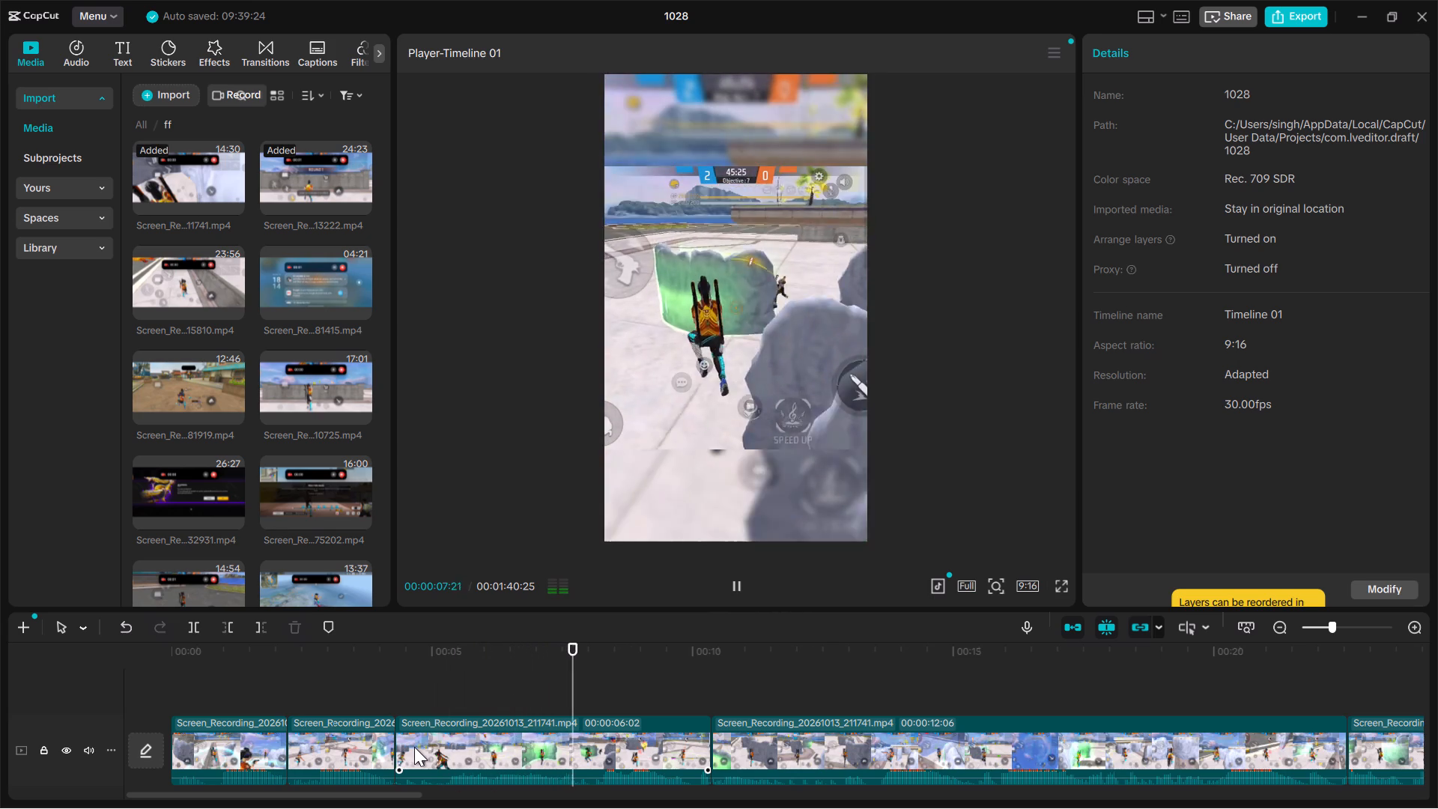
pyautogui.press('space')
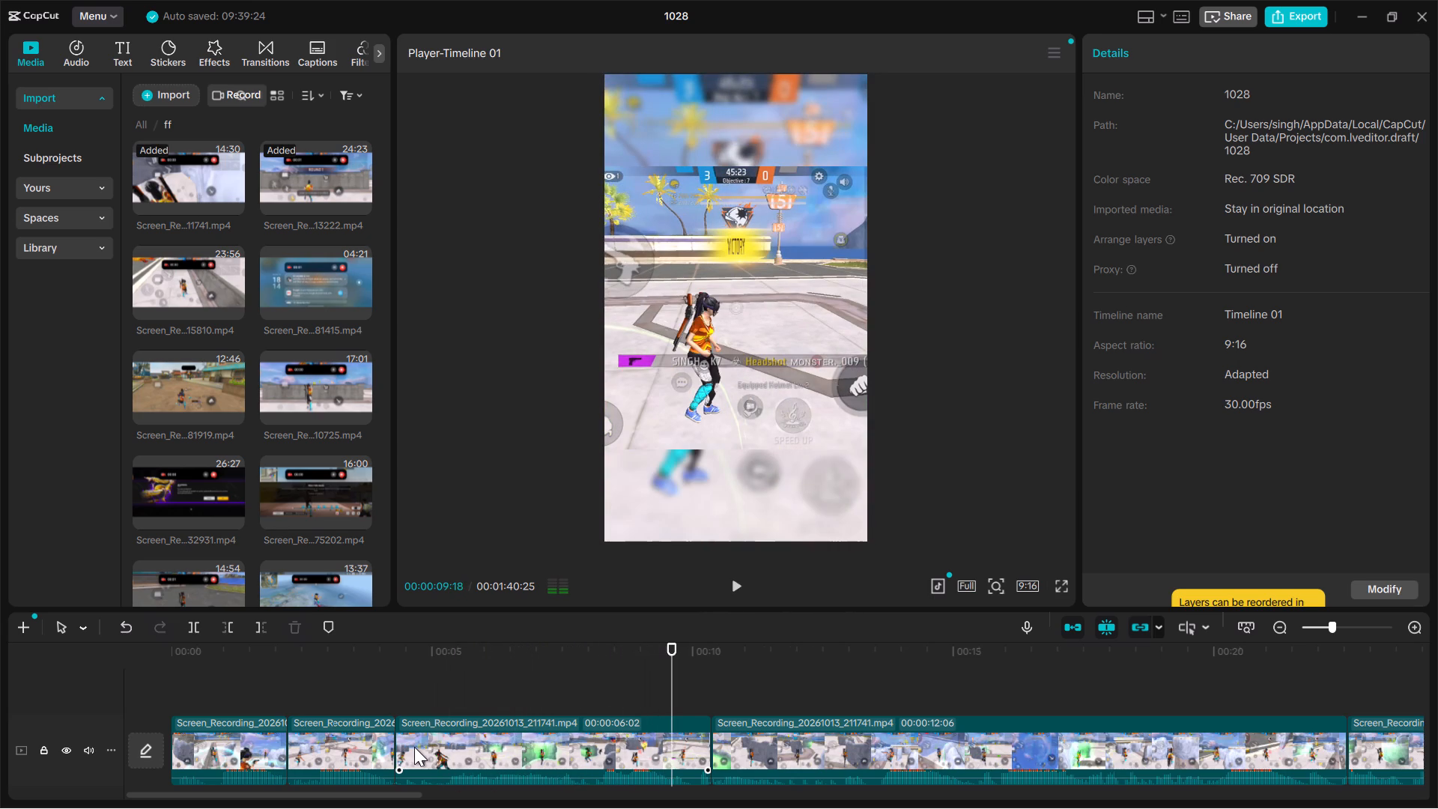
pyautogui.click(480, 744)
pyautogui.press('Delete')
# Split the 00:00:12:06 highlight clip at 00:00:13:24, just before its final fight, and delete the part before the split.
pyautogui.press('Up')
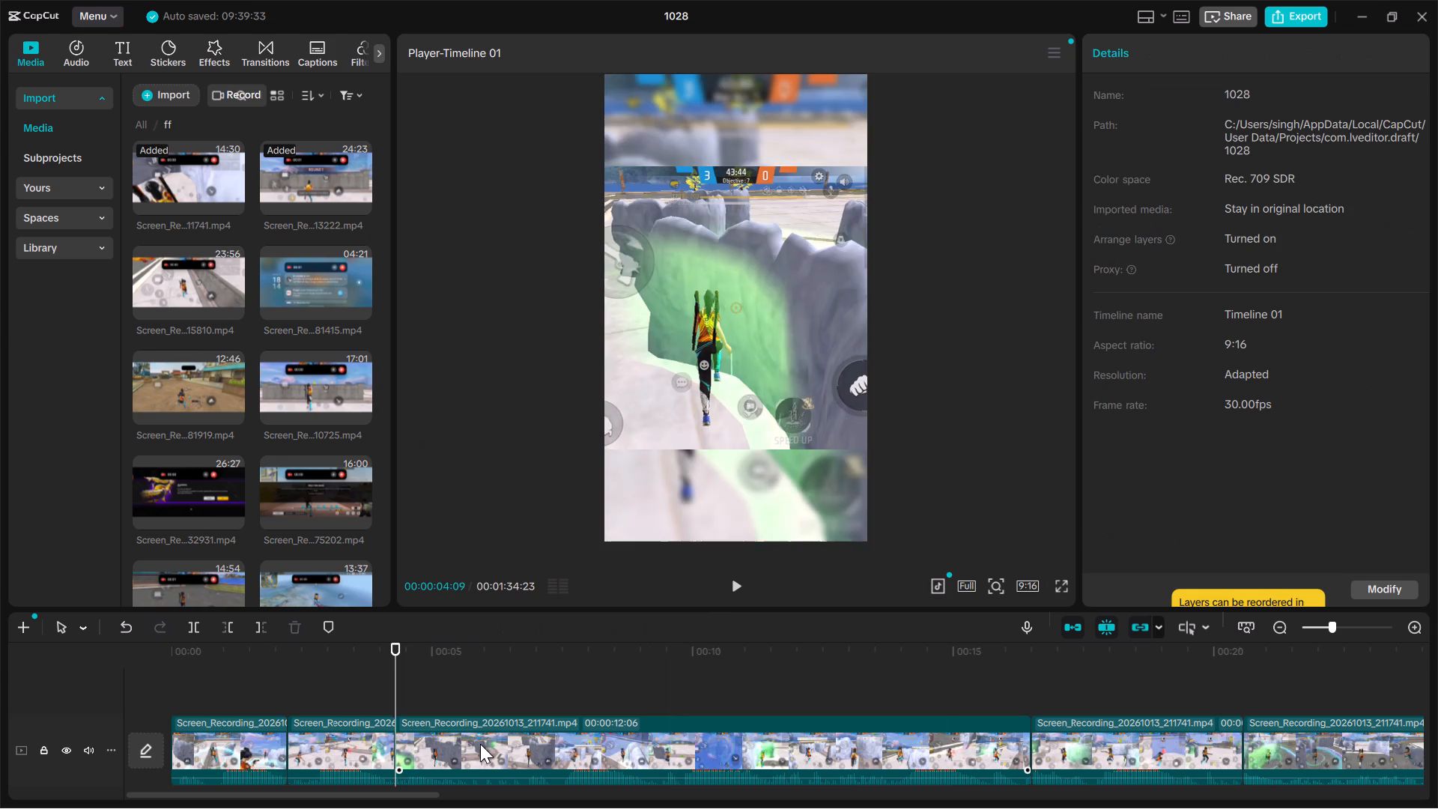
pyautogui.press('space')
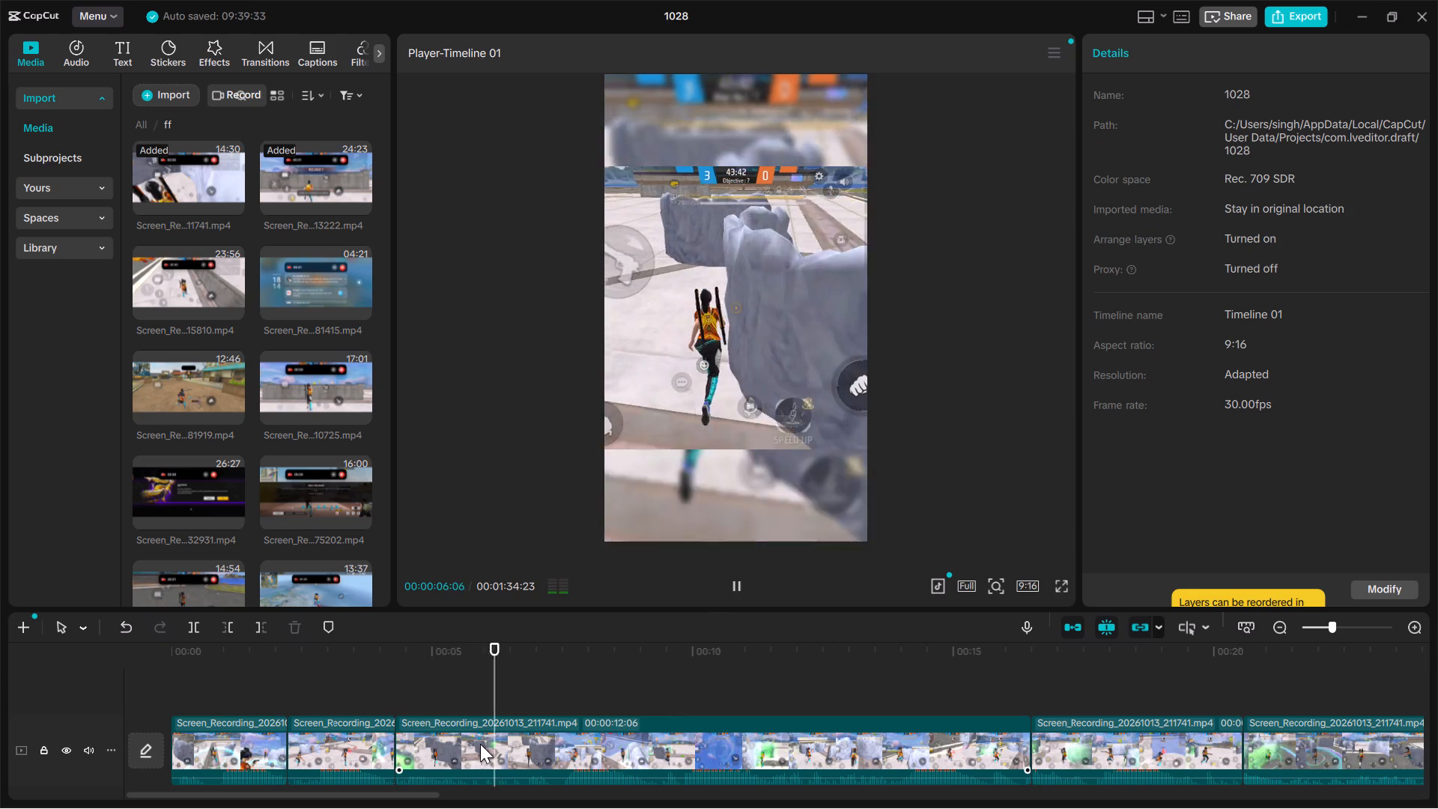
pyautogui.press('space')
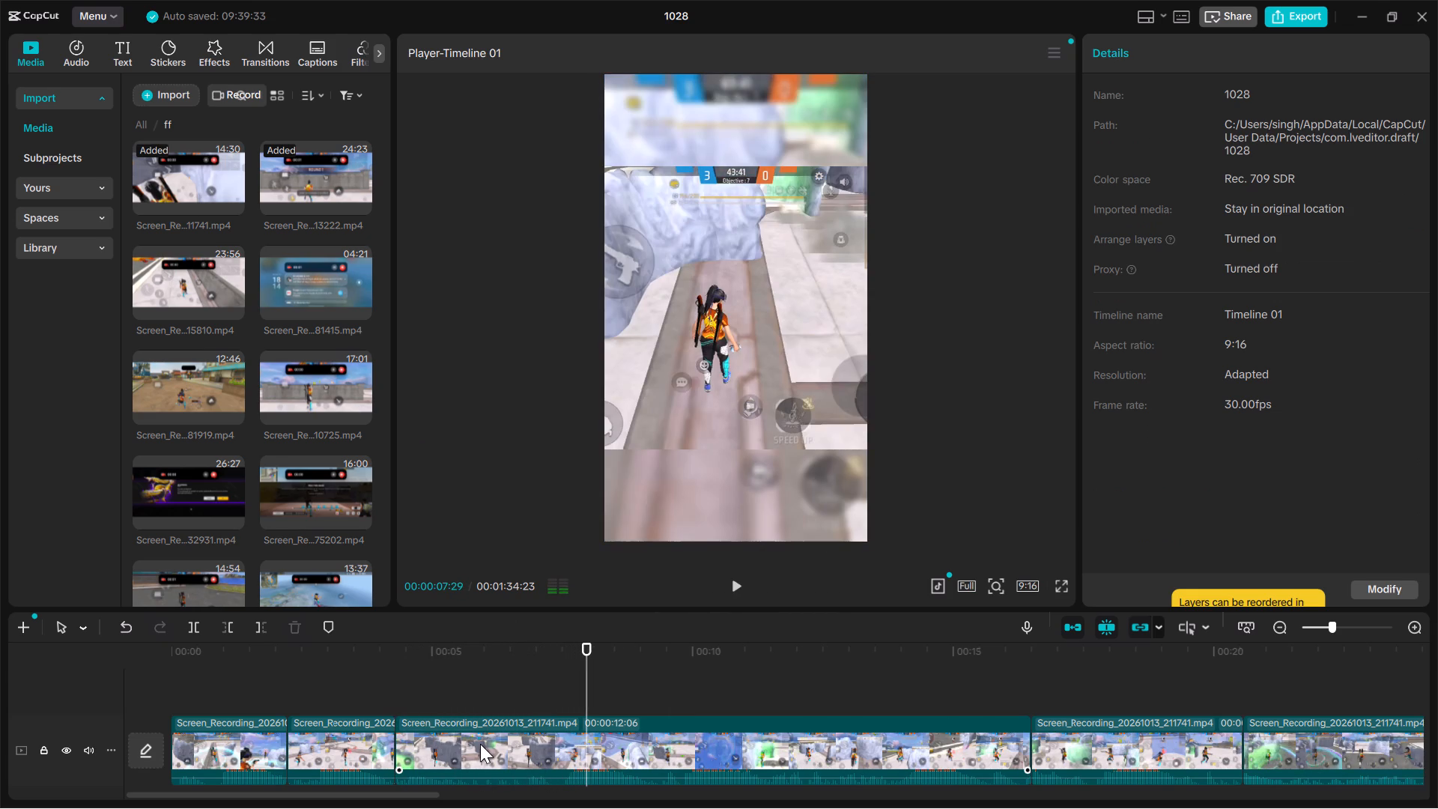
pyautogui.press('space')
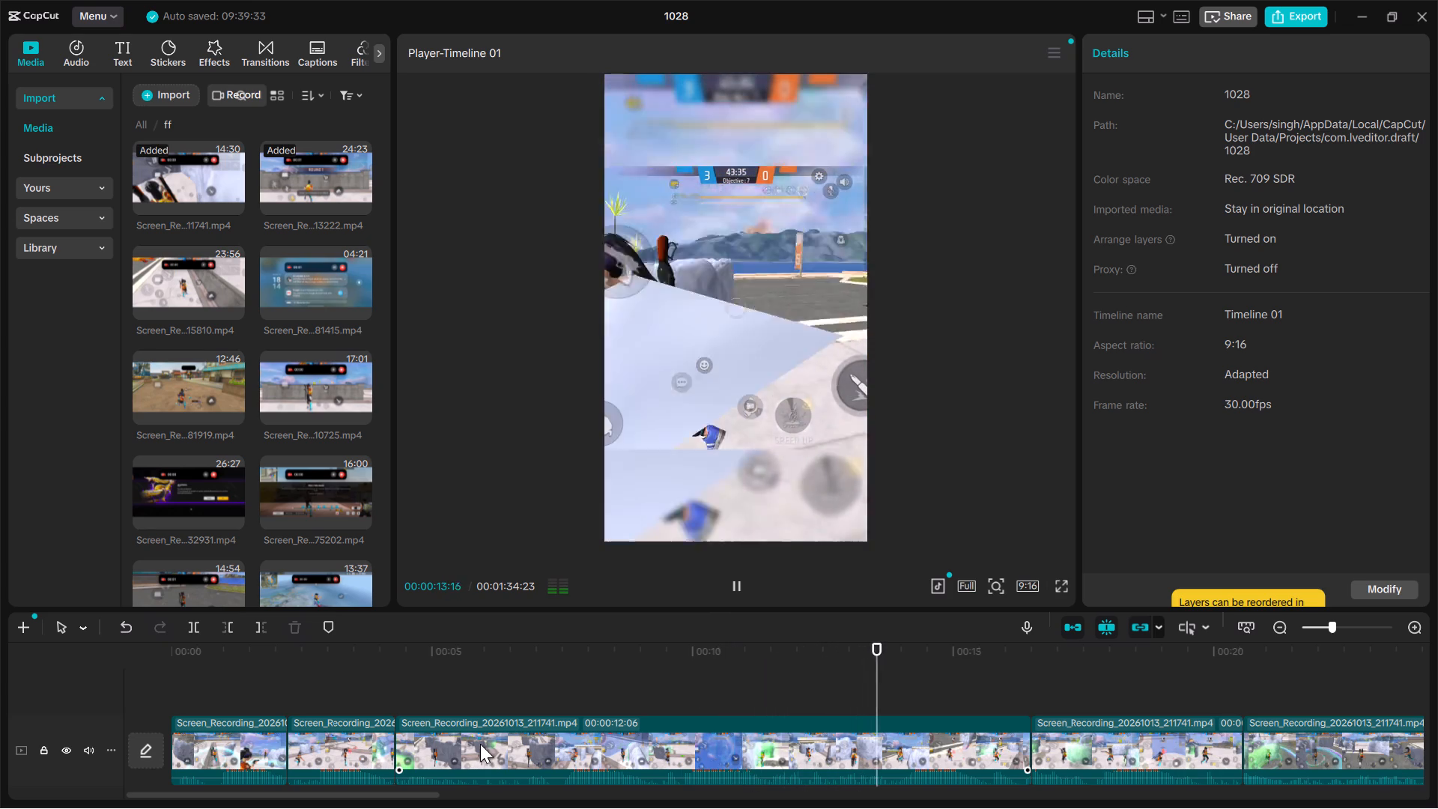
pyautogui.press('space')
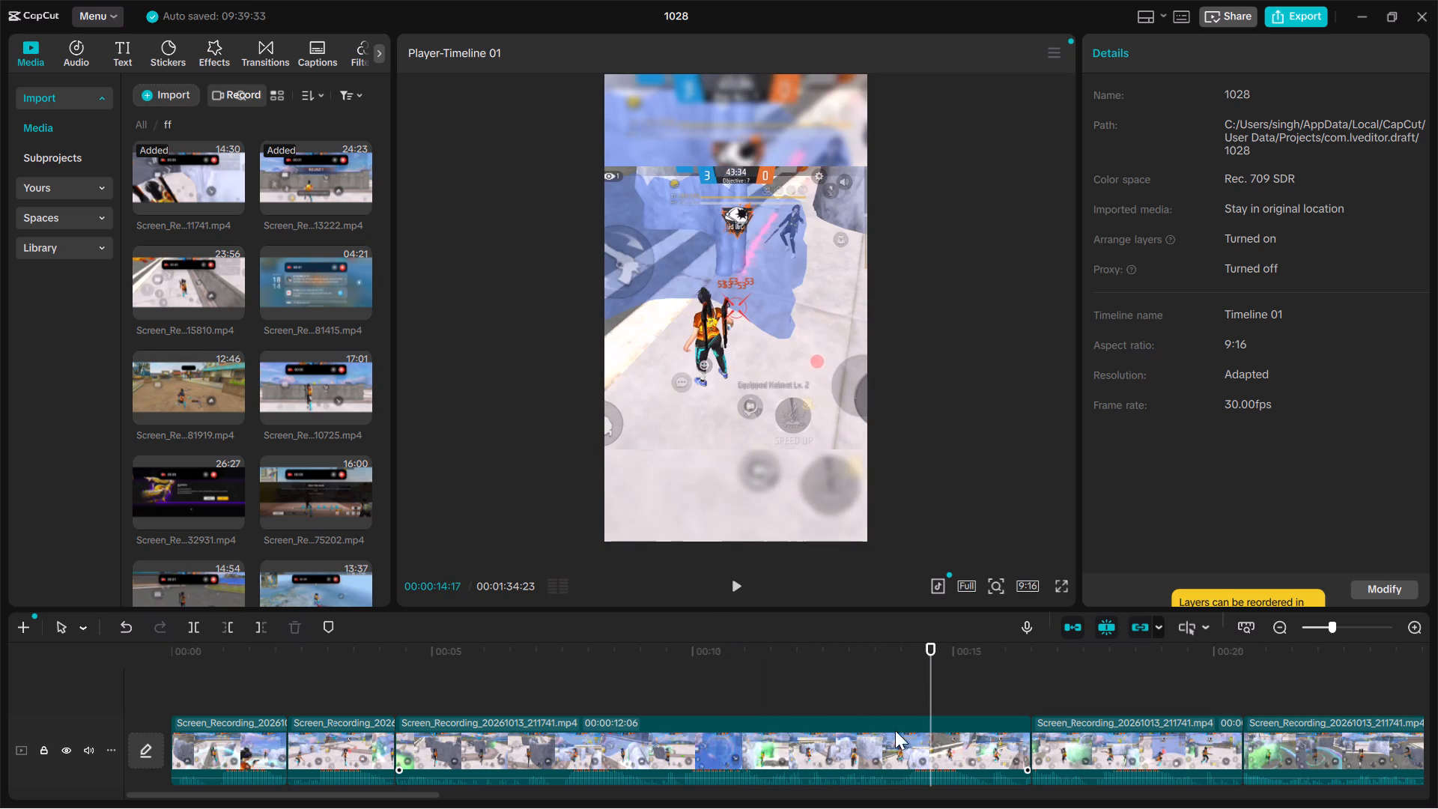
pyautogui.click(876, 701)
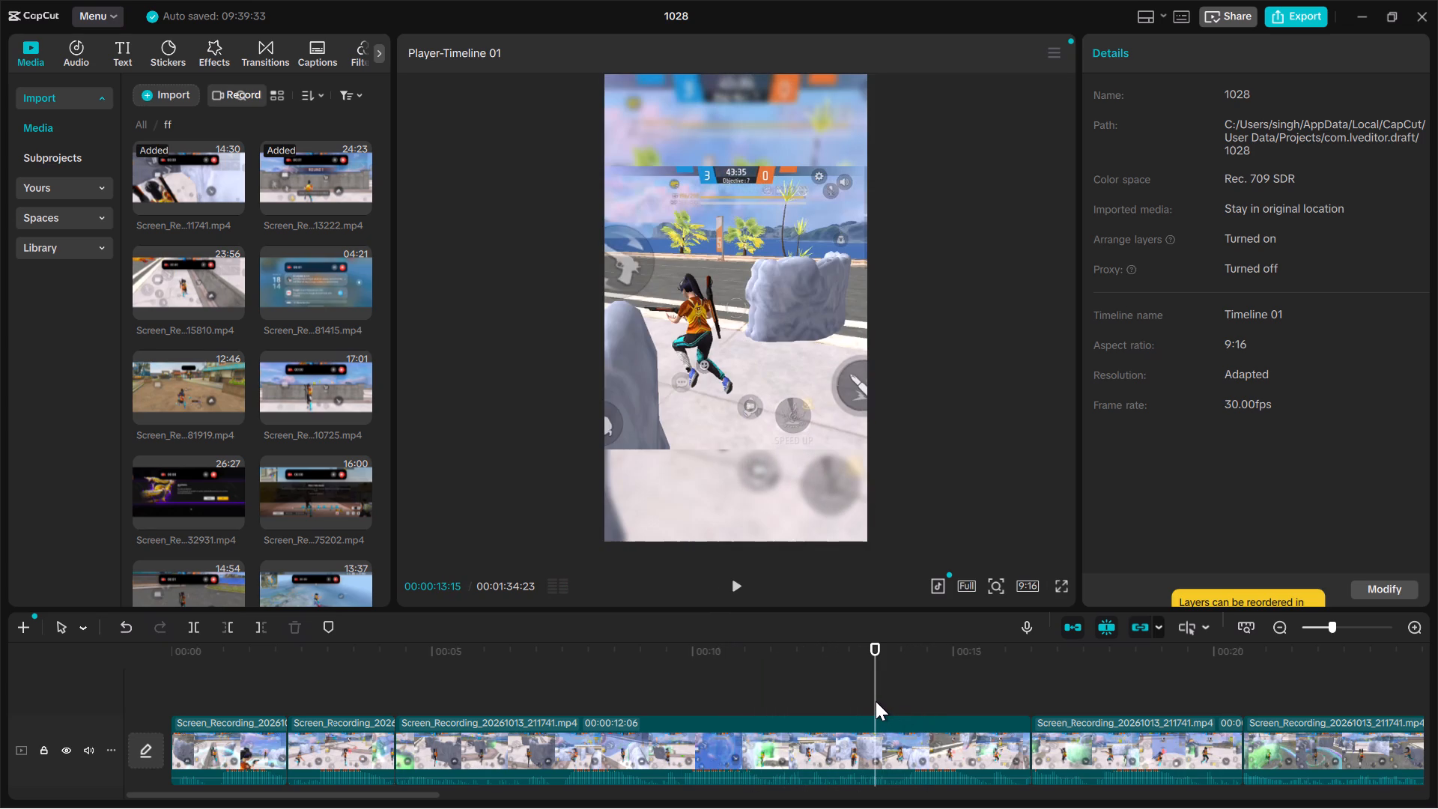
pyautogui.press('space')
pyautogui.press('space')
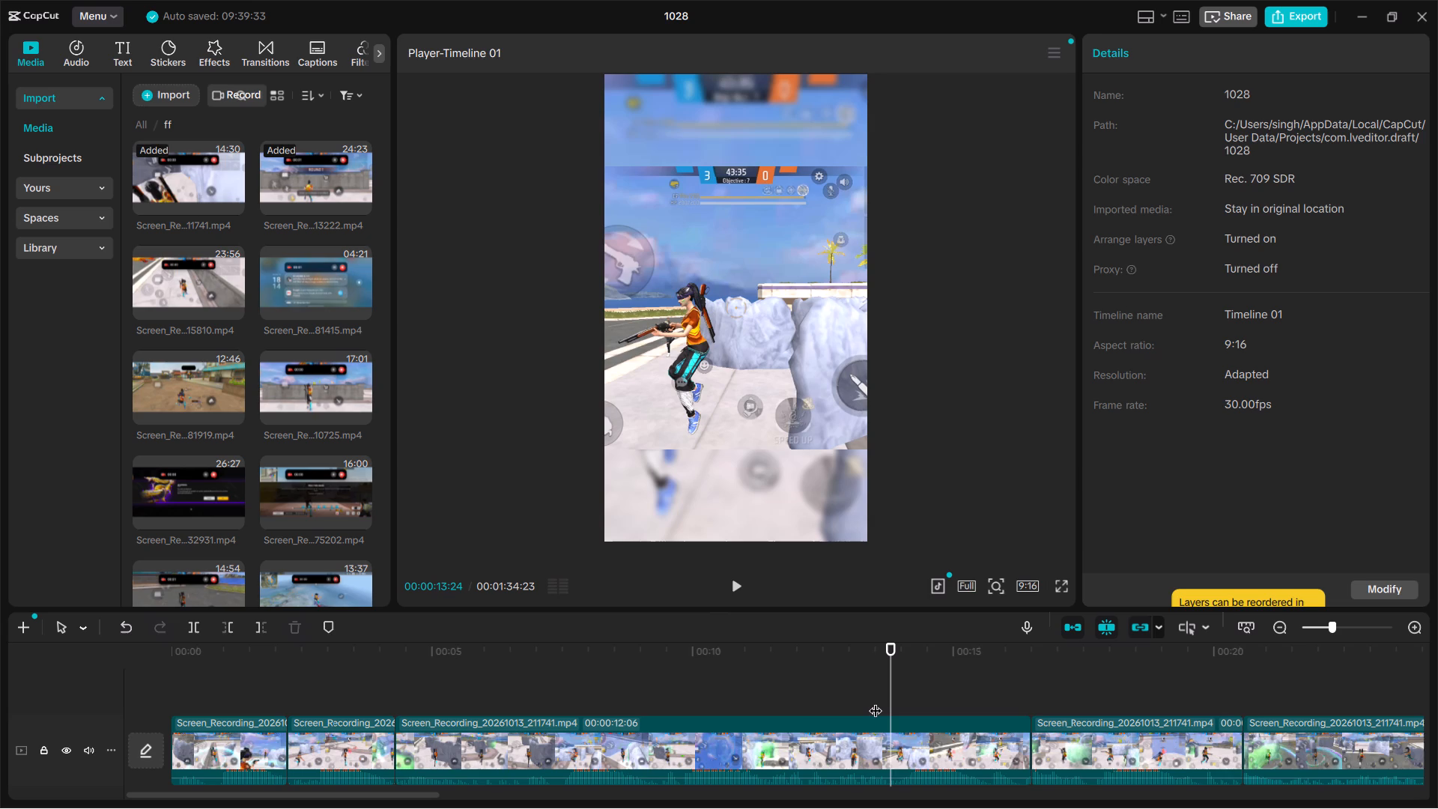
pyautogui.press('b')
pyautogui.click(838, 759)
pyautogui.press('Delete')
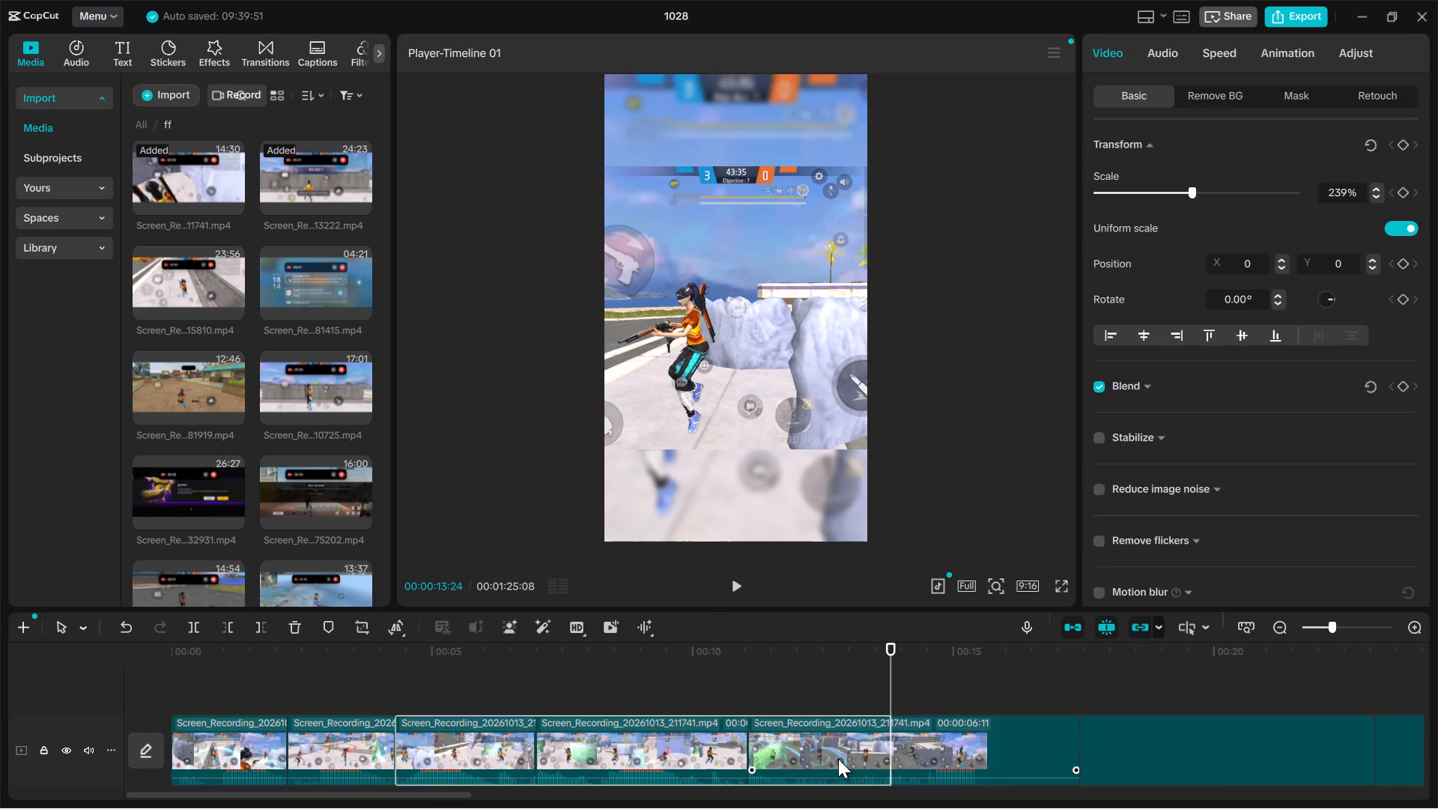
# Split the third remaining highlight at 00:00:05:16, just after the winning kill, and delete the part after the split.
pyautogui.press('Up')
pyautogui.press('Up')
pyautogui.press('Up')
pyautogui.press('Up')
pyautogui.press('Up')
pyautogui.press('Up')
pyautogui.press('Up')
pyautogui.press('Up')
pyautogui.press('Up')
pyautogui.press('Up')
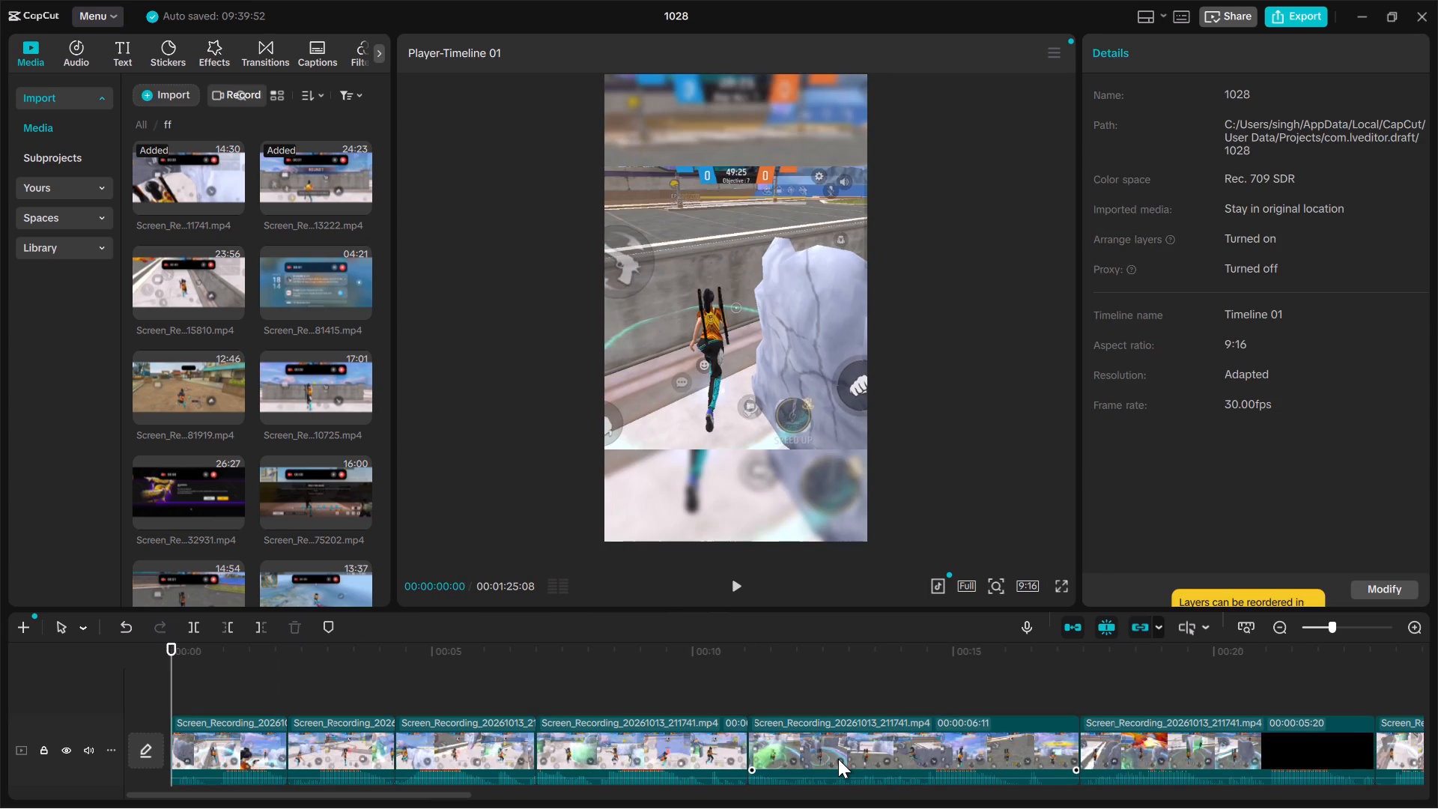
pyautogui.press('Down')
pyautogui.press('Down')
pyautogui.press('Down')
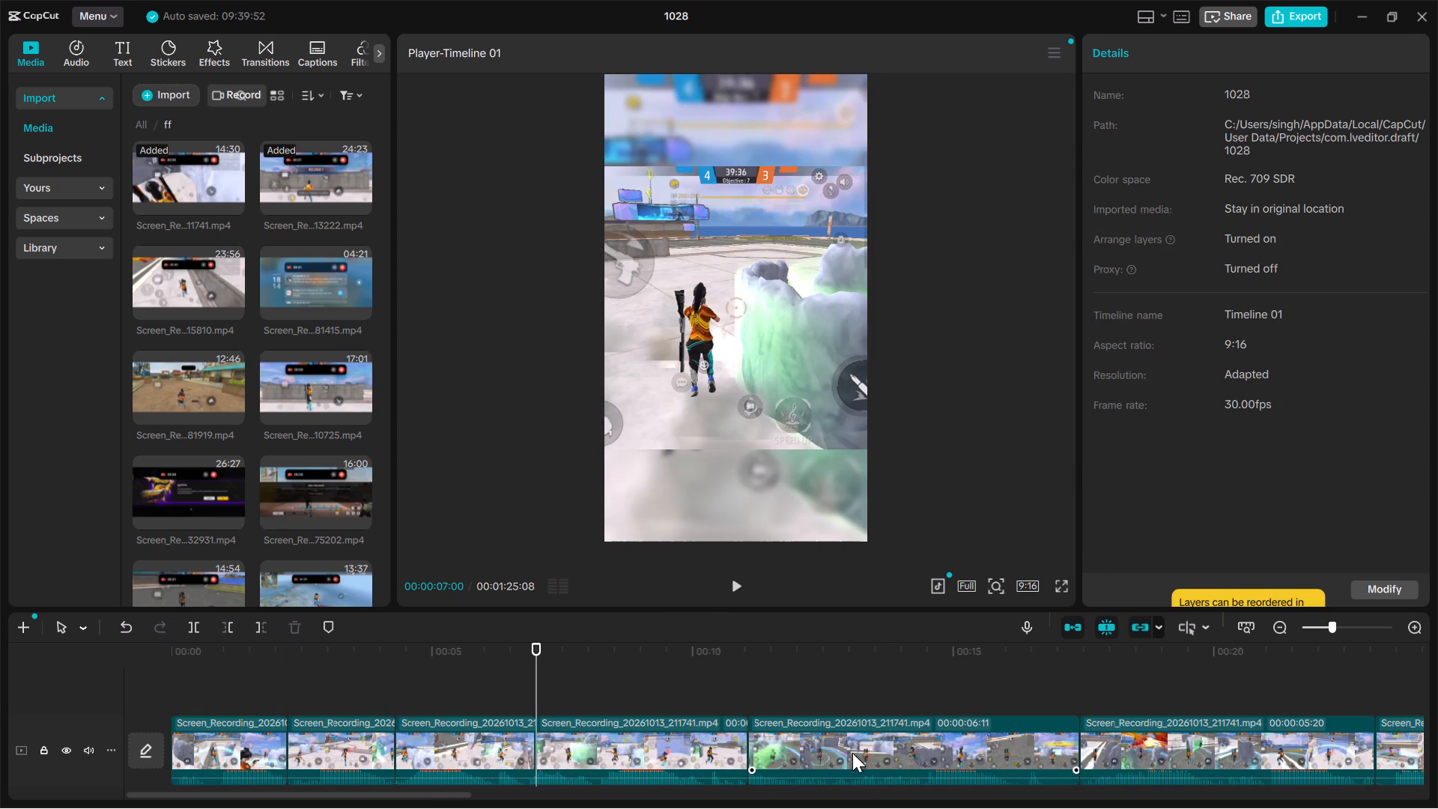
pyautogui.click(425, 696)
pyautogui.click(449, 691)
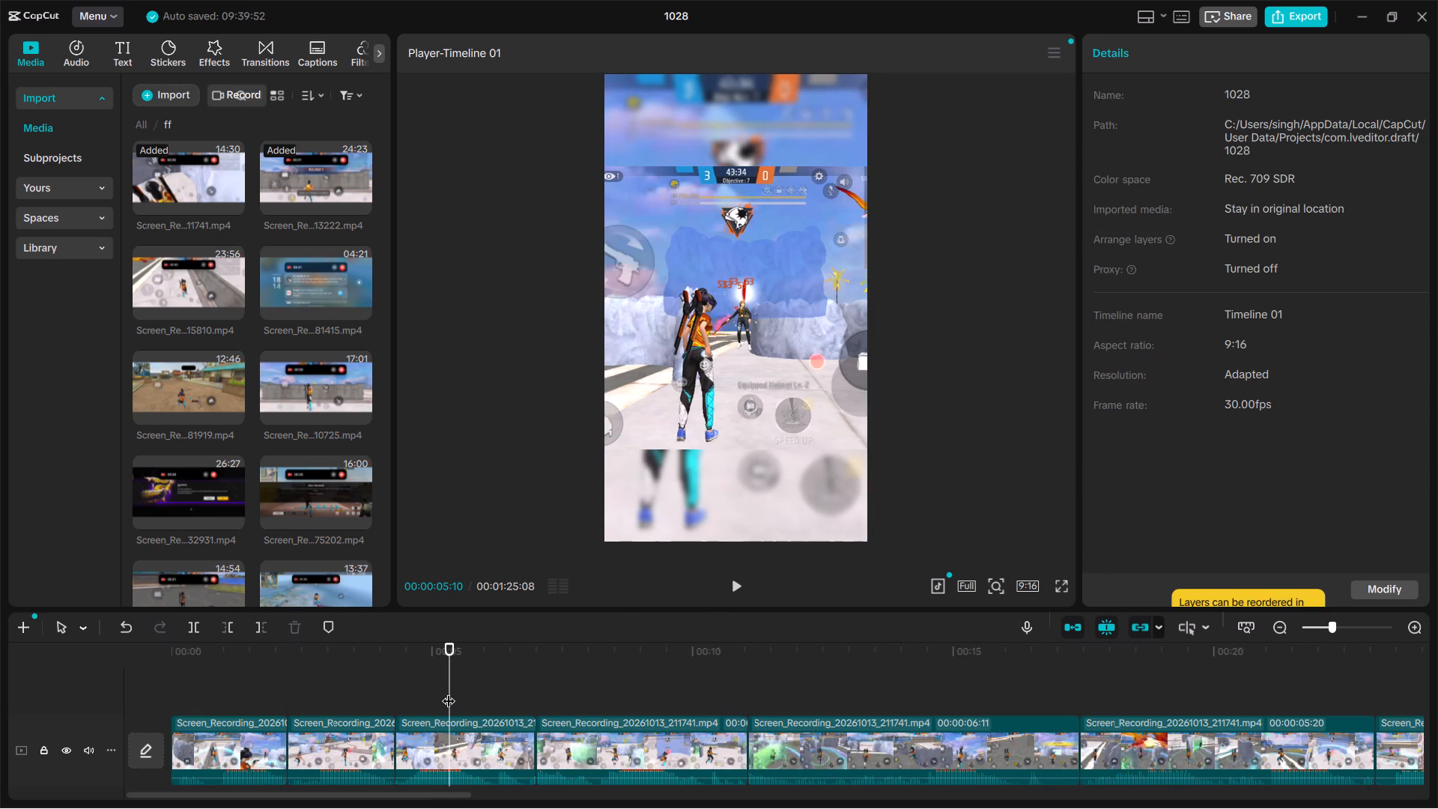
pyautogui.click(461, 698)
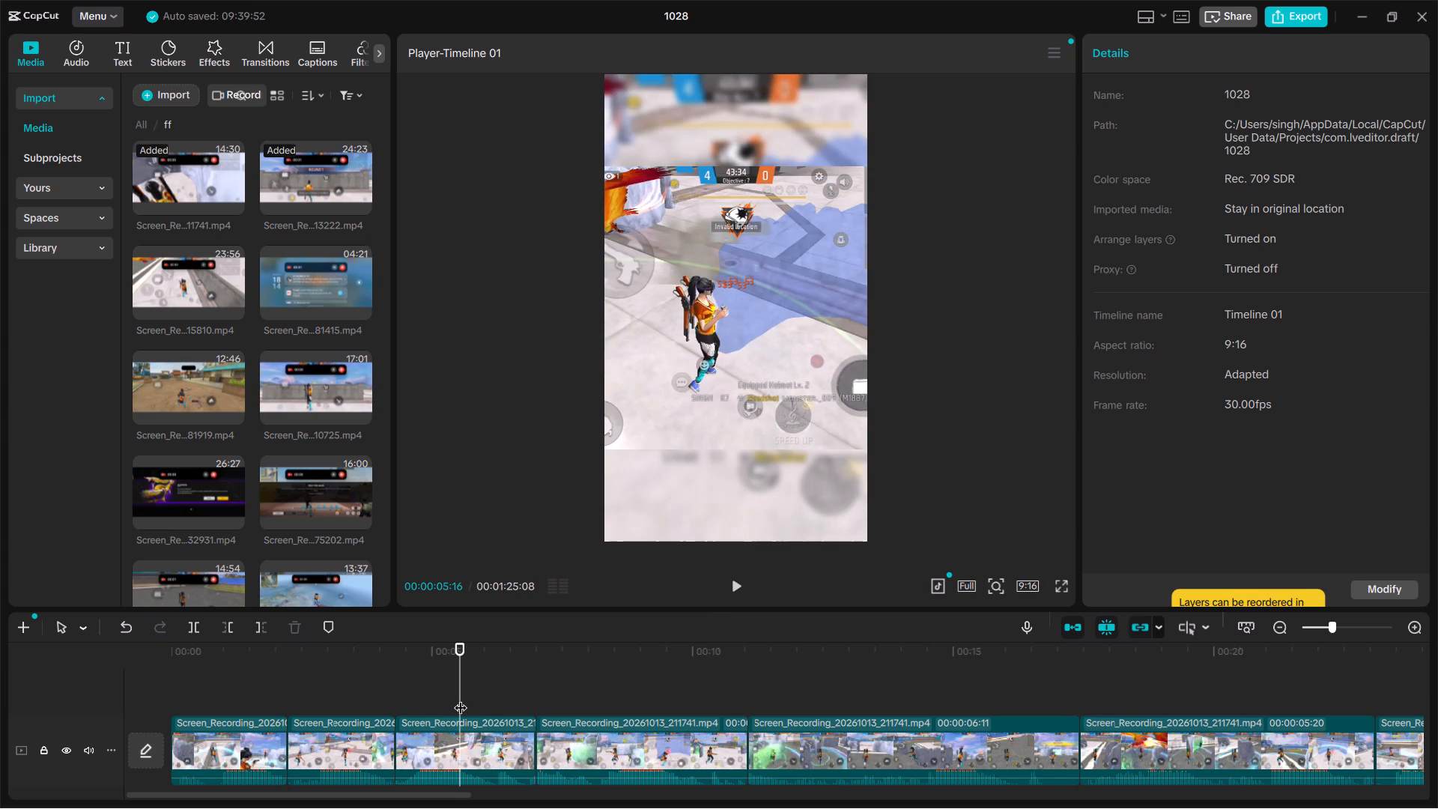
pyautogui.click(491, 733)
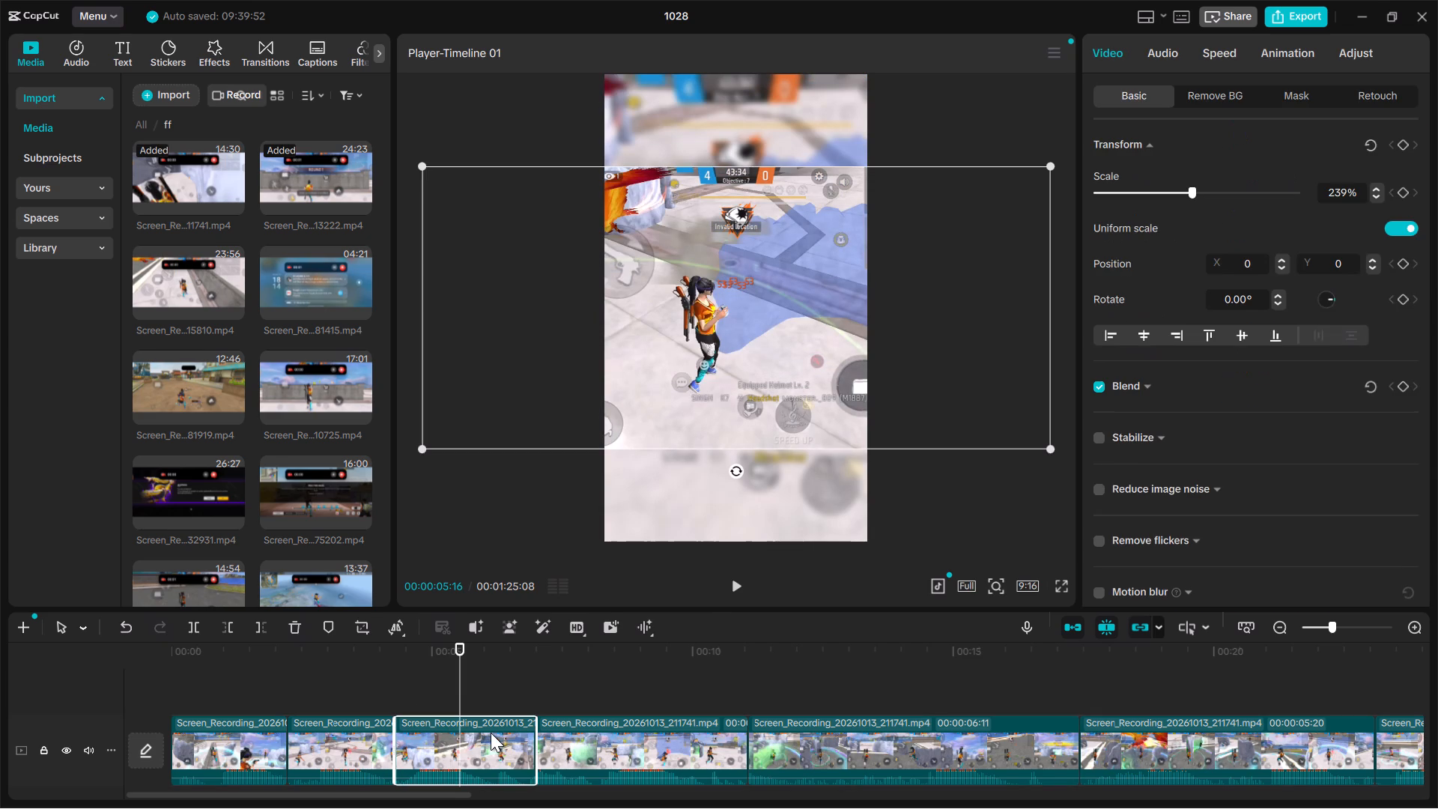
pyautogui.press('b')
pyautogui.press('Delete')
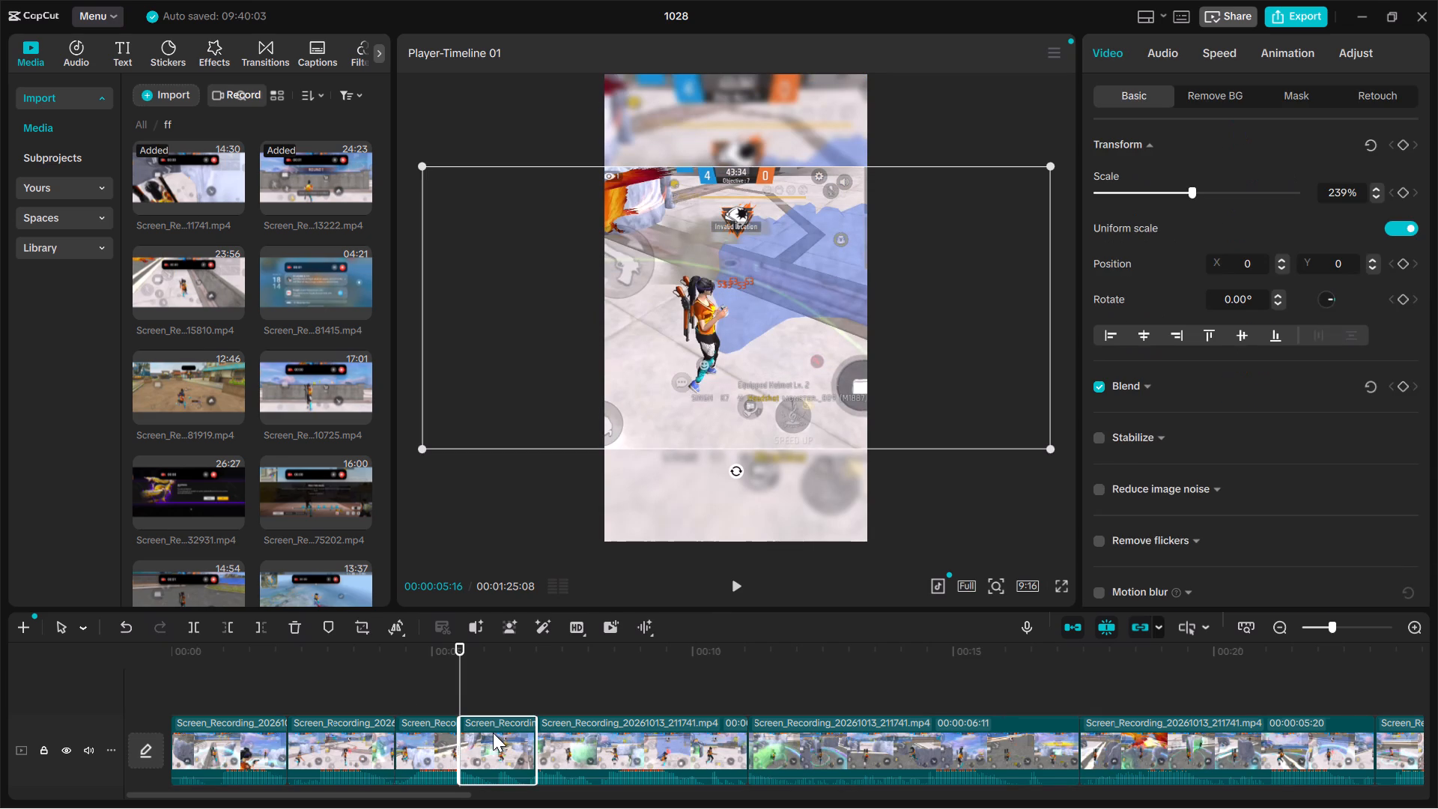
# Play the fourth highlight from its start and split it at 00:00:06:24, just before the final fight.
pyautogui.press('space')
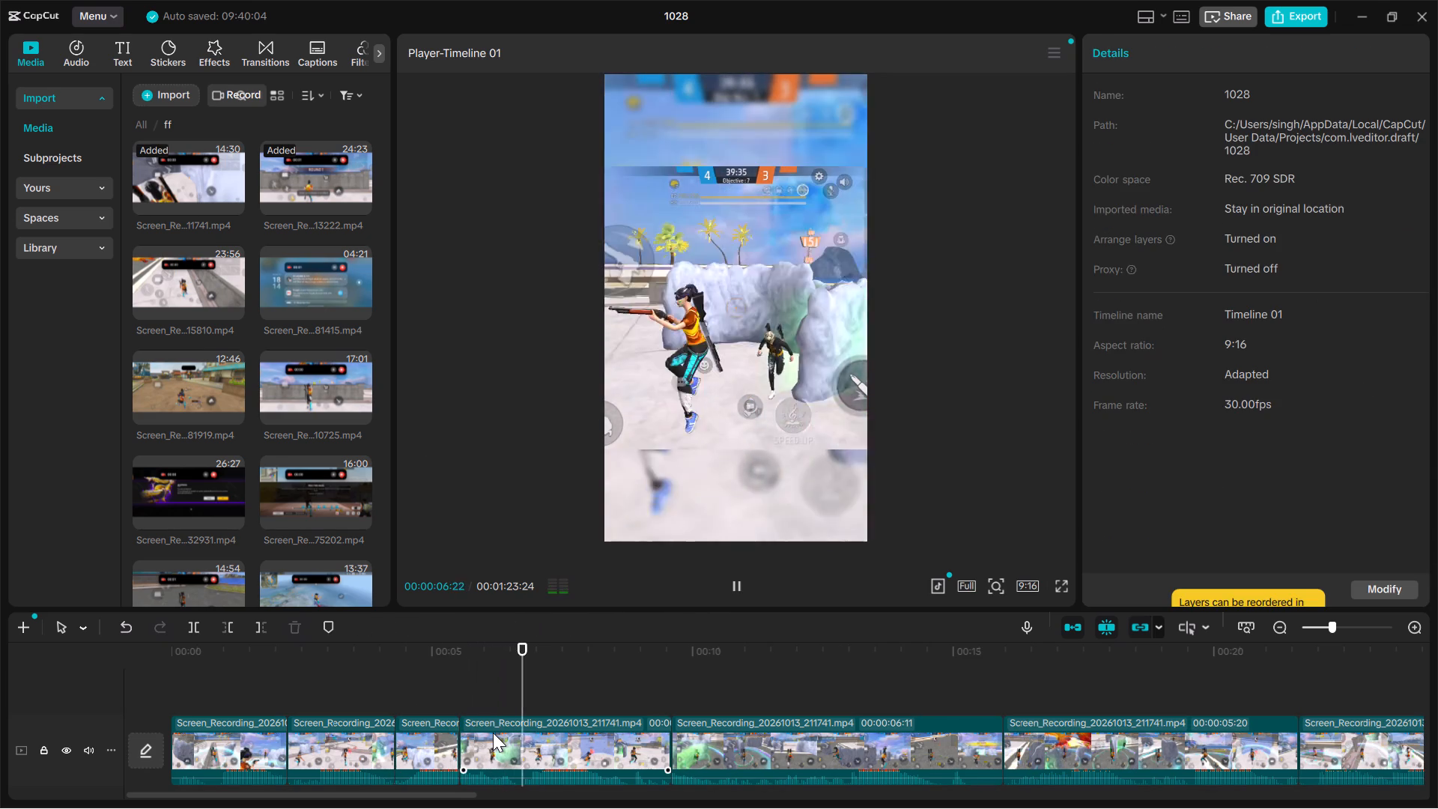
pyautogui.press('space')
pyautogui.press('Up')
pyautogui.press('Up')
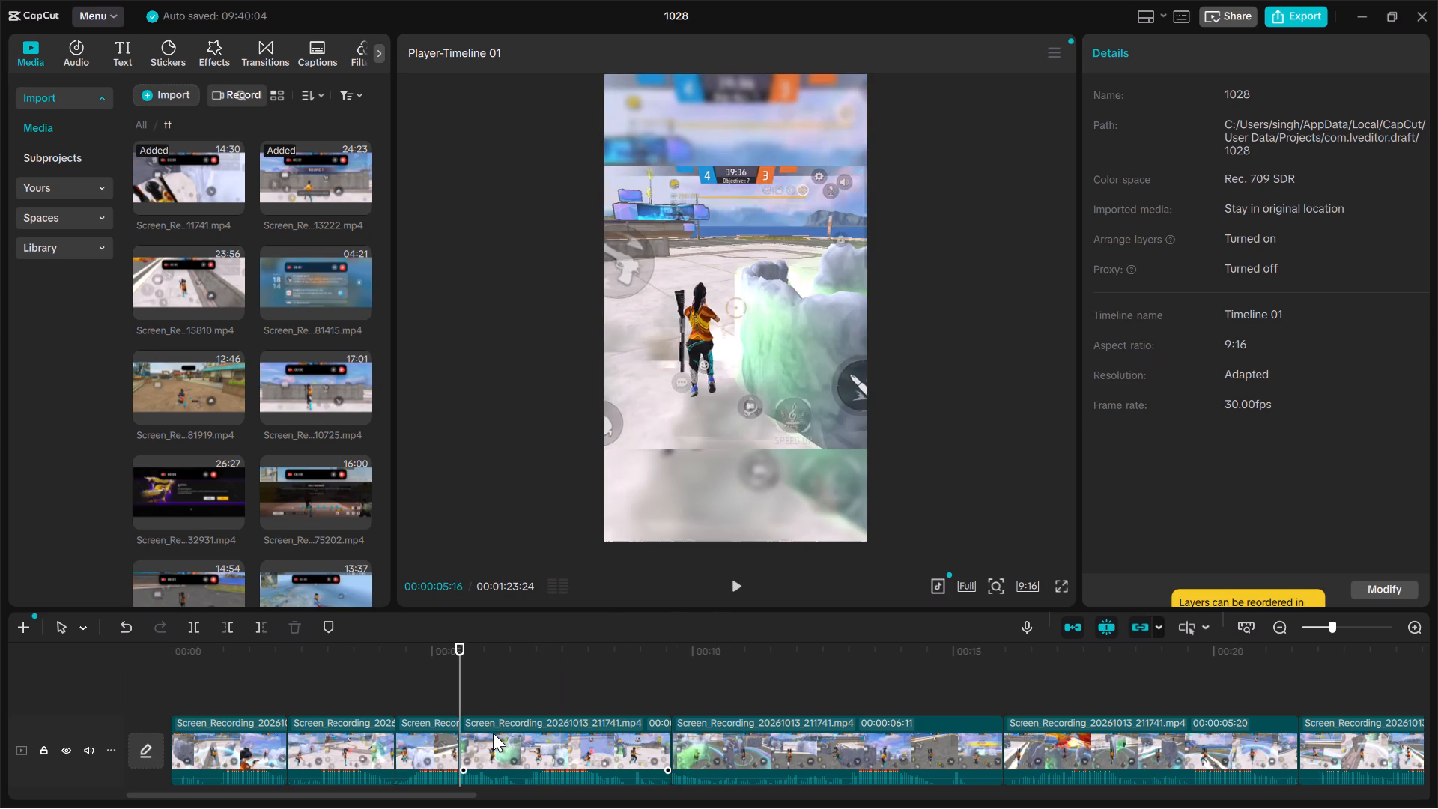
pyautogui.press('Down')
pyautogui.press('space')
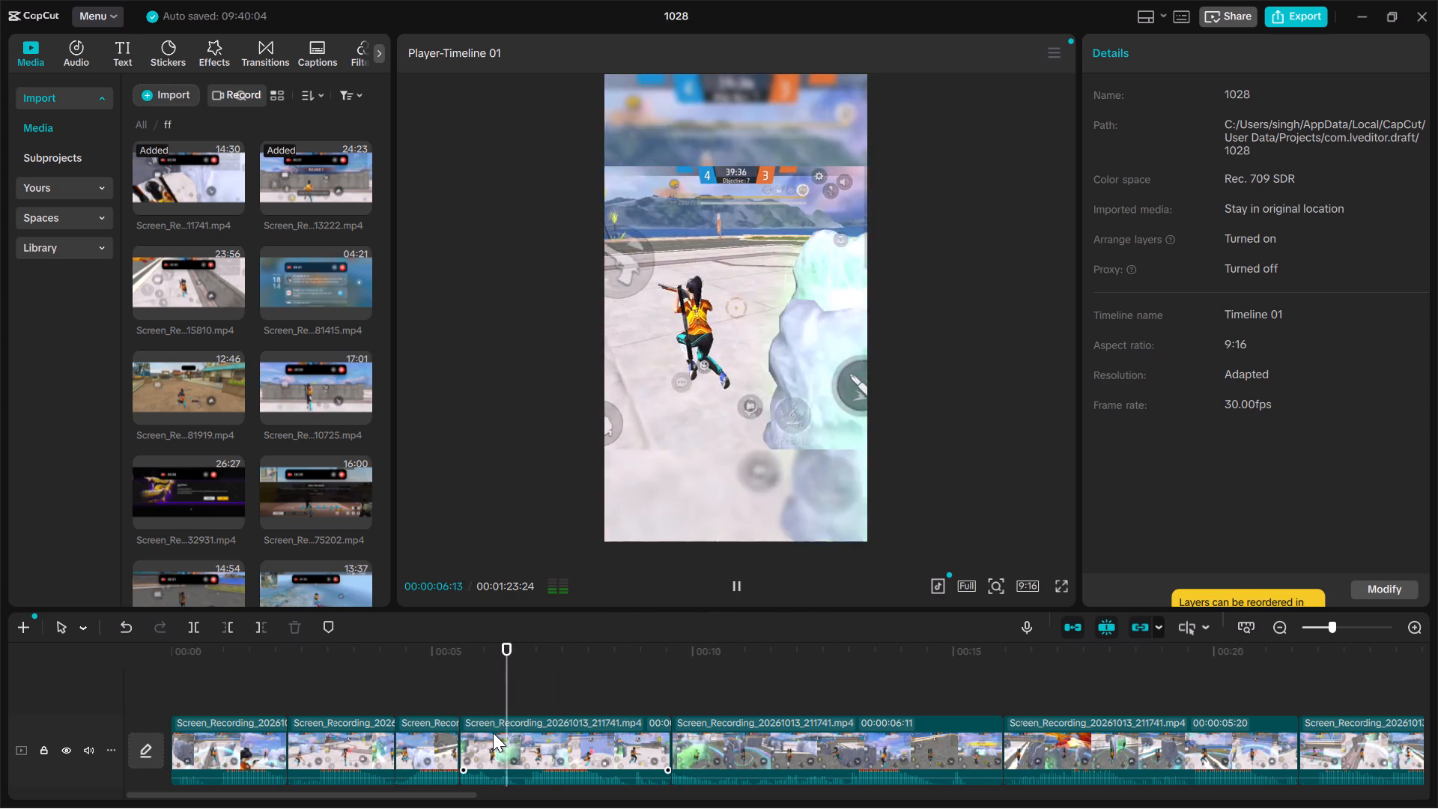
pyautogui.press('space')
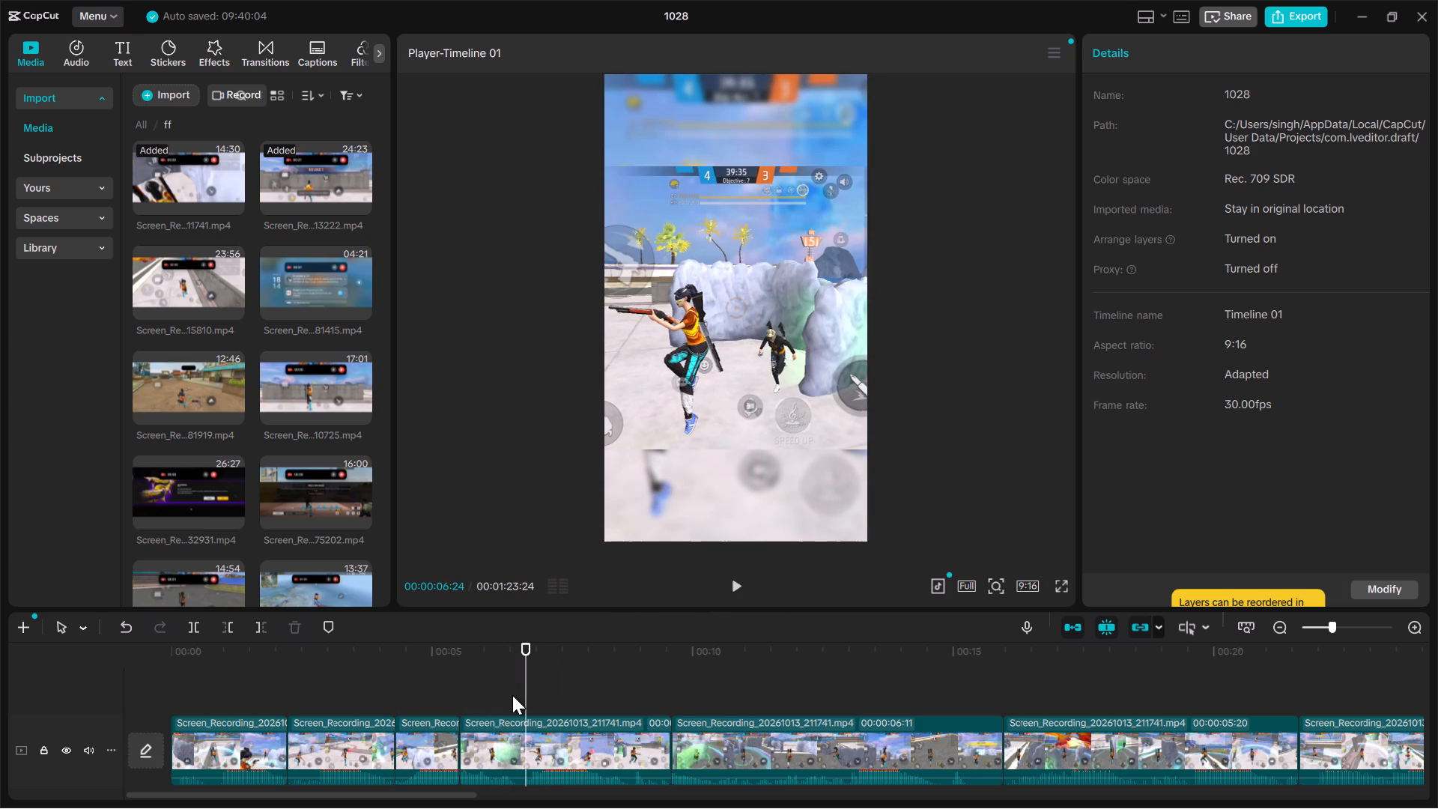
pyautogui.press('b')
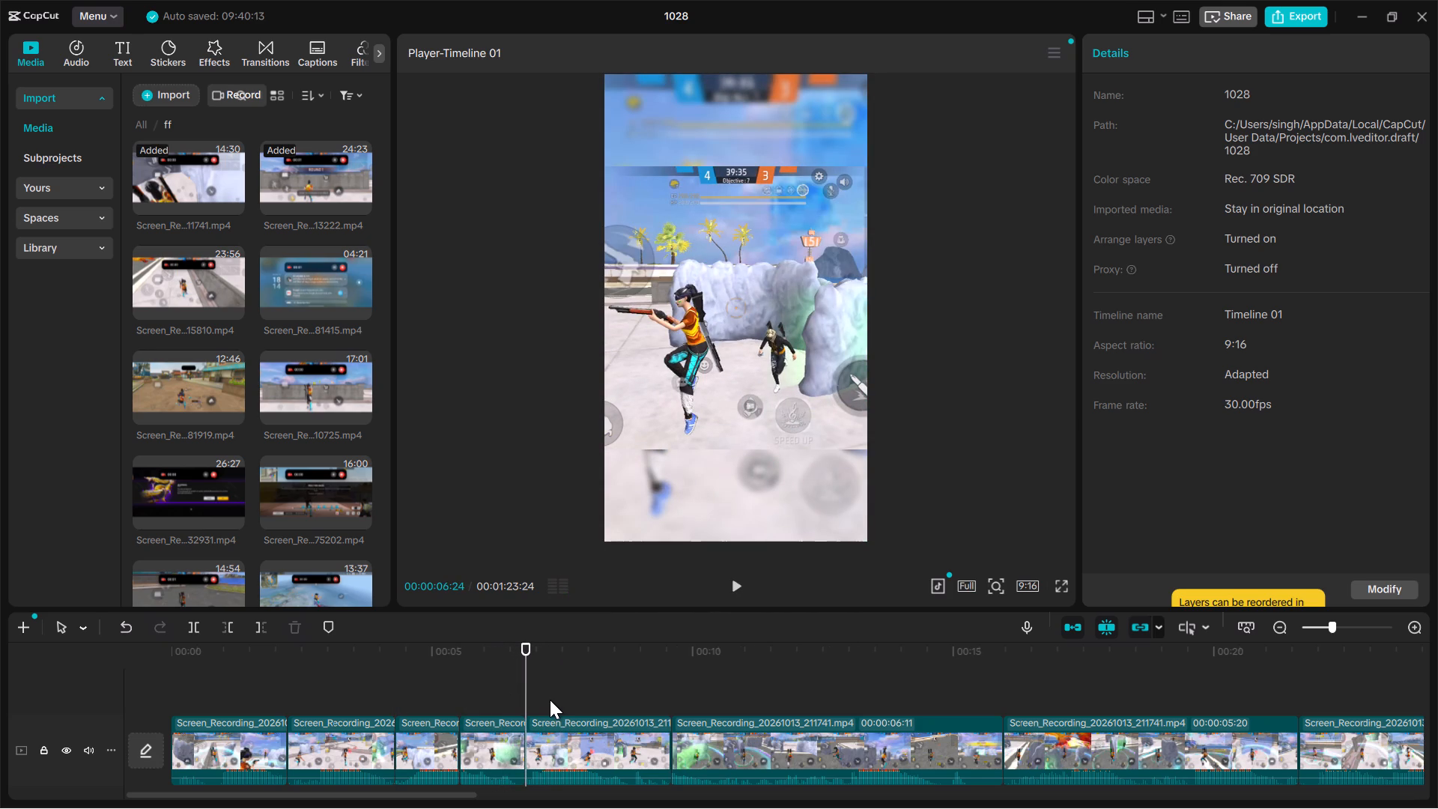
# Split the fourth highlight again at 00:00:07:29, just after the winning kill.
pyautogui.press('space')
pyautogui.press('space')
pyautogui.press('space')
pyautogui.press('space')
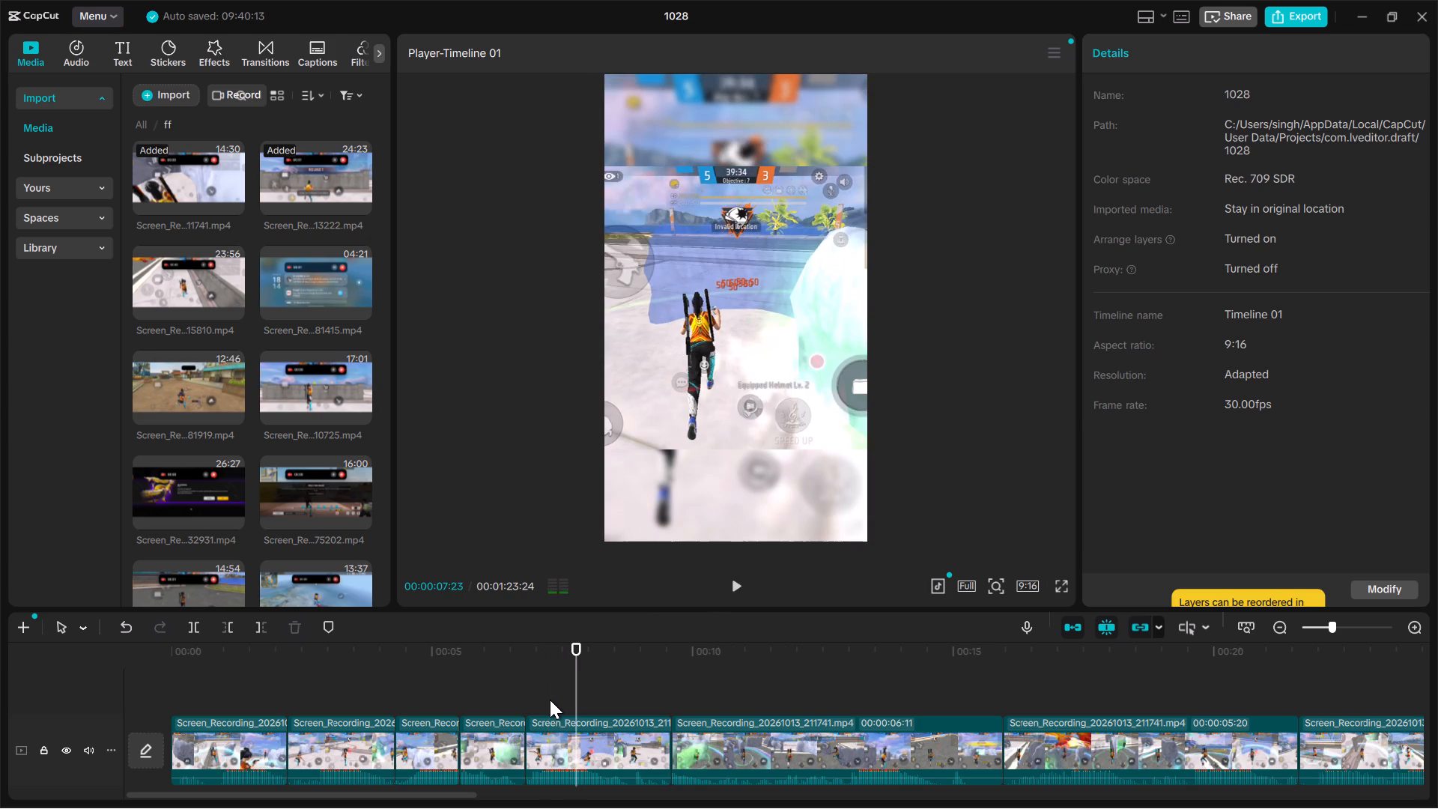
pyautogui.press('space')
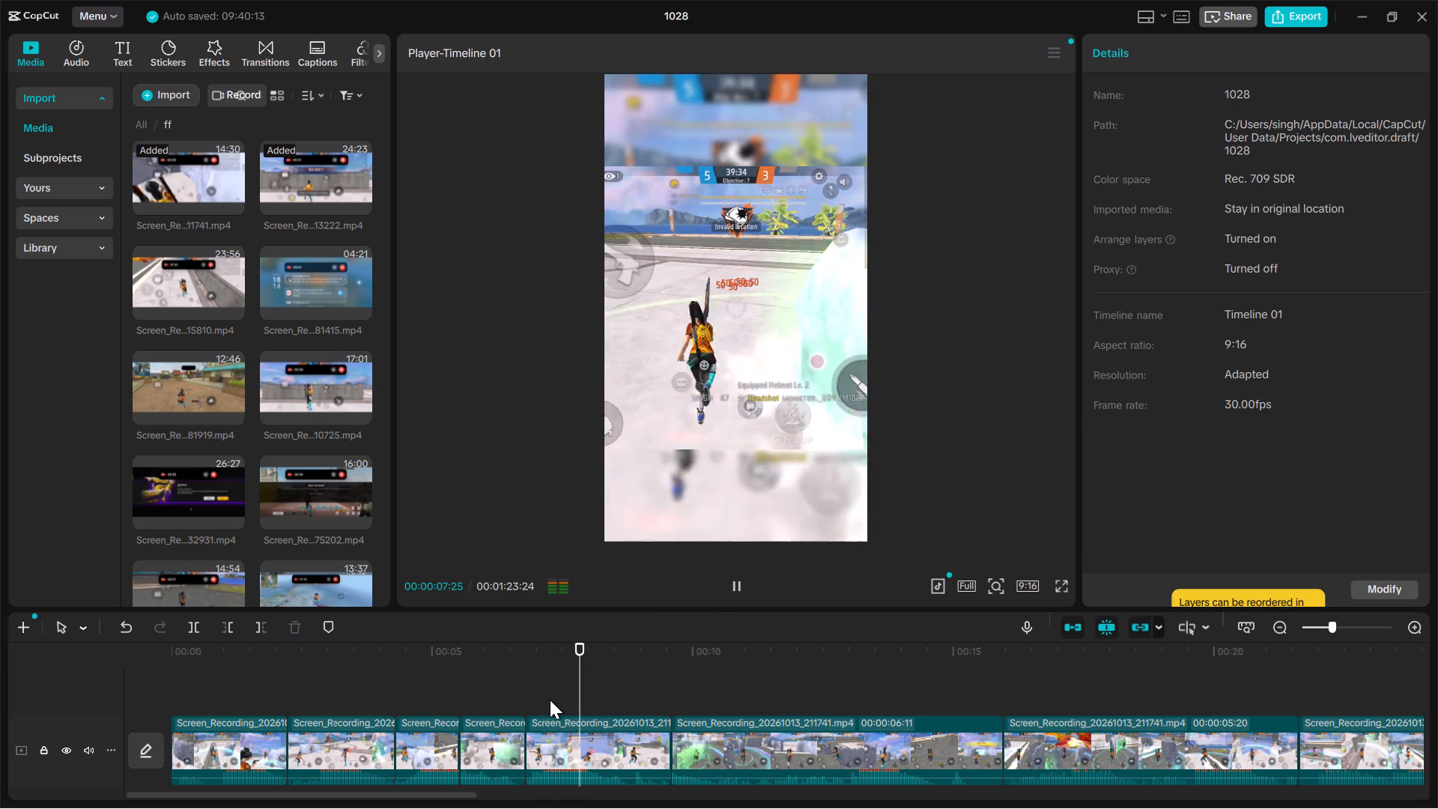
pyautogui.press('space')
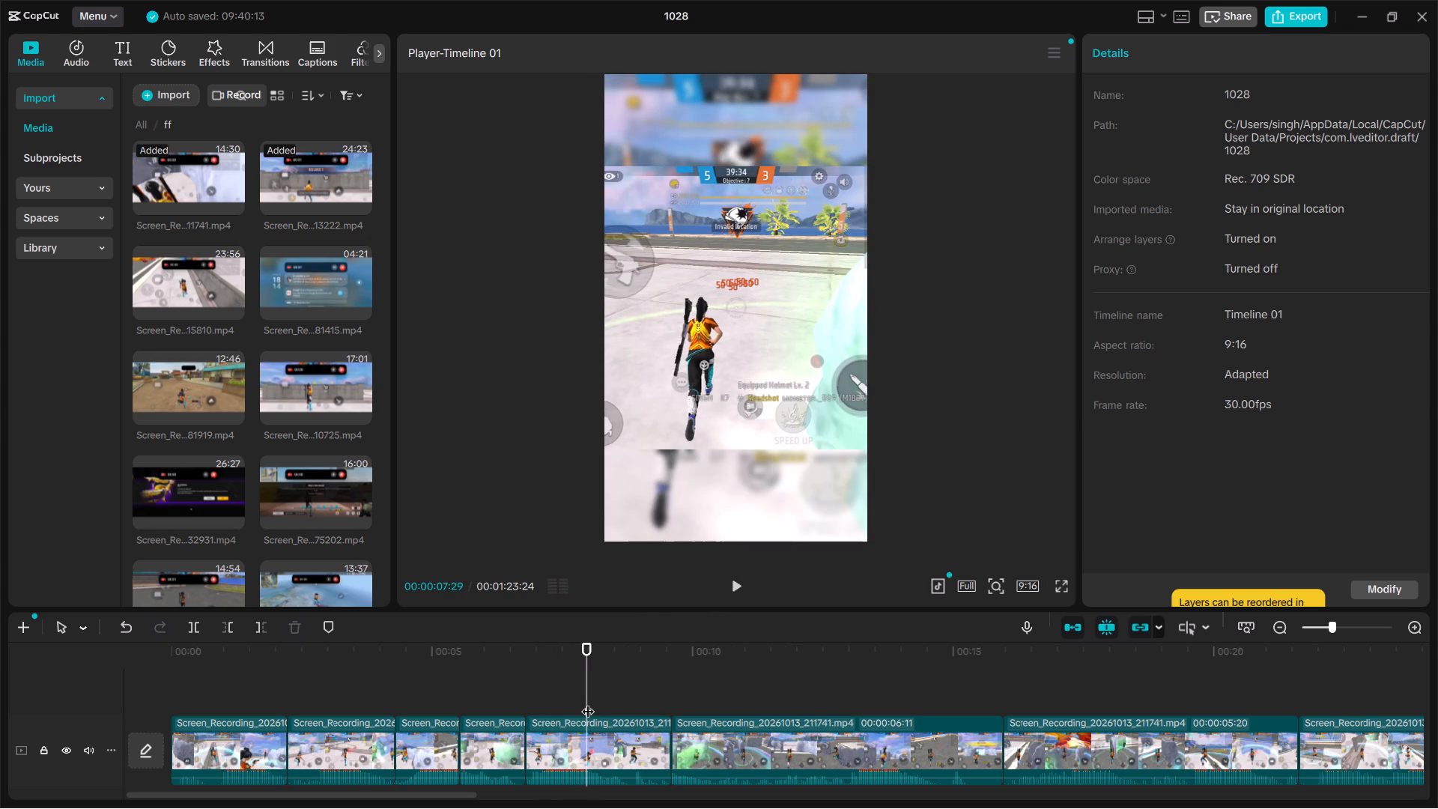
pyautogui.press('b')
# Delete the parts of the fourth highlight before and after the final fight, keeping only its middle segment.
pyautogui.click(503, 719)
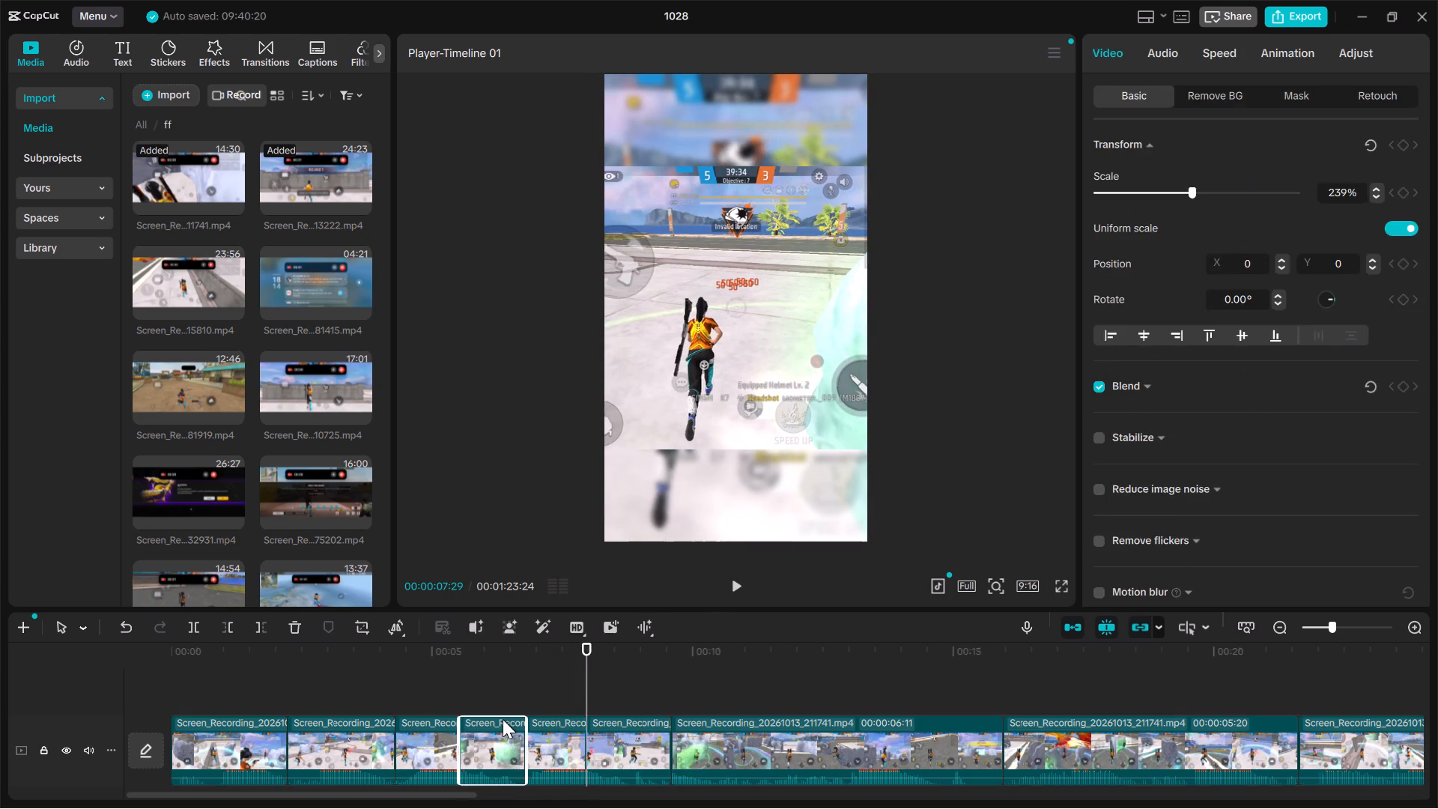
pyautogui.press('Delete')
pyautogui.click(544, 740)
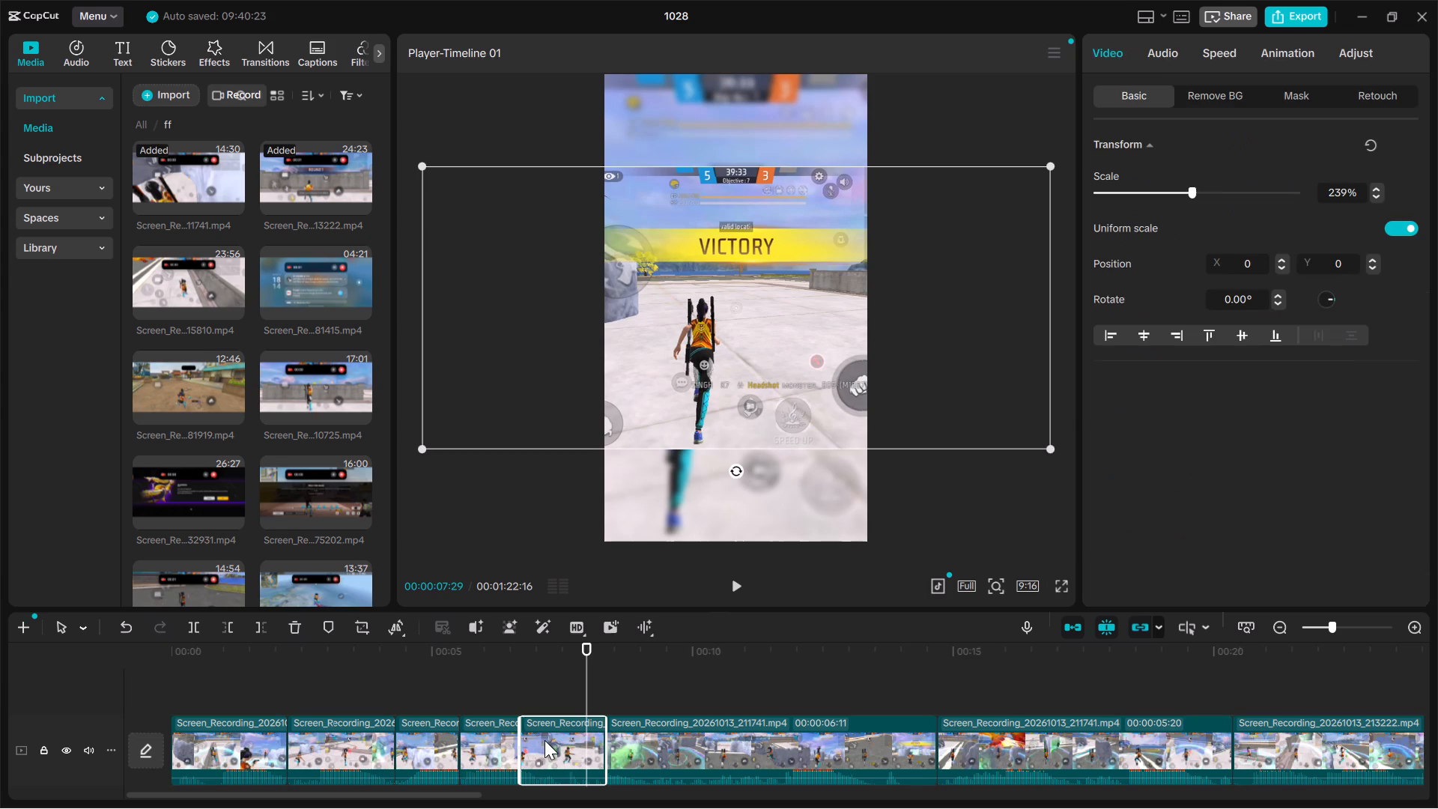
pyautogui.press('Delete')
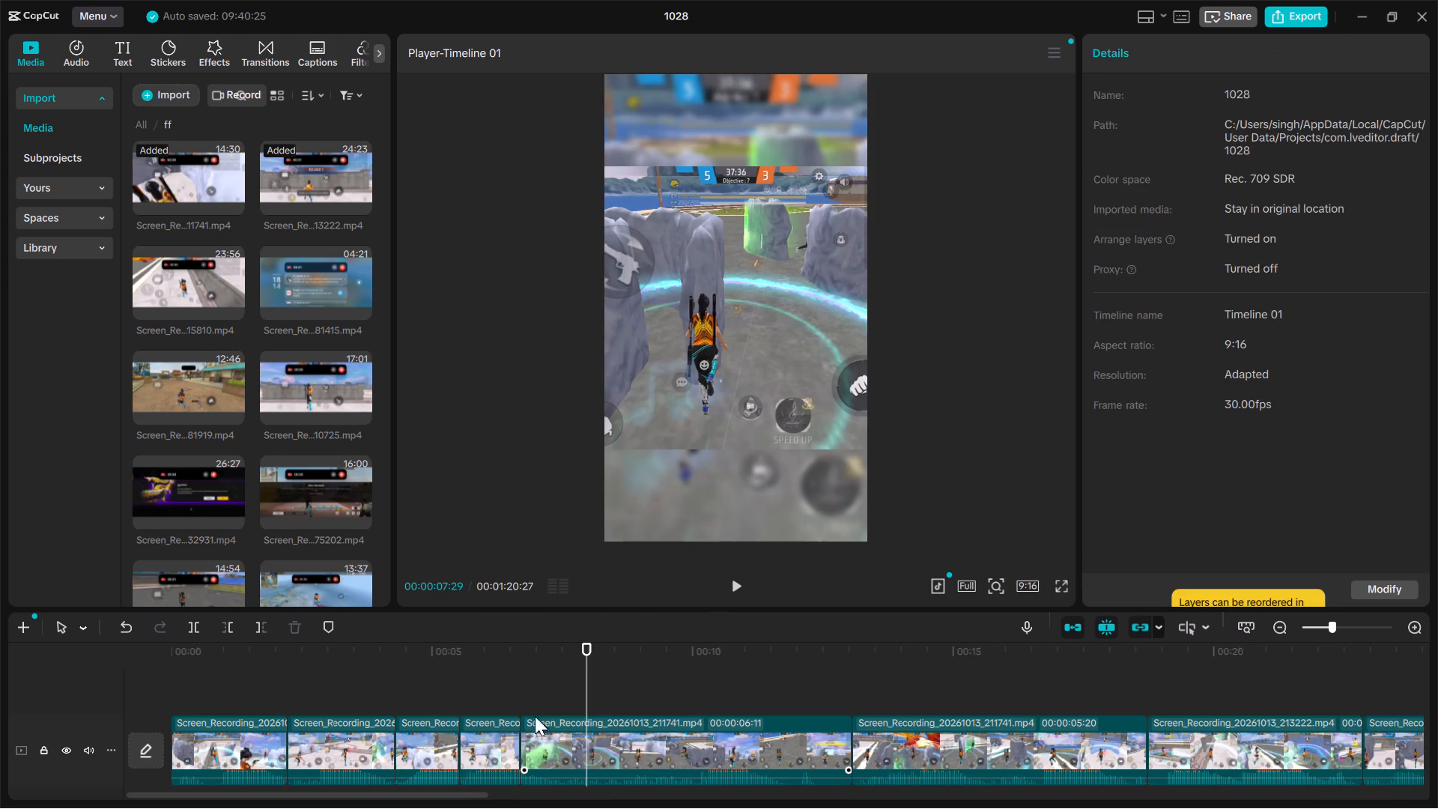
# Play the fifth highlight from its start, split it at 00:00:09:14 just before the final fight, and delete the part before the split.
pyautogui.press('space')
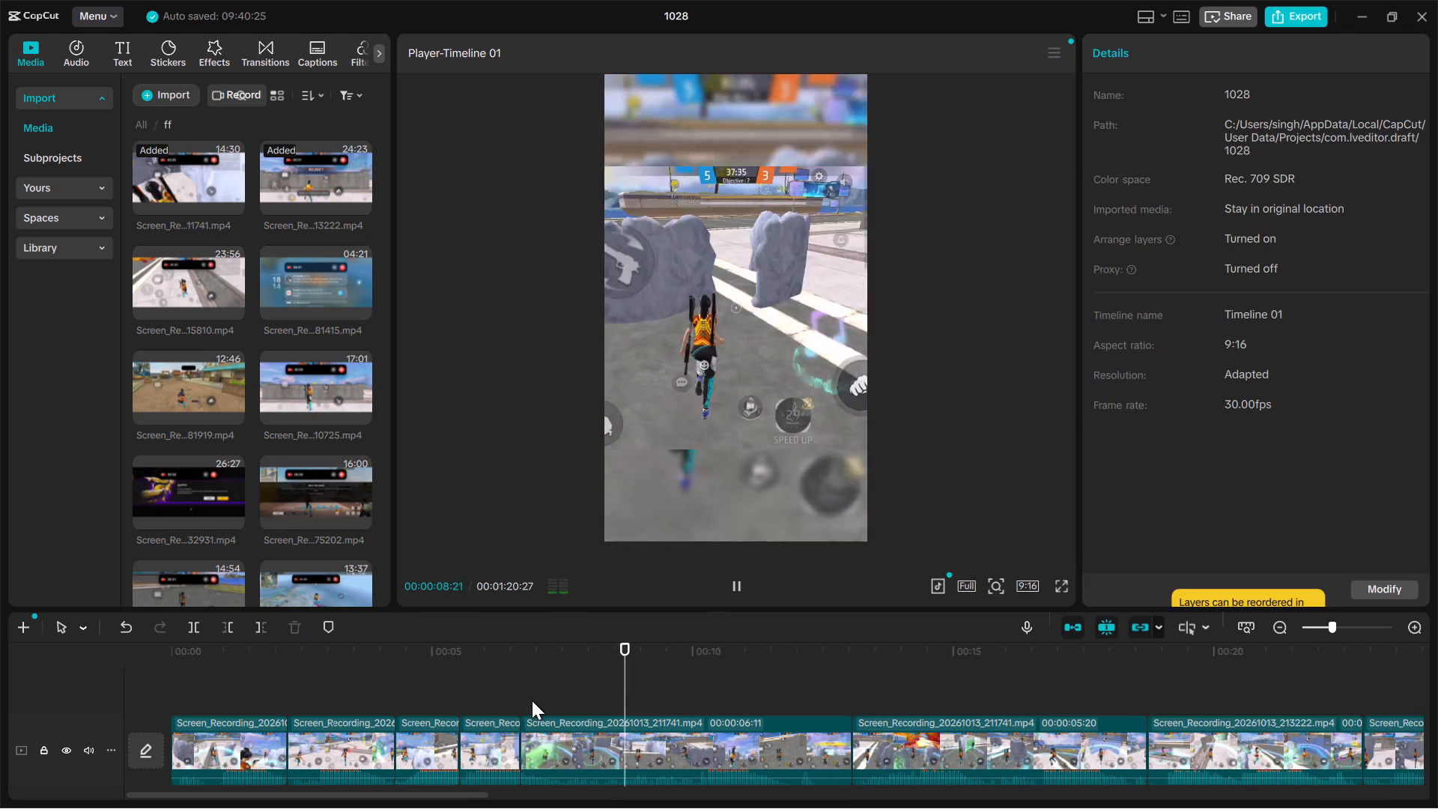
pyautogui.press('space')
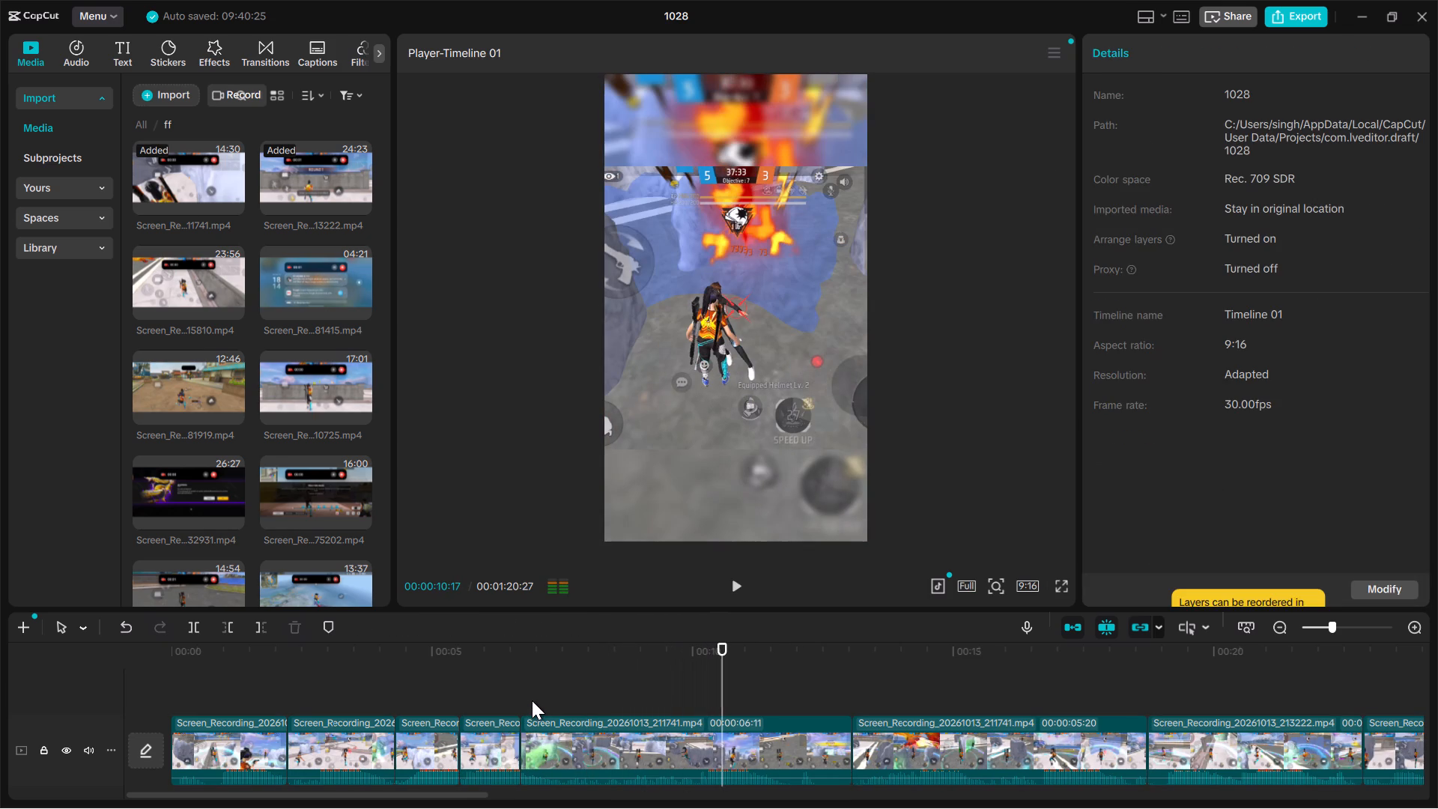
pyautogui.press('Up')
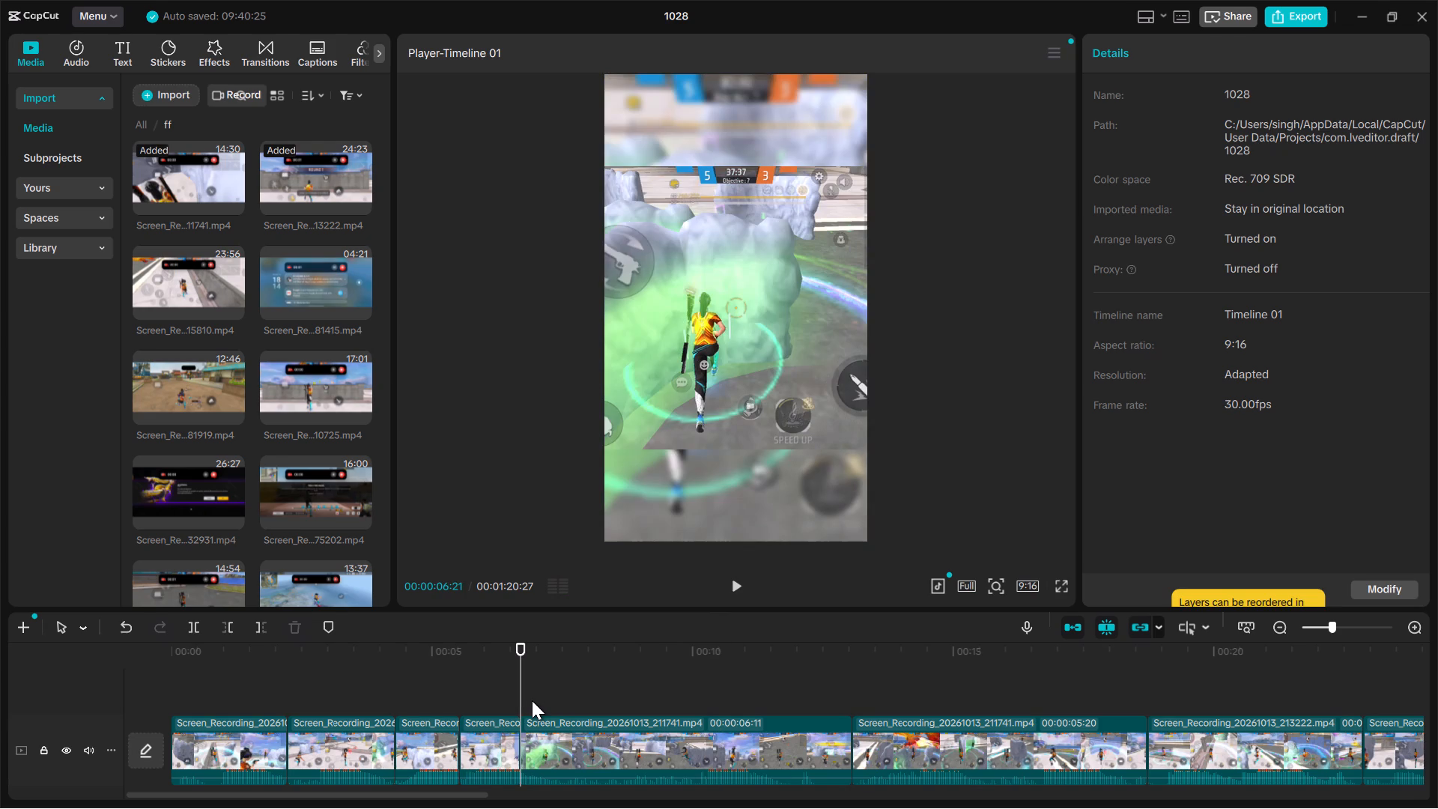
pyautogui.press('Down')
pyautogui.press('Up')
pyautogui.press('space')
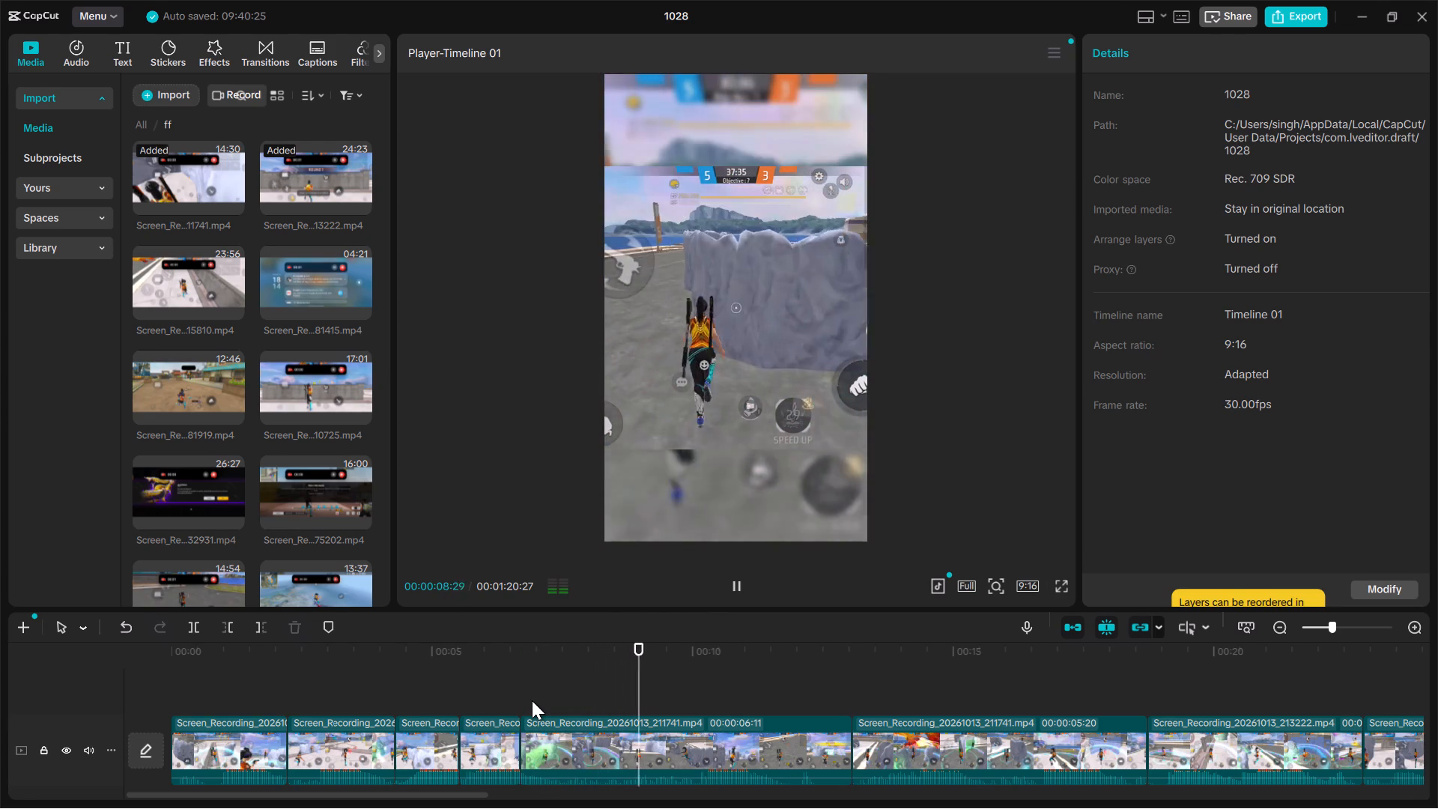
pyautogui.press('space')
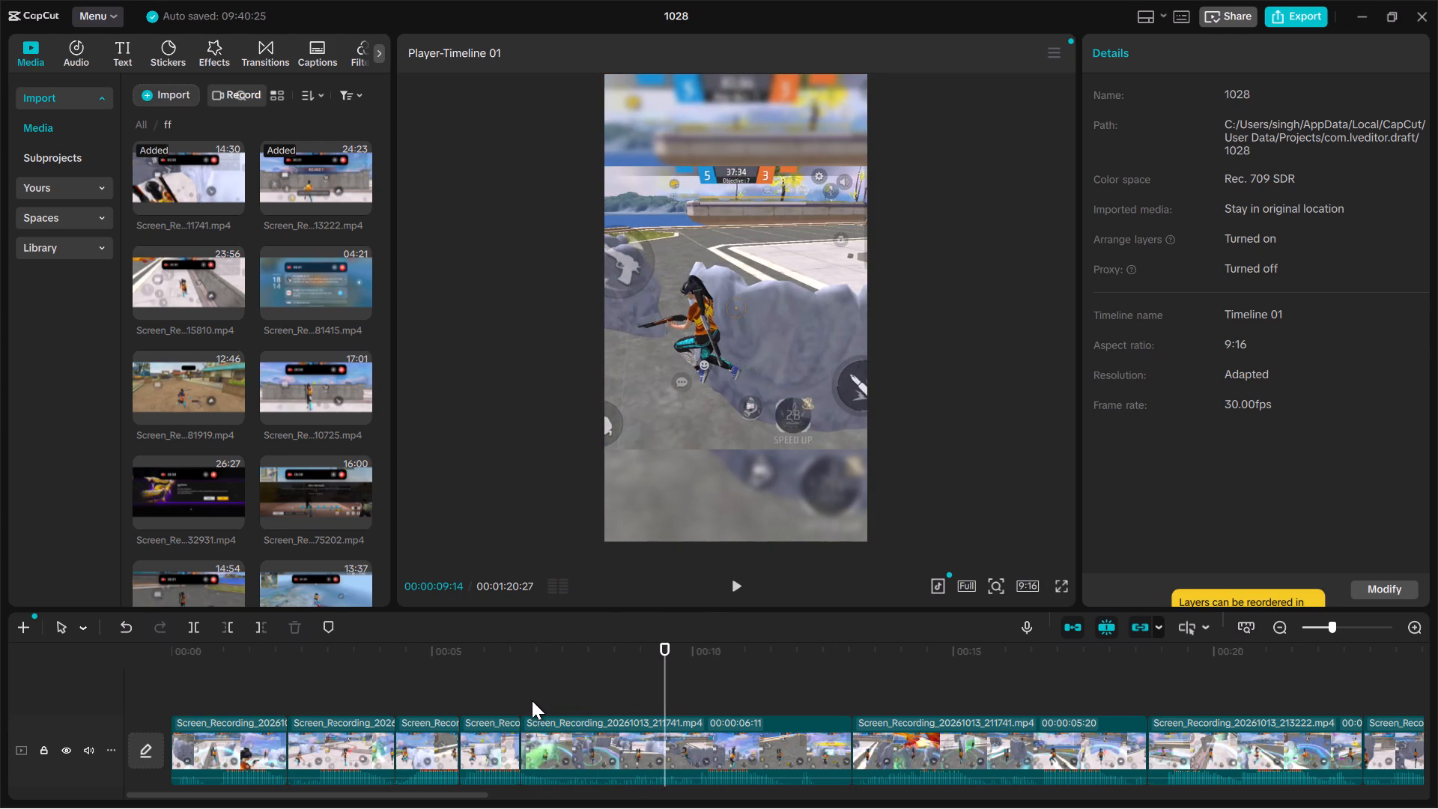
pyautogui.press('b')
pyautogui.click(571, 736)
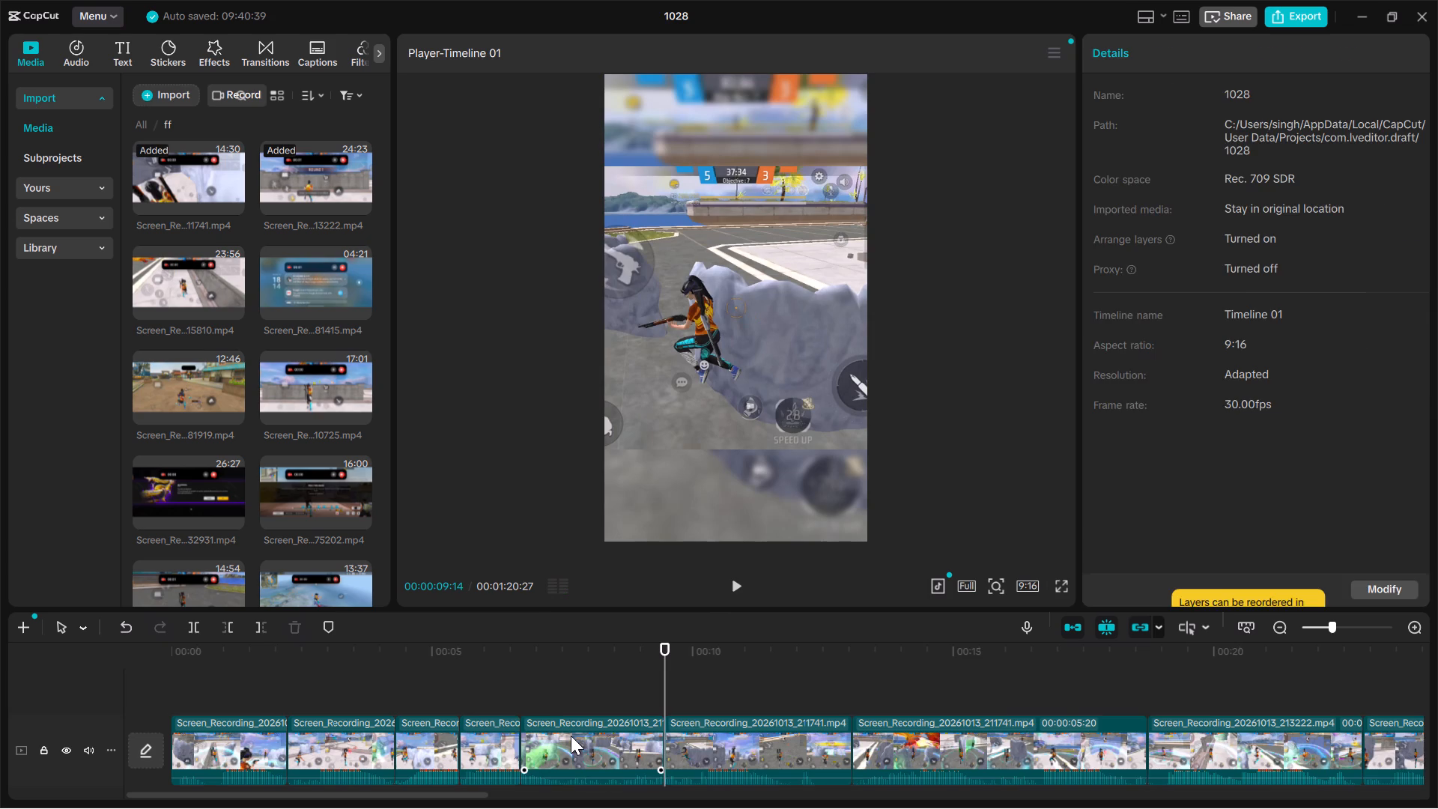
pyautogui.press('Delete')
# Split the fifth highlight at 00:00:09:04, just after the winning kill, and delete the part after the split.
pyautogui.press('Up')
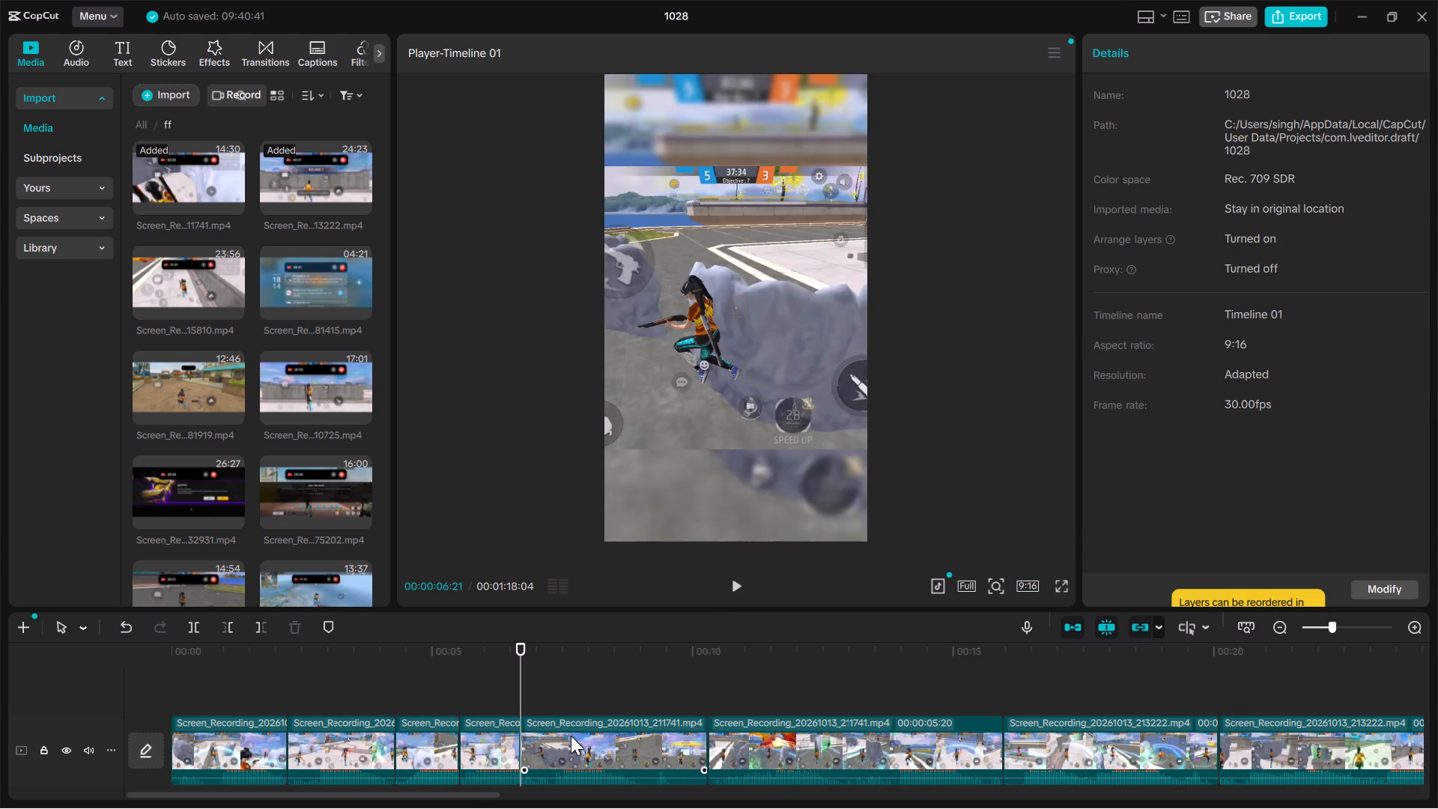
pyautogui.press('space')
pyautogui.press('space')
pyautogui.press('space')
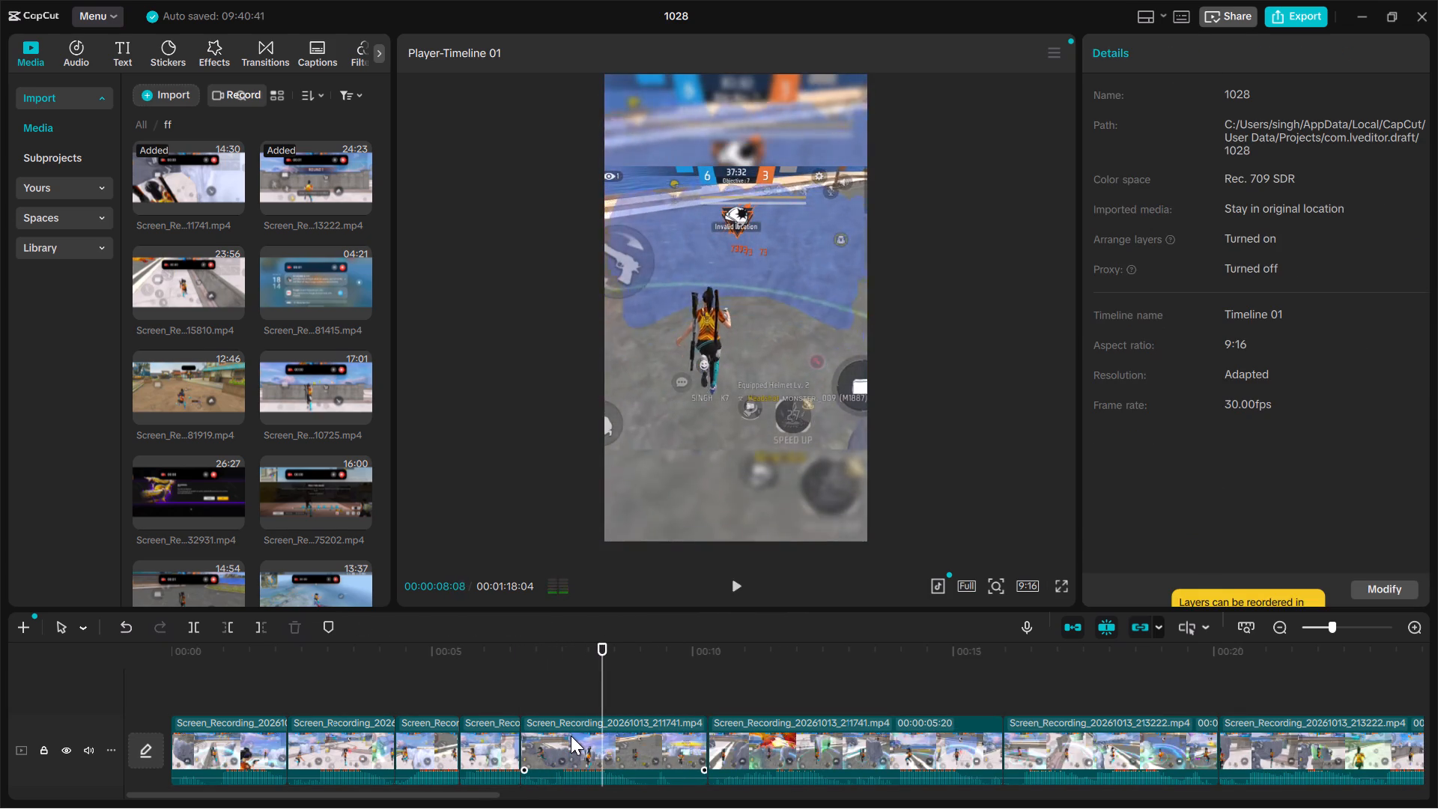
pyautogui.press('space')
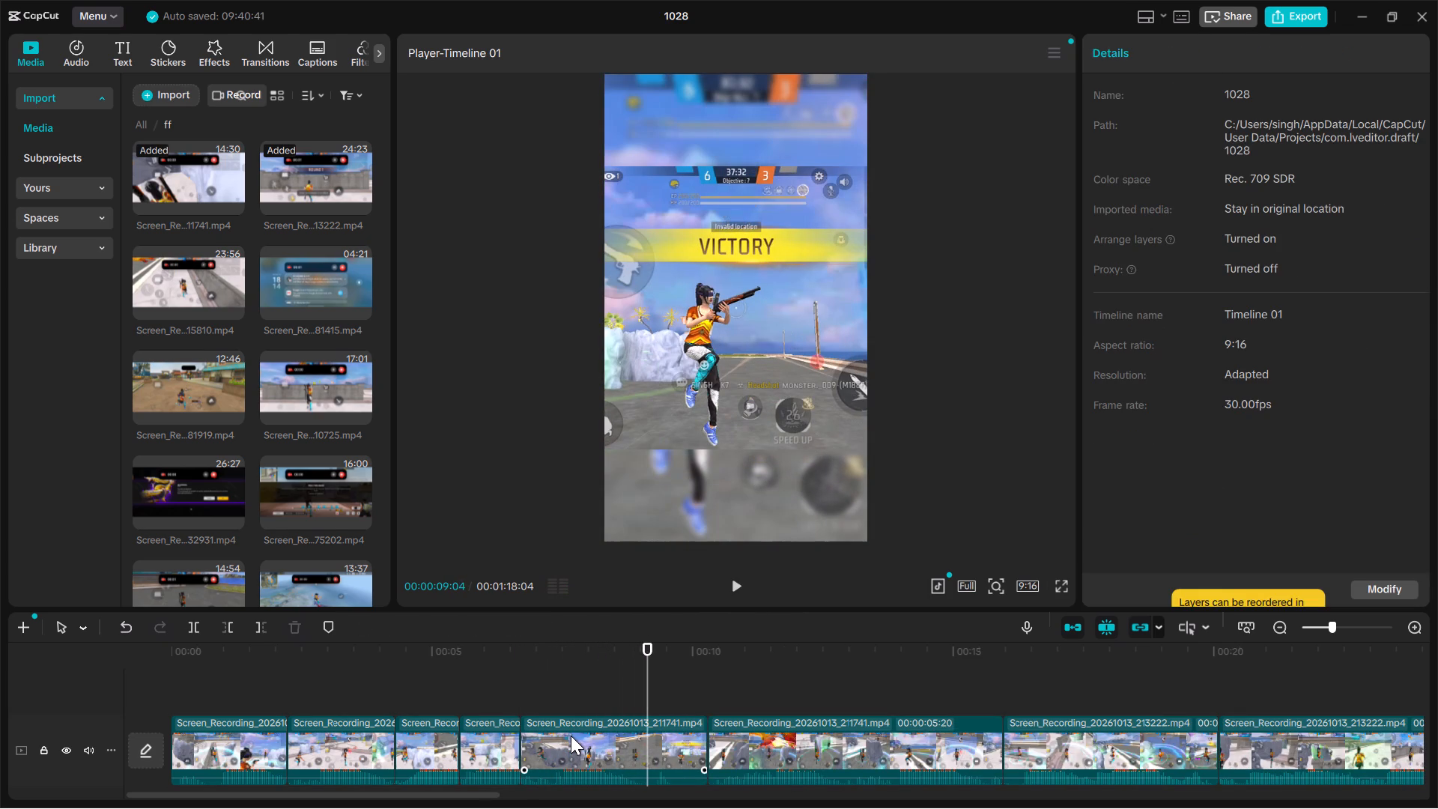
pyautogui.press('b')
pyautogui.click(682, 723)
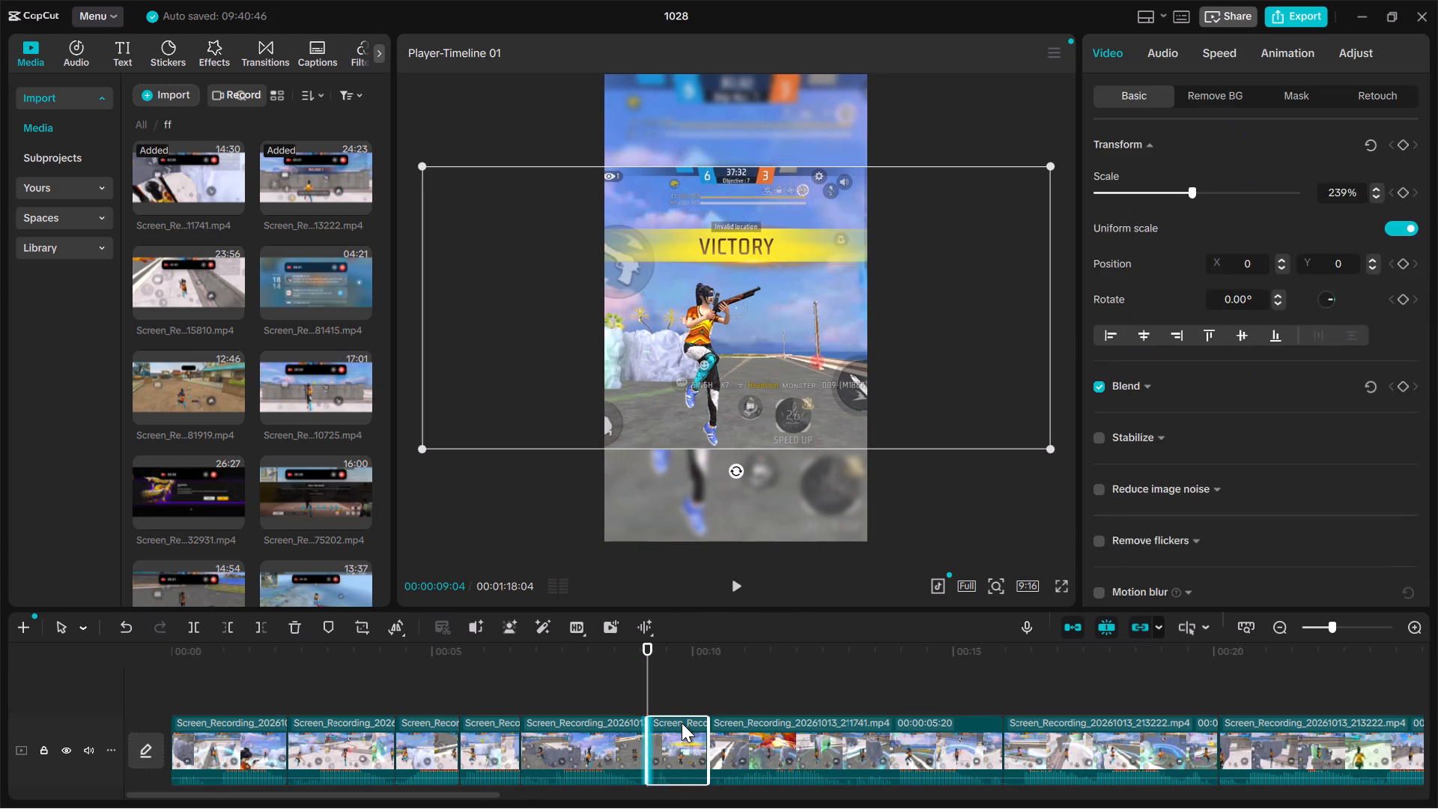
pyautogui.press('Delete')
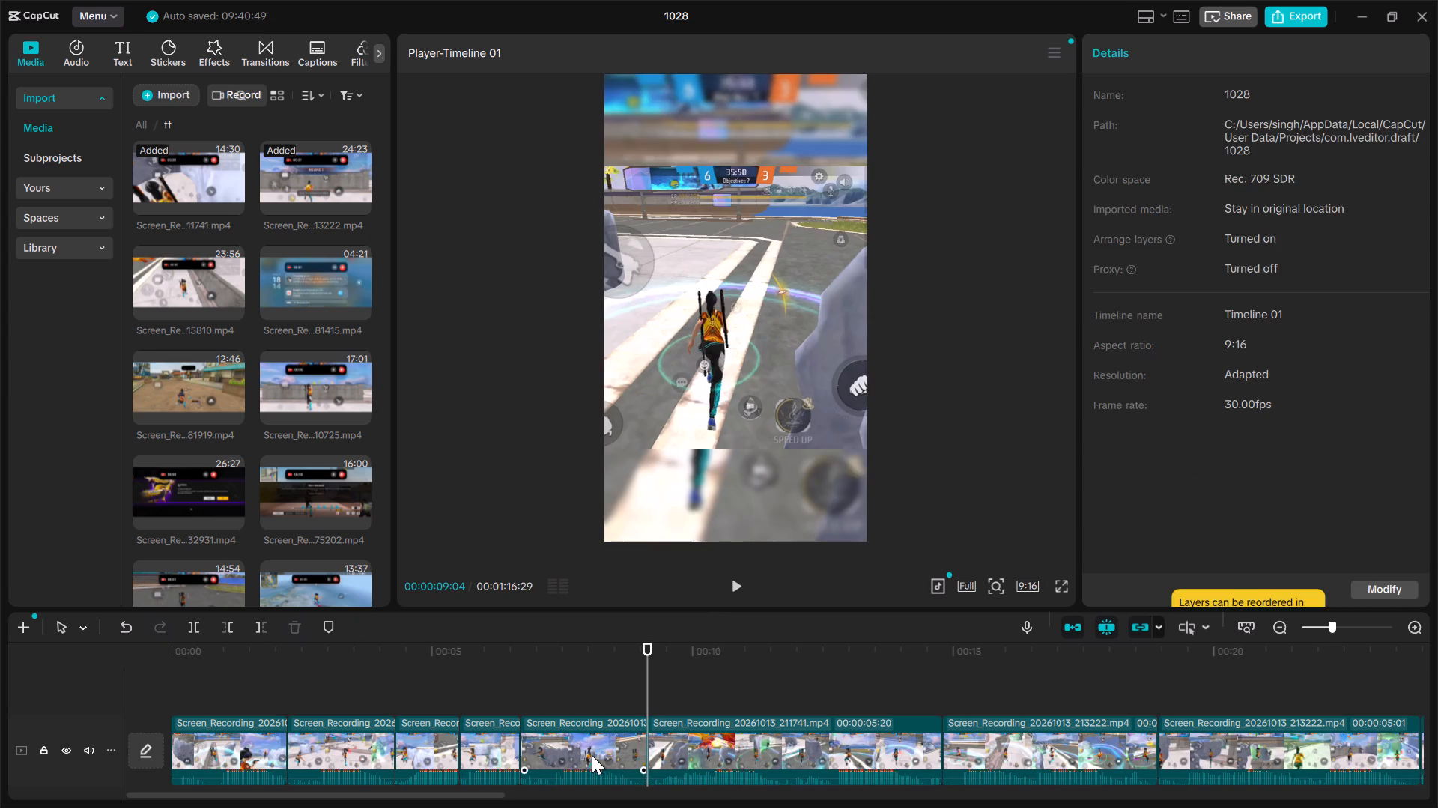
# Move the trimmed fifth highlight to the start of the timeline, ahead of the clip that opened the montage.
pyautogui.moveTo(592, 755); pyautogui.dragTo(146, 761)
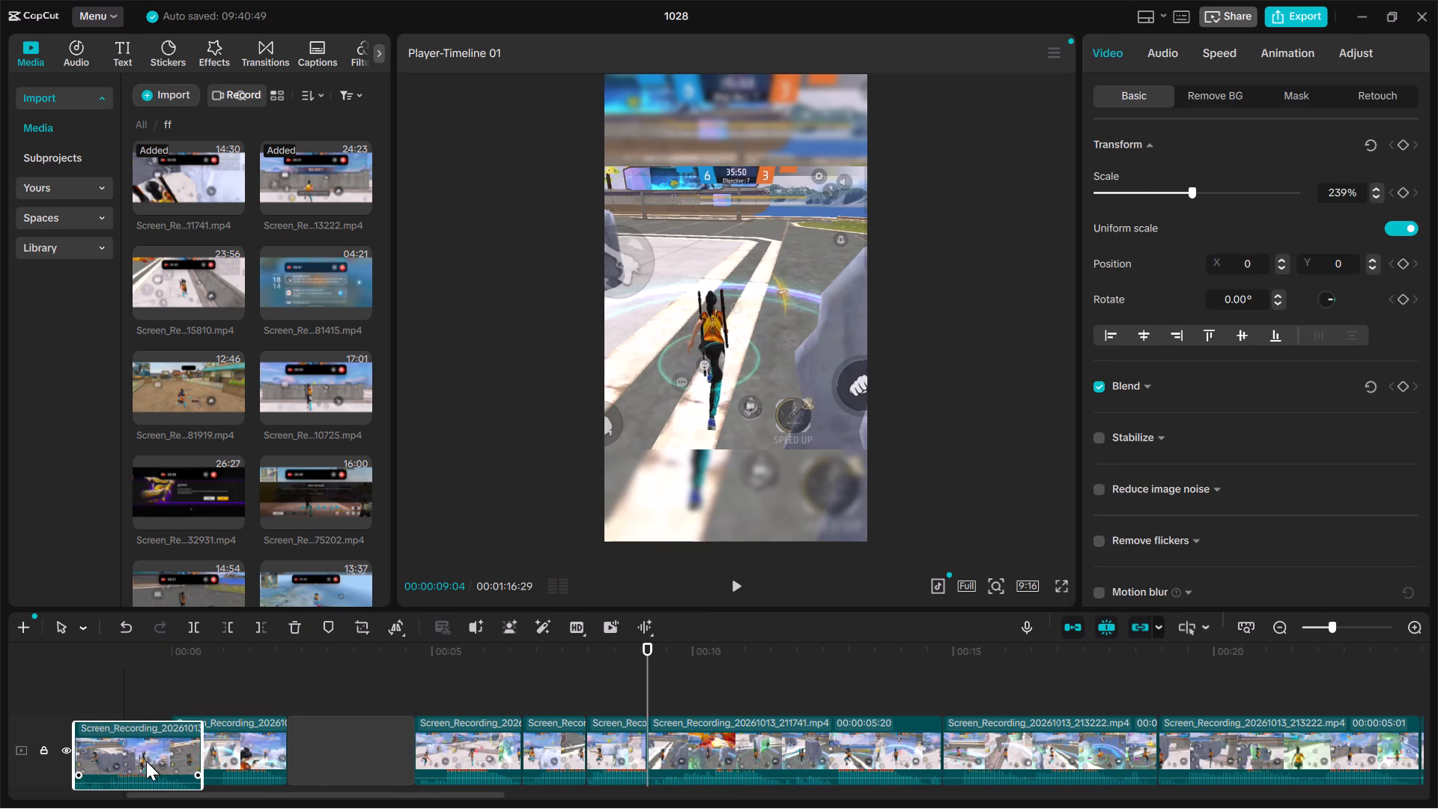
pyautogui.moveTo(146, 761); pyautogui.dragTo(150, 761)
pyautogui.moveTo(353, 748); pyautogui.dragTo(339, 742)
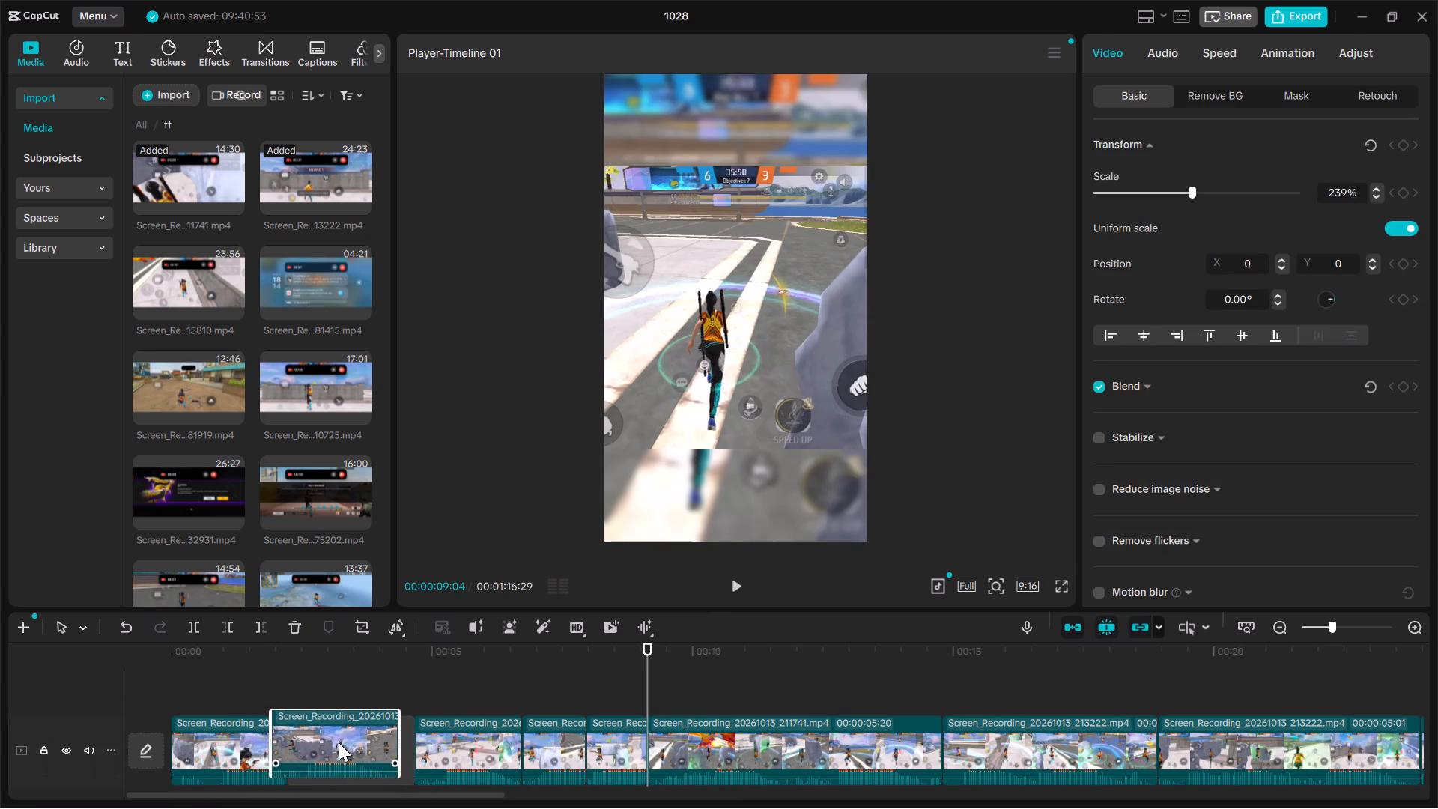
pyautogui.moveTo(239, 742); pyautogui.dragTo(325, 733)
# Review the sixth clip, the 00:00:05:20 segment of the 211741 recording, and delete it from the timeline.
pyautogui.click(498, 667)
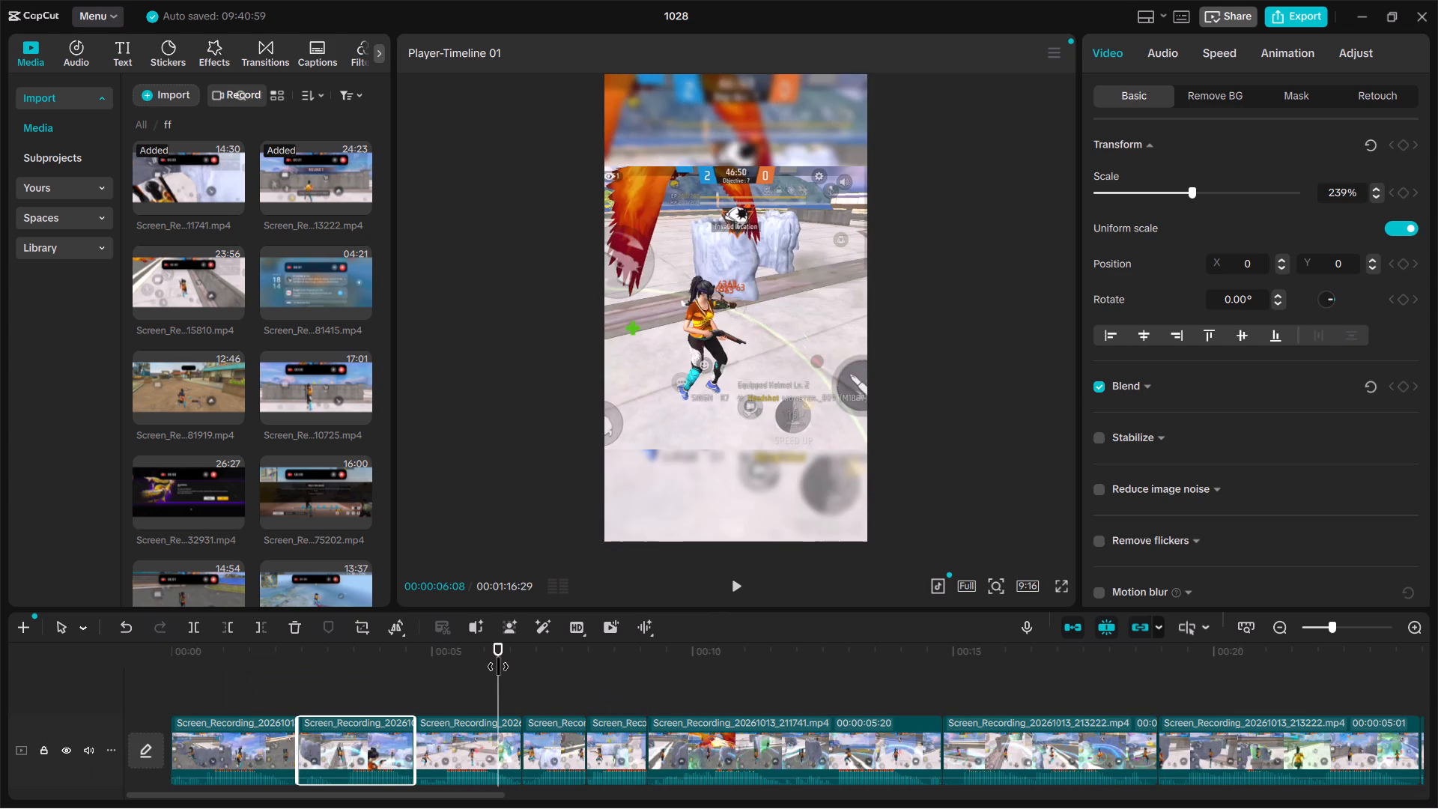
pyautogui.click(550, 682)
pyautogui.click(614, 679)
pyautogui.press('space')
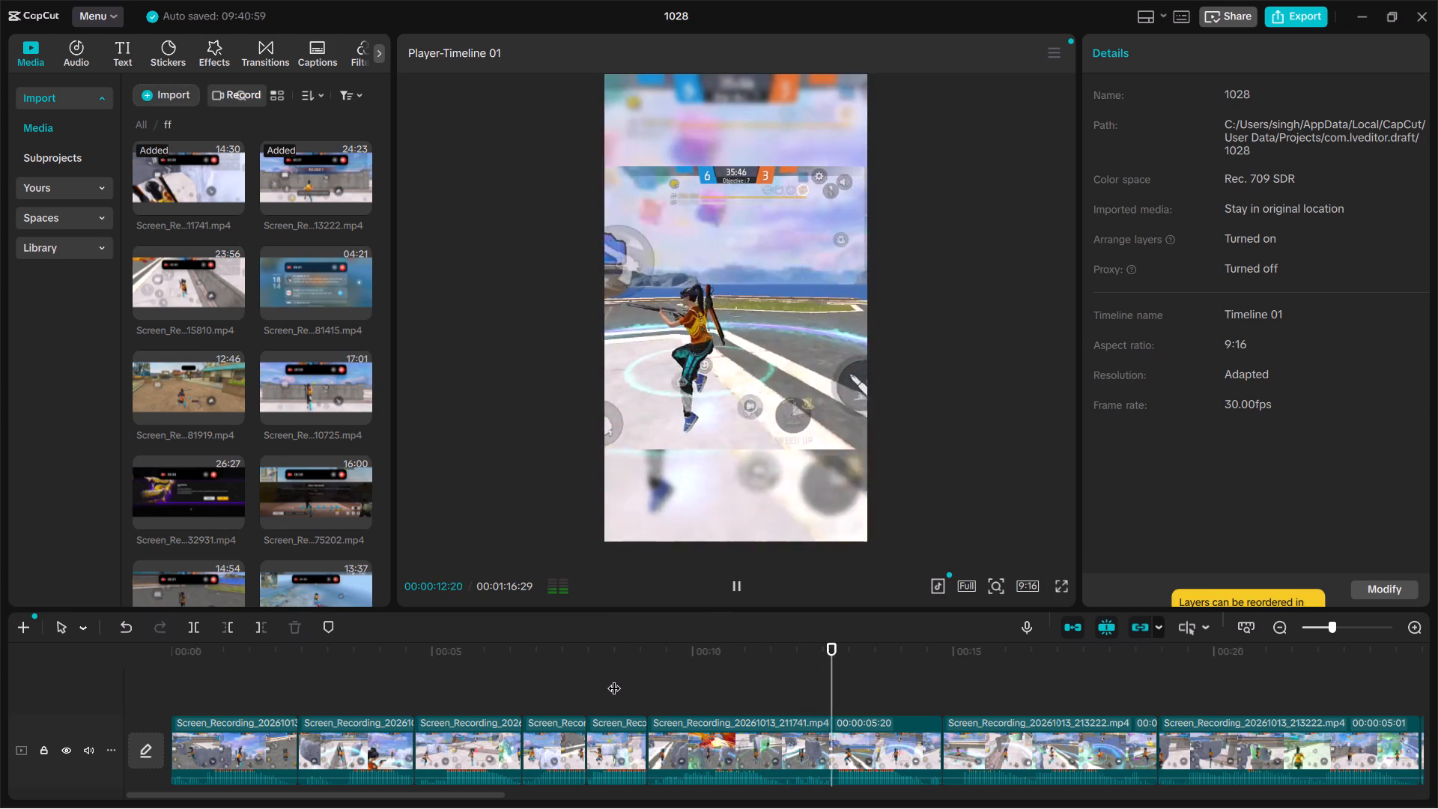
pyautogui.press('space')
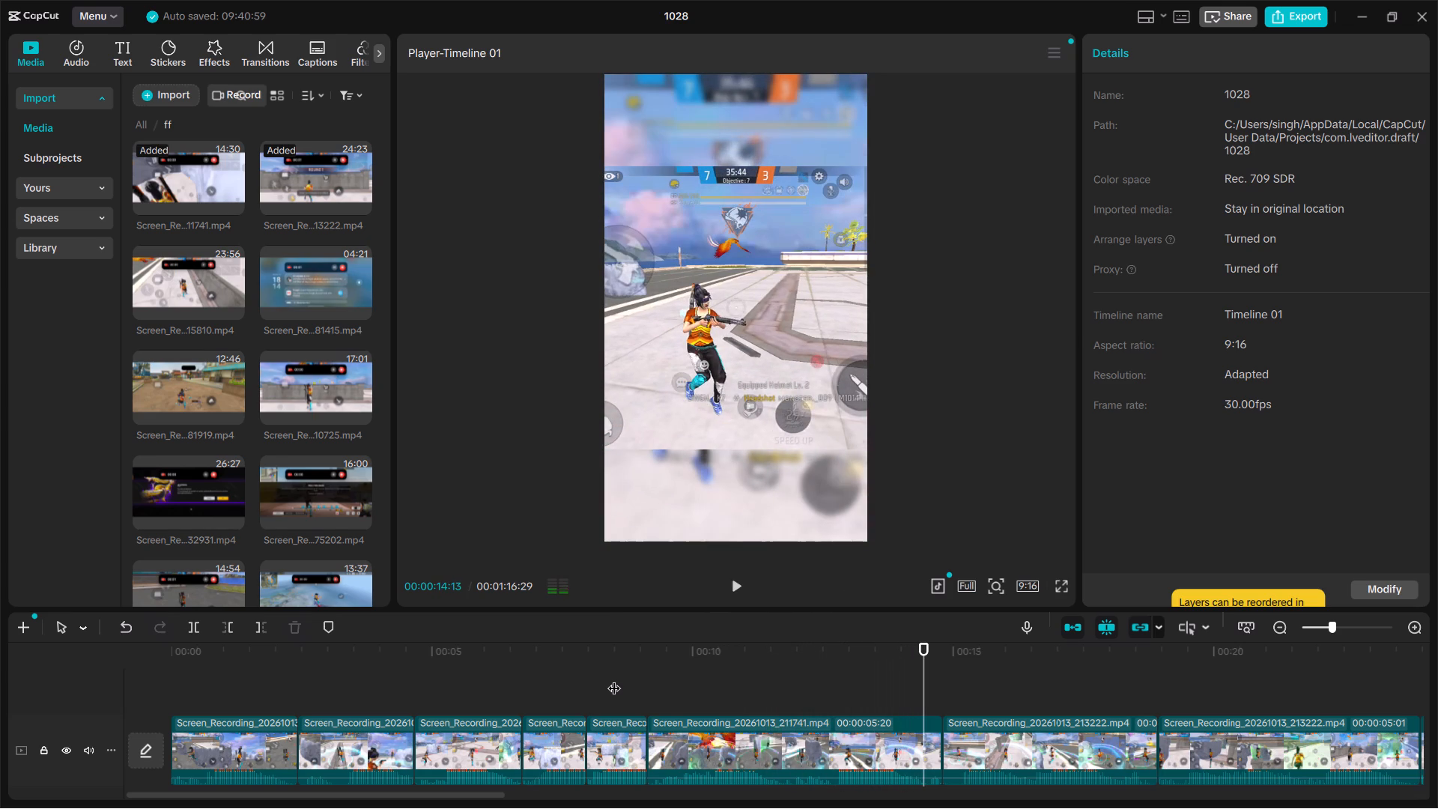
pyautogui.click(757, 739)
pyautogui.press('Delete')
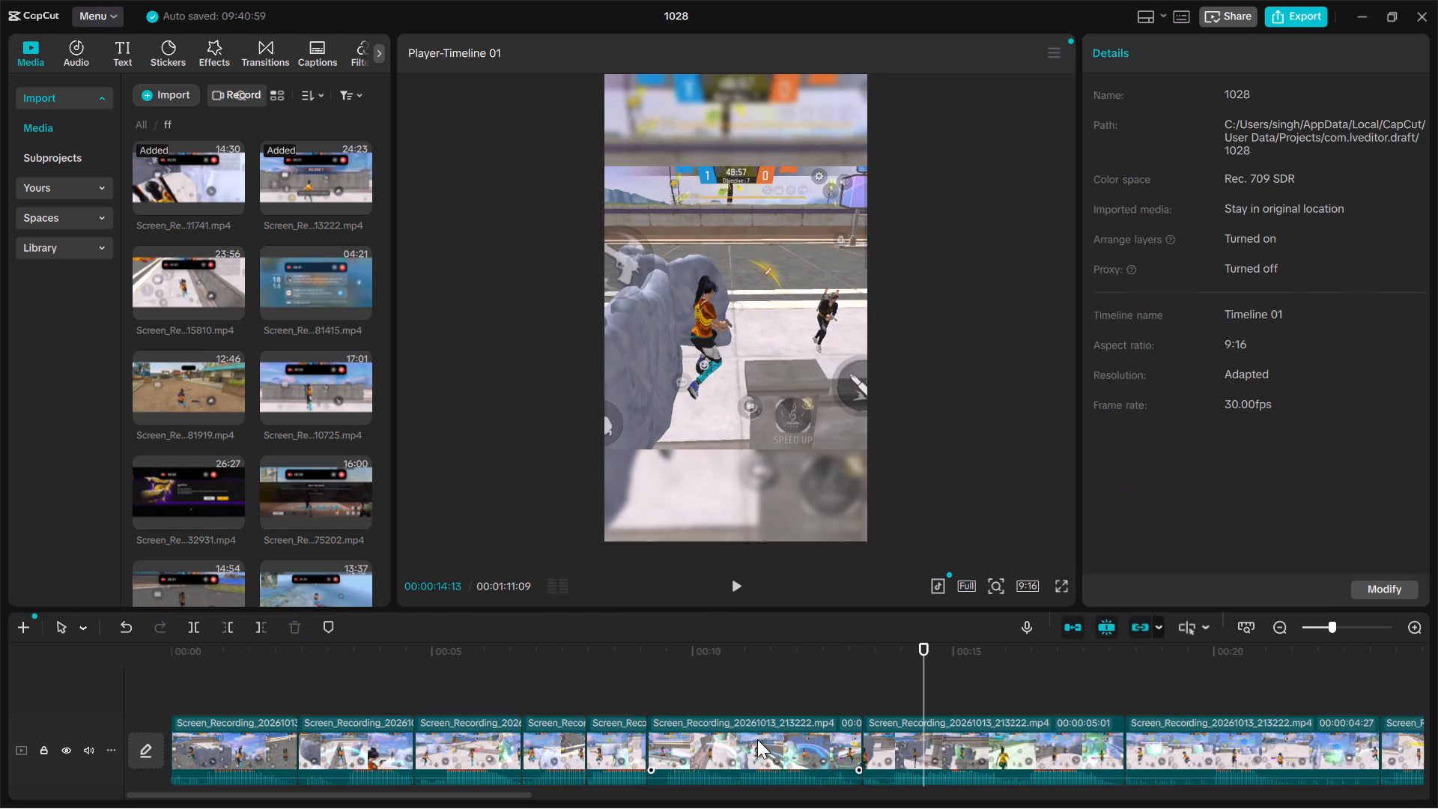
# Play the first clip of the 213222 recording through its kill and delete the whole clip.
pyautogui.press('Up')
pyautogui.press('Up')
pyautogui.press('space')
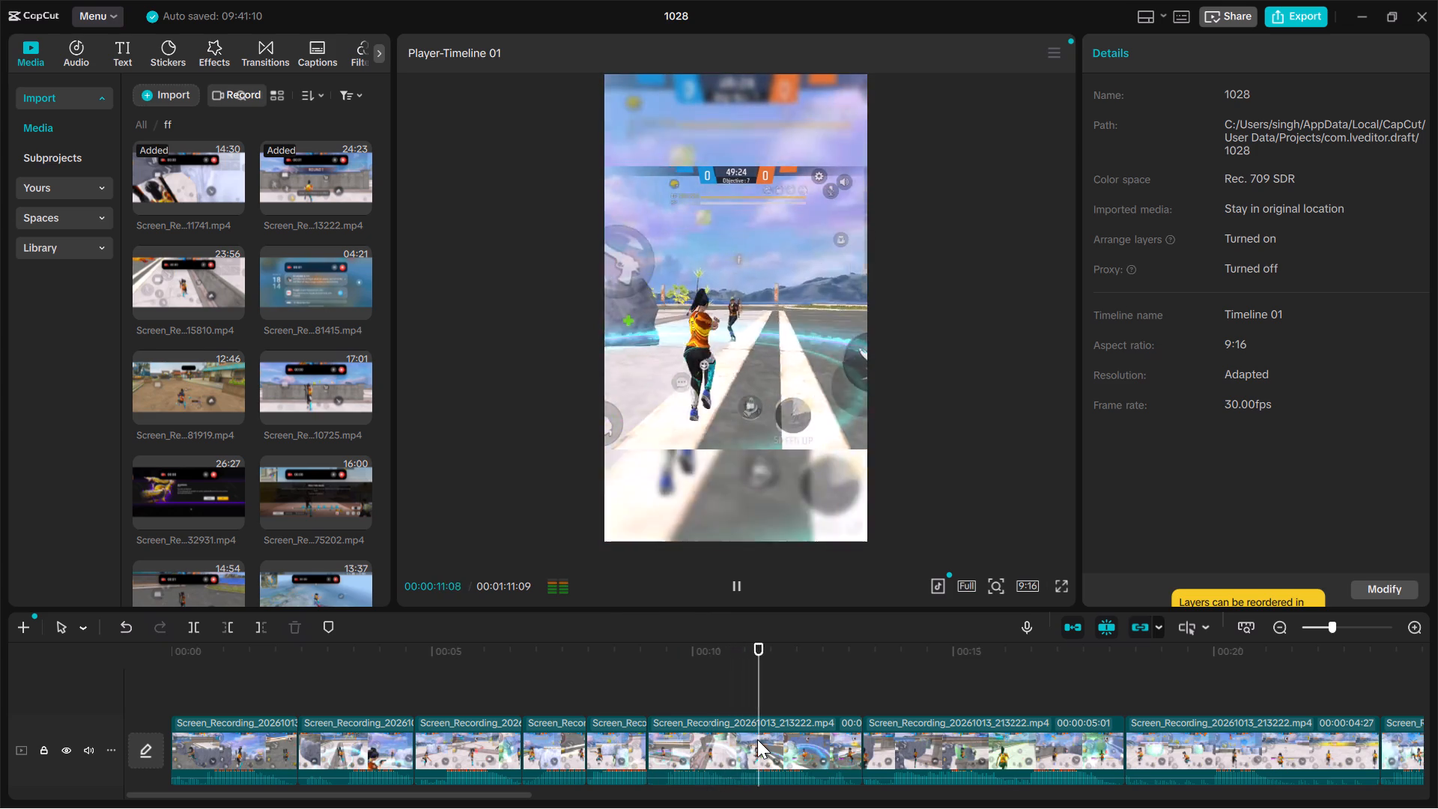
pyautogui.press('space')
pyautogui.click(774, 745)
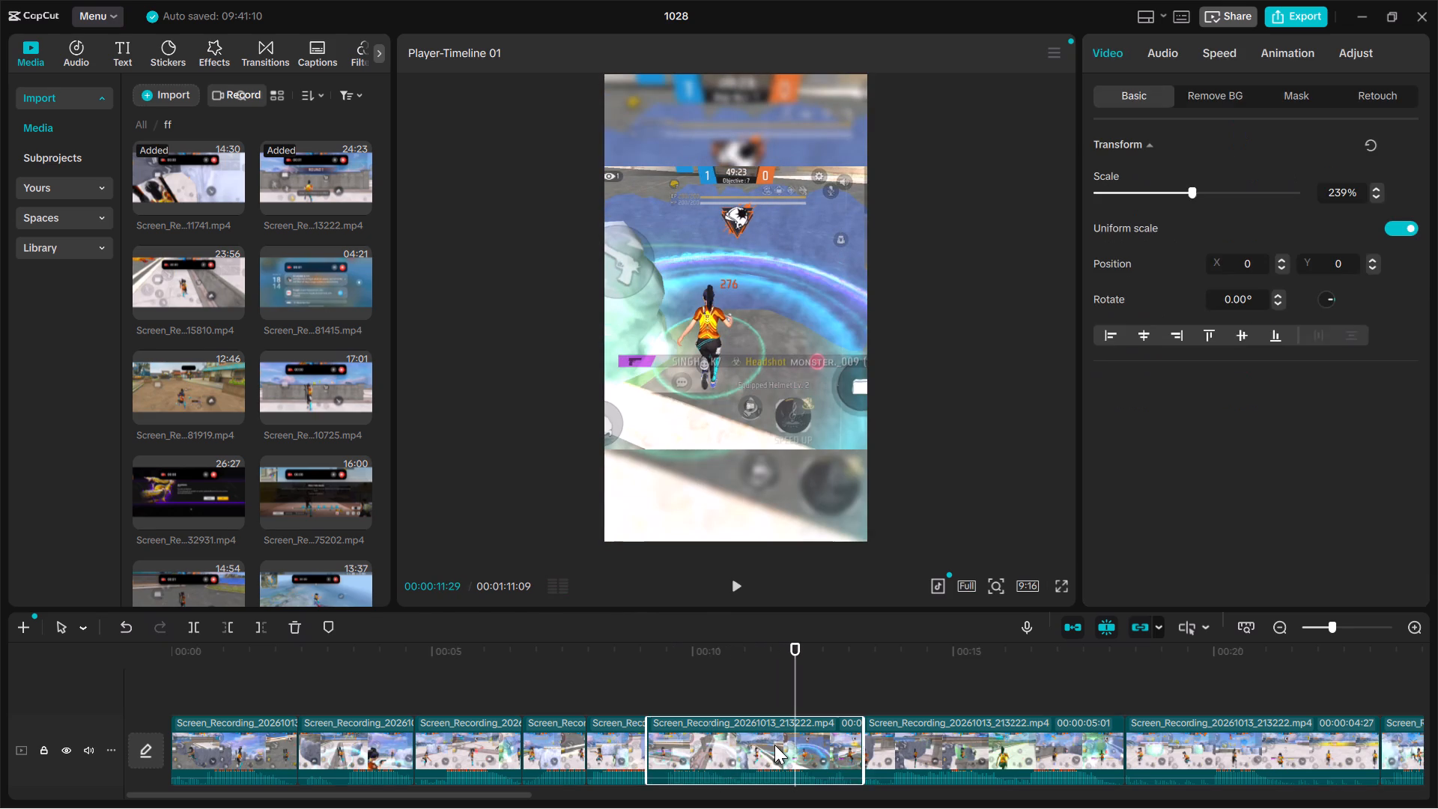
pyautogui.press('Delete')
# Play the 00:00:05:01 clip of the 213222 recording through its kill and delete the whole clip.
pyautogui.press('Up')
pyautogui.press('space')
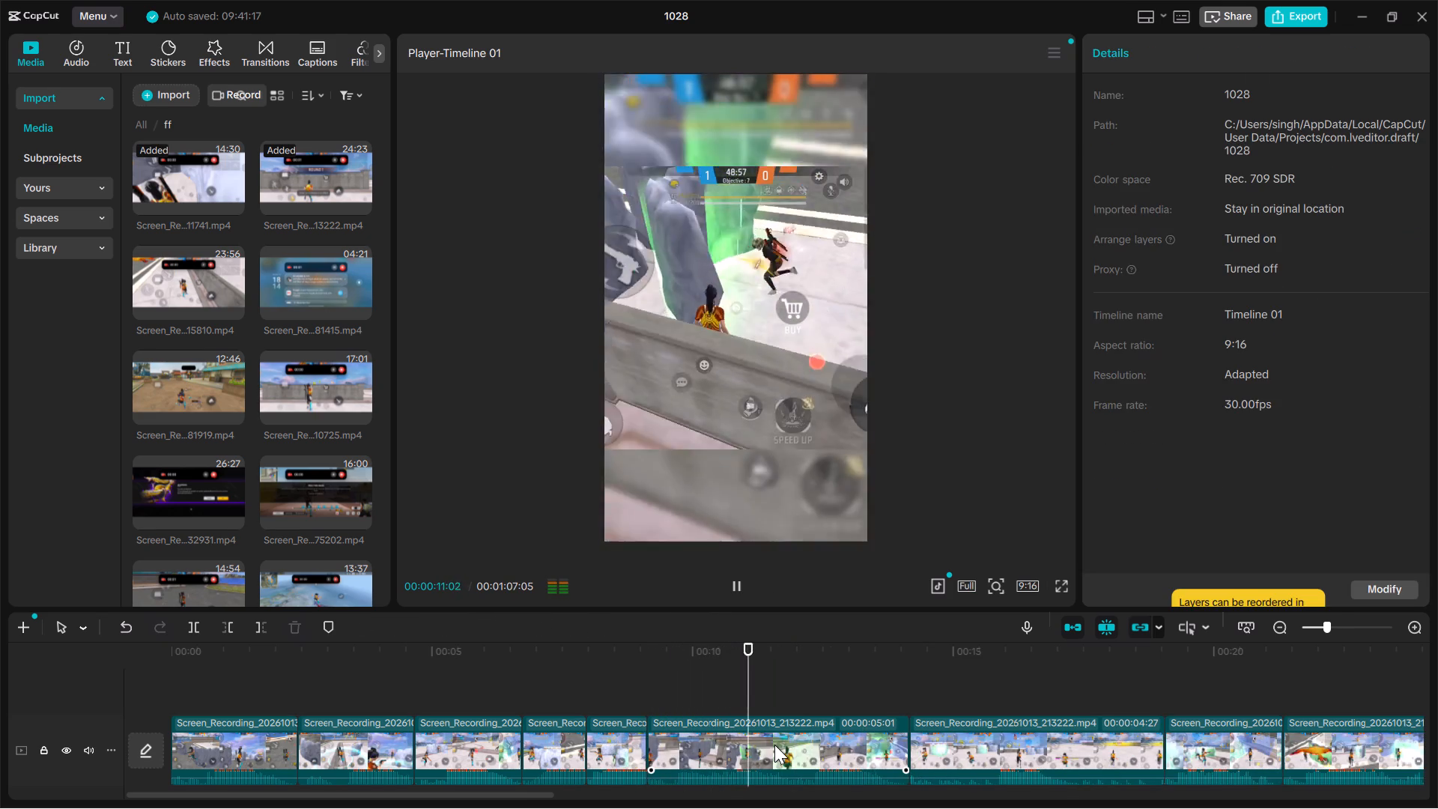
pyautogui.press('space')
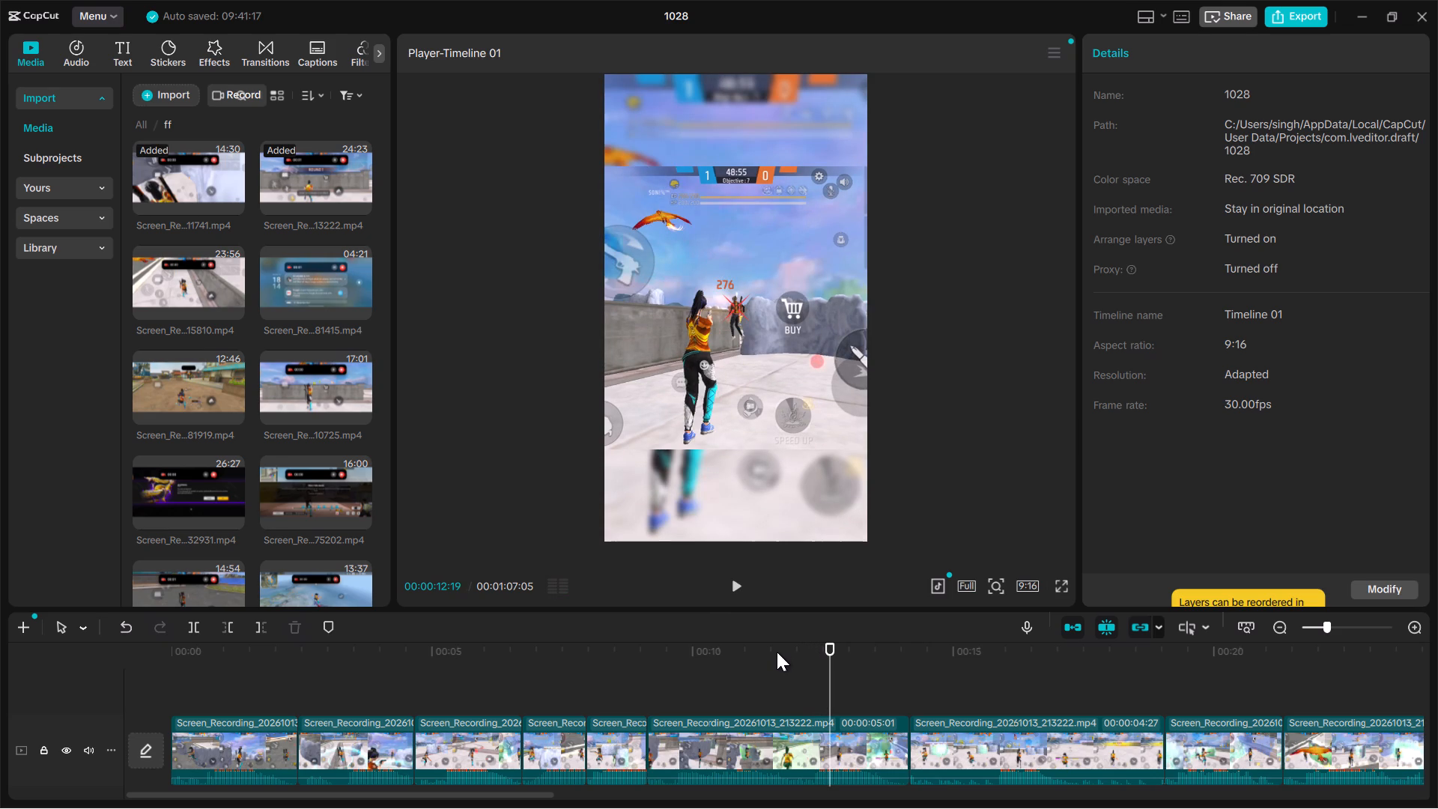
pyautogui.press('Up')
pyautogui.press('space')
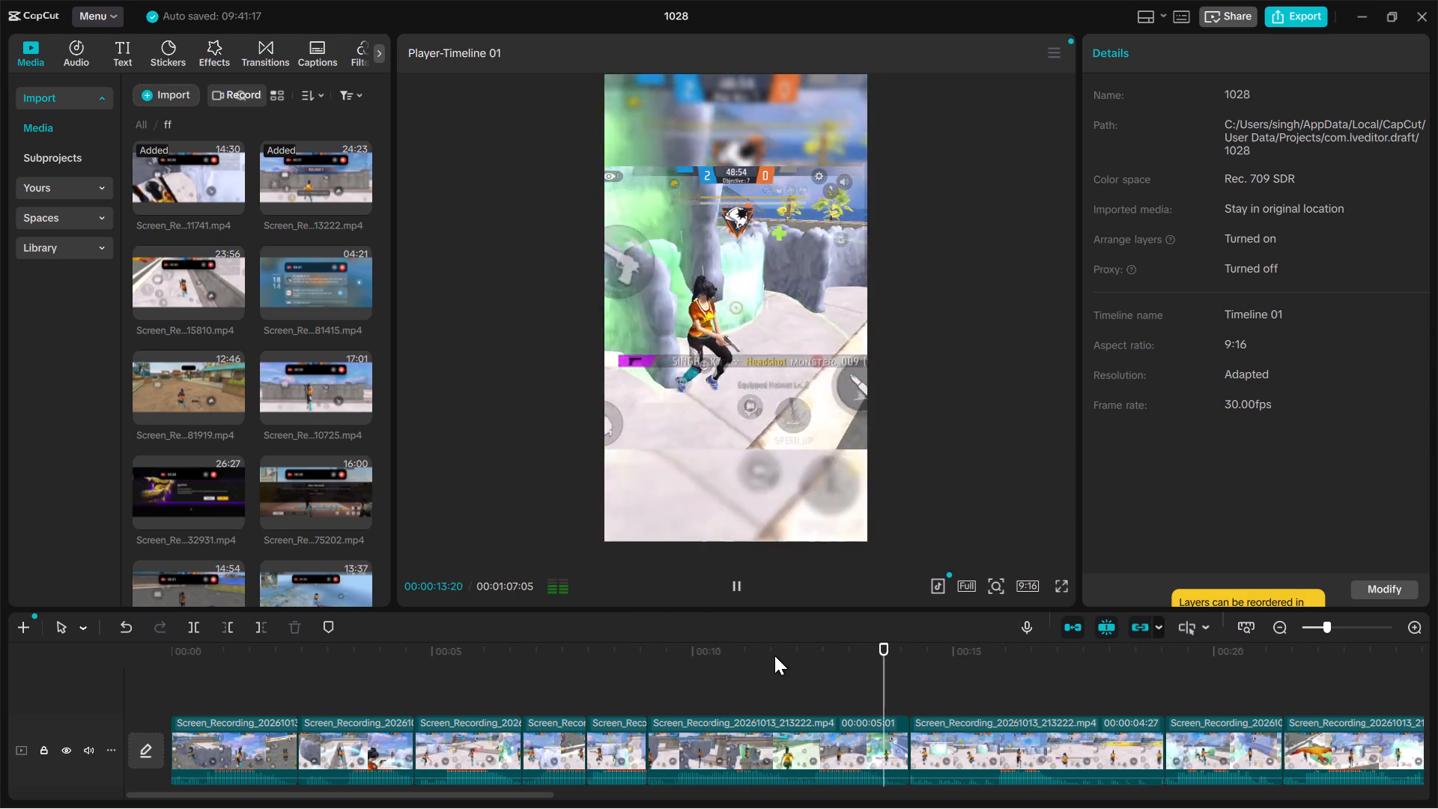
pyautogui.press('space')
pyautogui.click(820, 742)
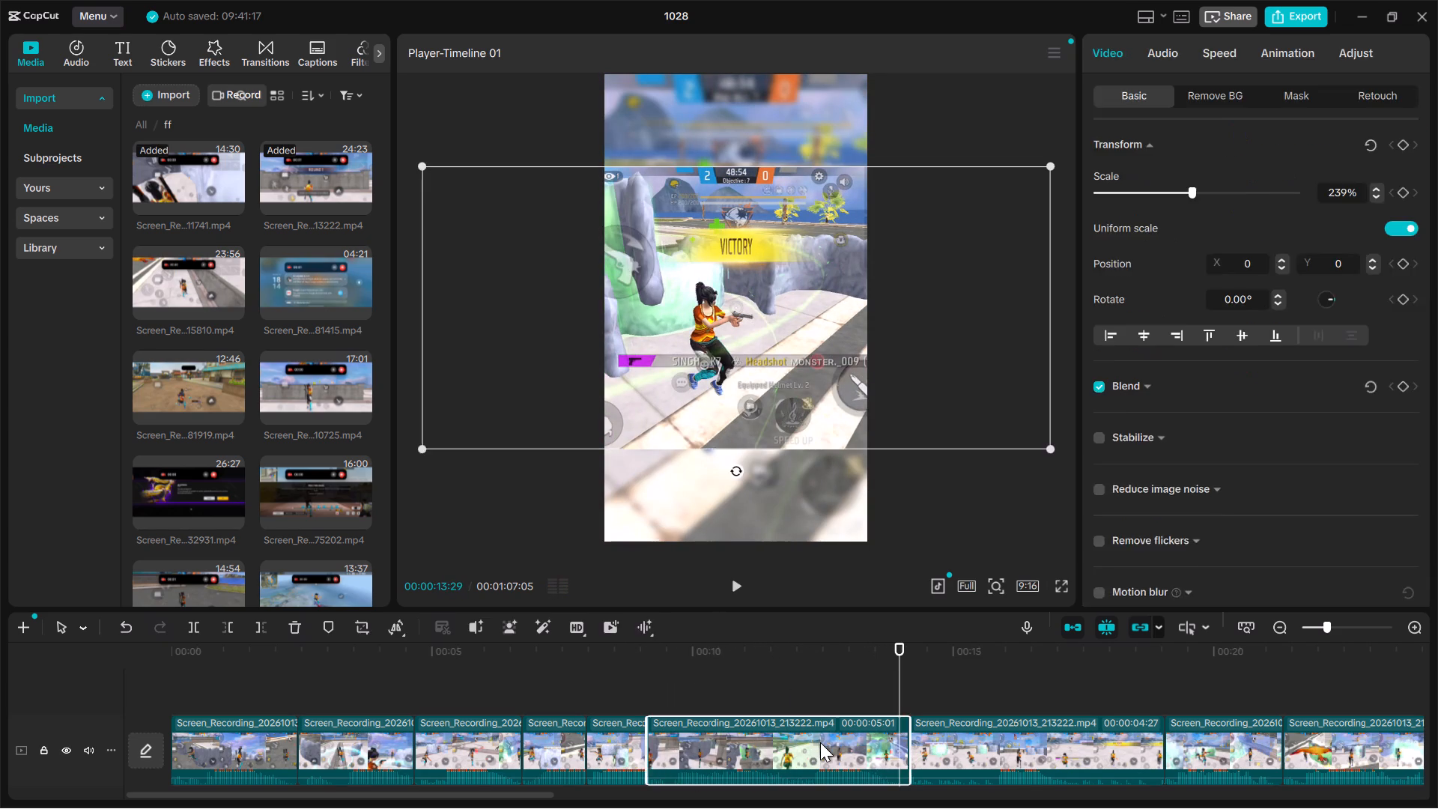
pyautogui.press('Delete')
# Play the 00:00:04:27 clip of the 213222 recording through its kill and delete the whole clip.
pyautogui.press('Up')
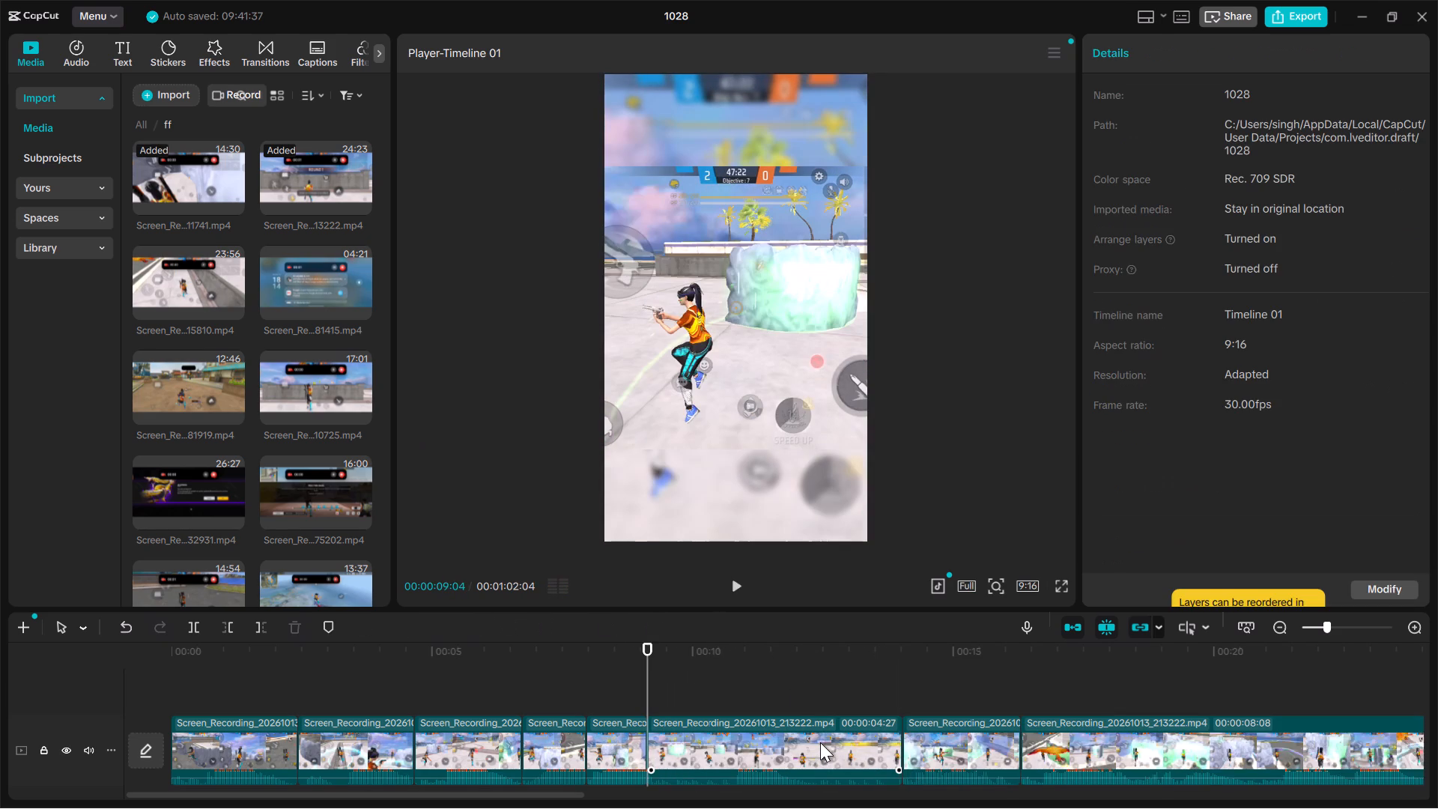
pyautogui.press('space')
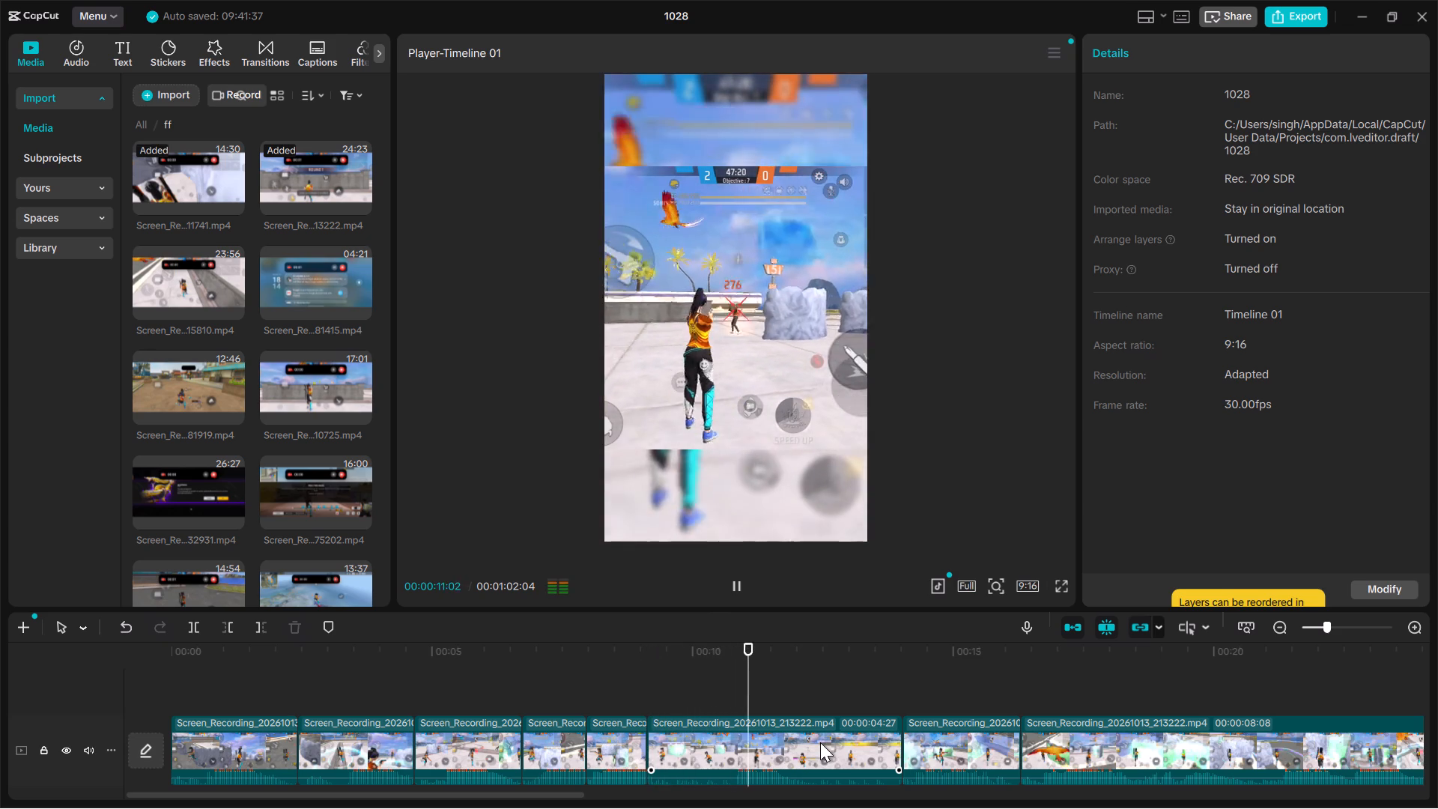
pyautogui.press('space')
pyautogui.click(819, 747)
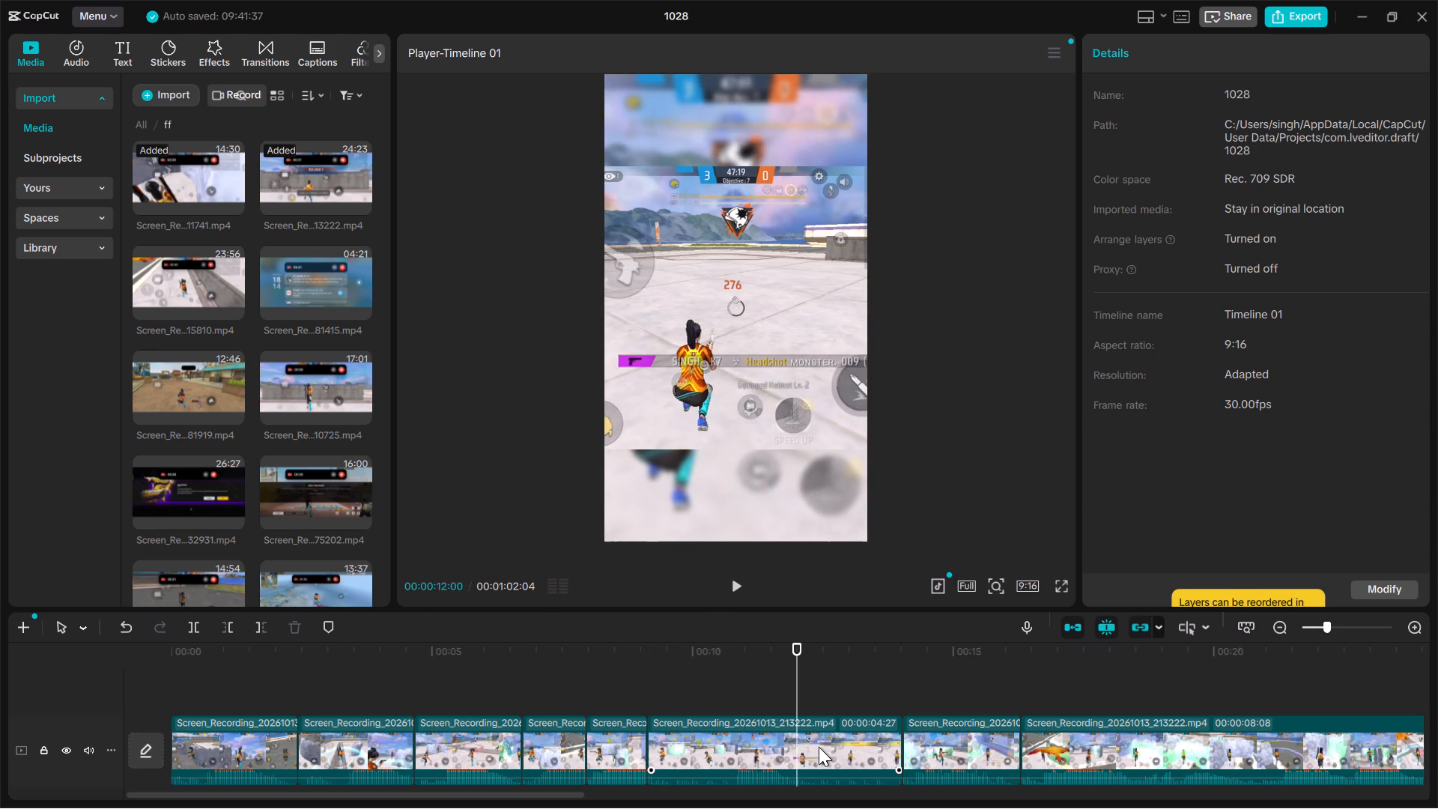
pyautogui.press('Delete')
# Play the sixth clip from its start at 00:00:09:04 and stop at 00:00:10:12, just after the winning kill.
pyautogui.press('Up')
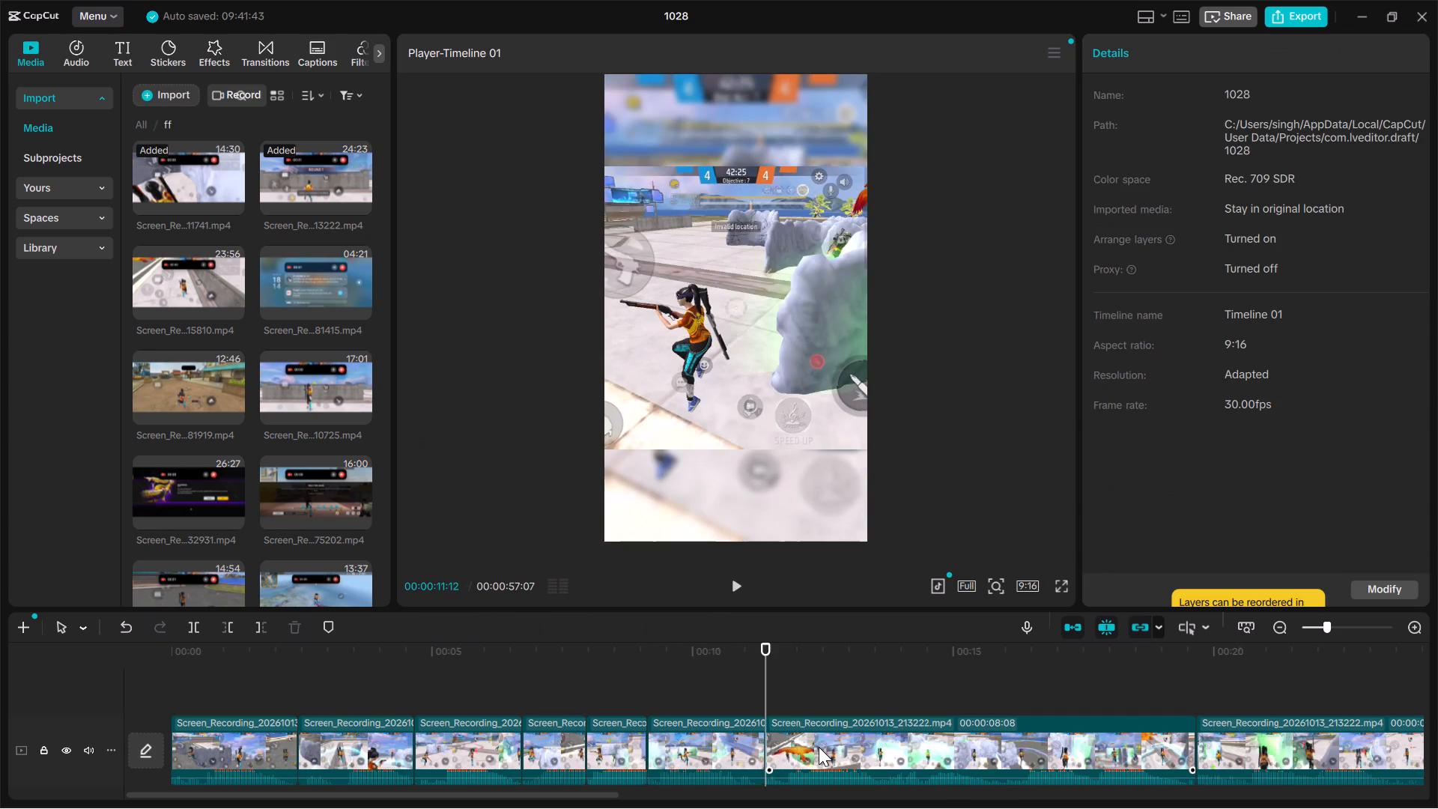
pyautogui.press('Up')
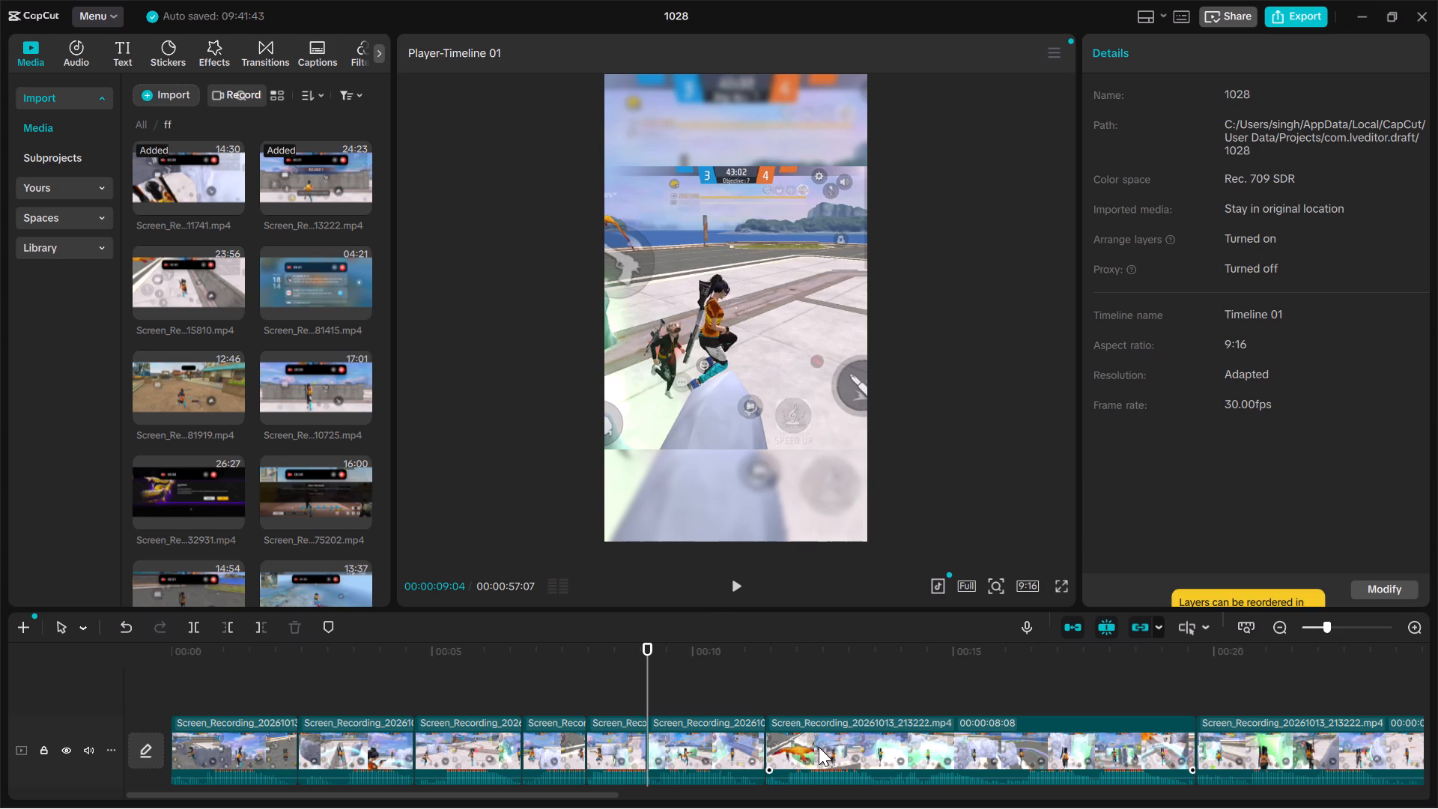
pyautogui.press('space')
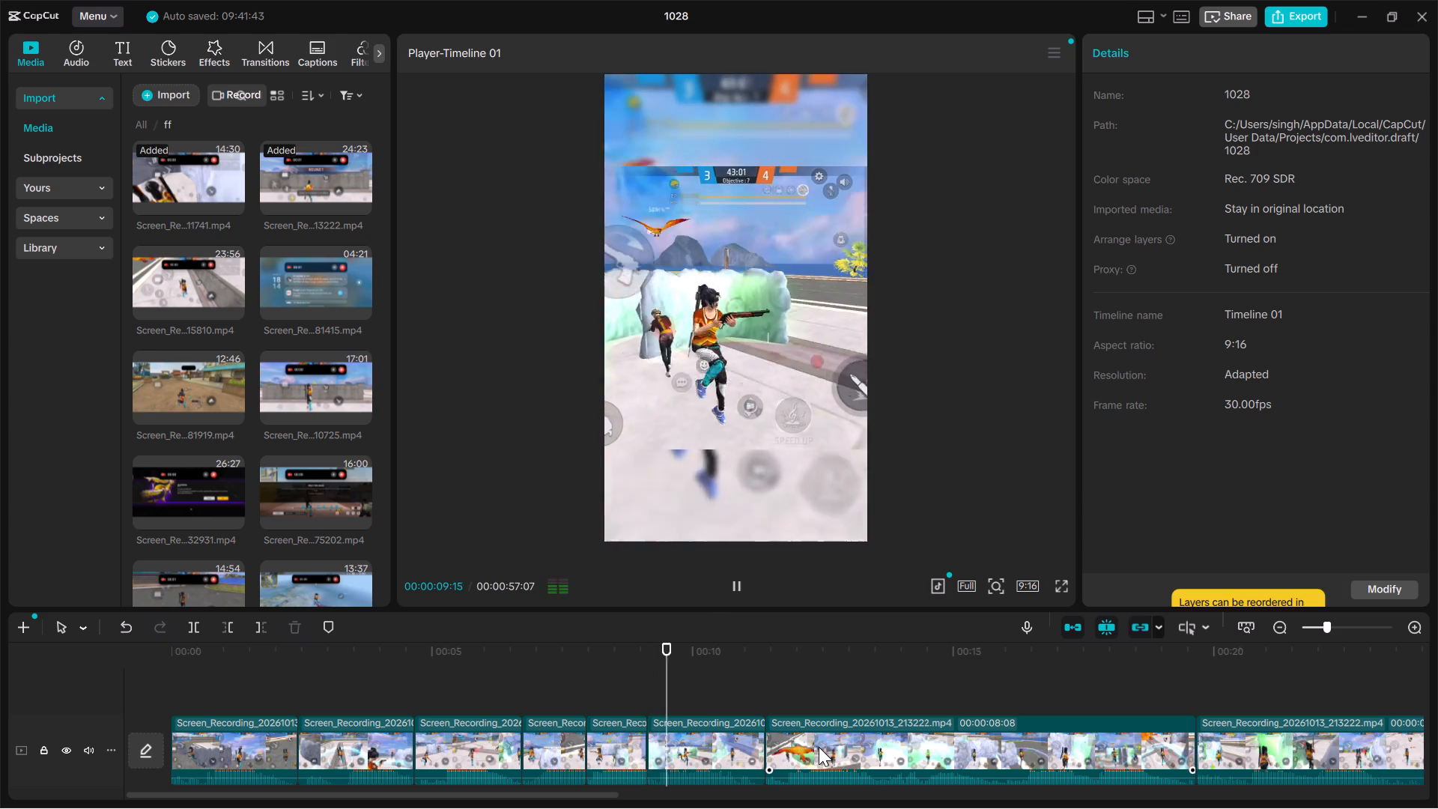
pyautogui.press('space')
pyautogui.press('Up')
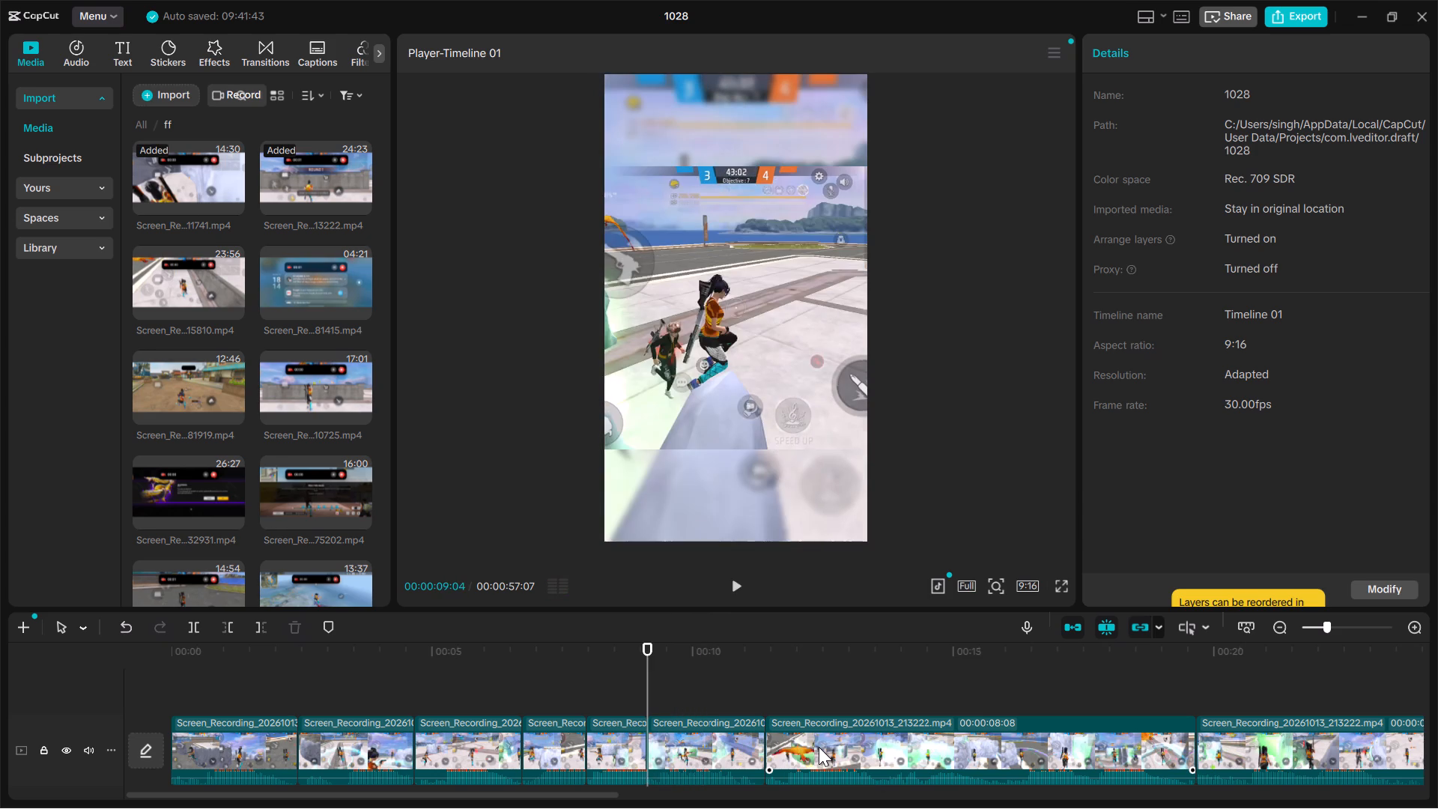
pyautogui.press('space')
pyautogui.press('space')
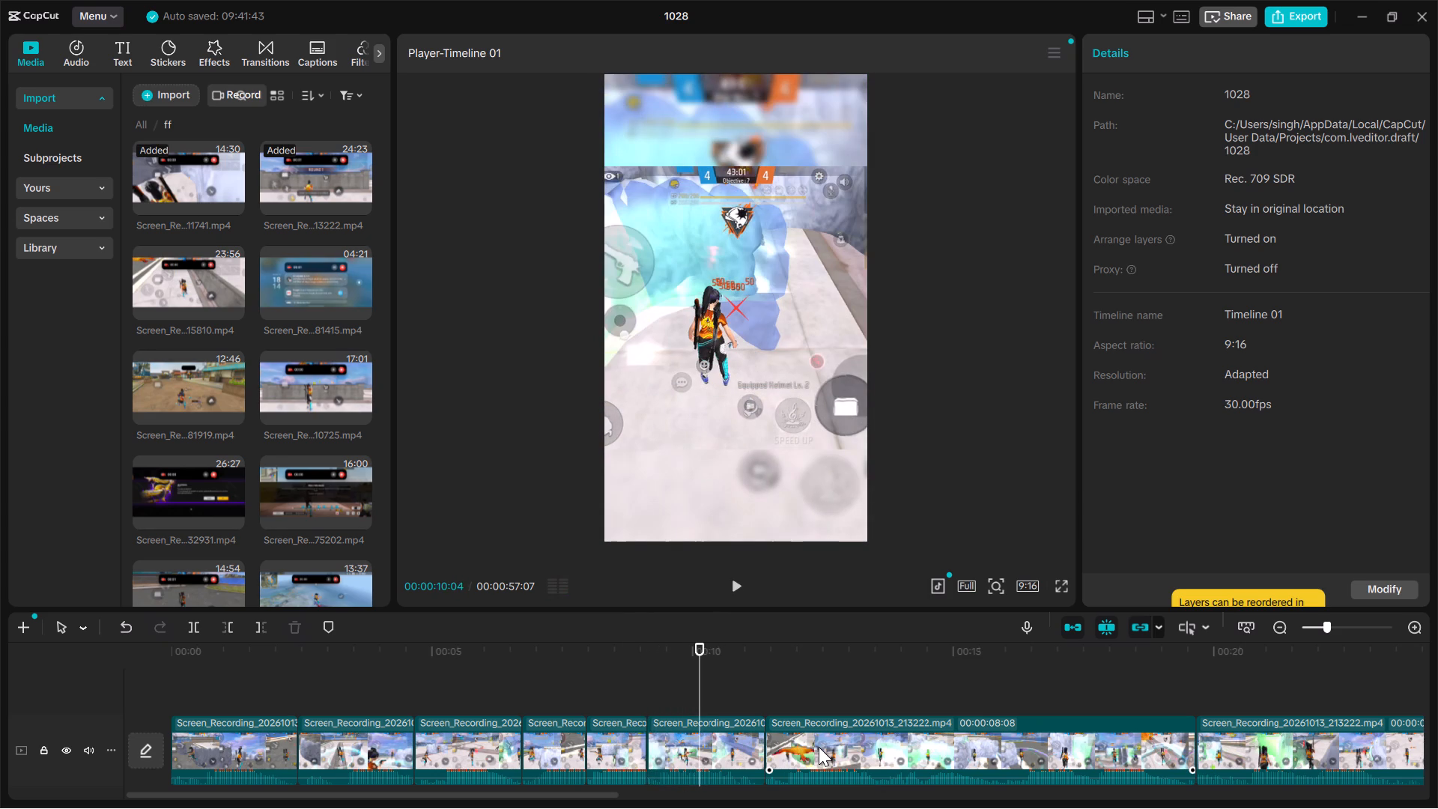
pyautogui.press('space')
pyautogui.press('space')
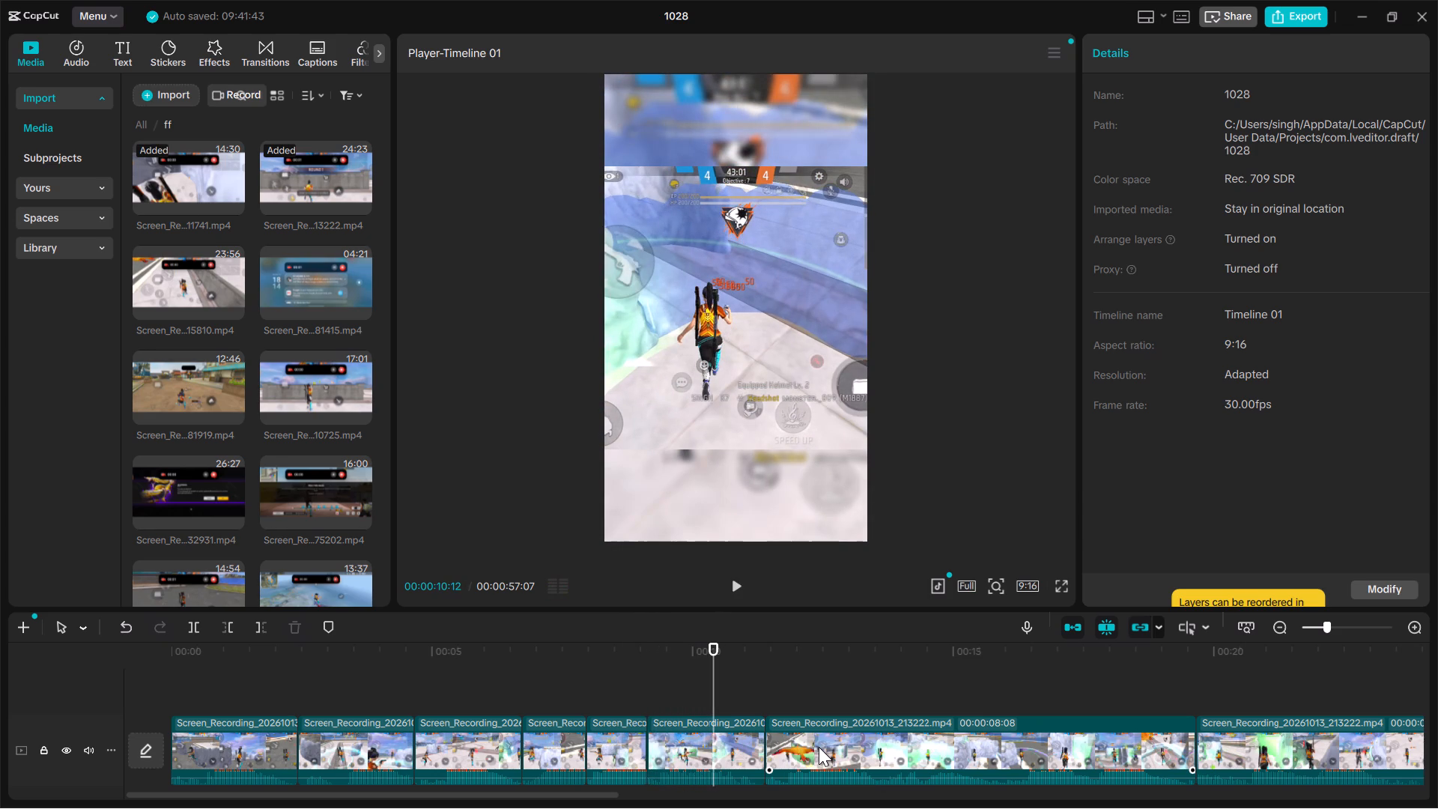
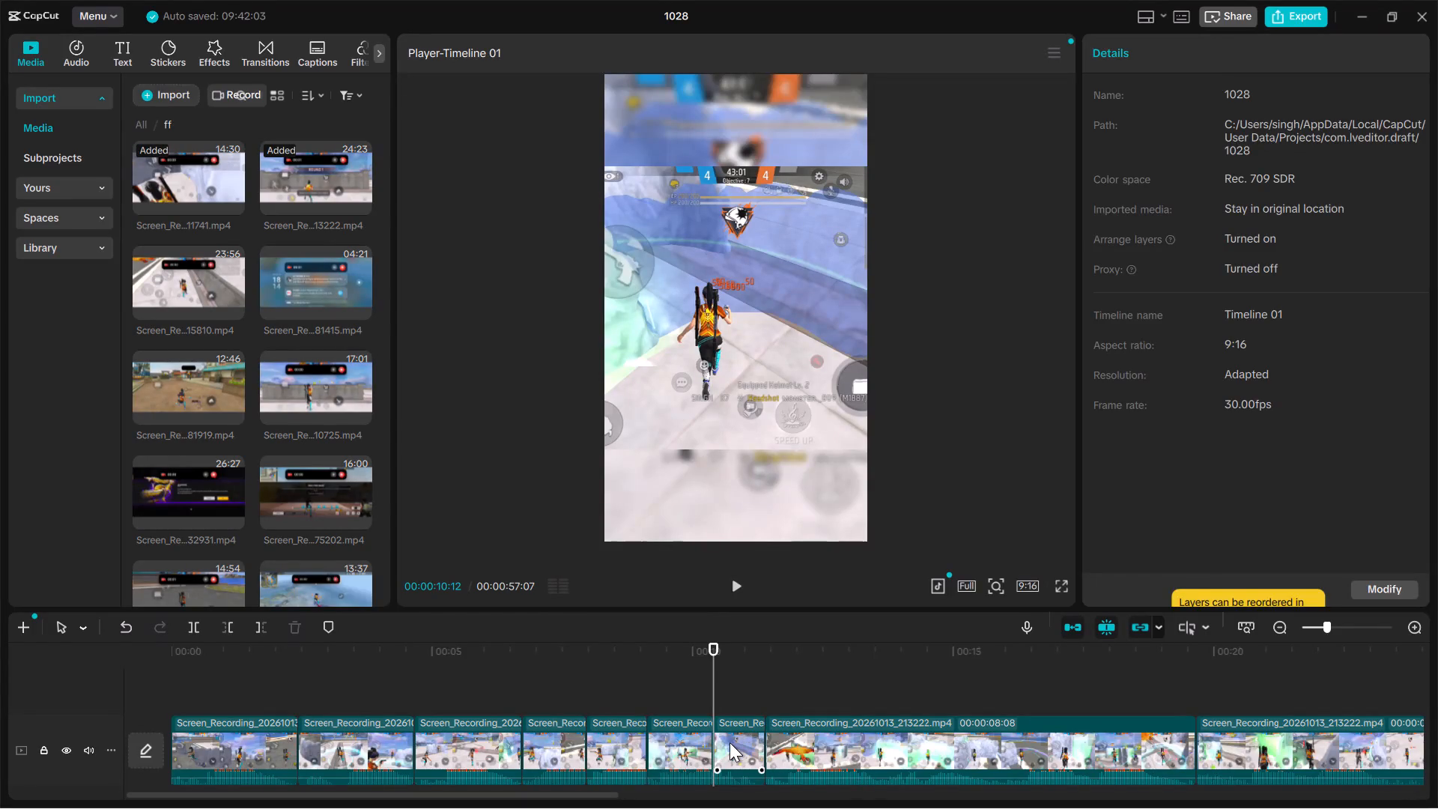
# Delete the short leftover segment that follows the cut at 00:00:10:12.
pyautogui.click(729, 742)
pyautogui.press('Delete')
# Trim the 00:00:08:08 clip to its kill by splitting at 00:00:16:15 and 00:00:17:25 and deleting the tail and the lead-in.
pyautogui.press('space')
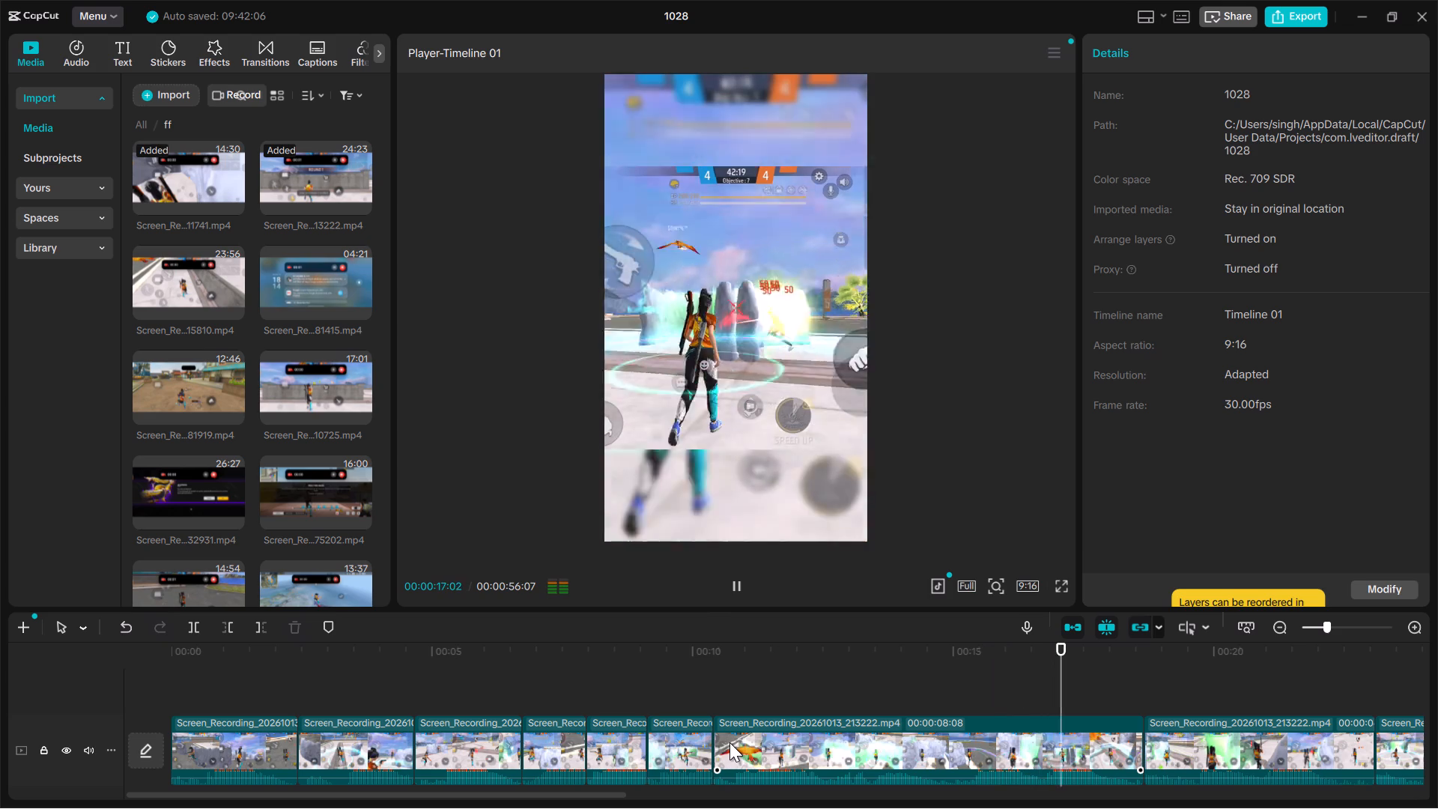
pyautogui.press('space')
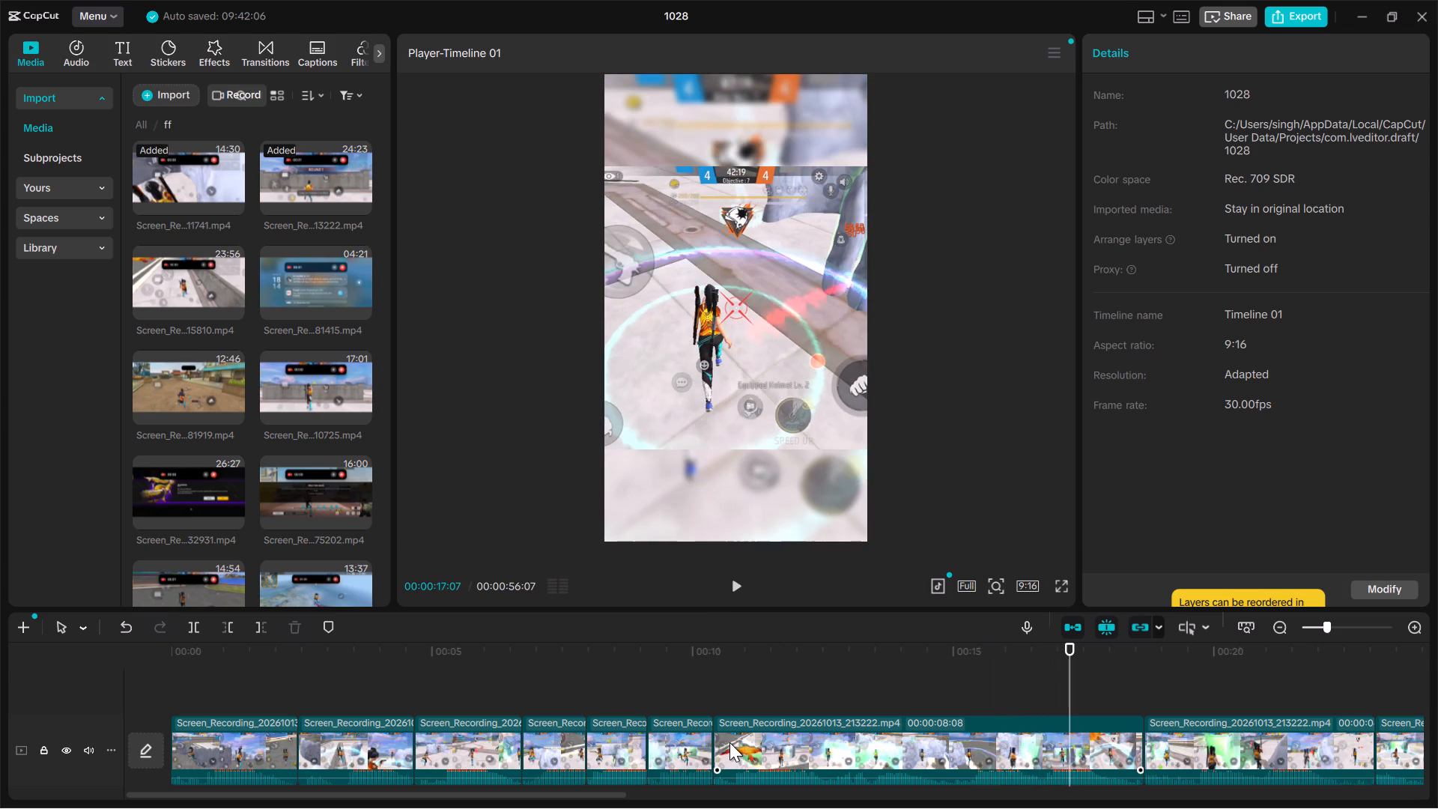
pyautogui.click(1031, 681)
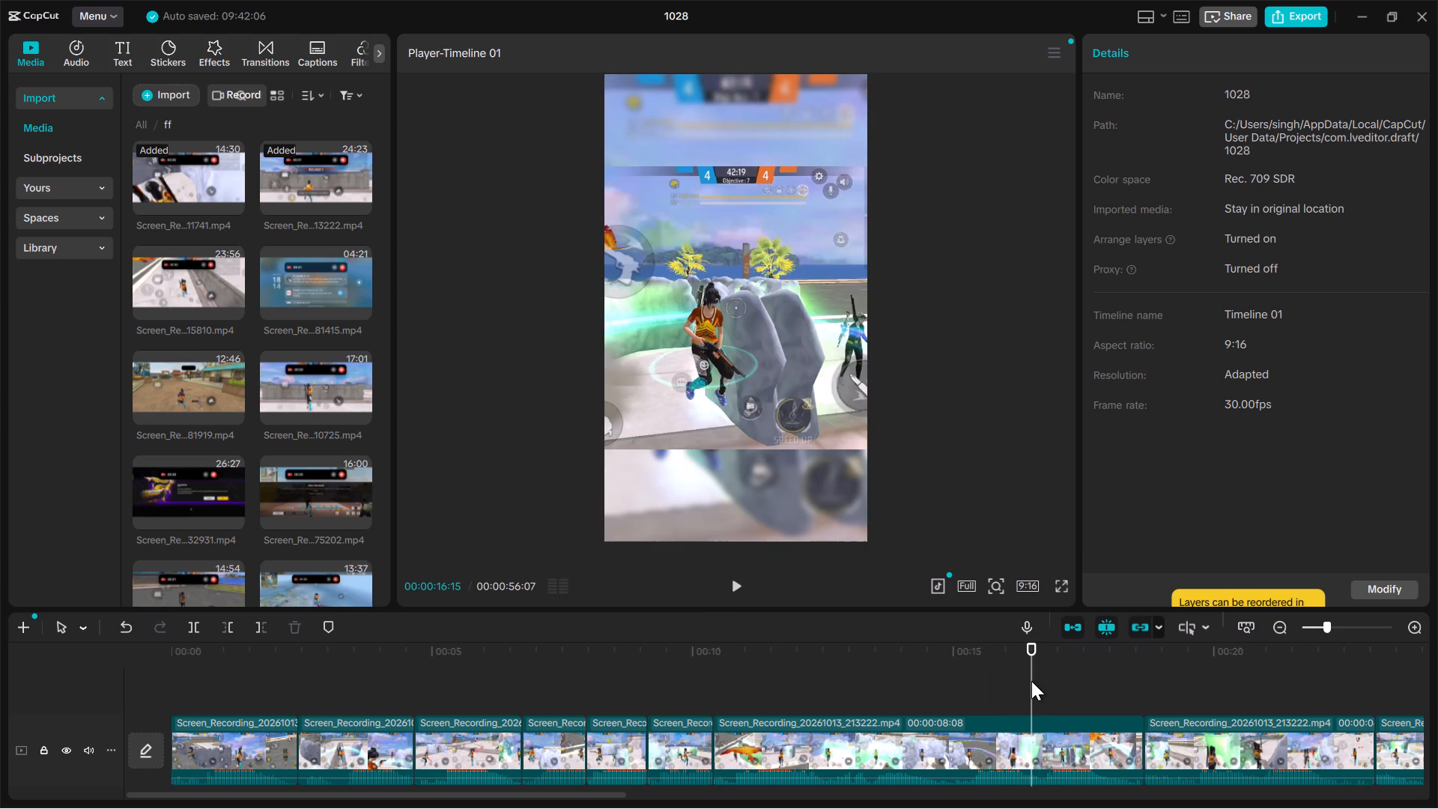
pyautogui.press('b')
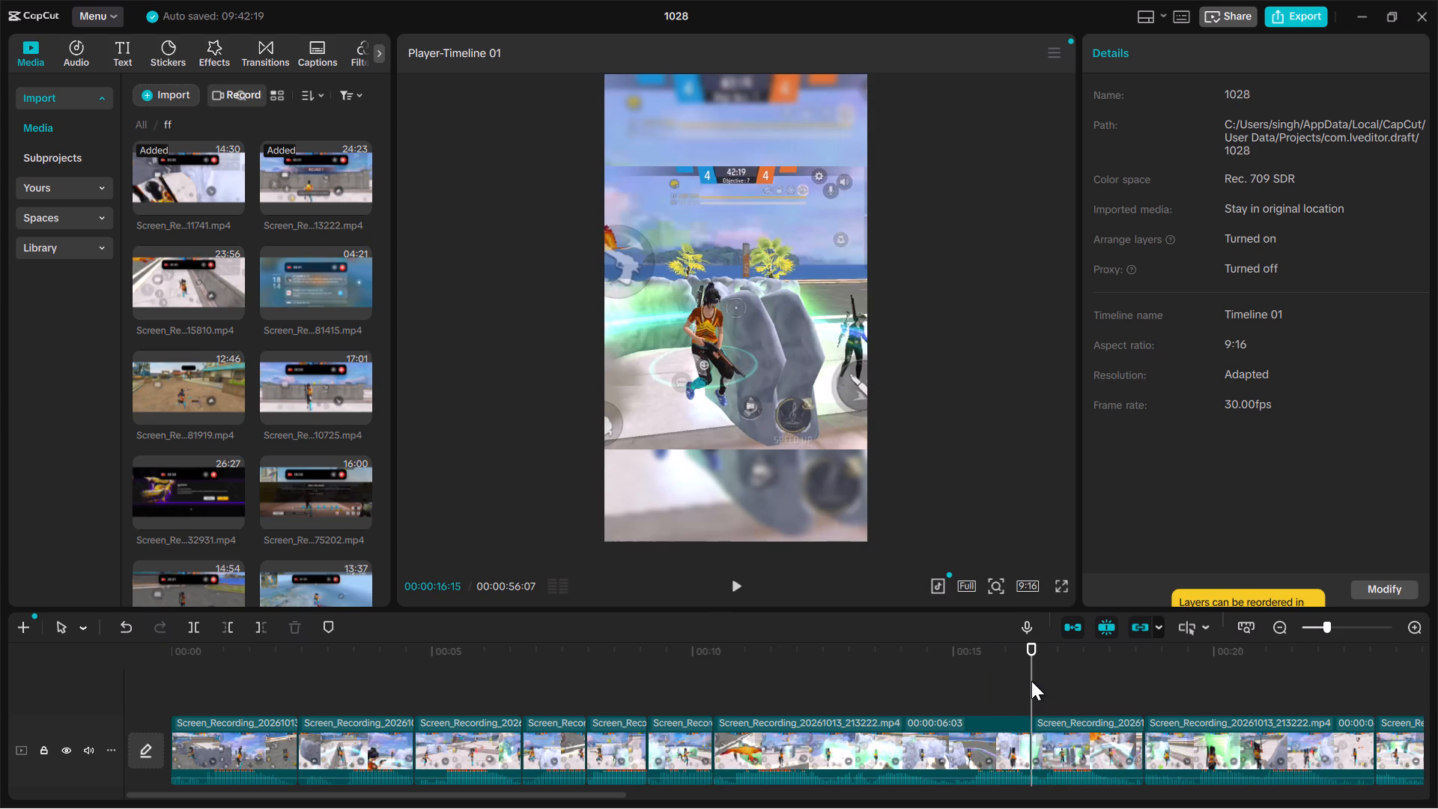
pyautogui.press('space')
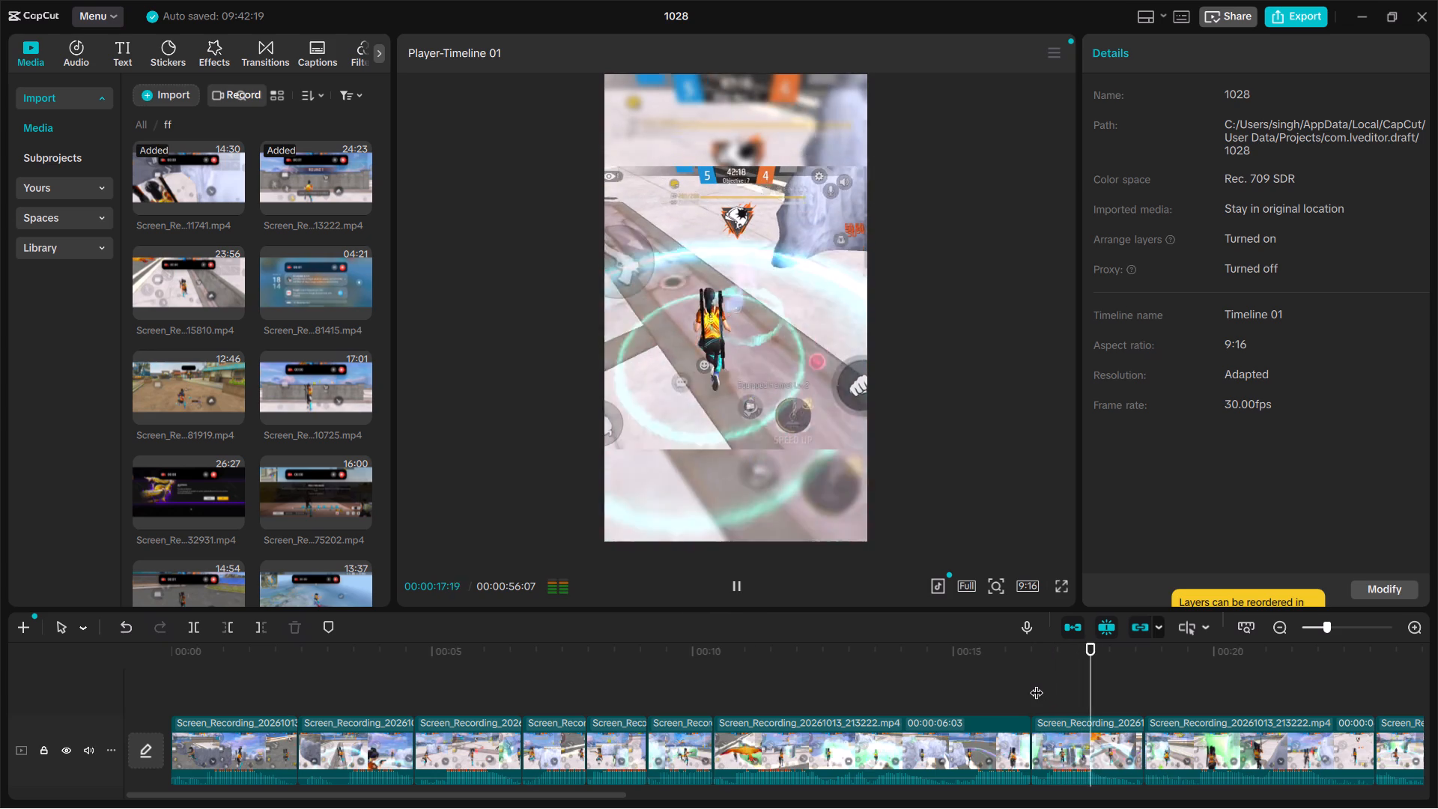
pyautogui.press('space')
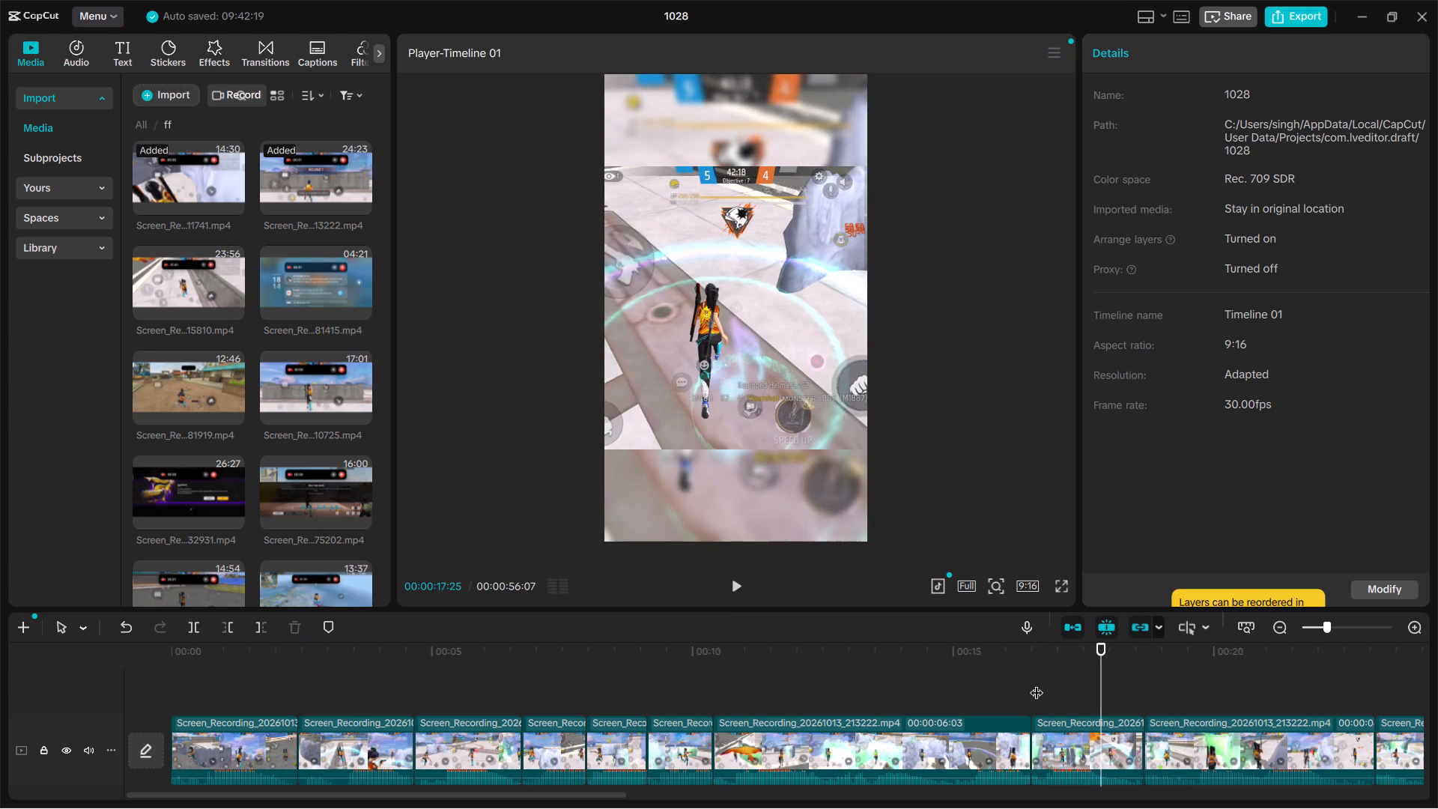
pyautogui.press('b')
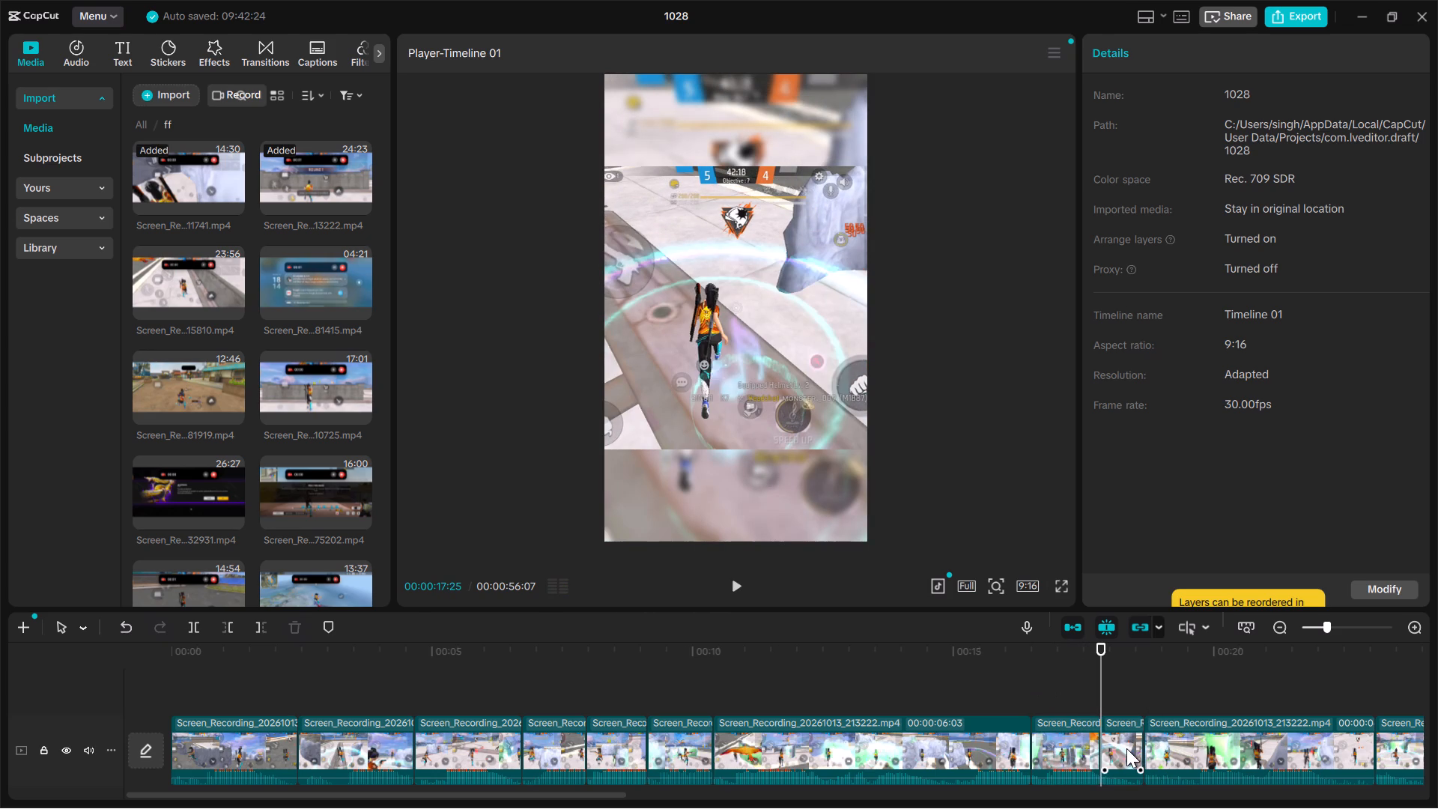
pyautogui.click(1126, 748)
pyautogui.press('Delete')
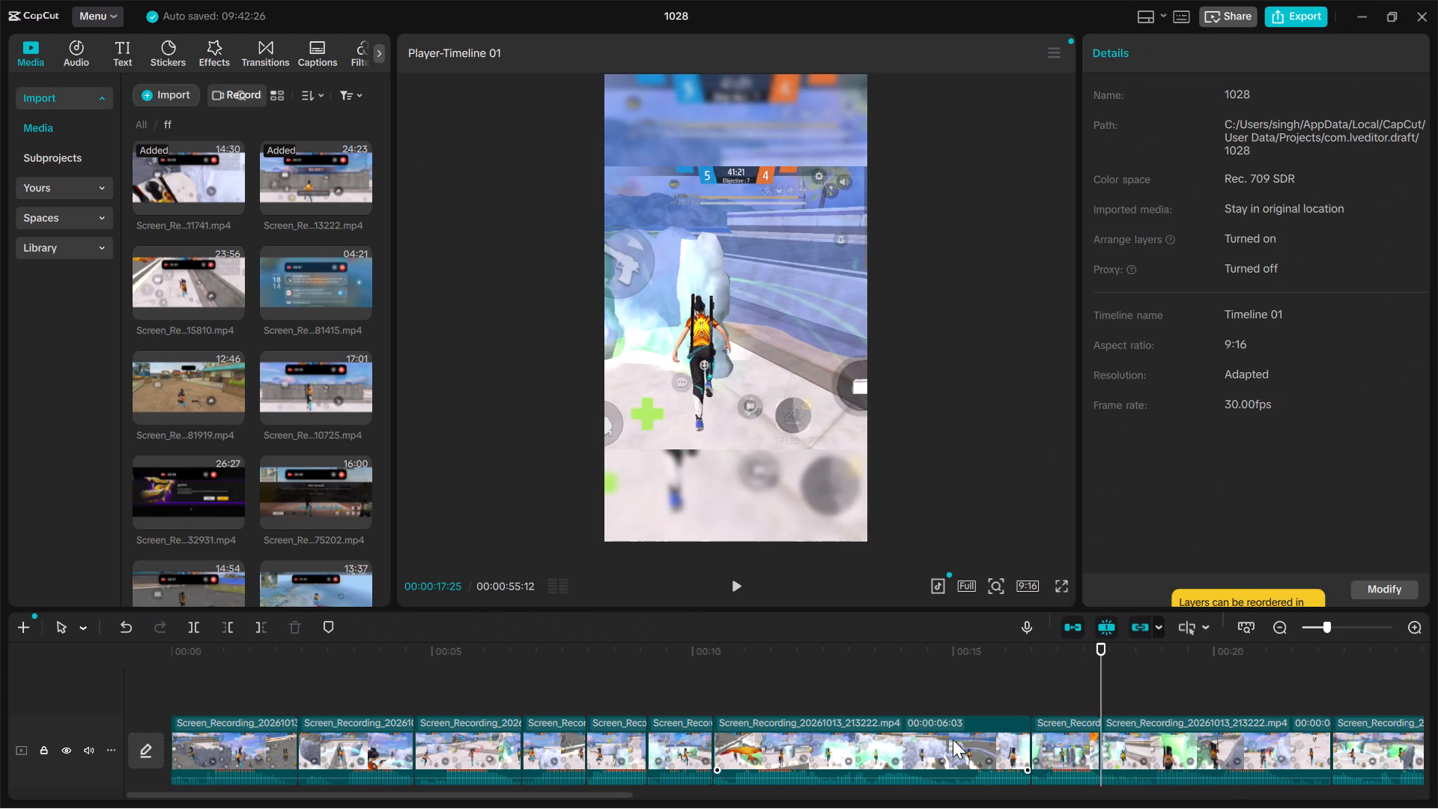
pyautogui.click(953, 739)
pyautogui.press('Delete')
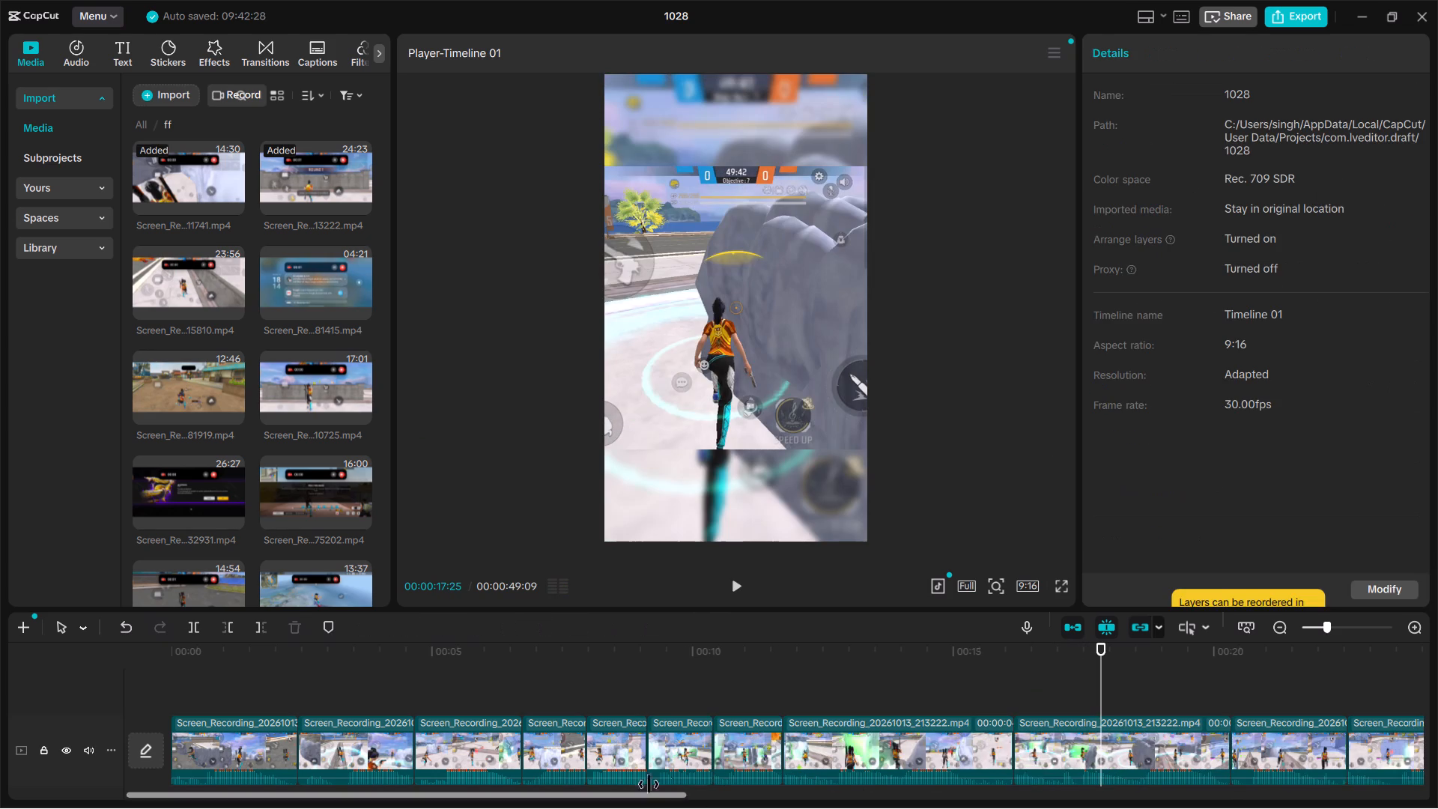
# Play the newly trimmed kill clip and move it directly after the first clip on the main track.
pyautogui.click(726, 683)
pyautogui.press('space')
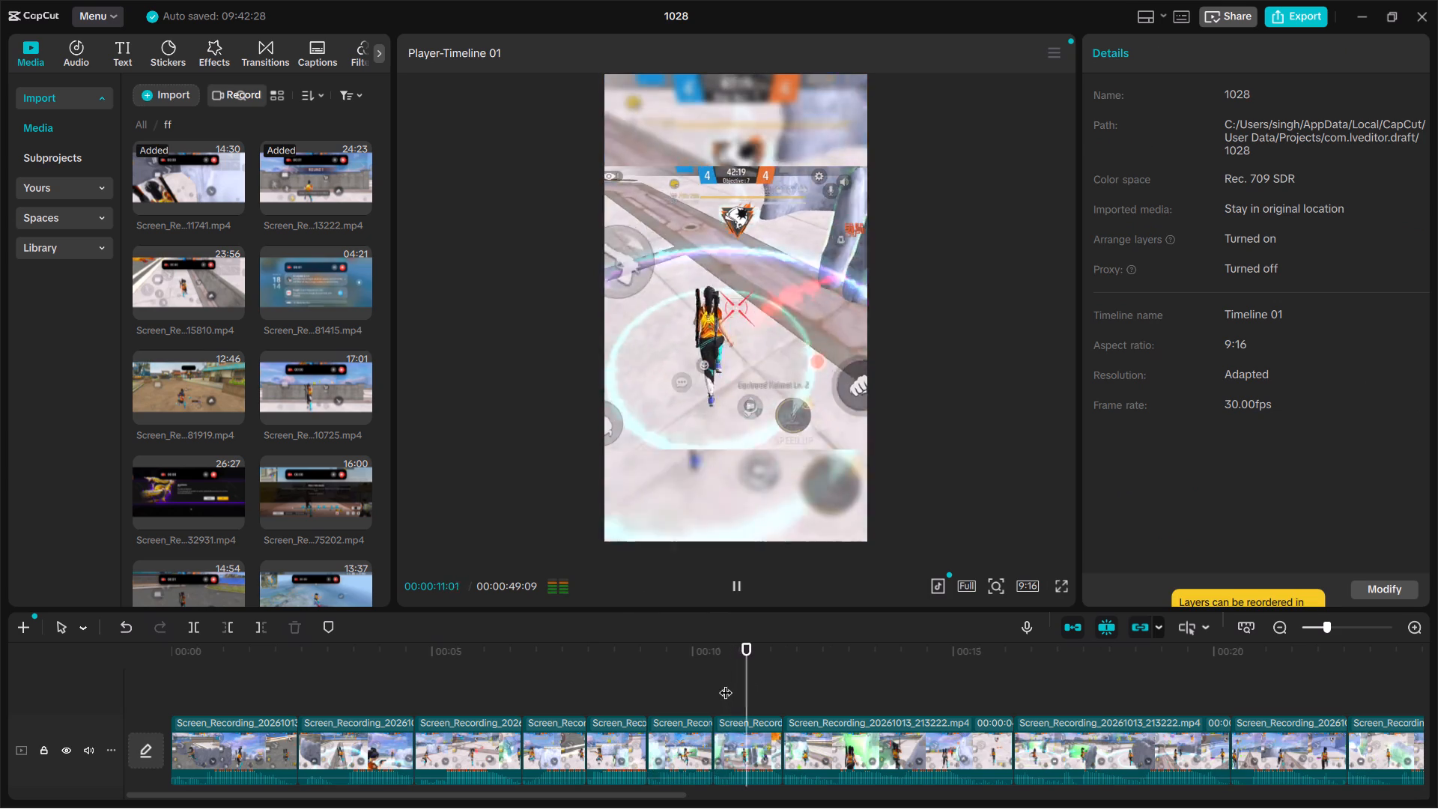
pyautogui.press('space')
pyautogui.moveTo(741, 749); pyautogui.dragTo(252, 681)
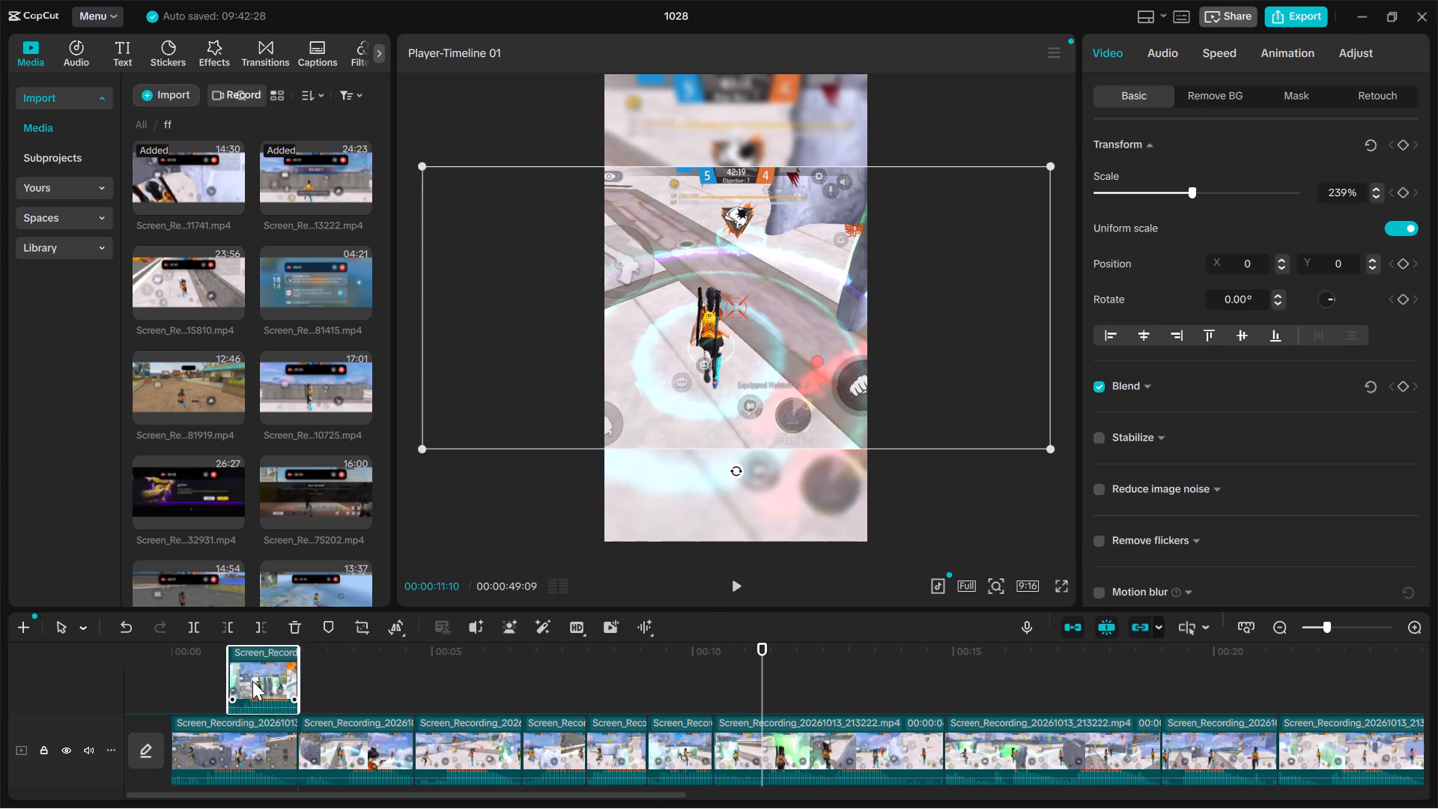
pyautogui.moveTo(252, 681); pyautogui.dragTo(302, 756)
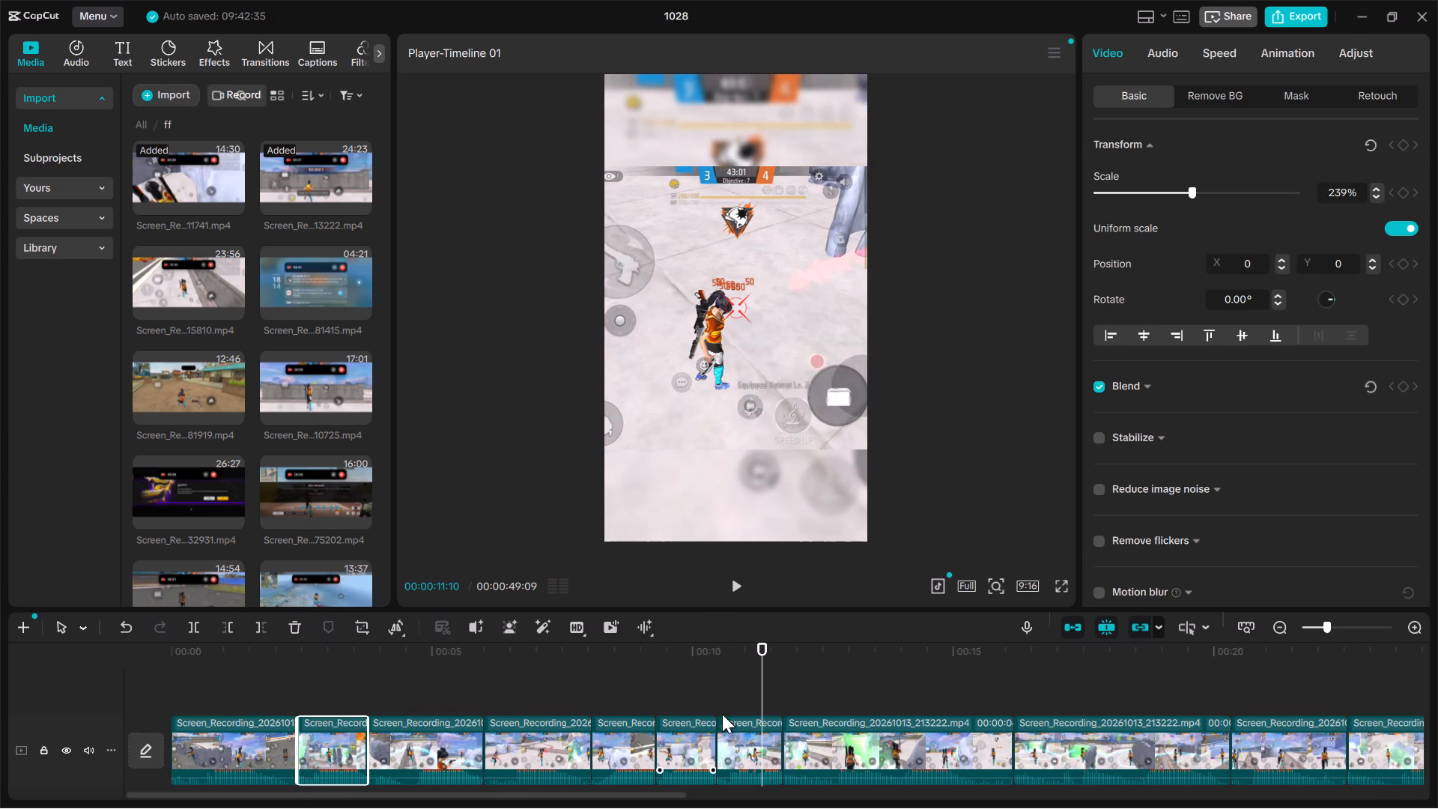
# Play the eighth clip through its kill, split it at 00:00:13:18 and delete the part before the cut.
pyautogui.press('space')
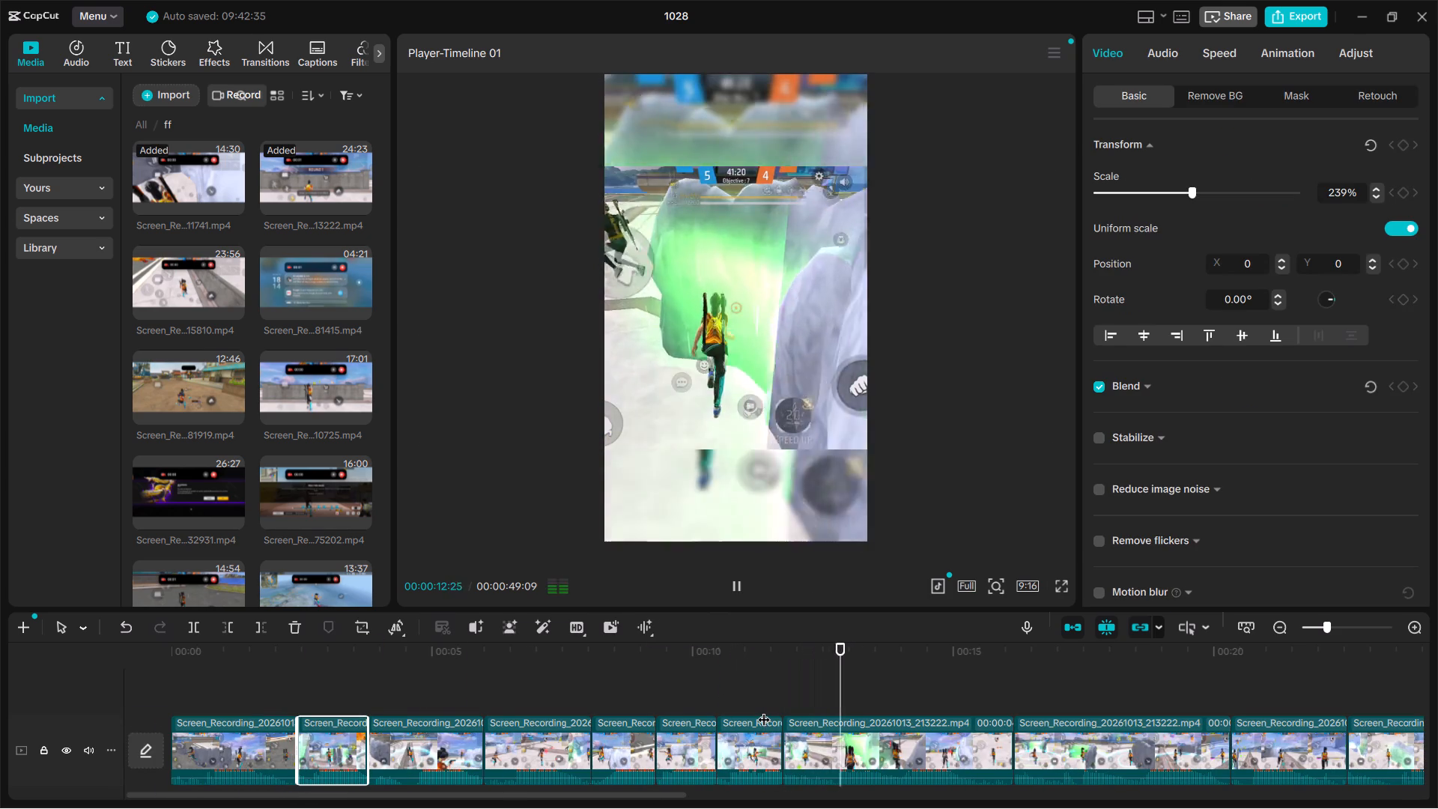
pyautogui.press('space')
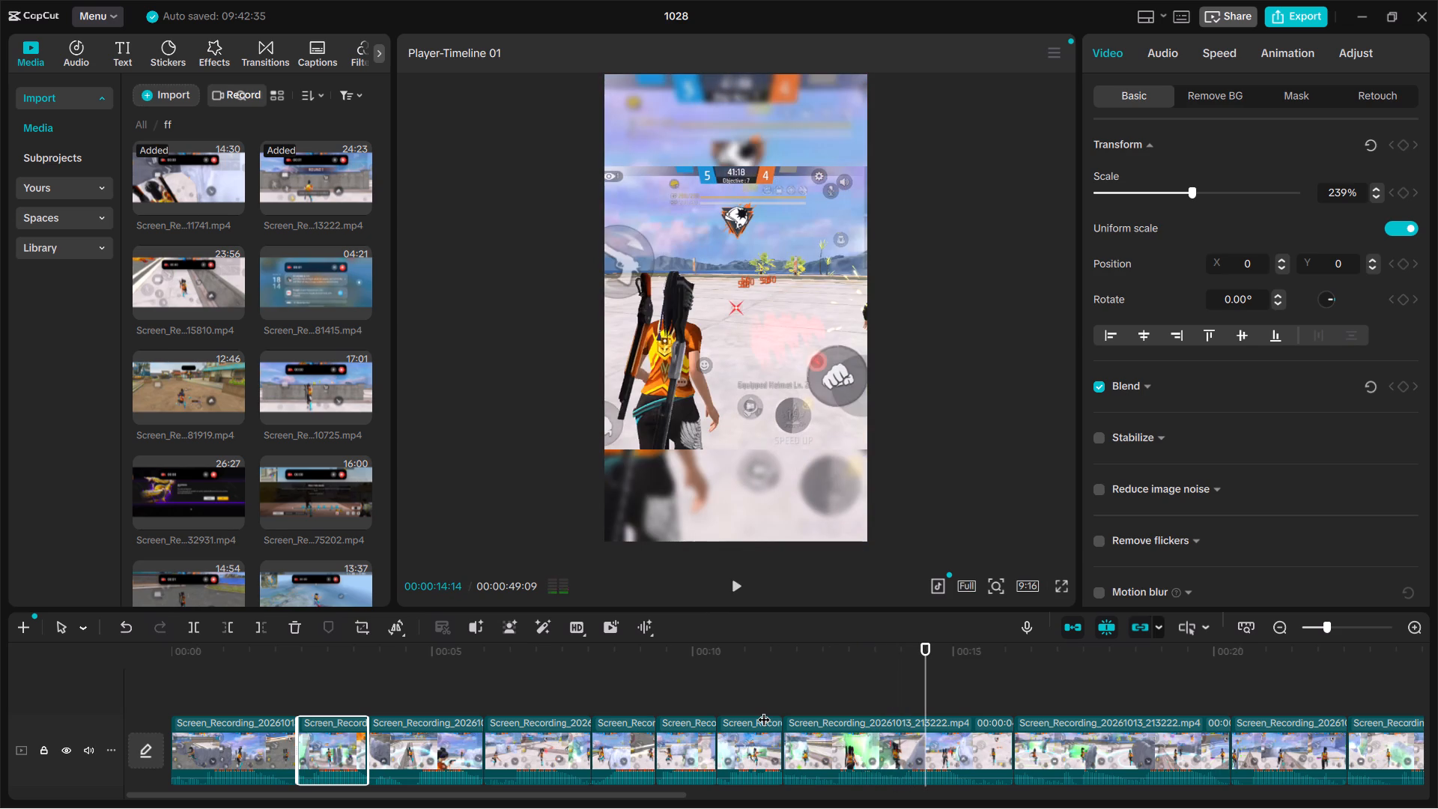
pyautogui.click(898, 694)
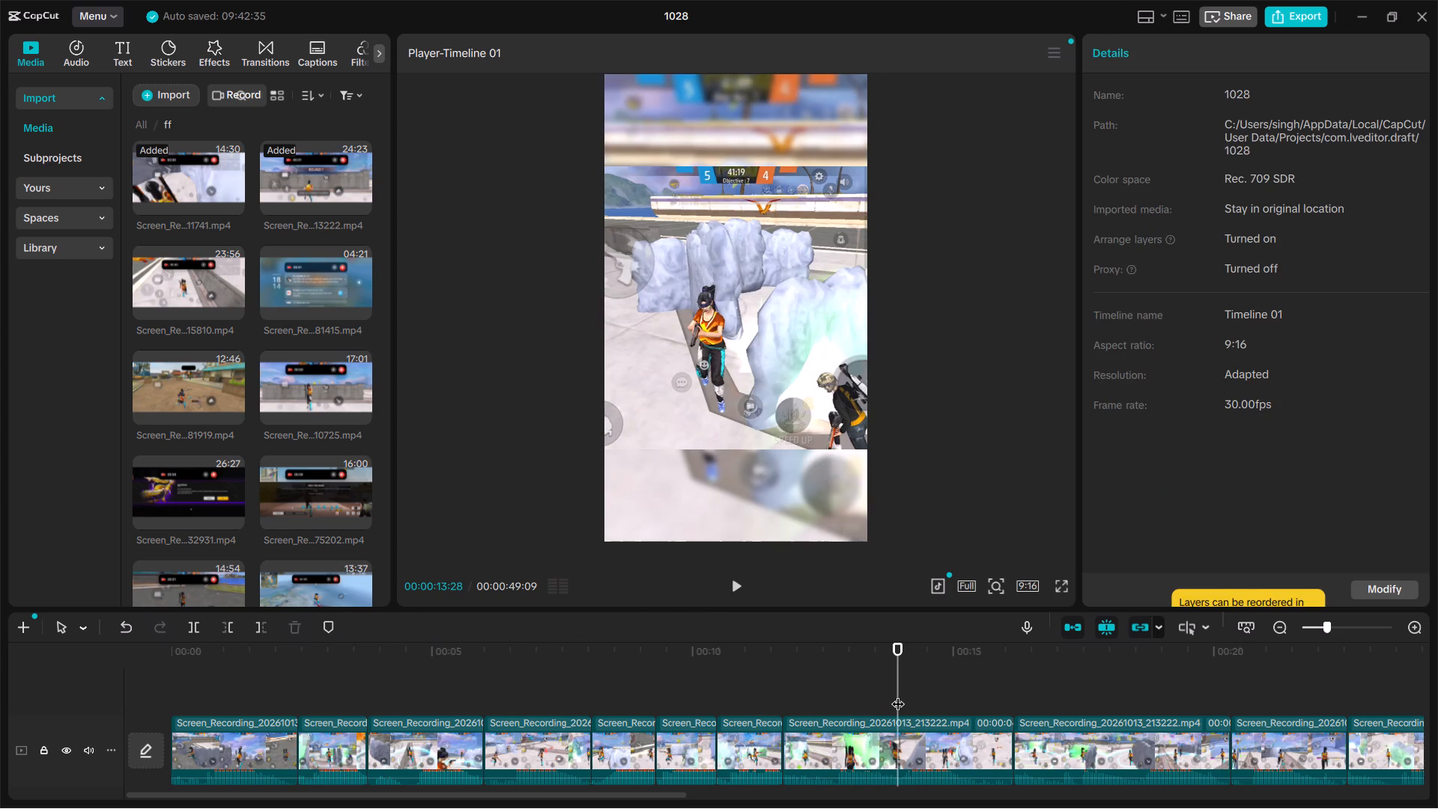
pyautogui.click(880, 697)
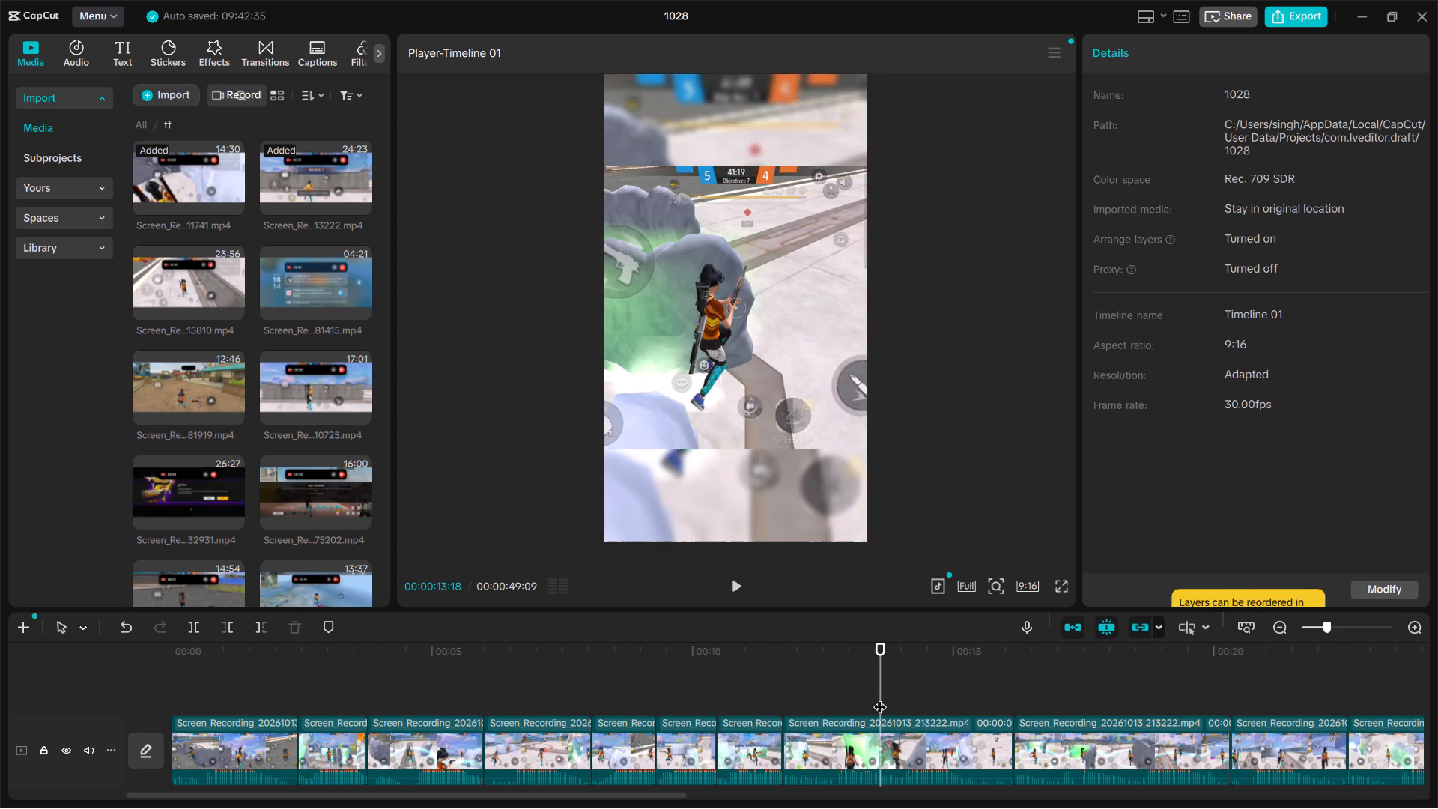
pyautogui.press('b')
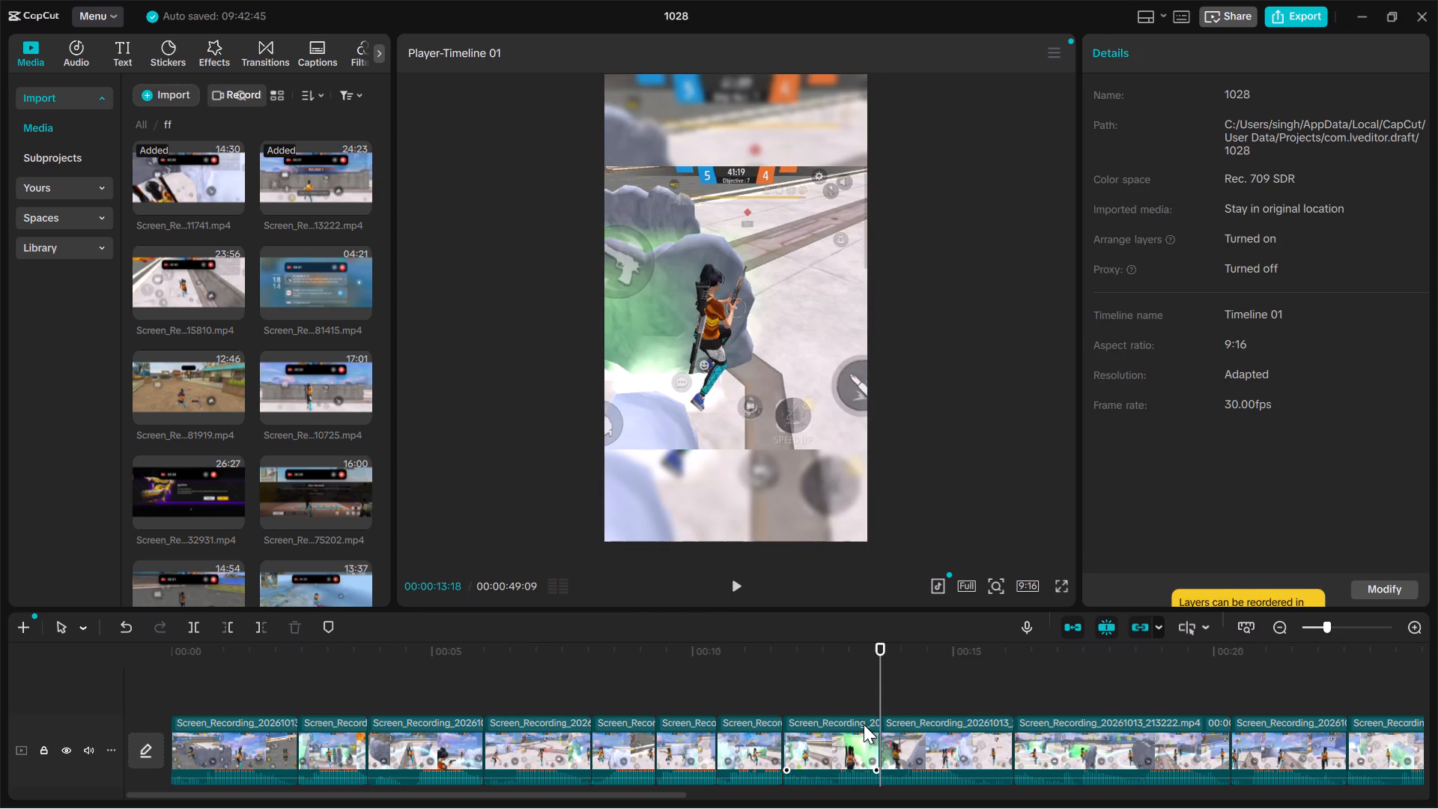
pyautogui.click(844, 743)
pyautogui.press('Delete')
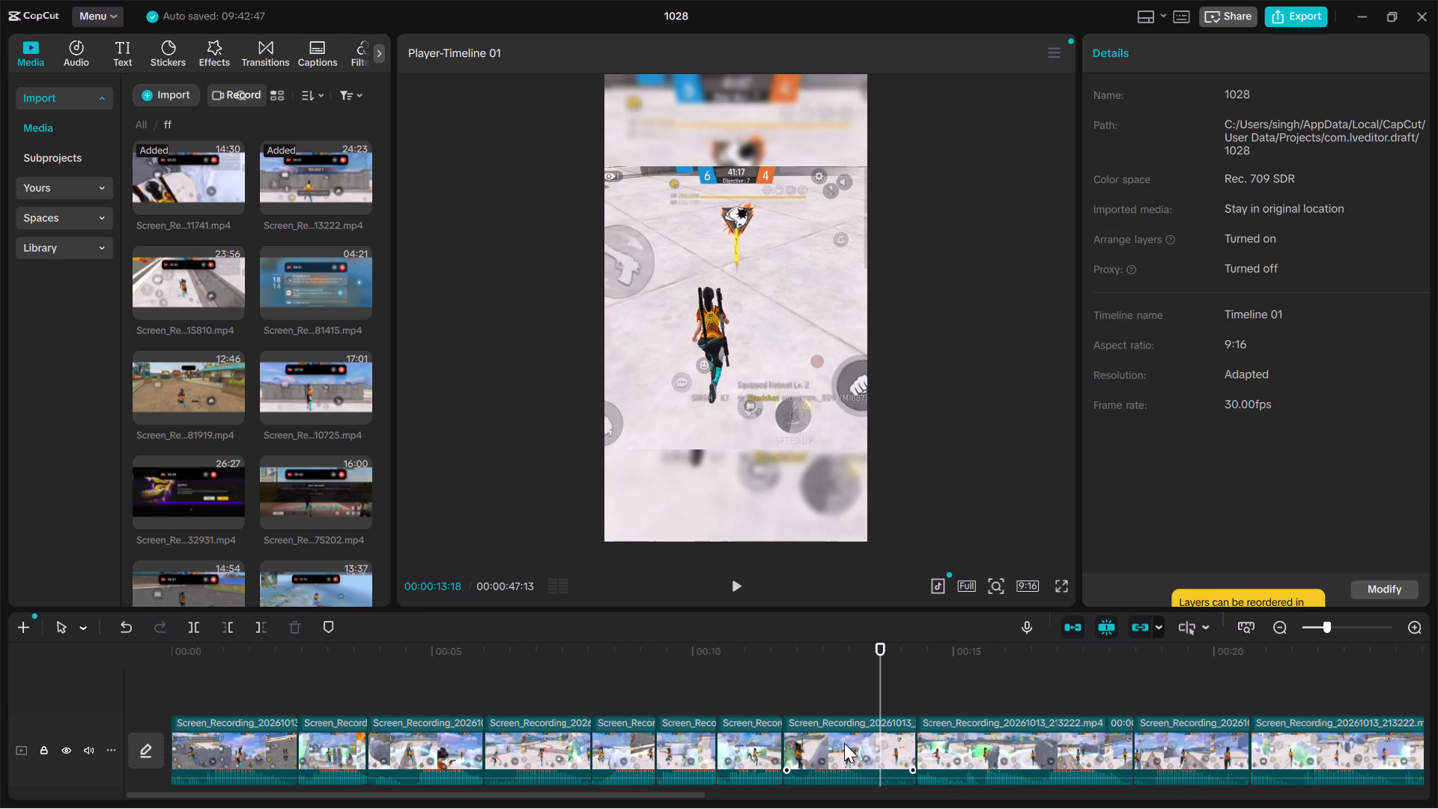
# Replay the remaining part of the eighth clip, split it at 00:00:13:12 and delete the tail after the kill.
pyautogui.press('Up')
pyautogui.press('space')
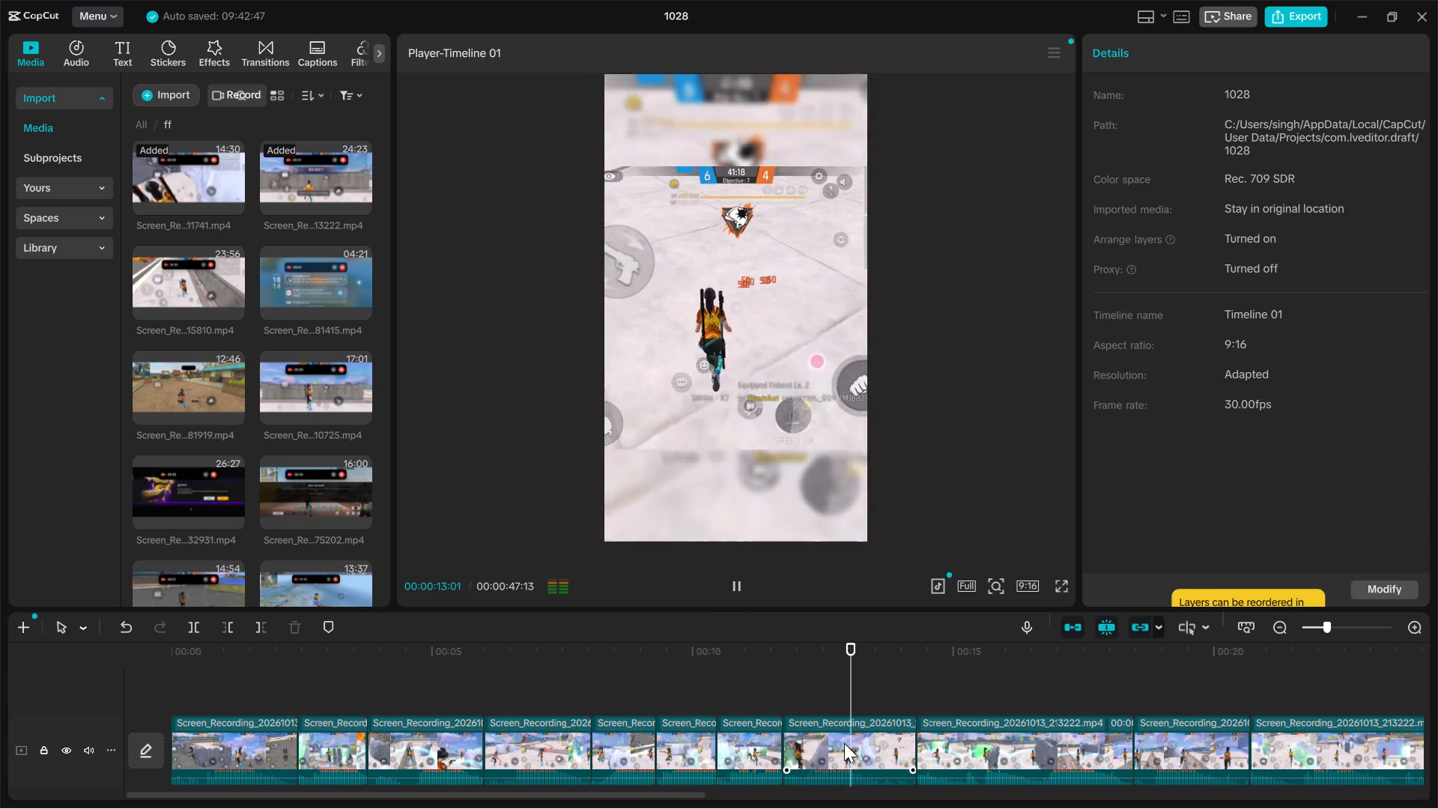
pyautogui.press('space')
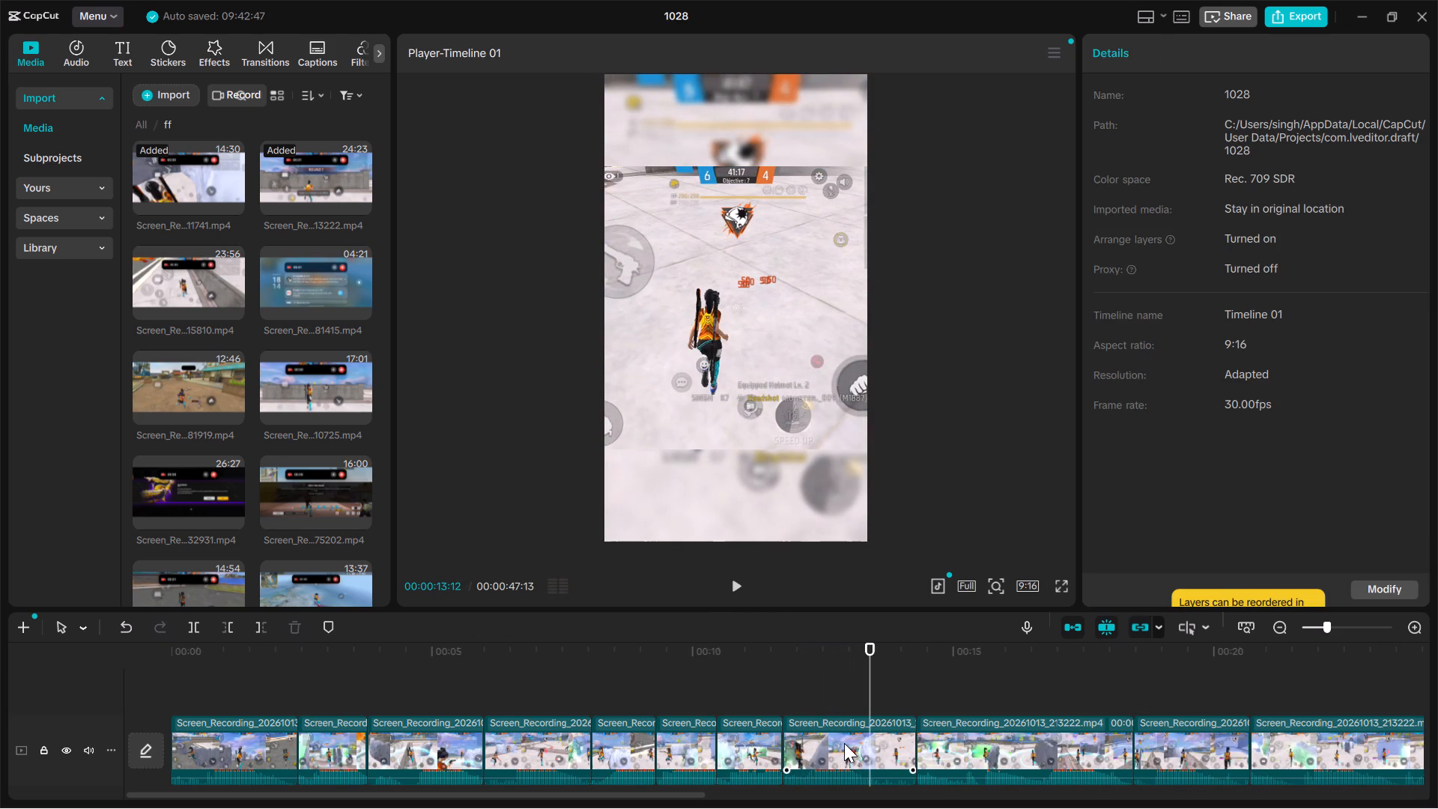
pyautogui.press('b')
pyautogui.click(889, 751)
pyautogui.press('Delete')
# Play from the eighth clip's start through the kill in the ninth clip and delete the whole ninth clip.
pyautogui.press('Up')
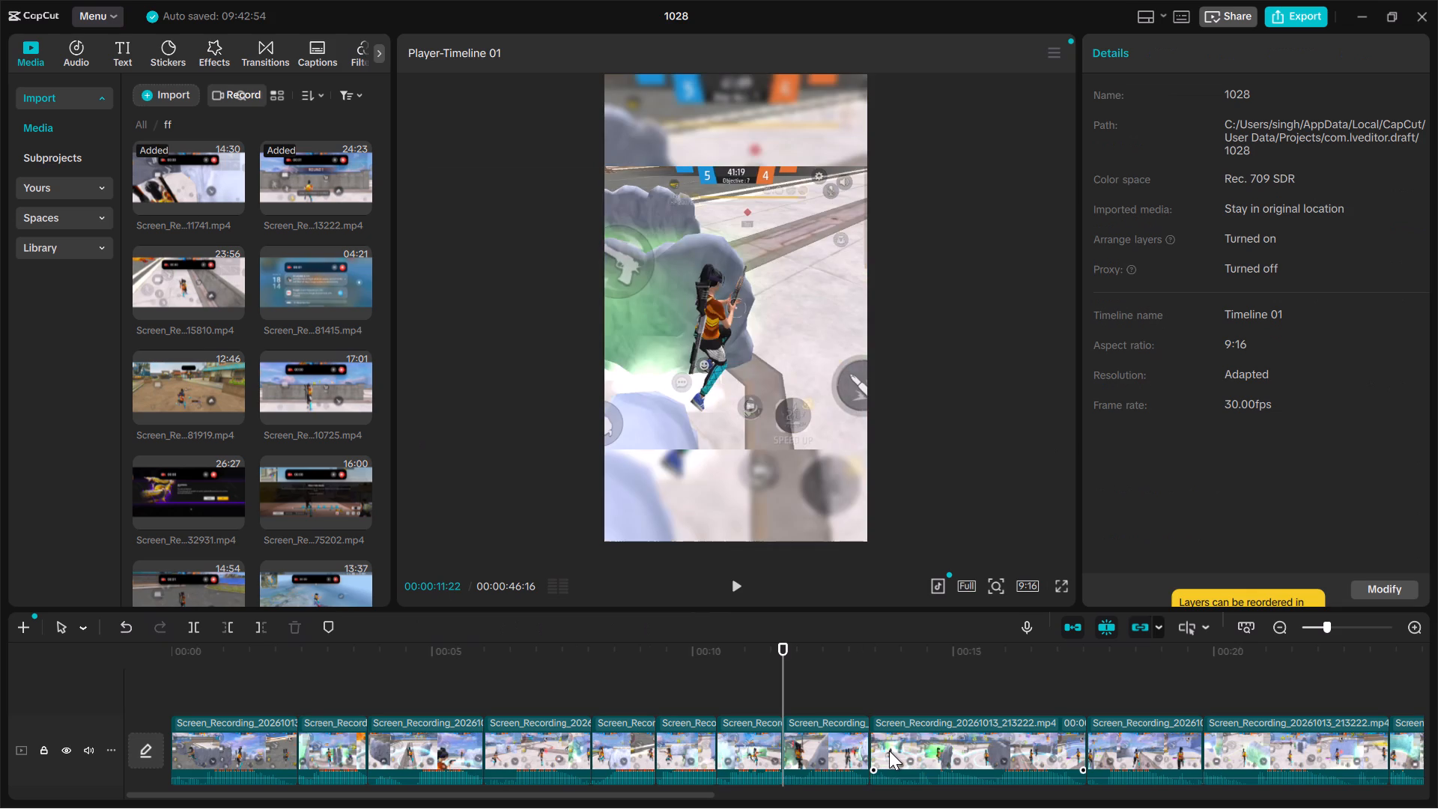
pyautogui.press('space')
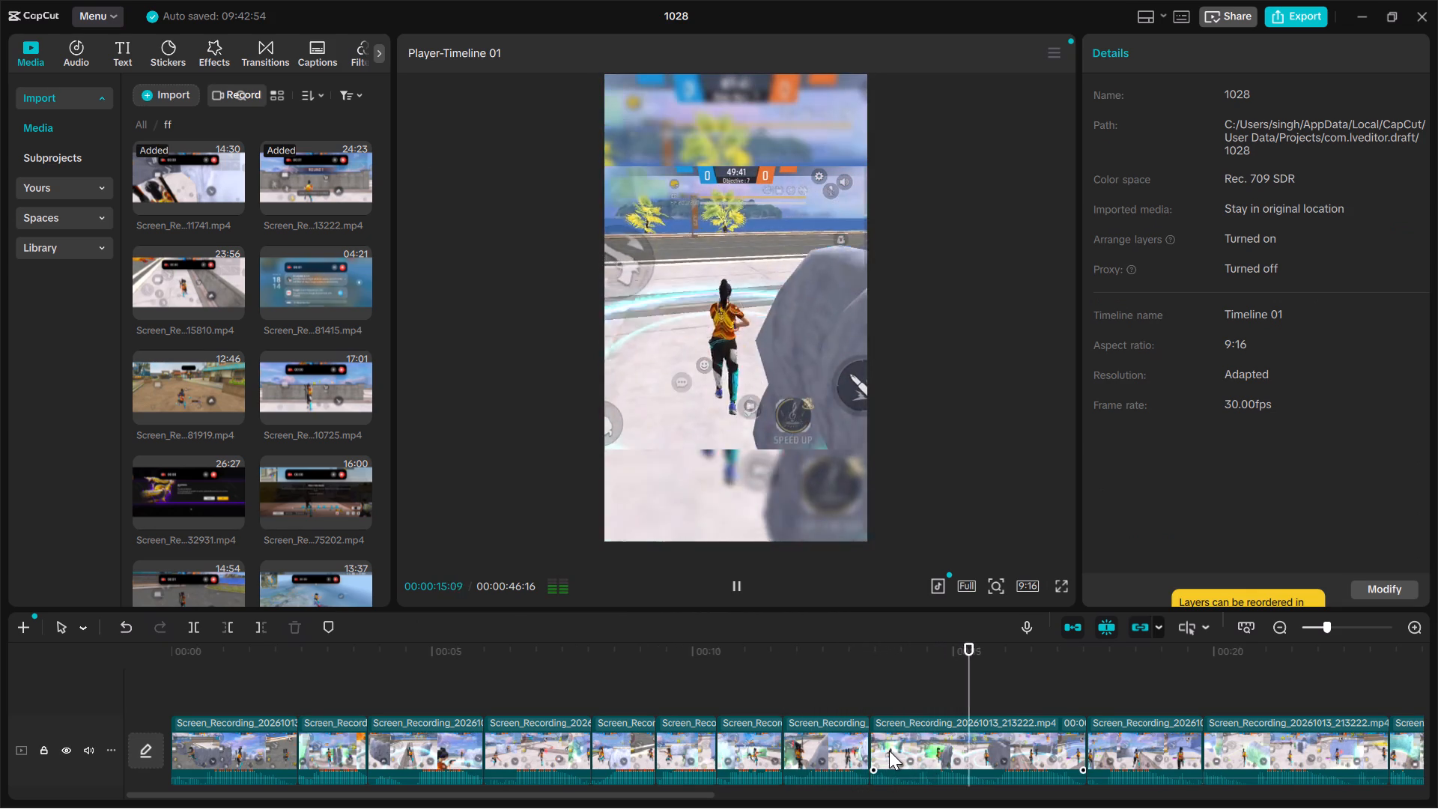
pyautogui.press('space')
pyautogui.press('space')
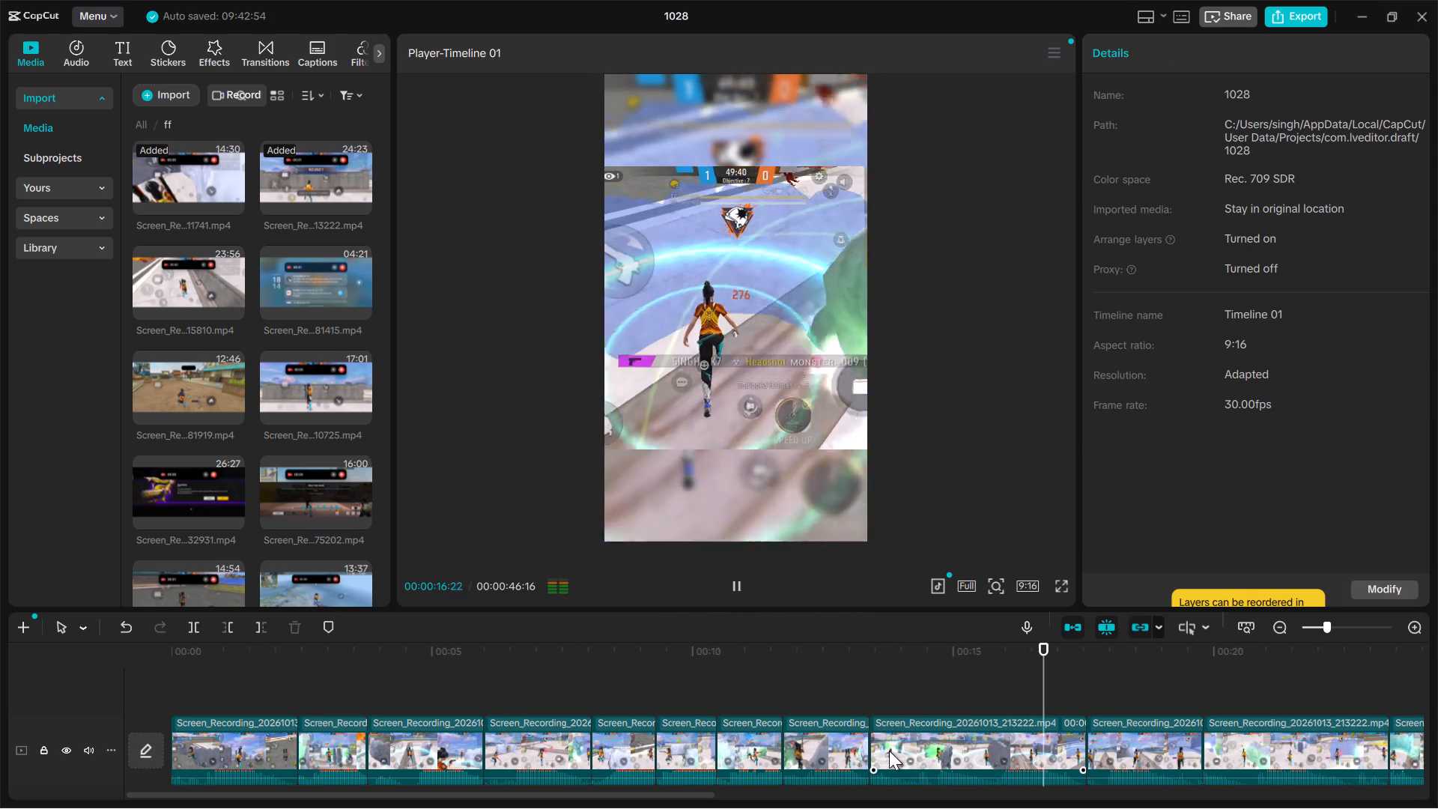
pyautogui.press('space')
pyautogui.click(998, 756)
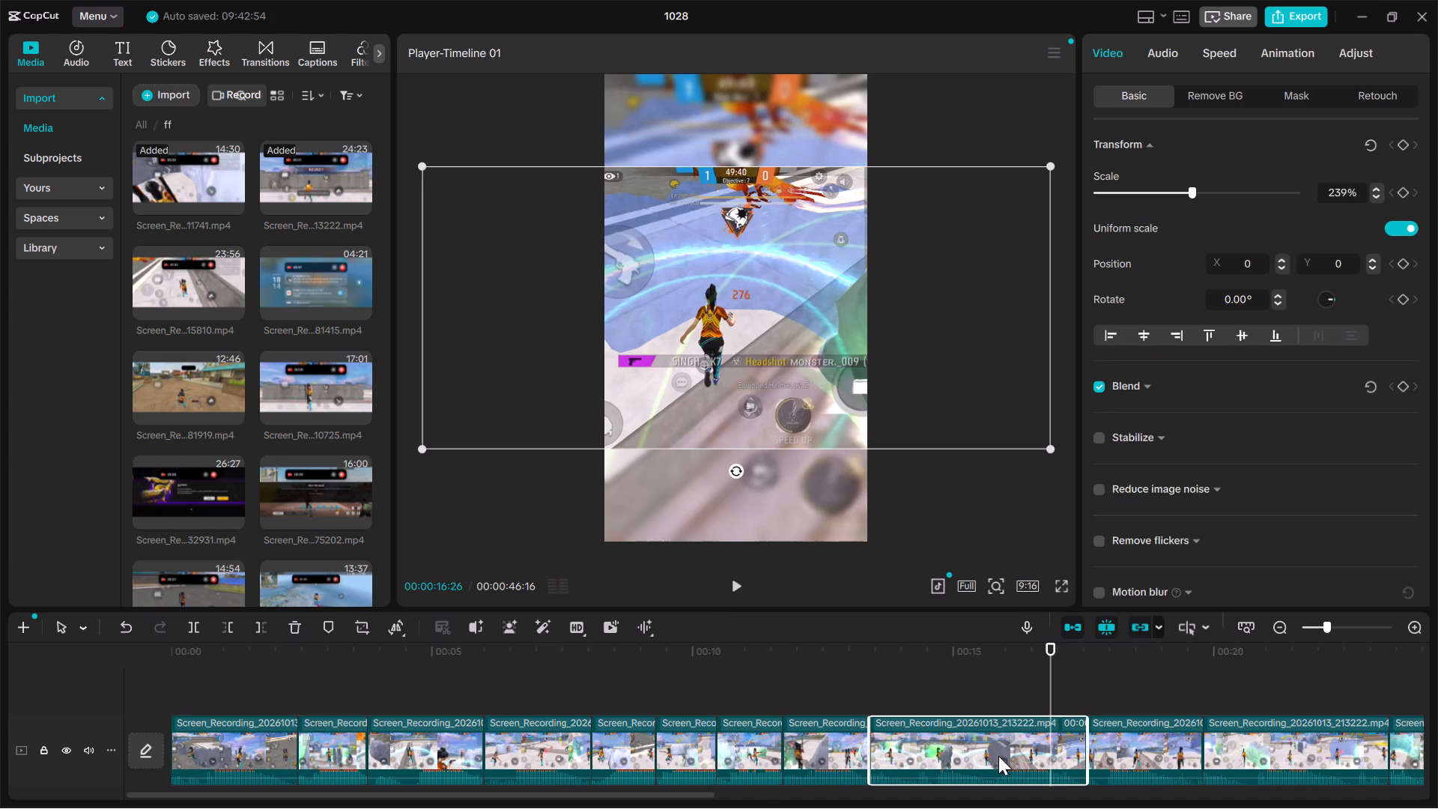
pyautogui.press('Delete')
# Play the new ninth clip of the 213222 recording through its kill and delete the whole clip.
pyautogui.press('Up')
pyautogui.press('Up')
pyautogui.press('space')
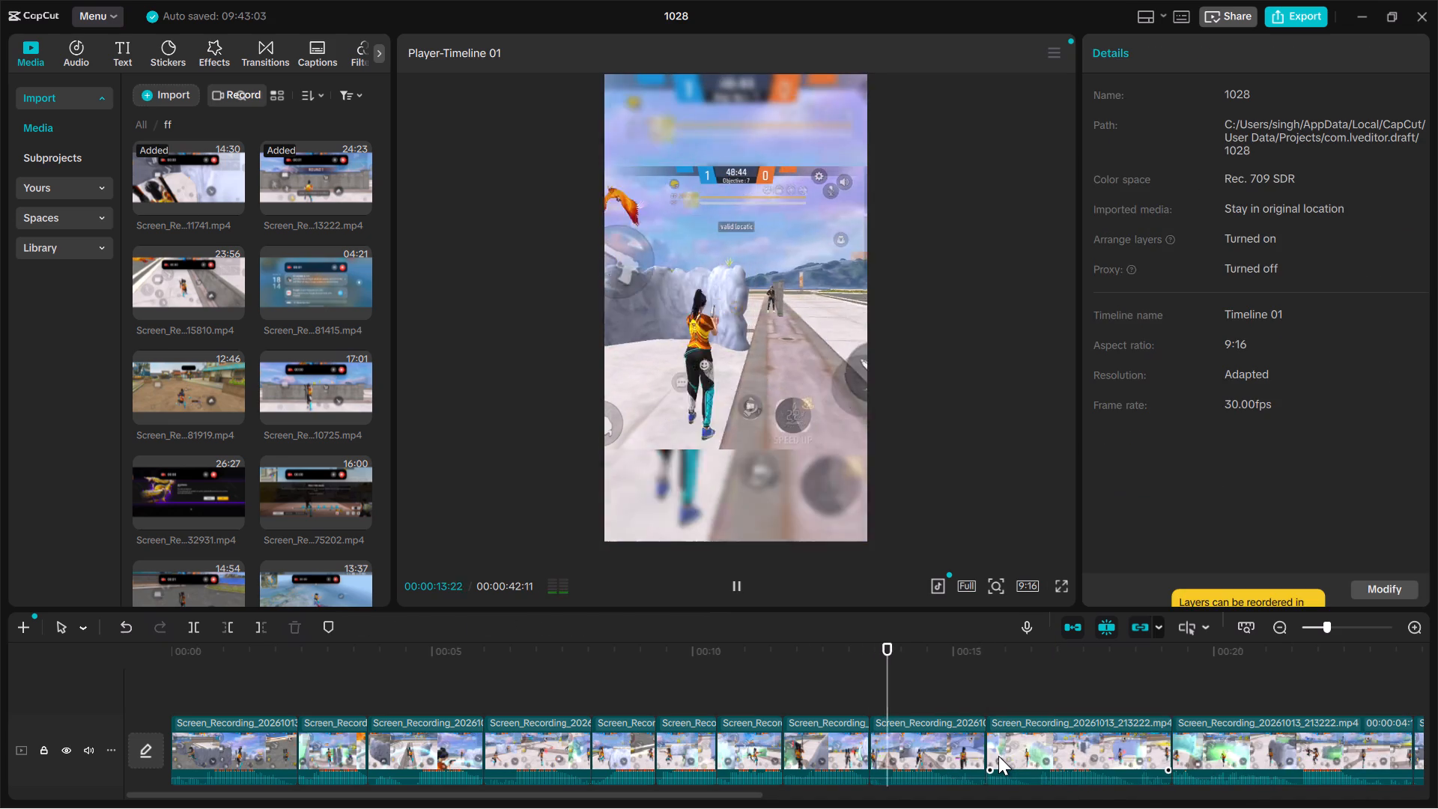
pyautogui.press('space')
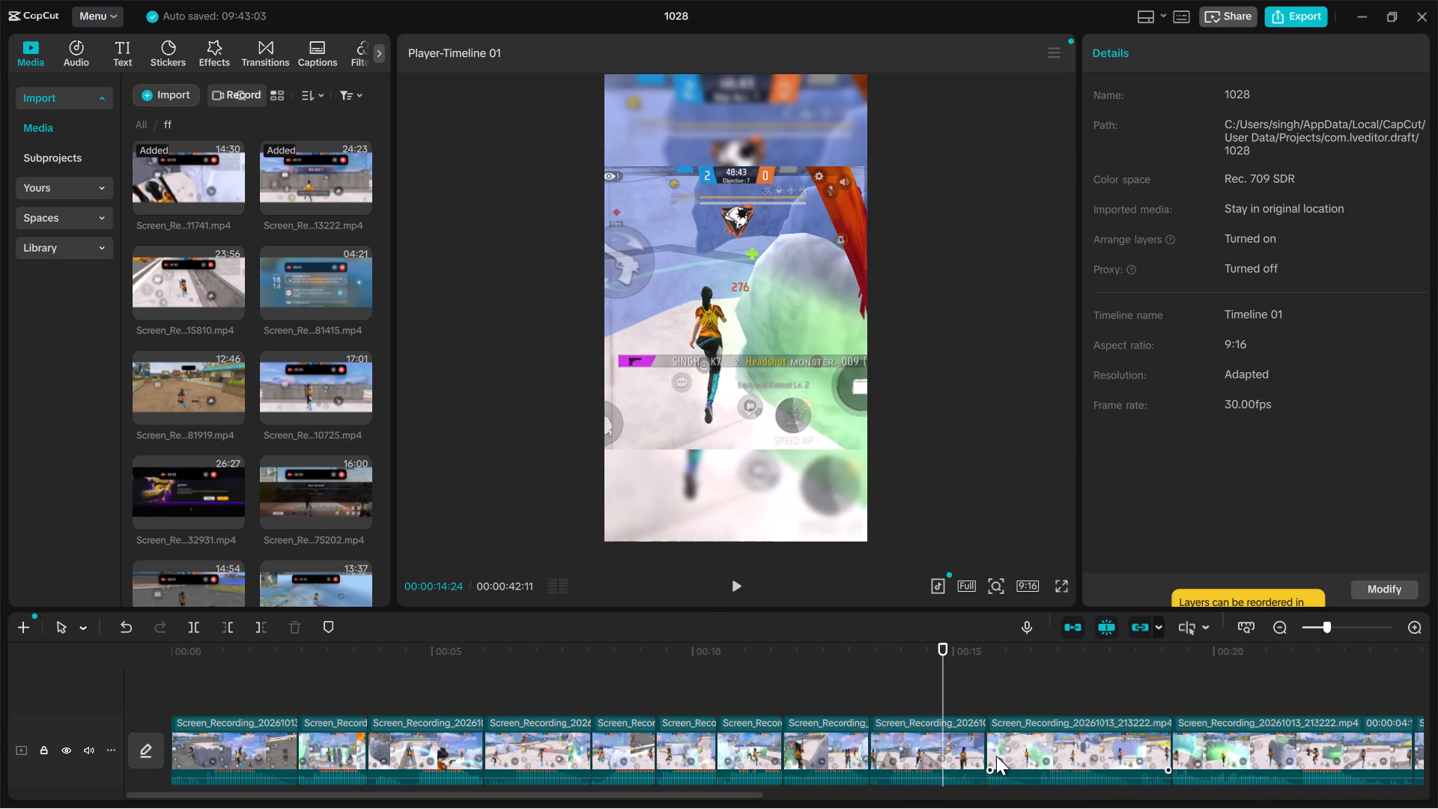
pyautogui.click(962, 752)
pyautogui.press('Delete')
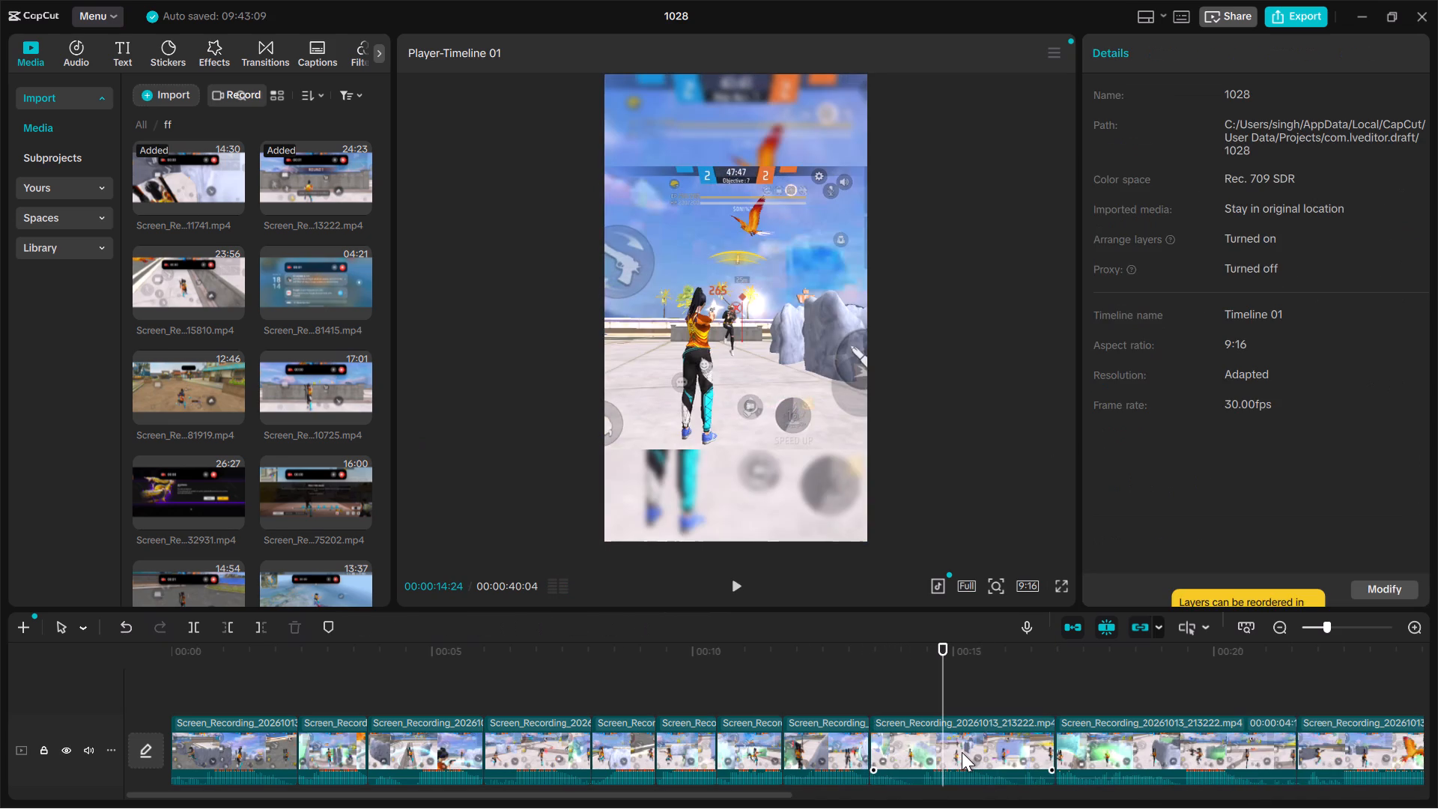
# Play the clip now starting after the eighth clip through its headshot kill and delete the whole clip.
pyautogui.press('Up')
pyautogui.press('space')
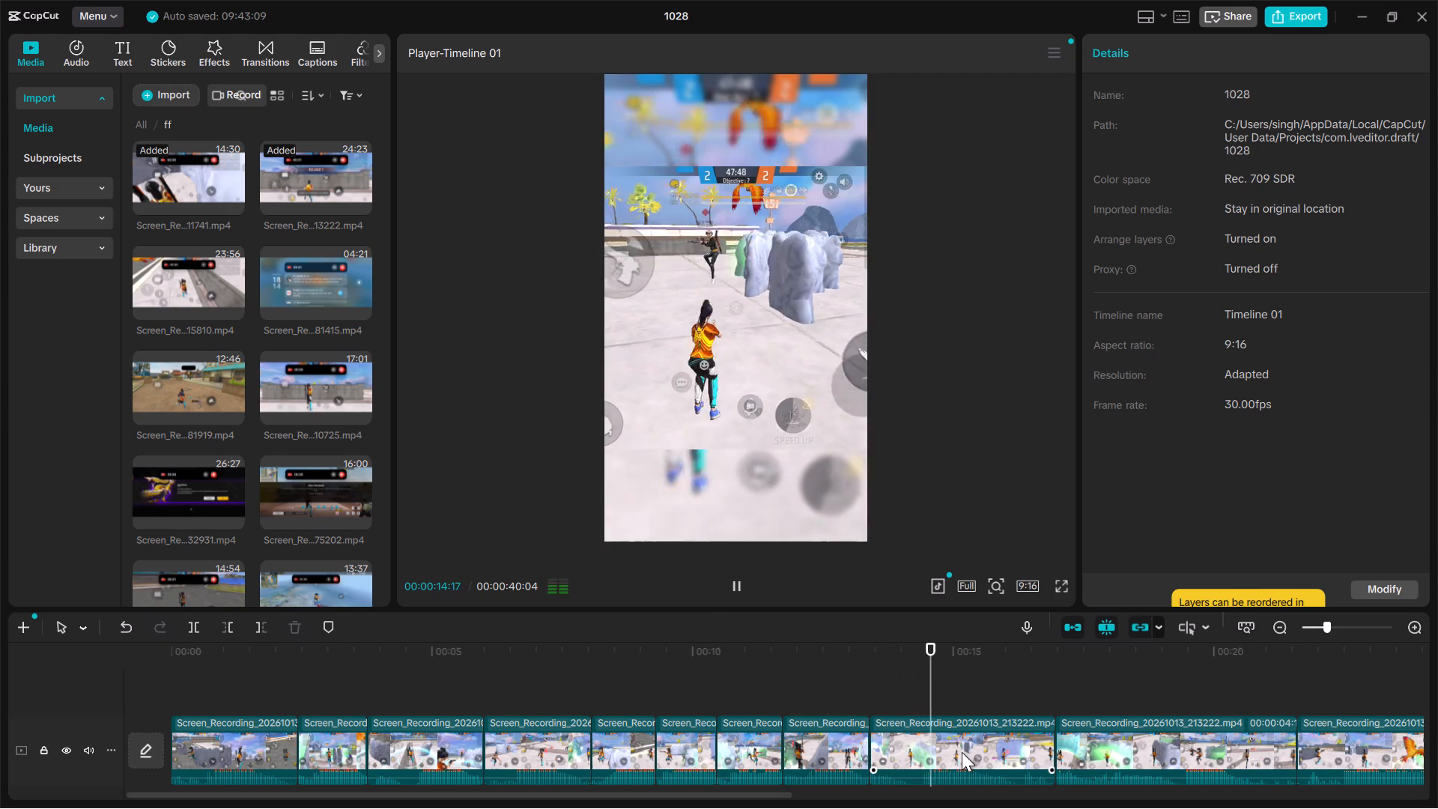
pyautogui.press('space')
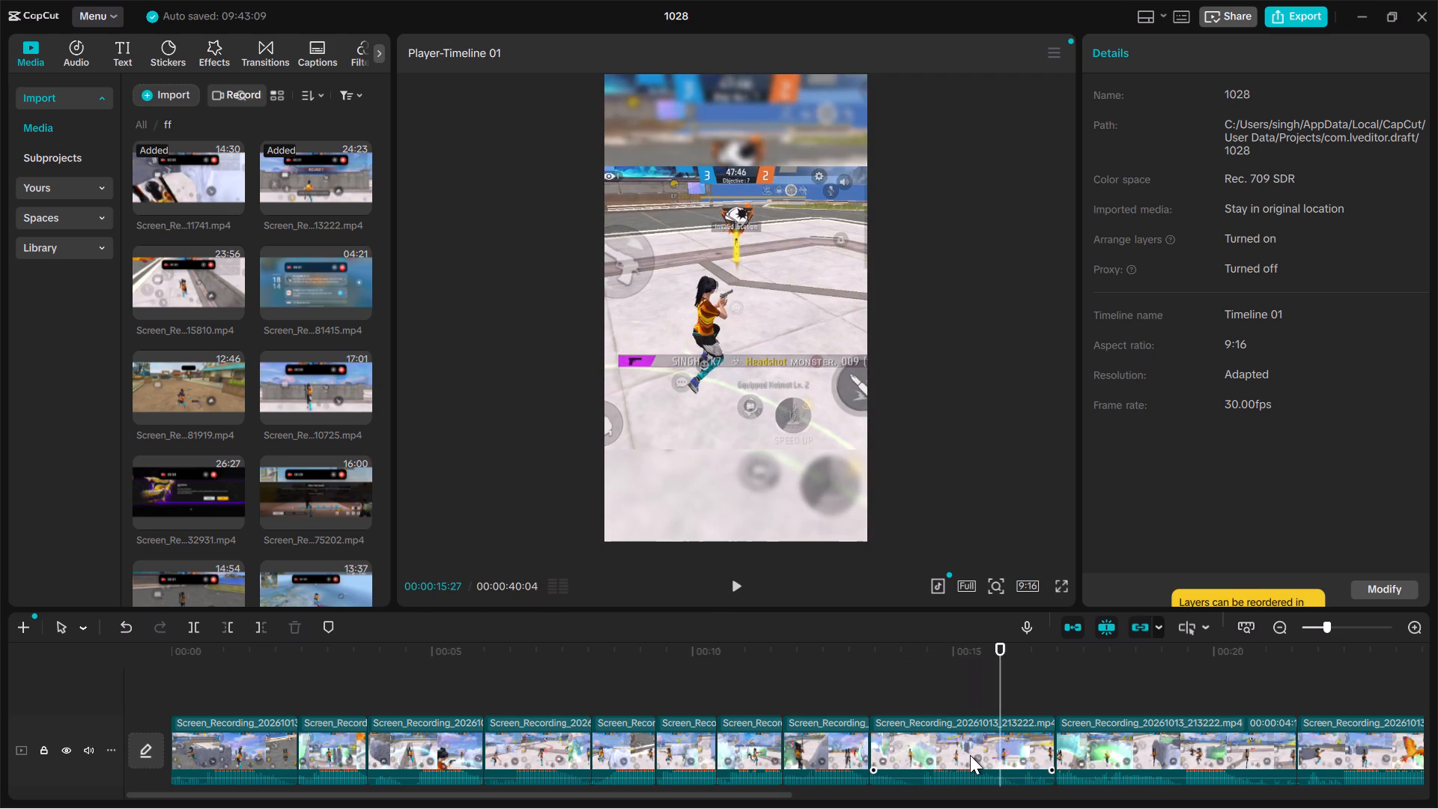
pyautogui.click(970, 755)
pyautogui.press('Delete')
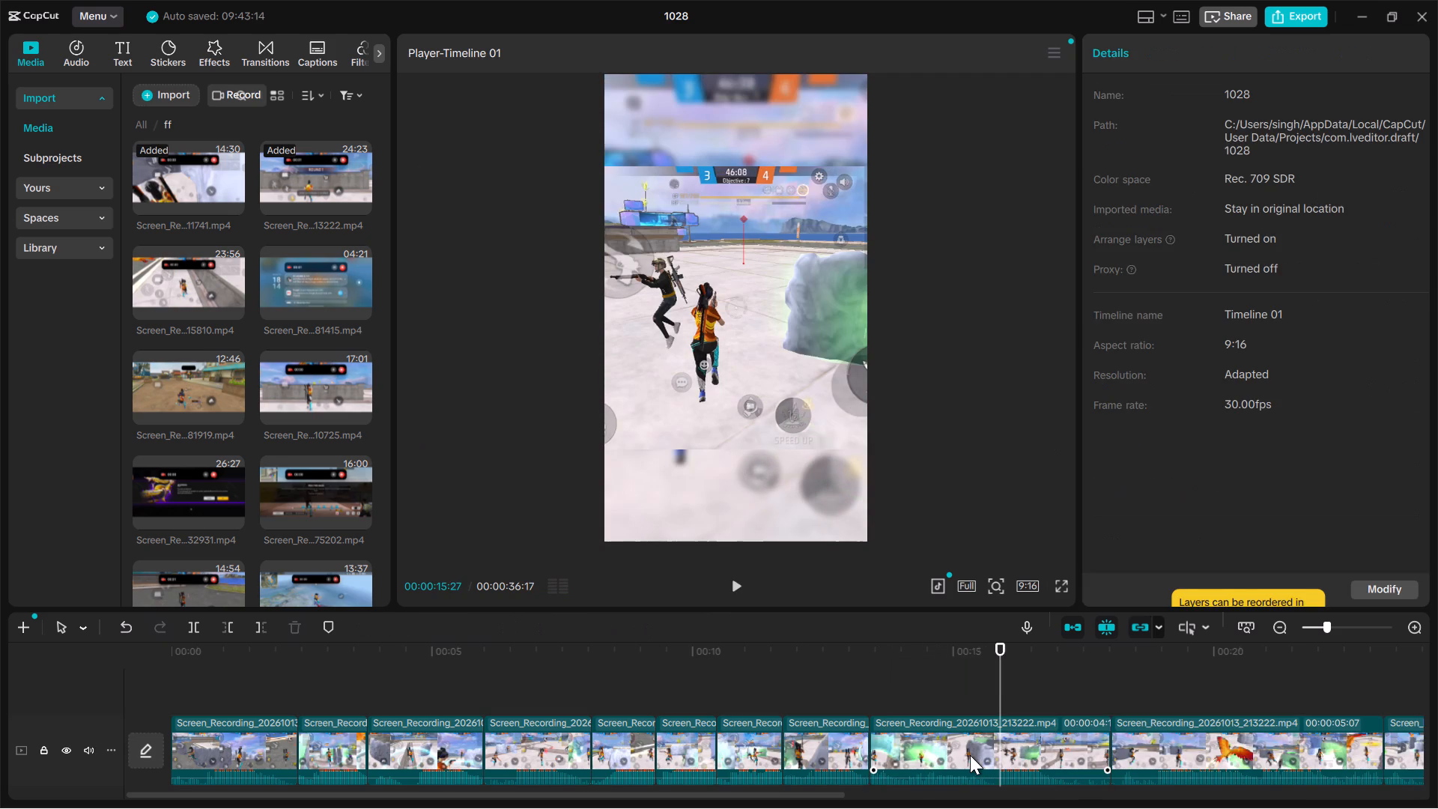
# Play the ninth clip through its kill, split it at 00:00:15:17 and delete the part before the split.
pyautogui.press('Up')
pyautogui.press('space')
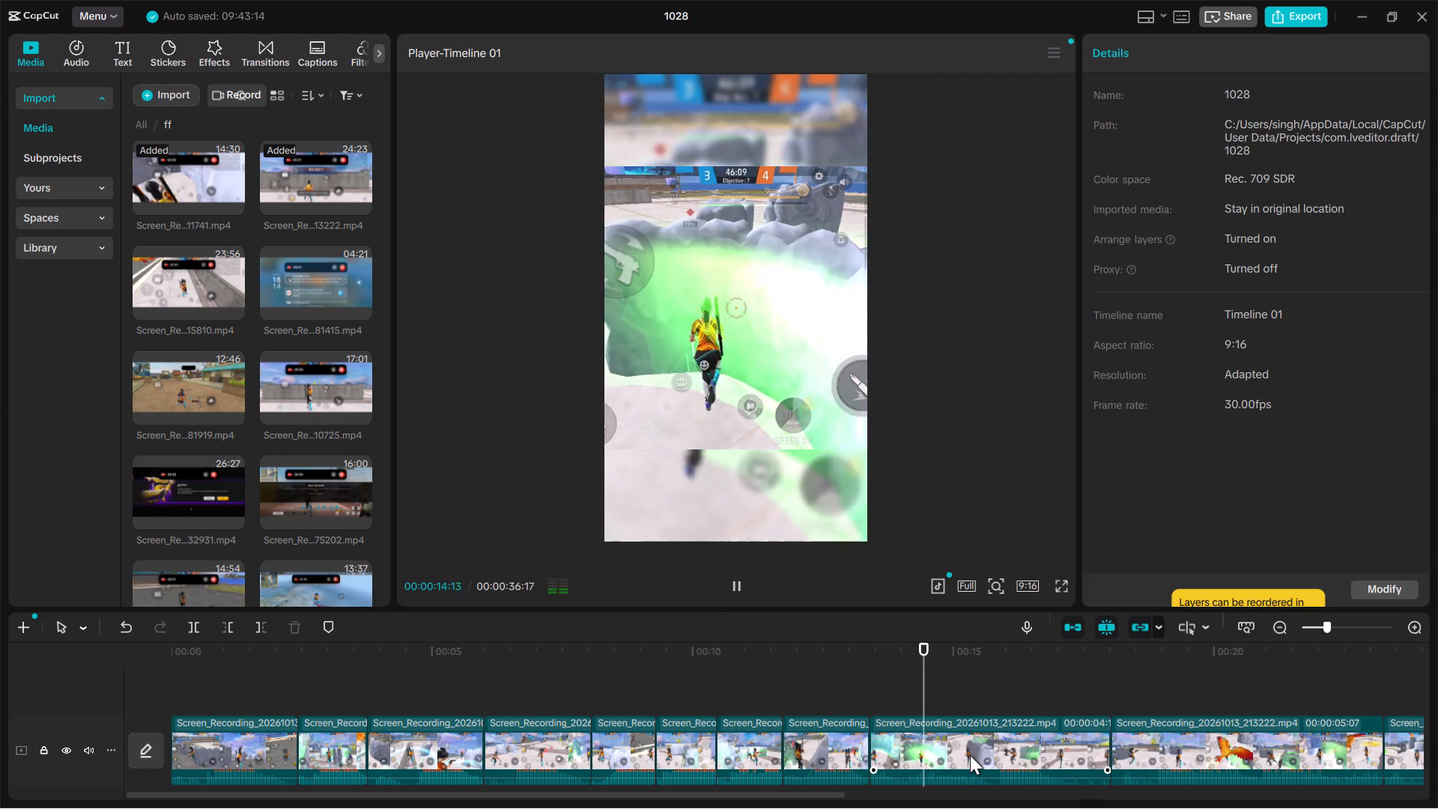
pyautogui.press('space')
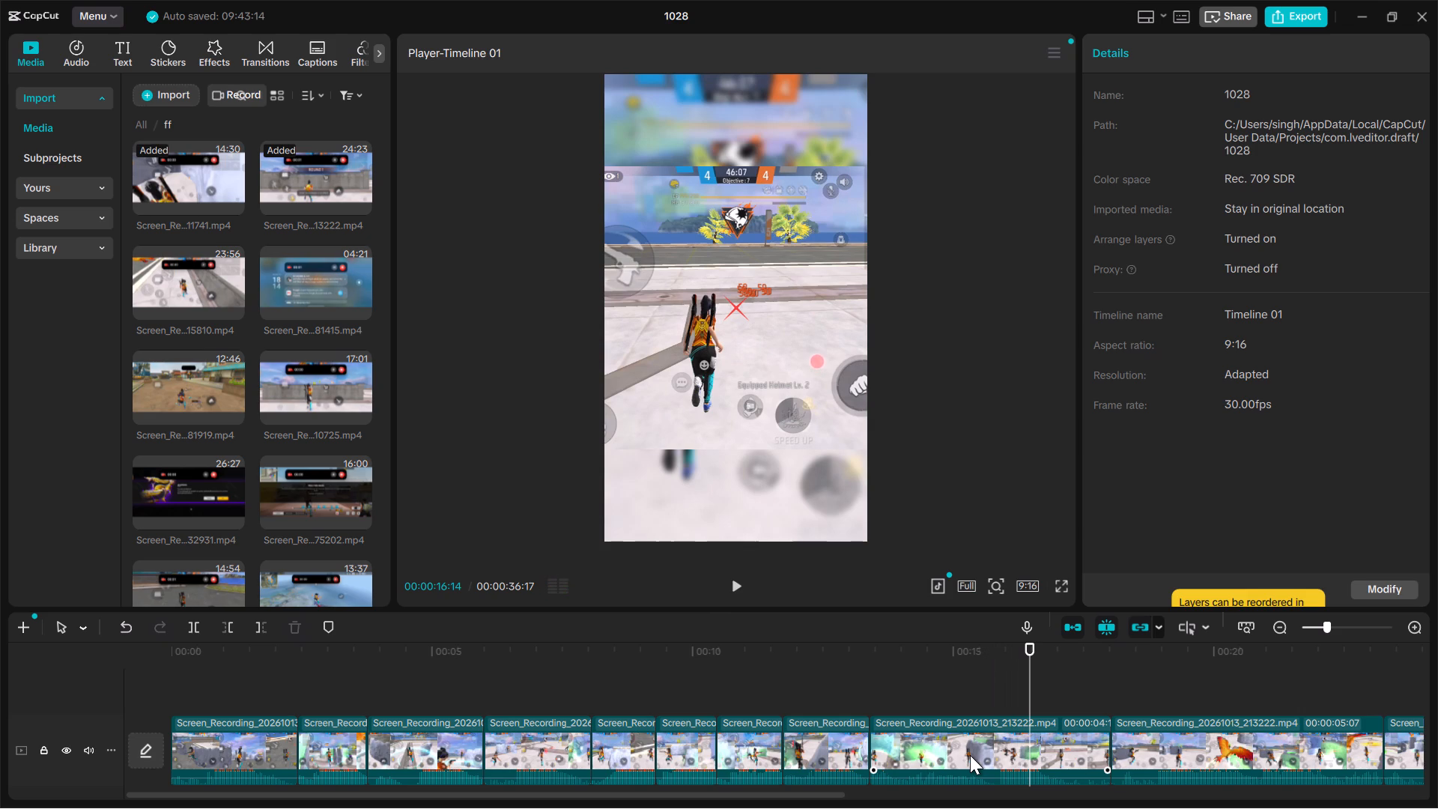
pyautogui.click(983, 693)
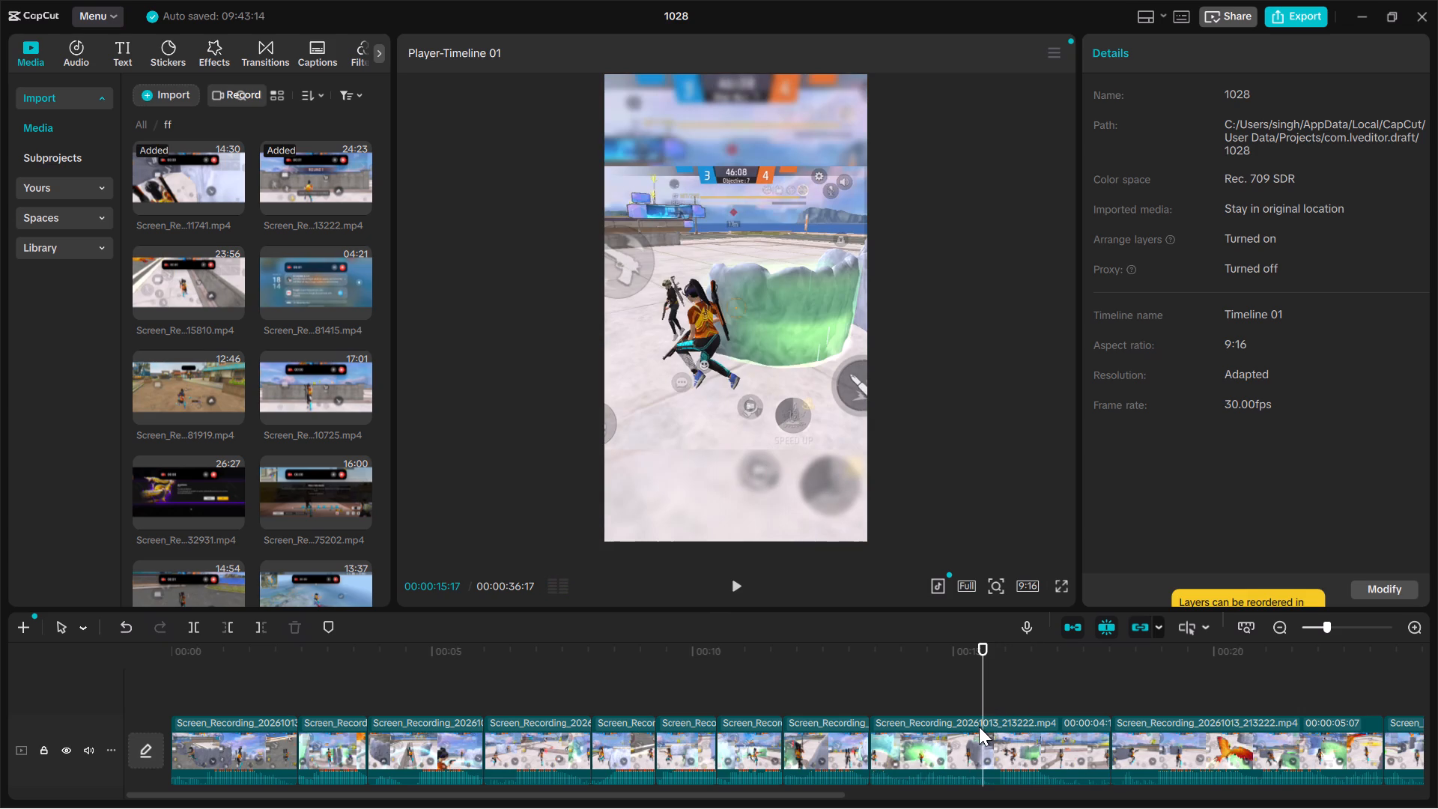
pyautogui.press('b')
pyautogui.click(943, 741)
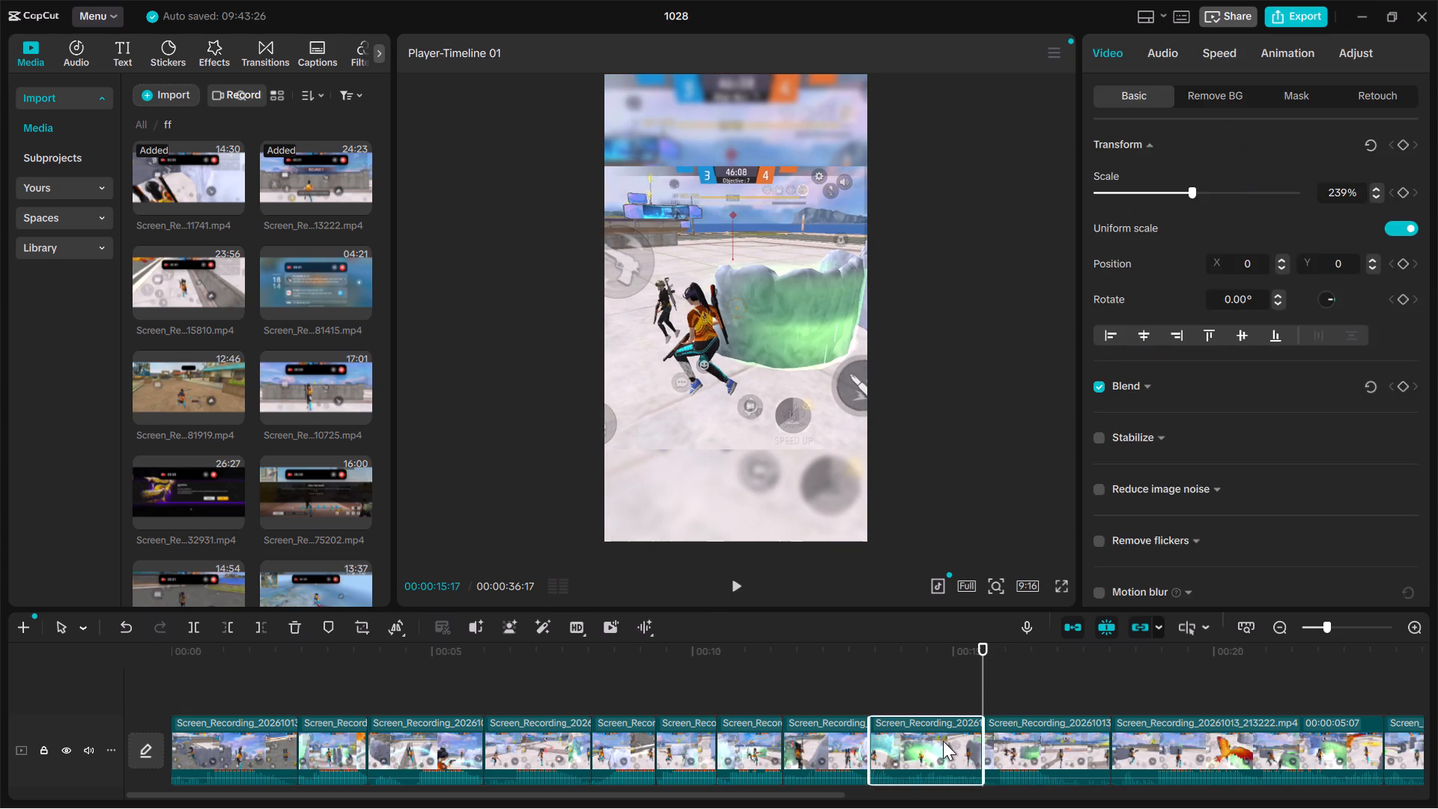
pyautogui.press('Delete')
# Replay the remaining ninth clip through the headshot kill, split it at 00:00:15:02 and delete the tail.
pyautogui.press('Up')
pyautogui.press('space')
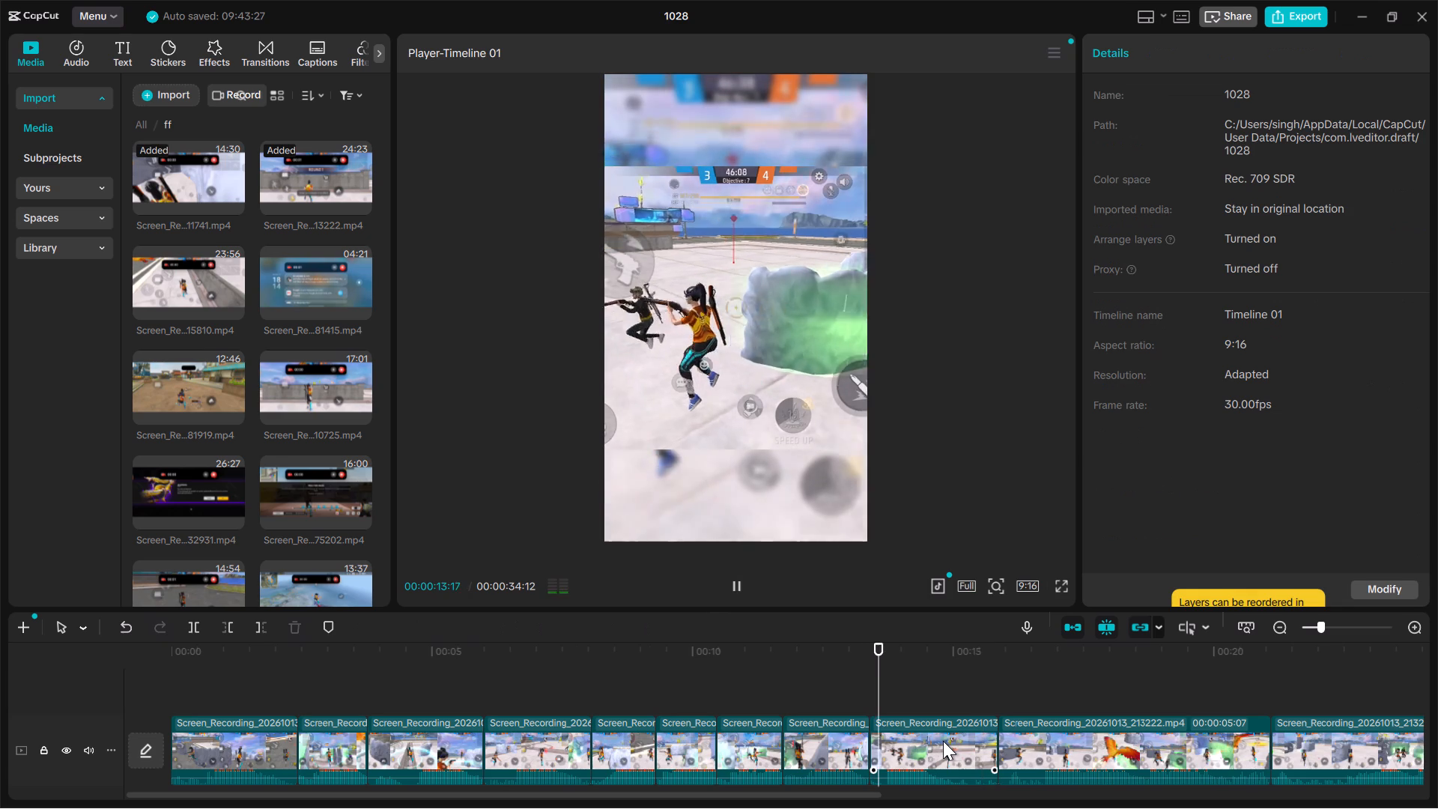
pyautogui.press('space')
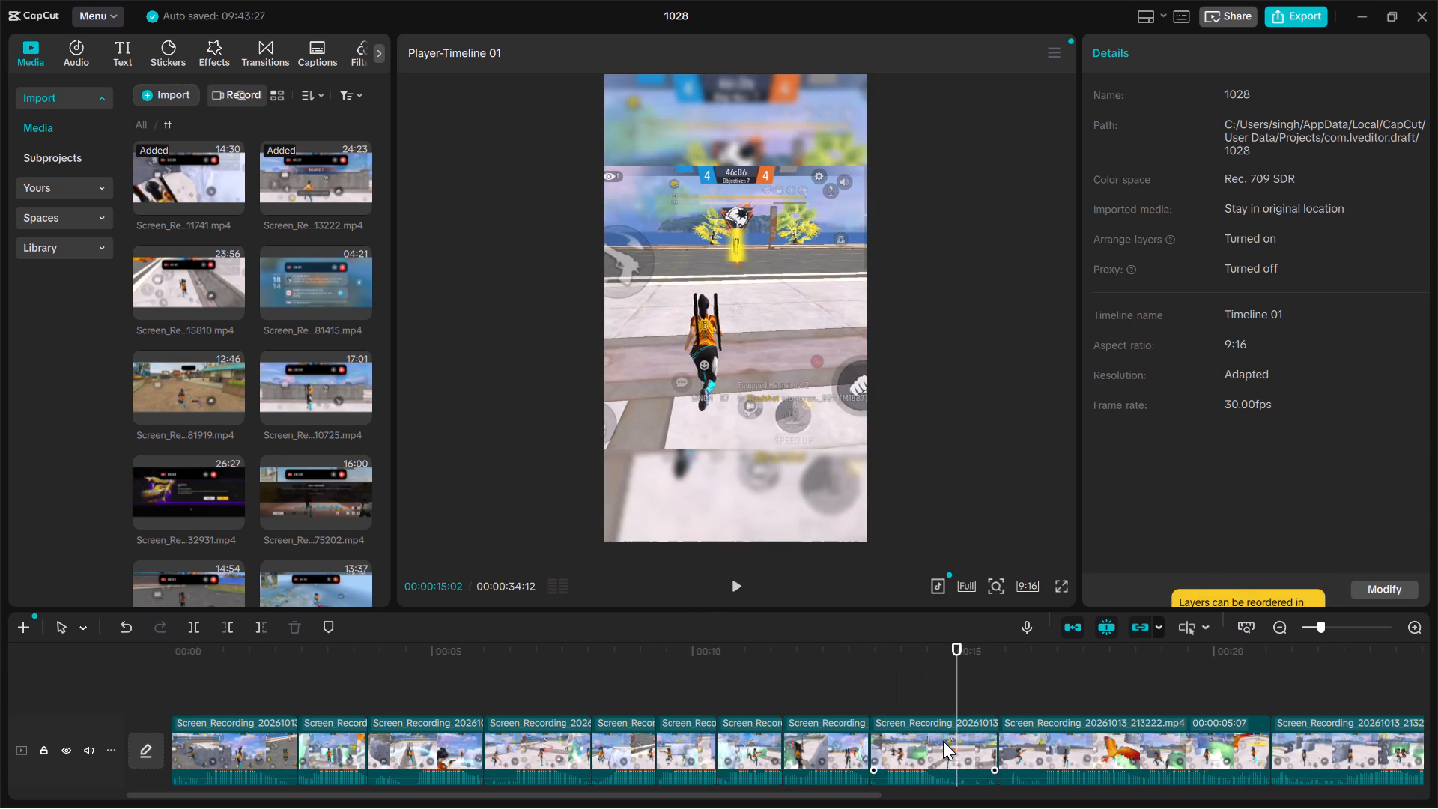
pyautogui.press('b')
pyautogui.click(989, 755)
pyautogui.press('Delete')
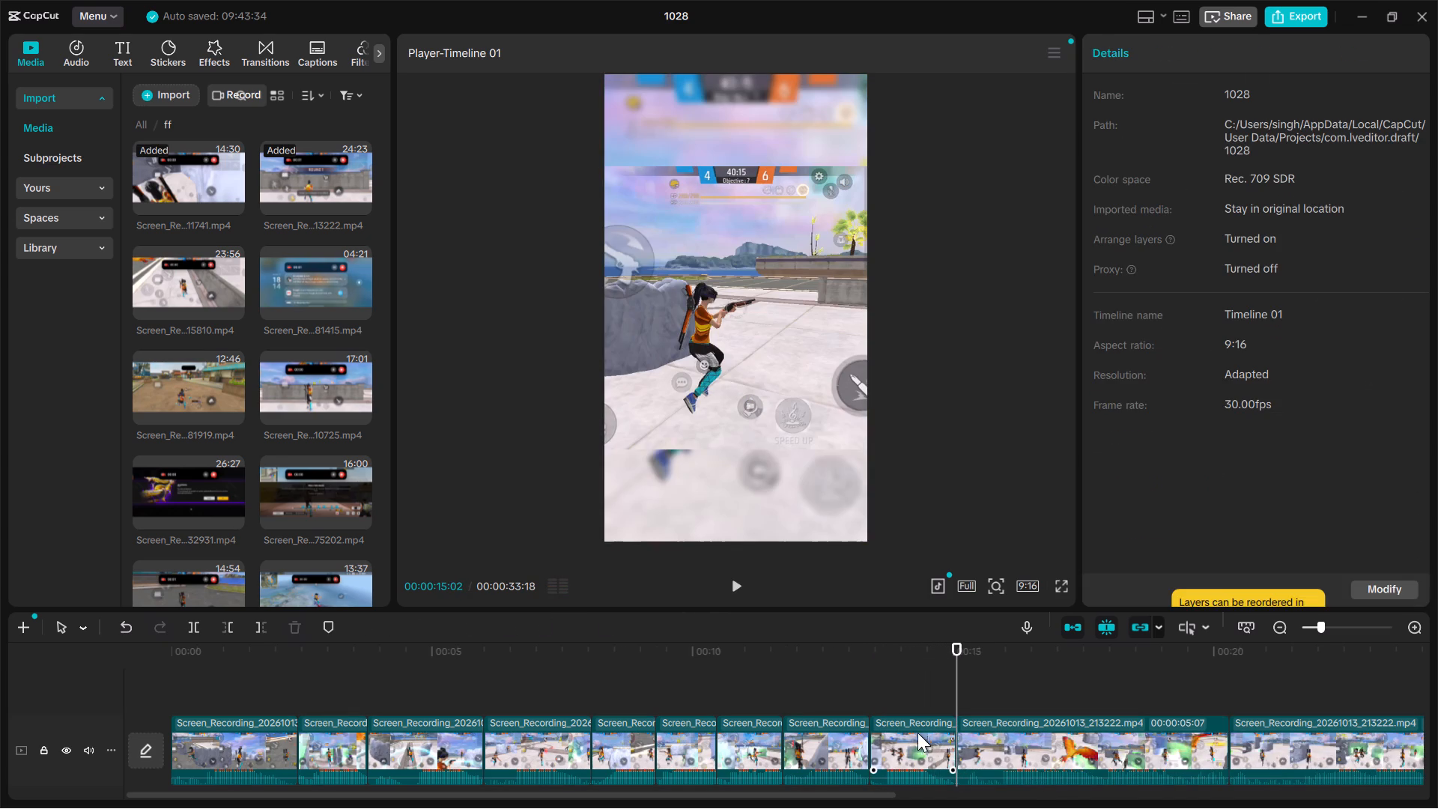
# Move the trimmed ninth clip to second place in the sequence, directly after the opening clip.
pyautogui.moveTo(908, 742); pyautogui.dragTo(200, 733)
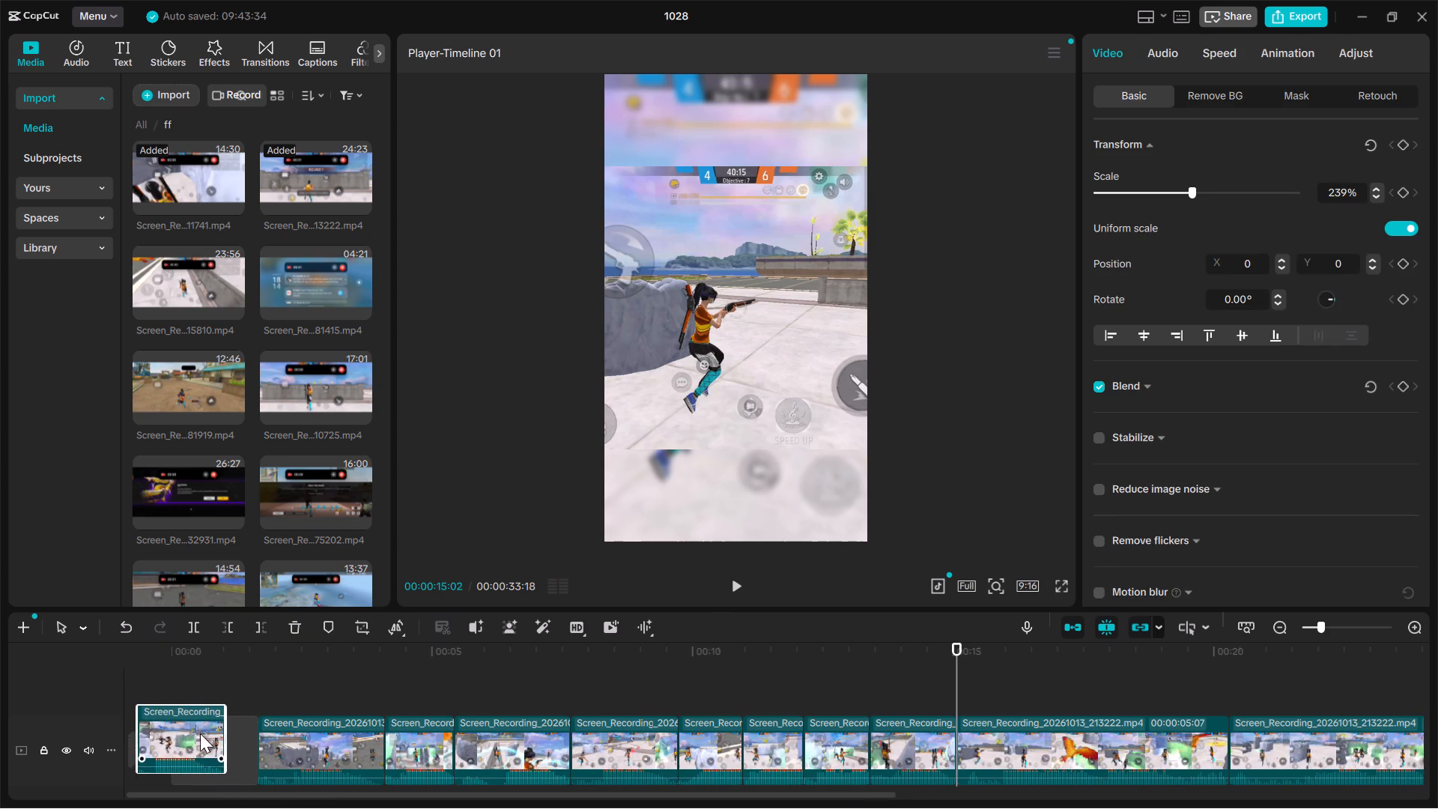
pyautogui.moveTo(200, 733); pyautogui.dragTo(318, 733)
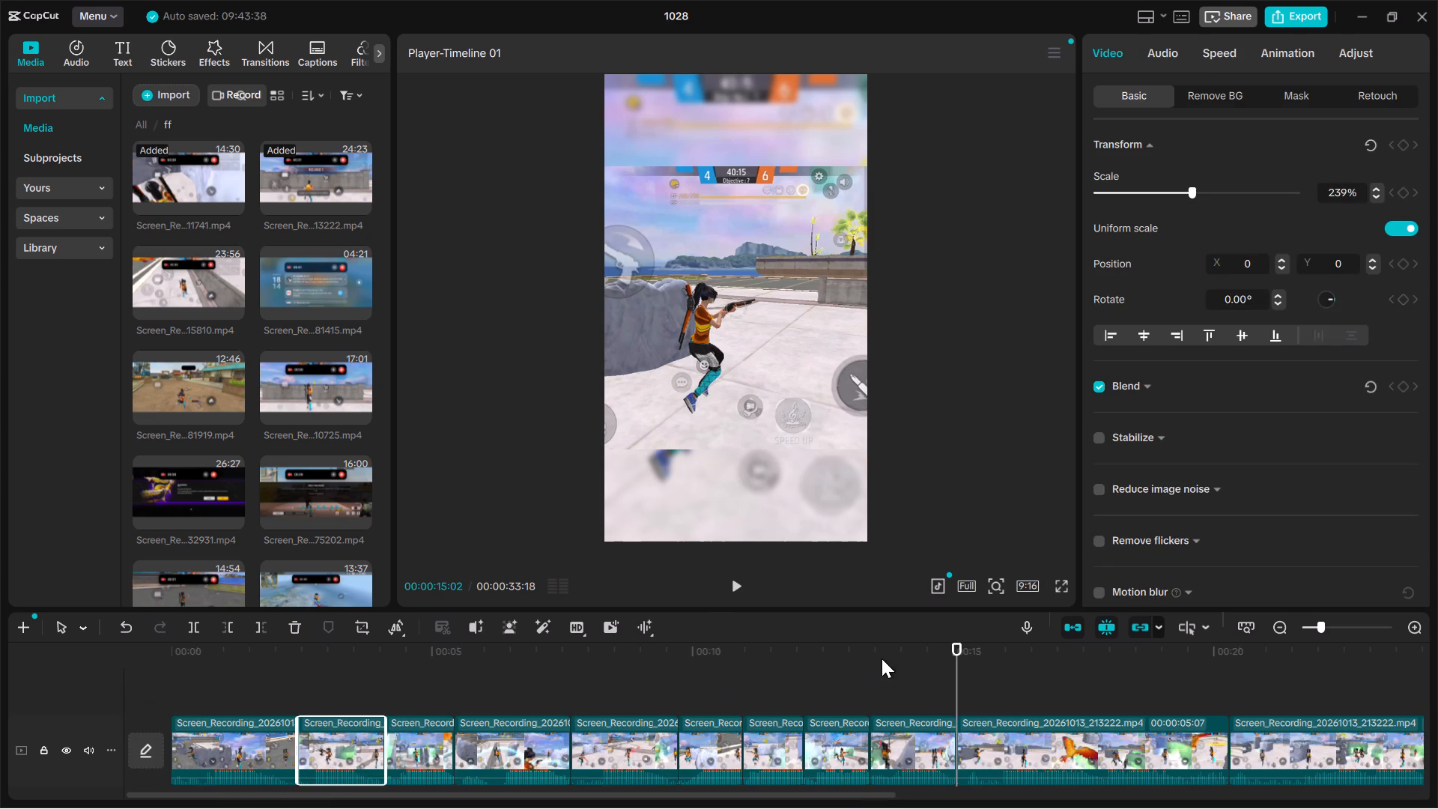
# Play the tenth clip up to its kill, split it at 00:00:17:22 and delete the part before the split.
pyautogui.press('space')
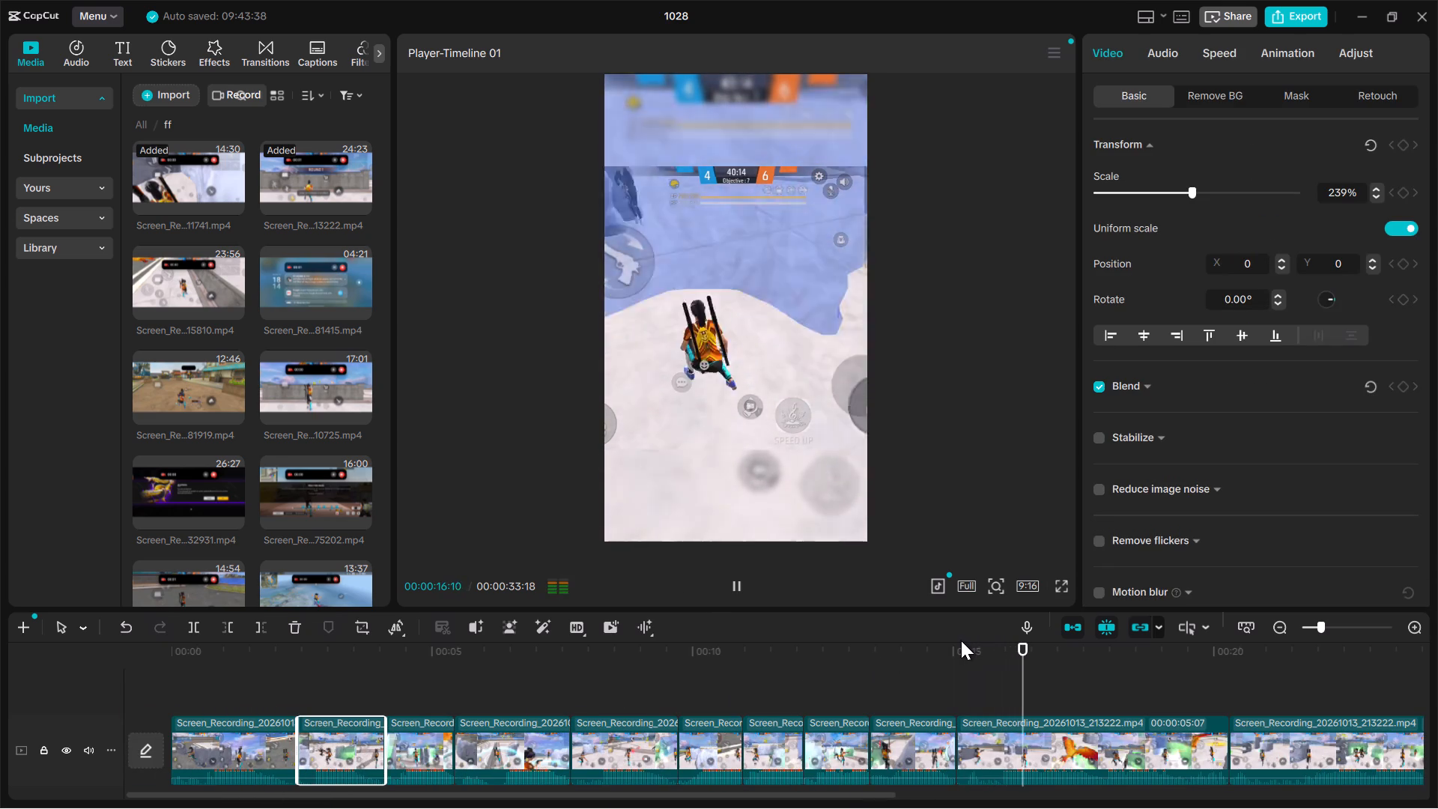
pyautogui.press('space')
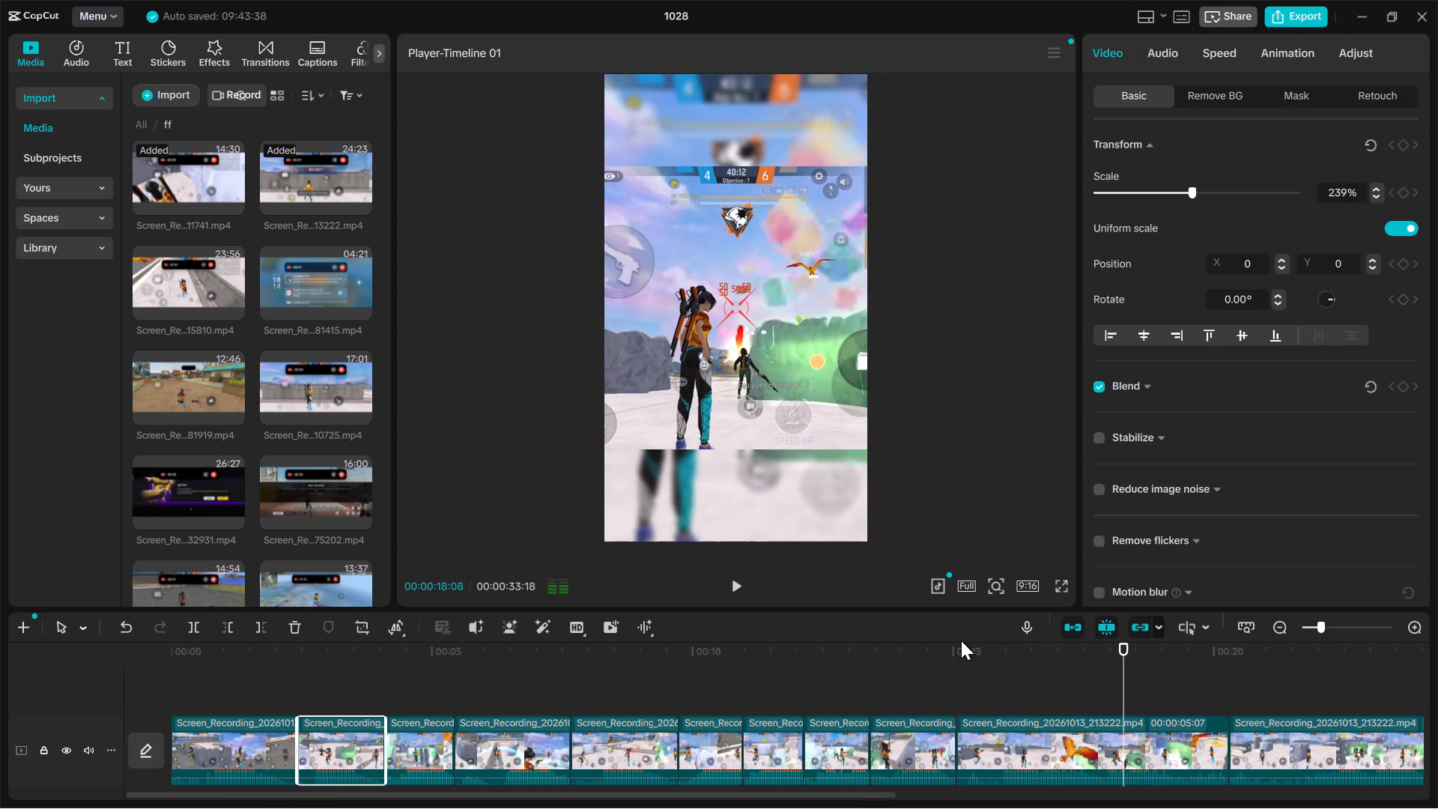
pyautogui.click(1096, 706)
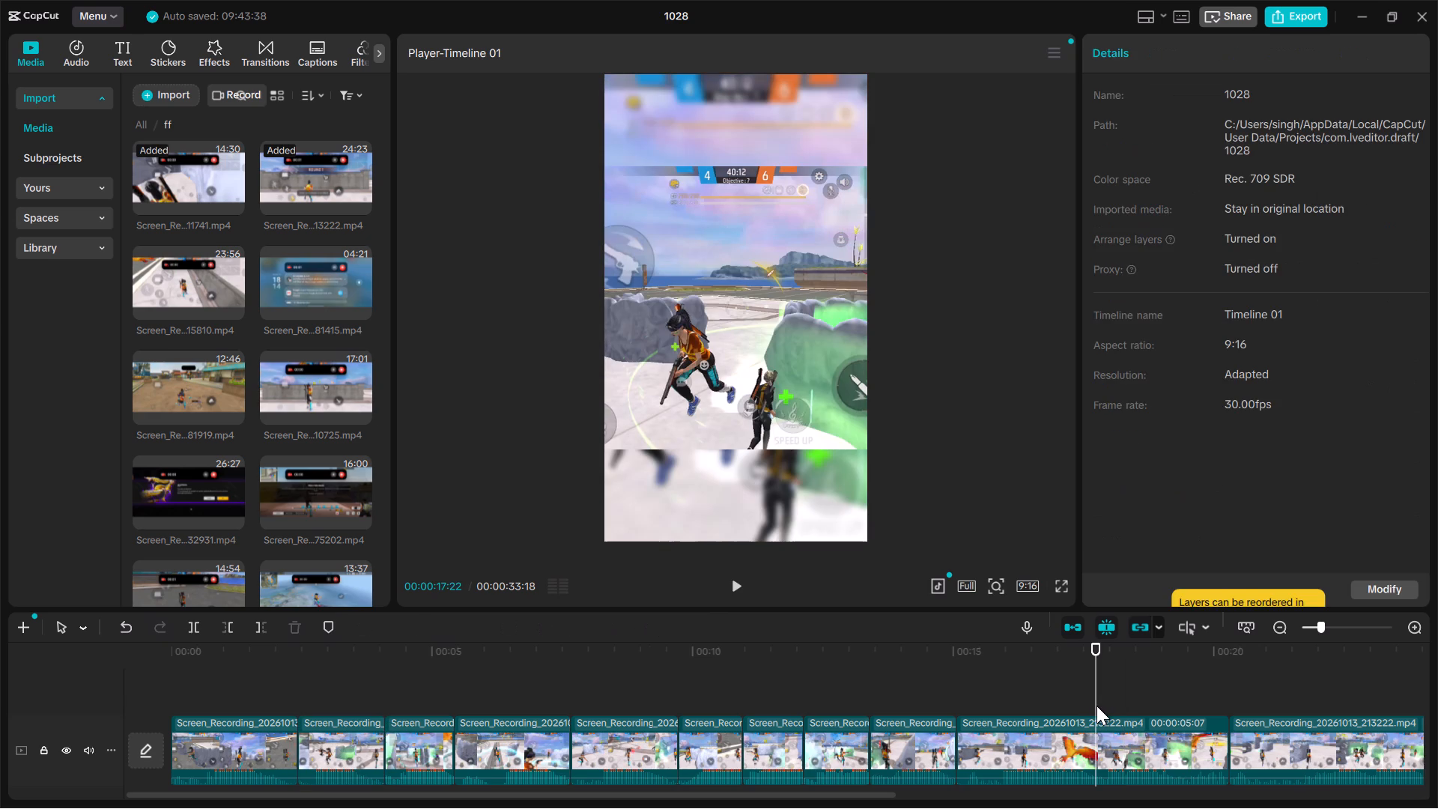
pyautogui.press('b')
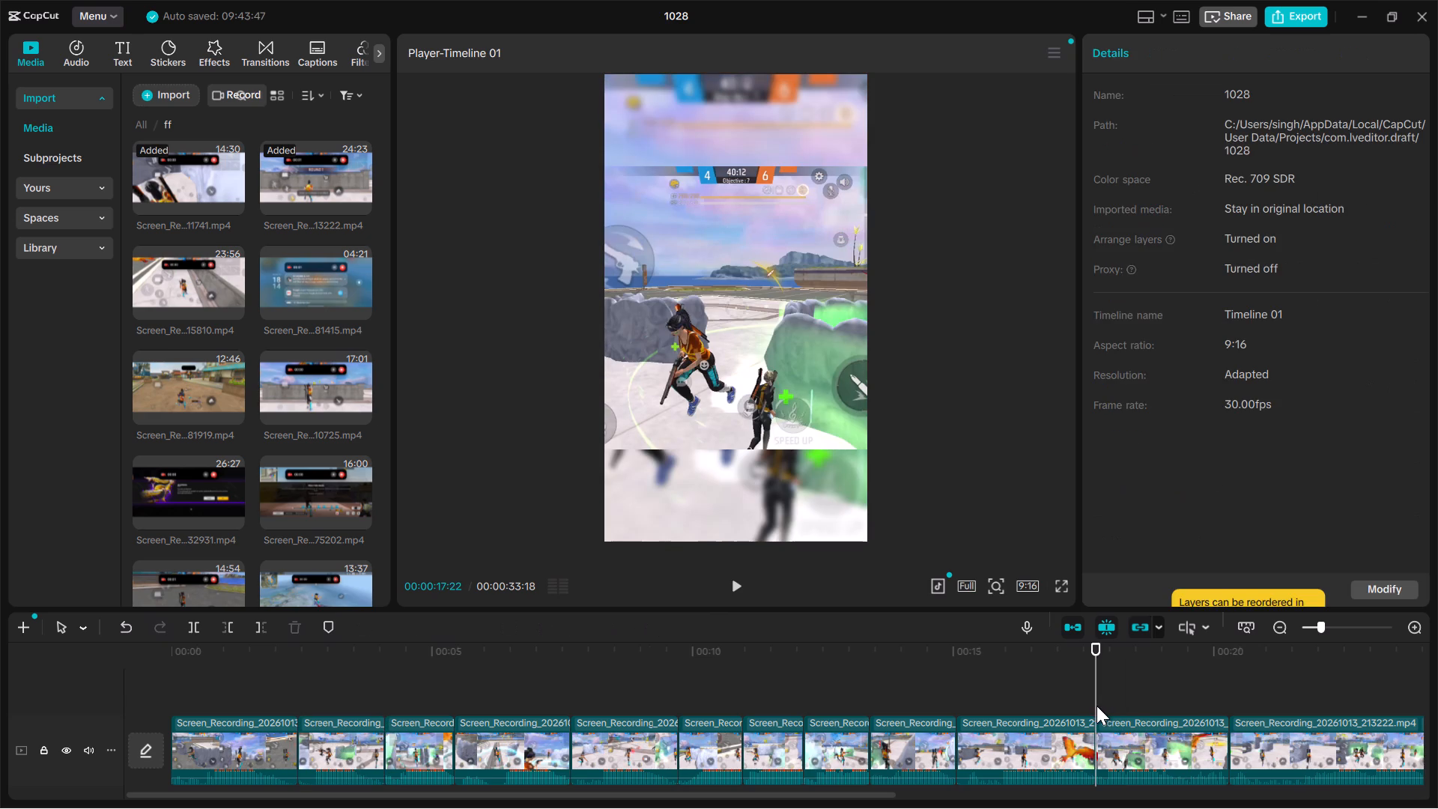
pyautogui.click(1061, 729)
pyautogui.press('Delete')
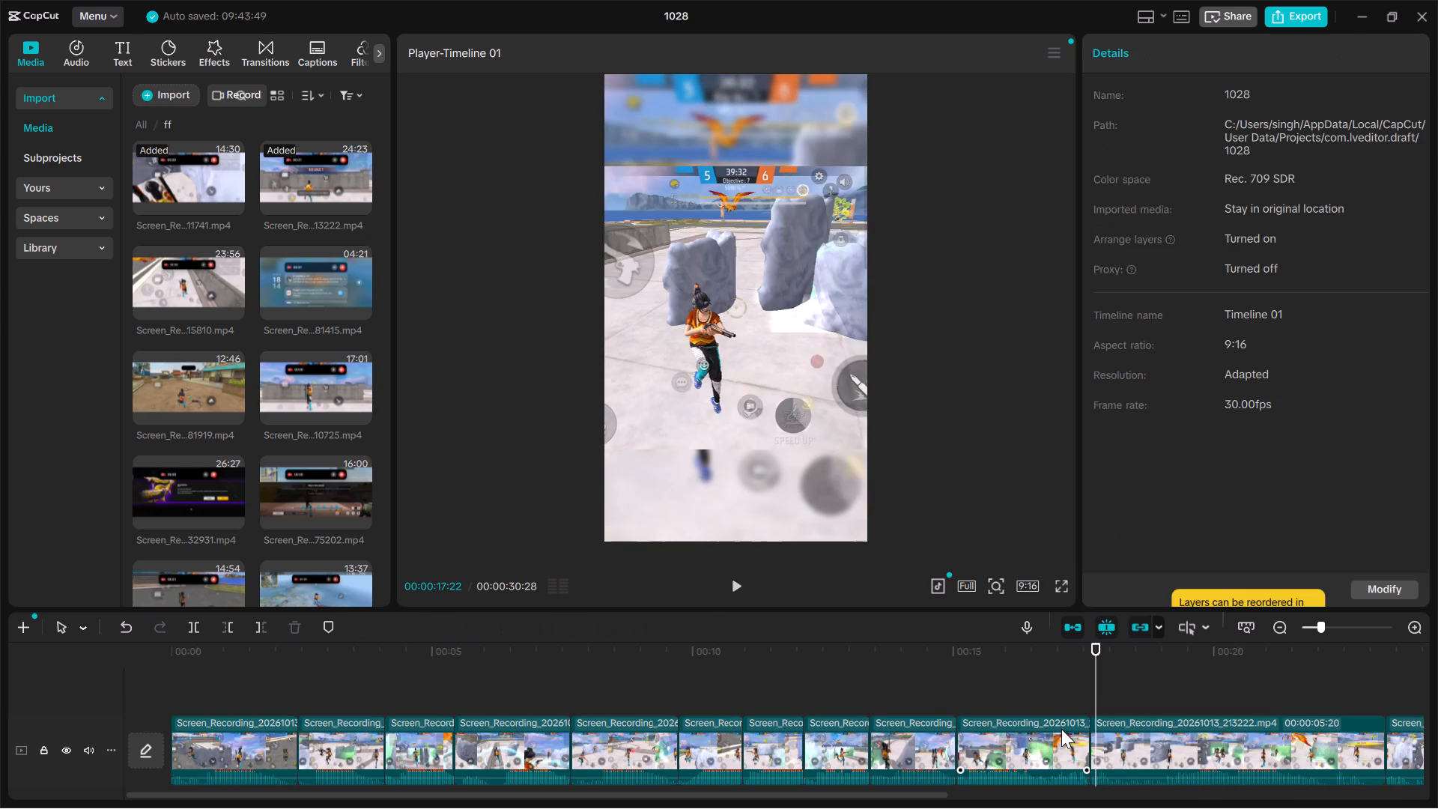
# Go back through the trimmed tenth clip frame by frame, replay it through the kill and delete the whole clip.
pyautogui.press('Up')
pyautogui.press('Left')
pyautogui.press('Left')
pyautogui.press('Left')
pyautogui.press('Left')
pyautogui.press('Left')
pyautogui.press('Left')
pyautogui.press('Left')
pyautogui.press('Left')
pyautogui.press('Left')
pyautogui.press('Left')
pyautogui.press('Left')
pyautogui.press('Left')
pyautogui.press('Left')
pyautogui.press('Left')
pyautogui.press('Left')
pyautogui.press('Left')
pyautogui.press('Left')
pyautogui.press('Left')
pyautogui.press('Left')
pyautogui.press('Left')
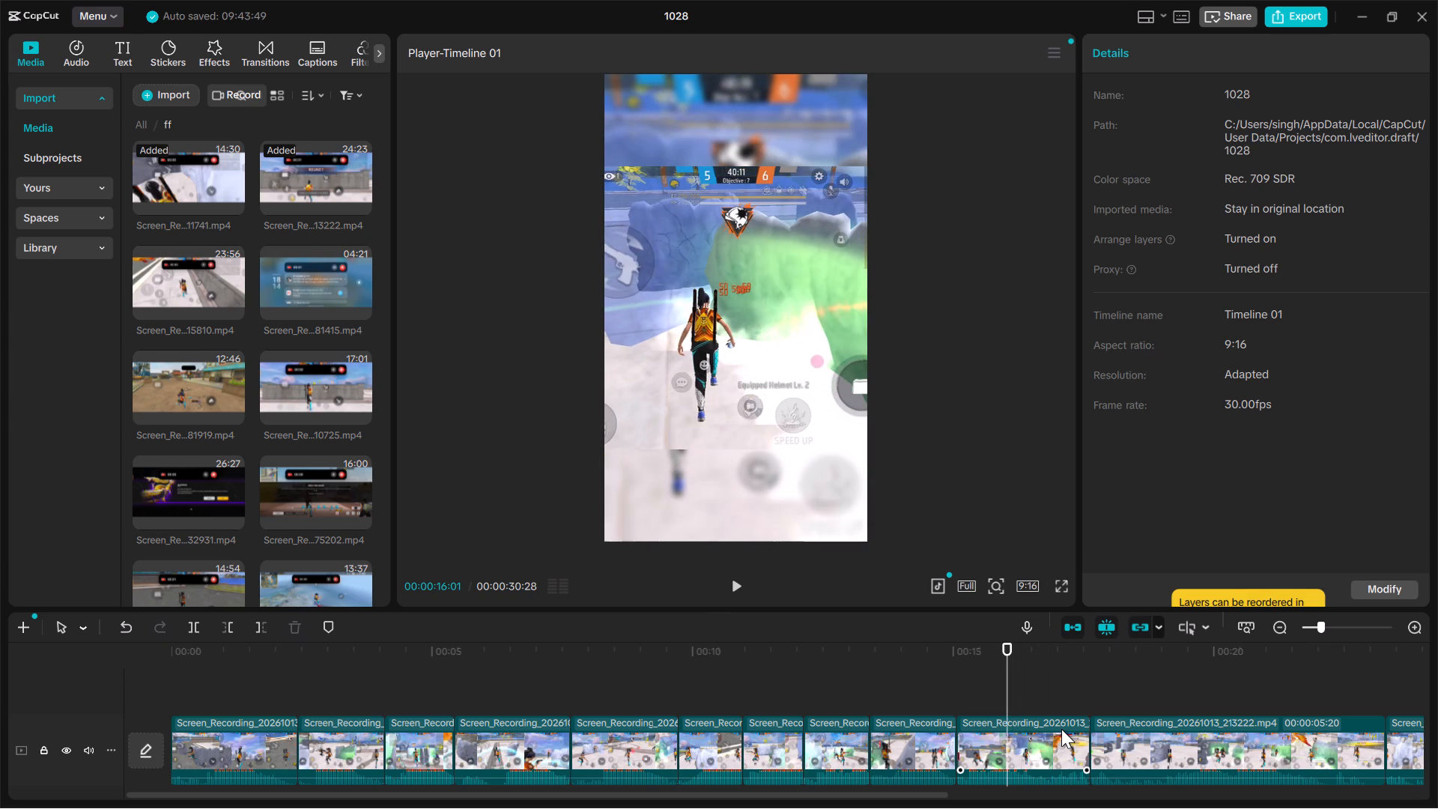
pyautogui.press('Left')
pyautogui.press('Left')
pyautogui.press('Left')
pyautogui.press('Left')
pyautogui.press('Left')
pyautogui.press('Left')
pyautogui.press('Left')
pyautogui.press('Left')
pyautogui.press('Left')
pyautogui.press('Left')
pyautogui.press('Left')
pyautogui.press('Left')
pyautogui.press('Left')
pyautogui.press('Left')
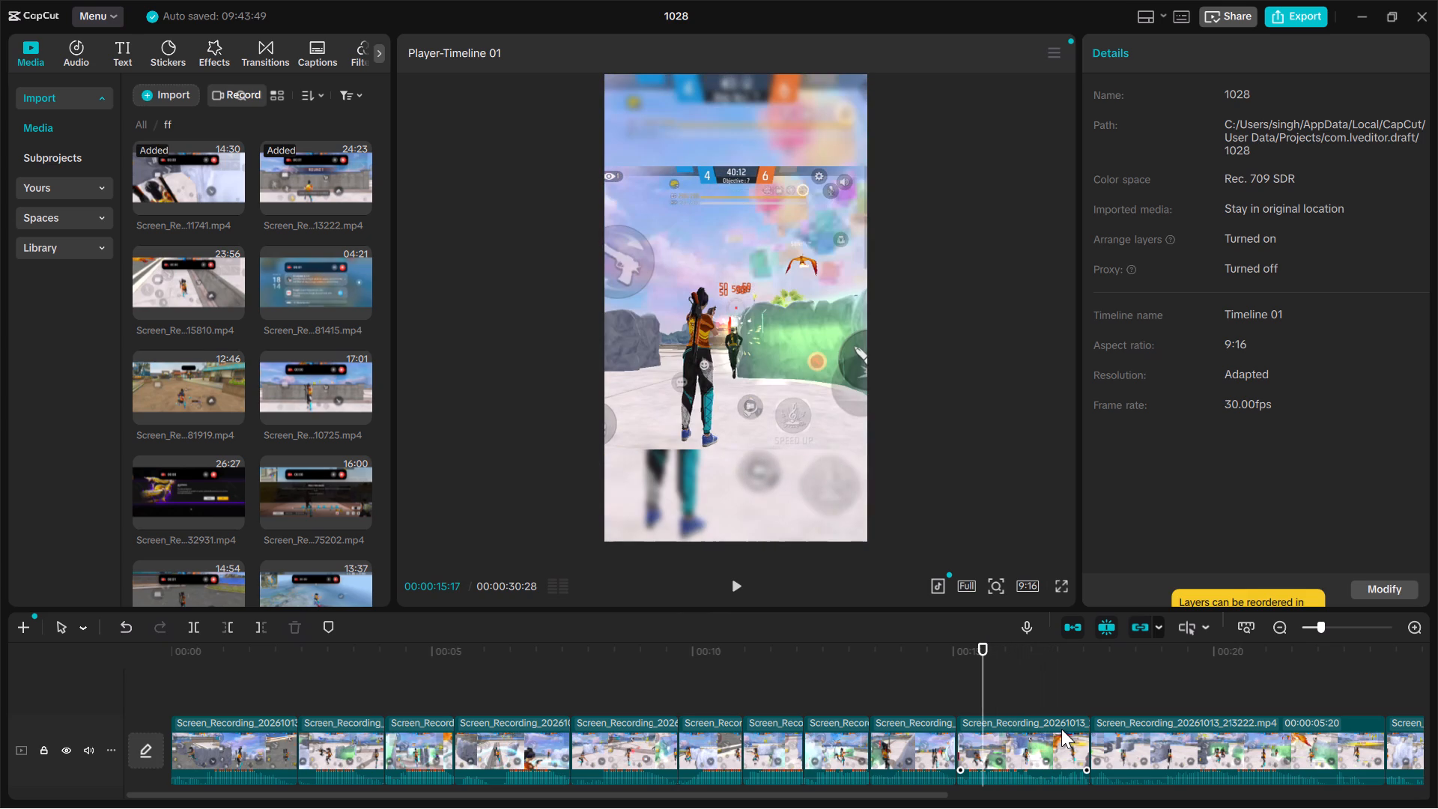
pyautogui.press('Left')
pyautogui.press('Left')
pyautogui.press('Left')
pyautogui.press('Left')
pyautogui.press('Left')
pyautogui.press('Left')
pyautogui.press('Left')
pyautogui.press('Left')
pyautogui.press('Left')
pyautogui.press('Left')
pyautogui.press('Left')
pyautogui.press('Left')
pyautogui.press('Left')
pyautogui.press('Left')
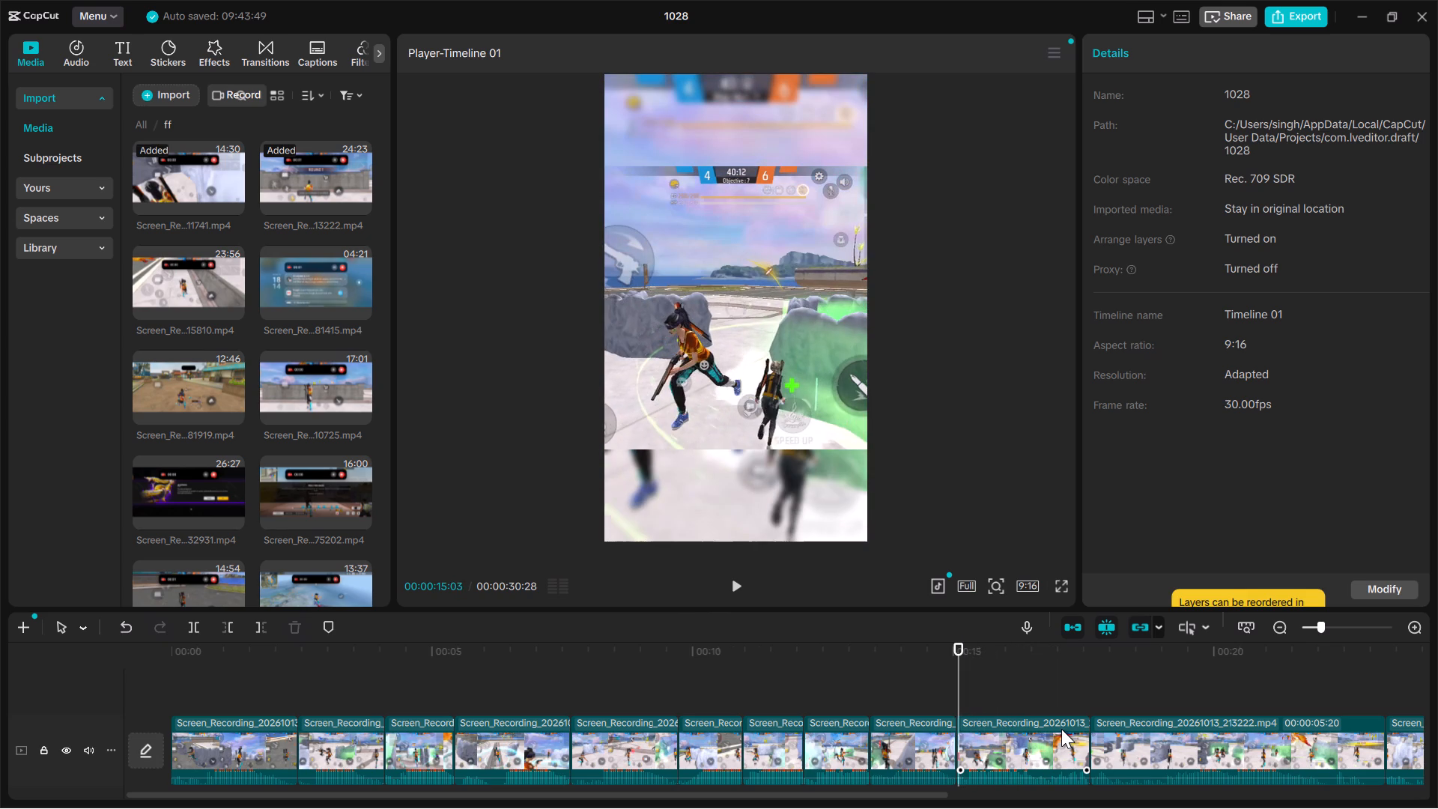
pyautogui.press('Left')
pyautogui.press('space')
pyautogui.press('space')
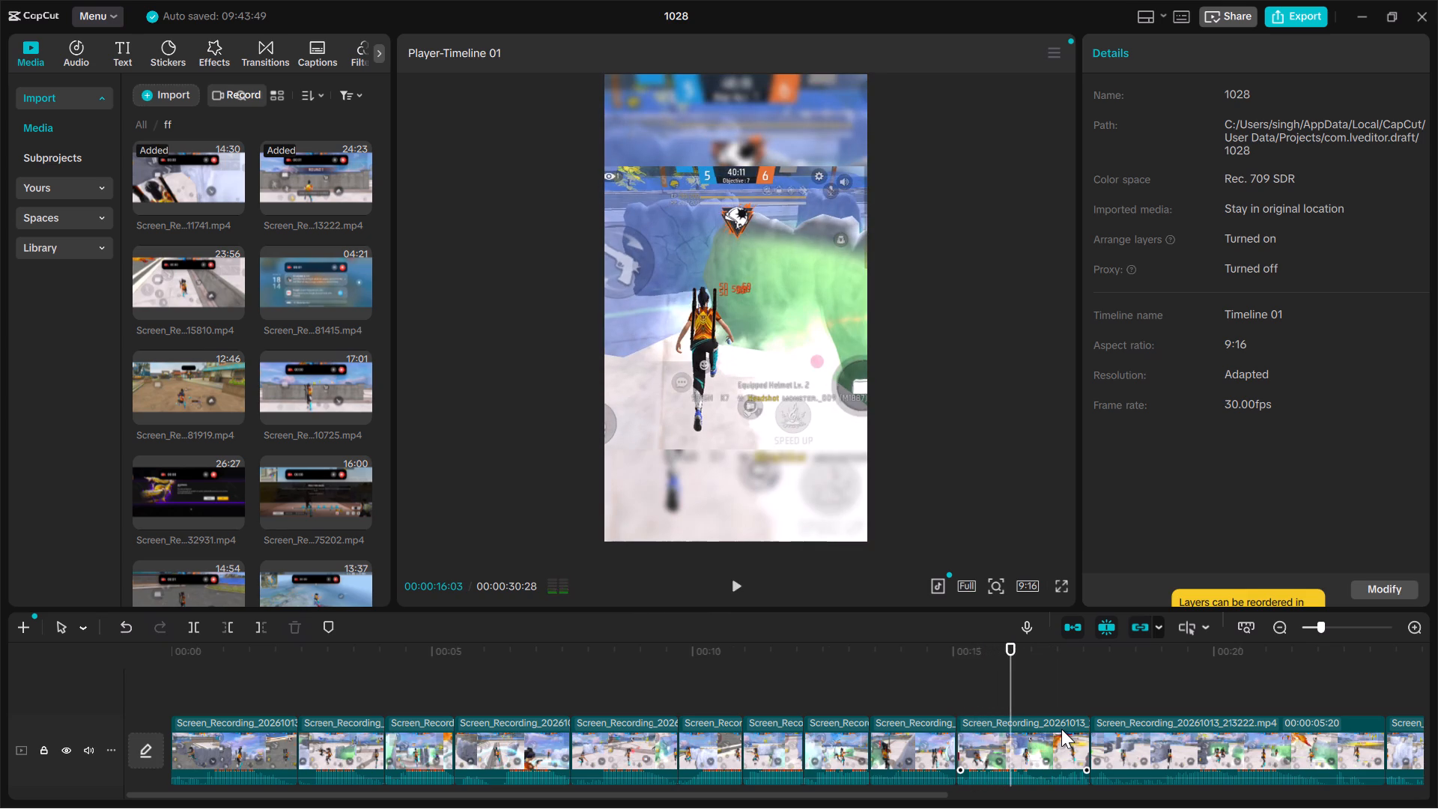
pyautogui.click(1058, 741)
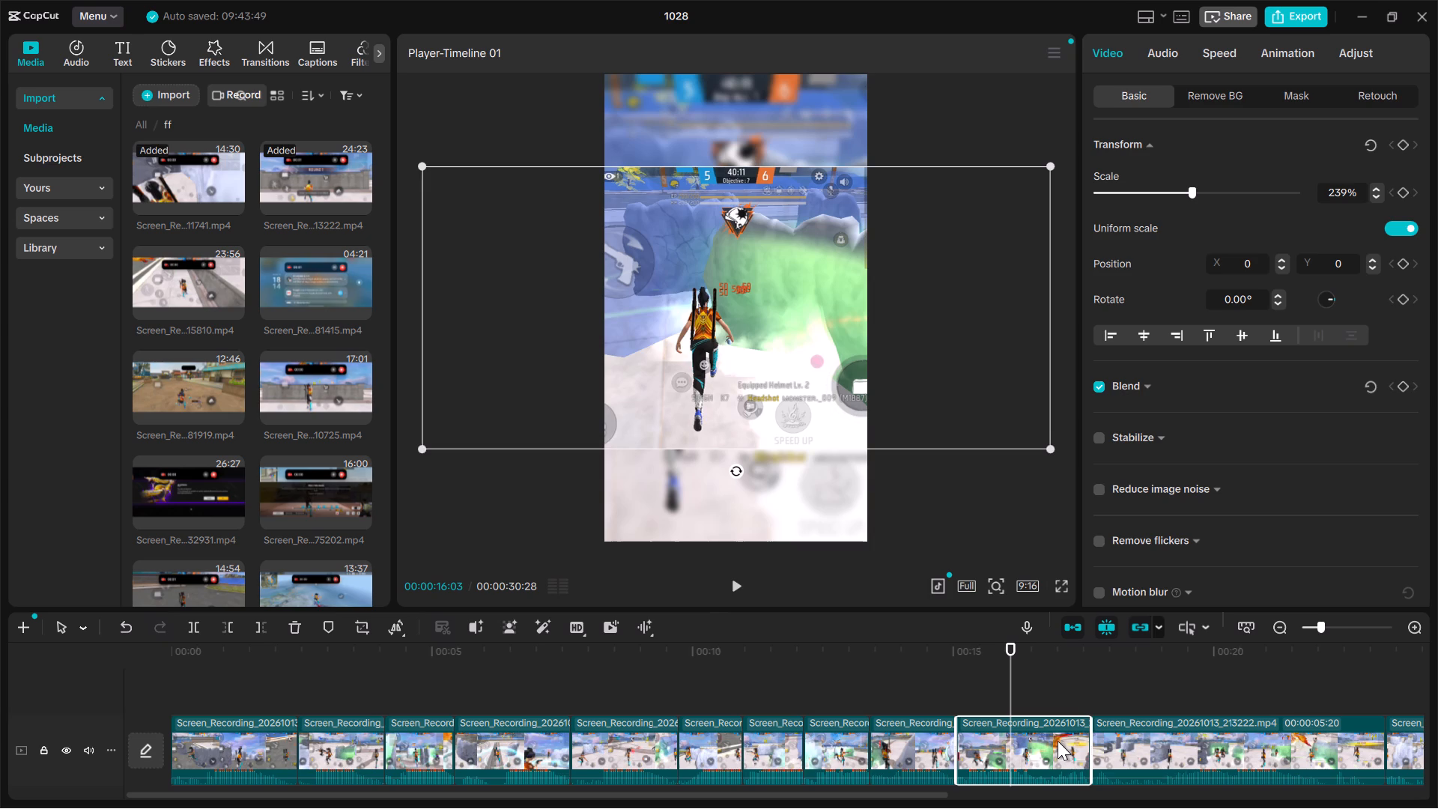
pyautogui.press('Delete')
# Play the new tenth clip through its first hits, step back to 00:00:17:23, split there and delete the opening part.
pyautogui.press('Up')
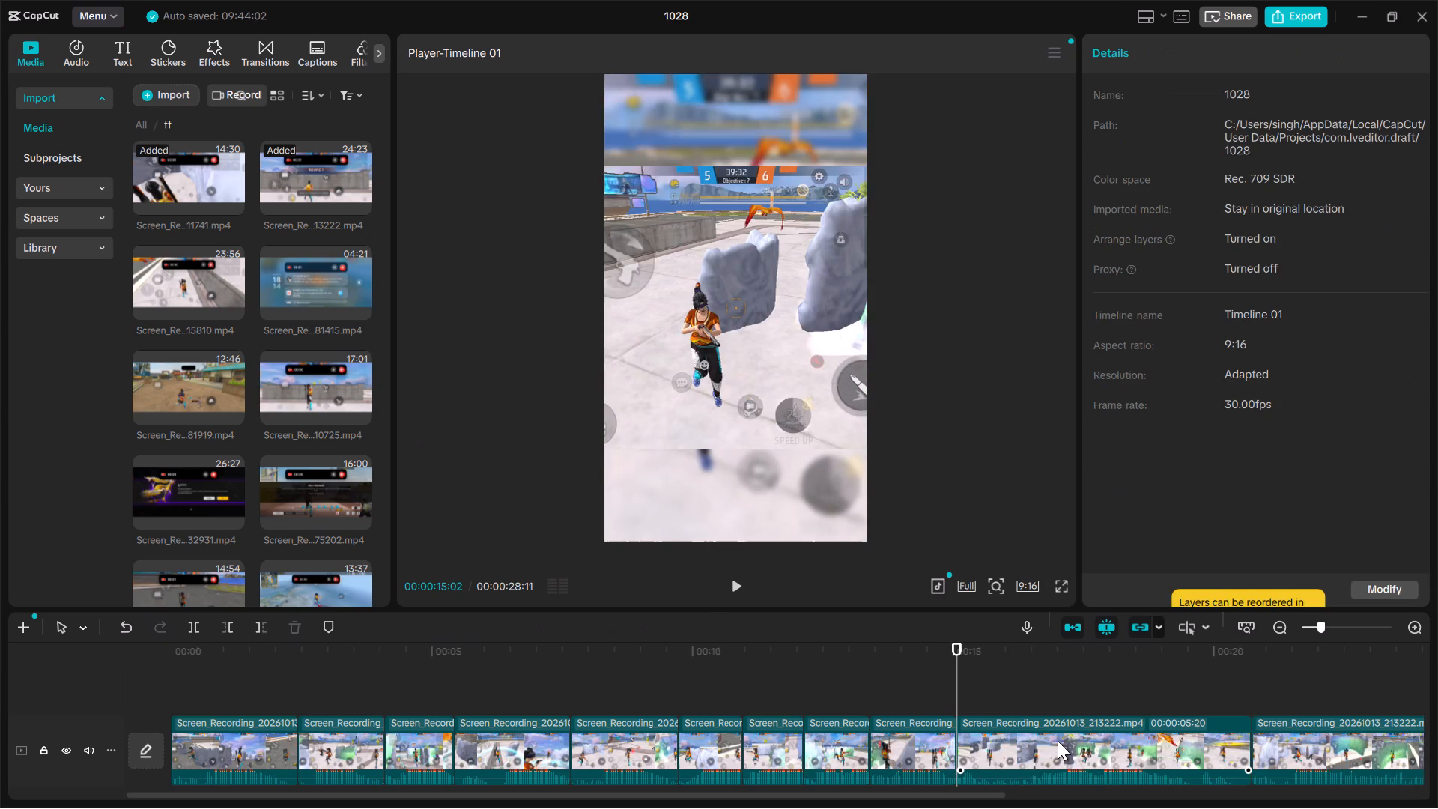
pyautogui.press('space')
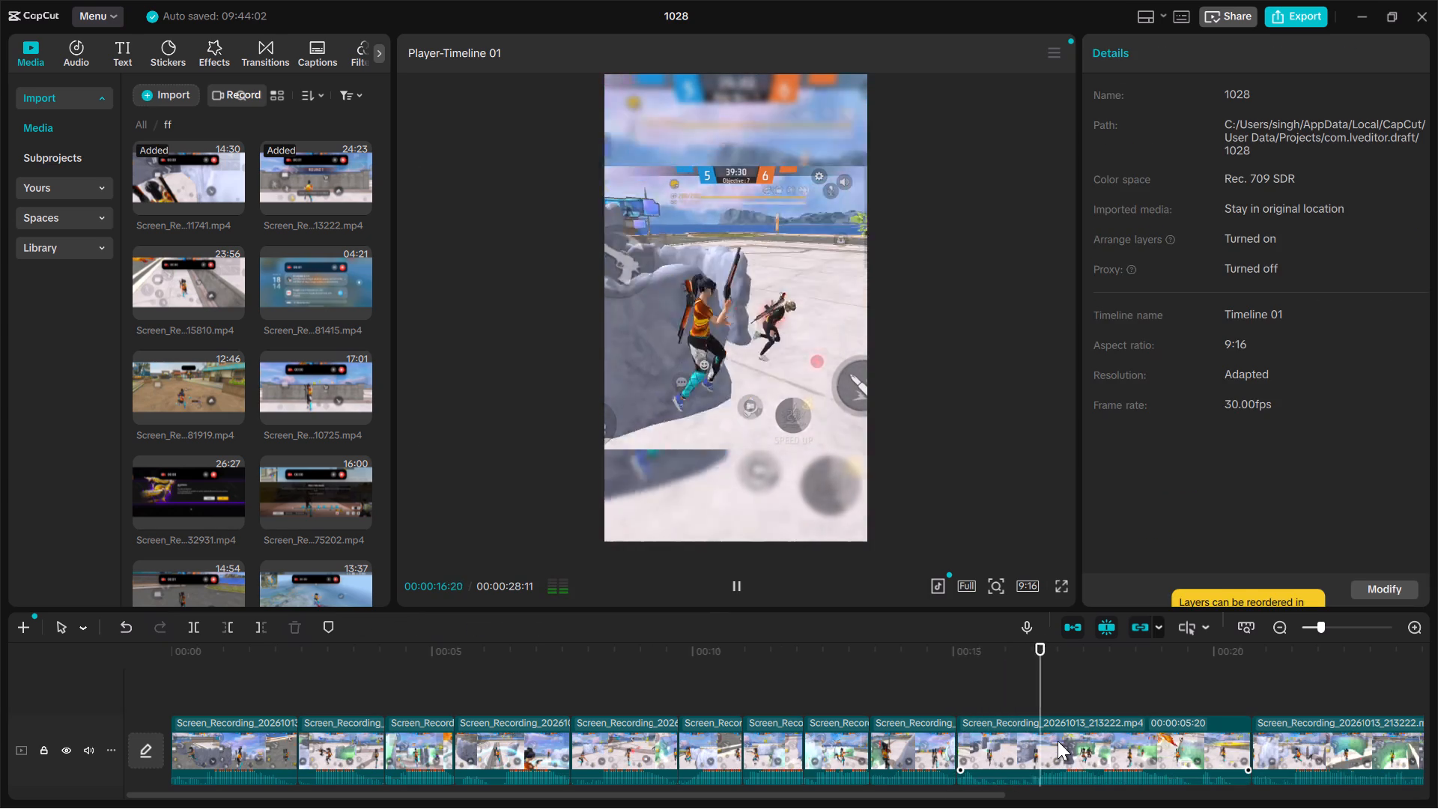
pyautogui.press('space')
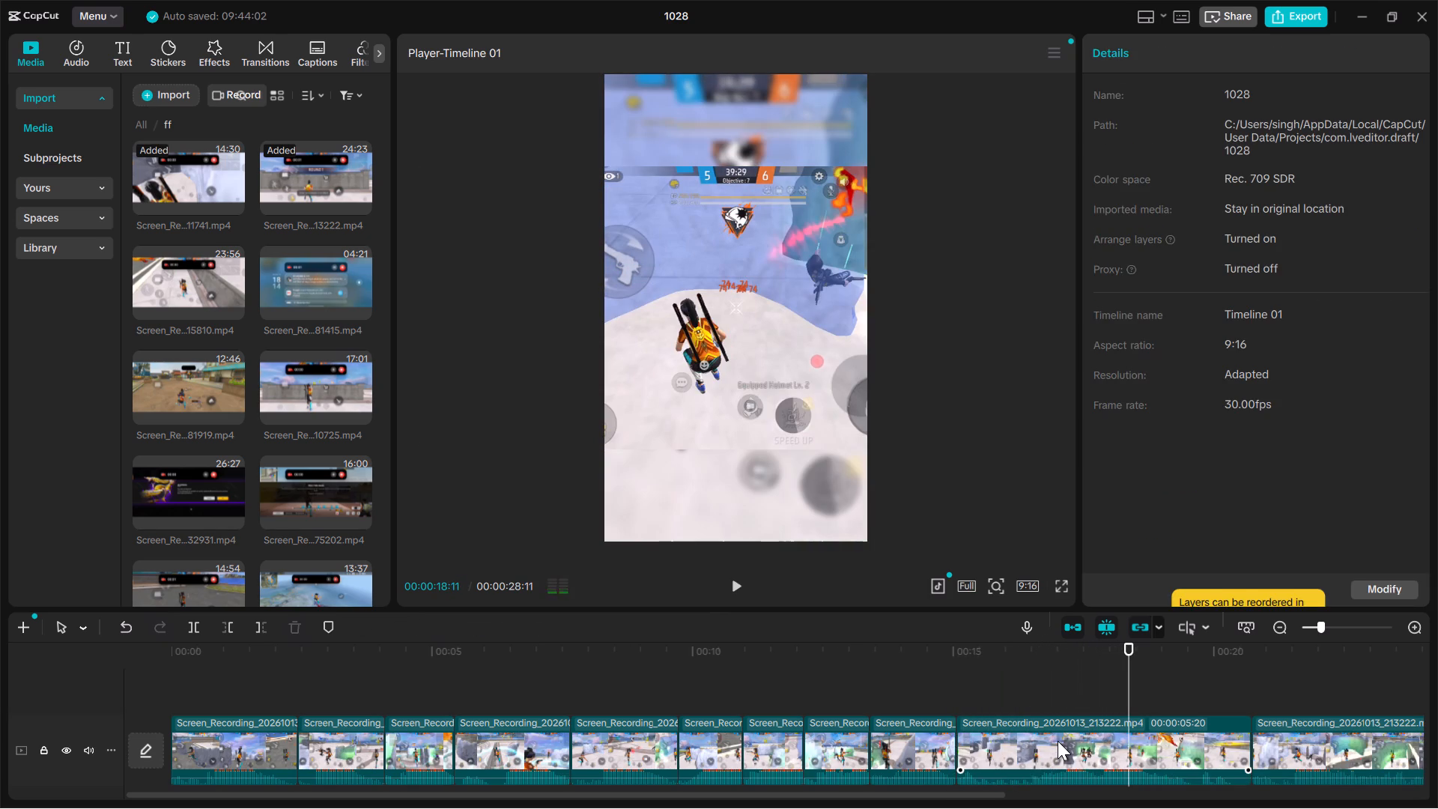
pyautogui.press('Left')
pyautogui.press('Left')
pyautogui.press('Left')
pyautogui.press('Left')
pyautogui.press('Left')
pyautogui.press('Left')
pyautogui.press('Left')
pyautogui.press('Left')
pyautogui.press('Left')
pyautogui.press('Left')
pyautogui.press('Left')
pyautogui.press('Left')
pyautogui.press('Left')
pyautogui.press('Left')
pyautogui.press('Left')
pyautogui.press('Left')
pyautogui.press('Left')
pyautogui.press('Left')
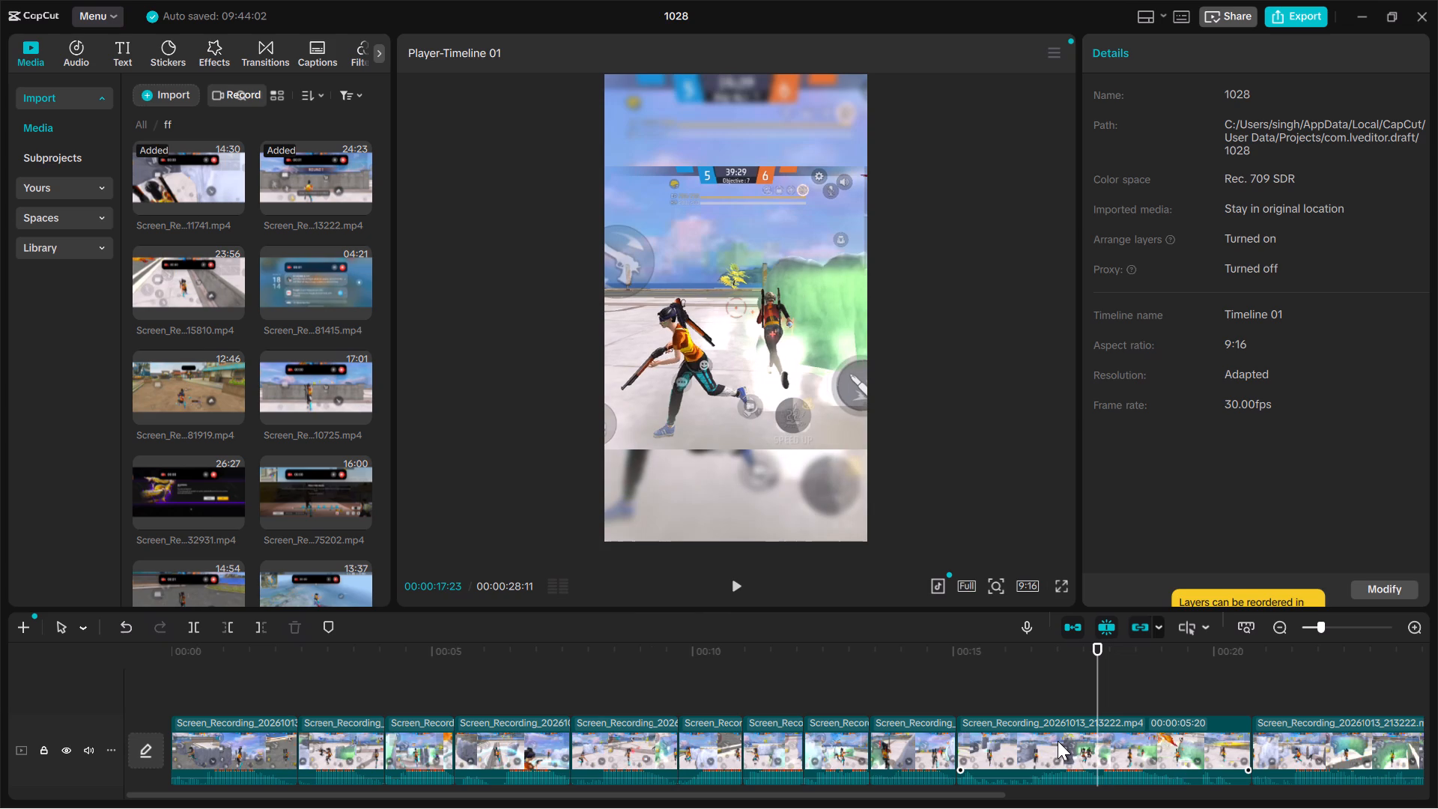
pyautogui.press('b')
pyautogui.click(1053, 741)
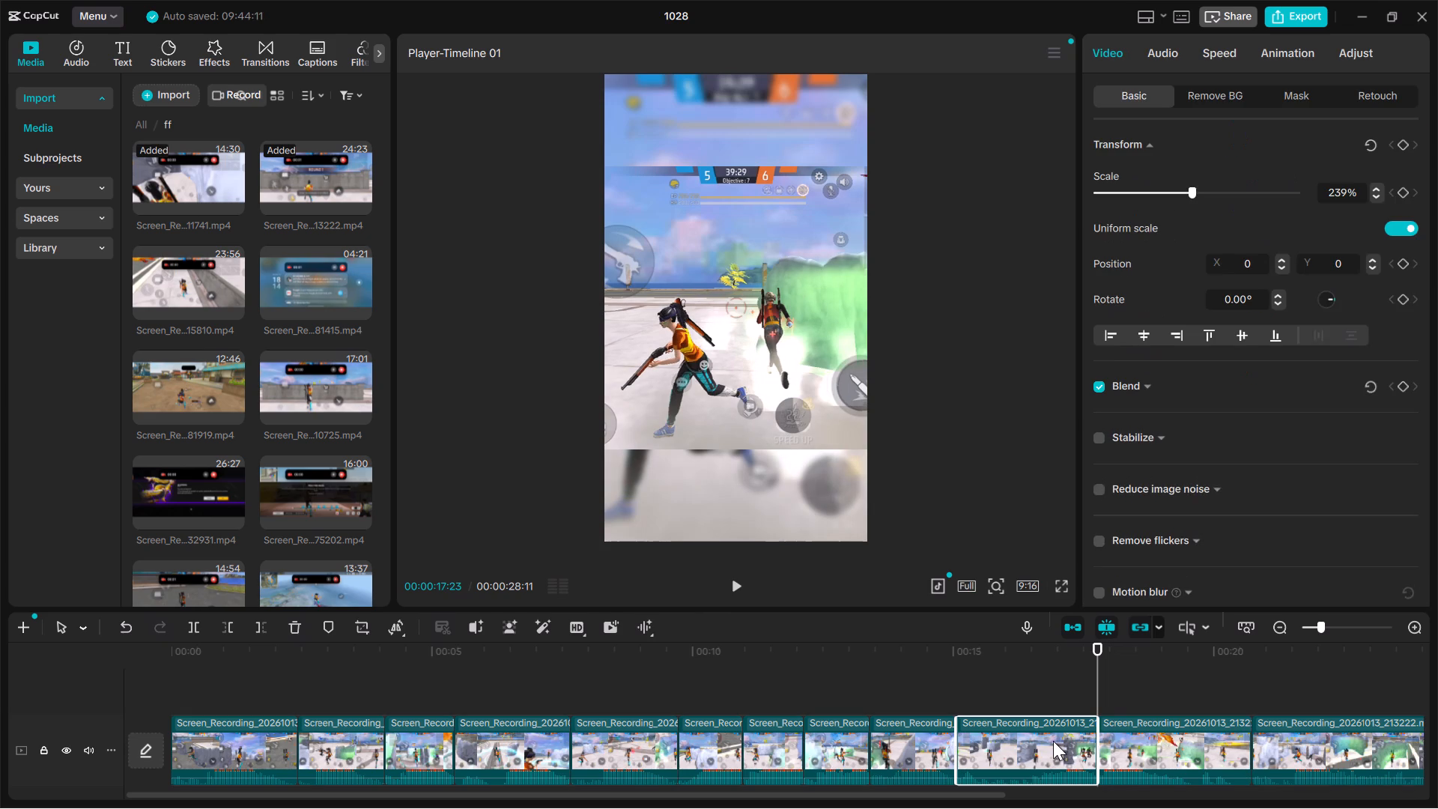
pyautogui.press('Delete')
# Replay the remaining tenth clip through the headshot kill, split it at 00:00:16:08 and delete the tail.
pyautogui.press('Up')
pyautogui.press('space')
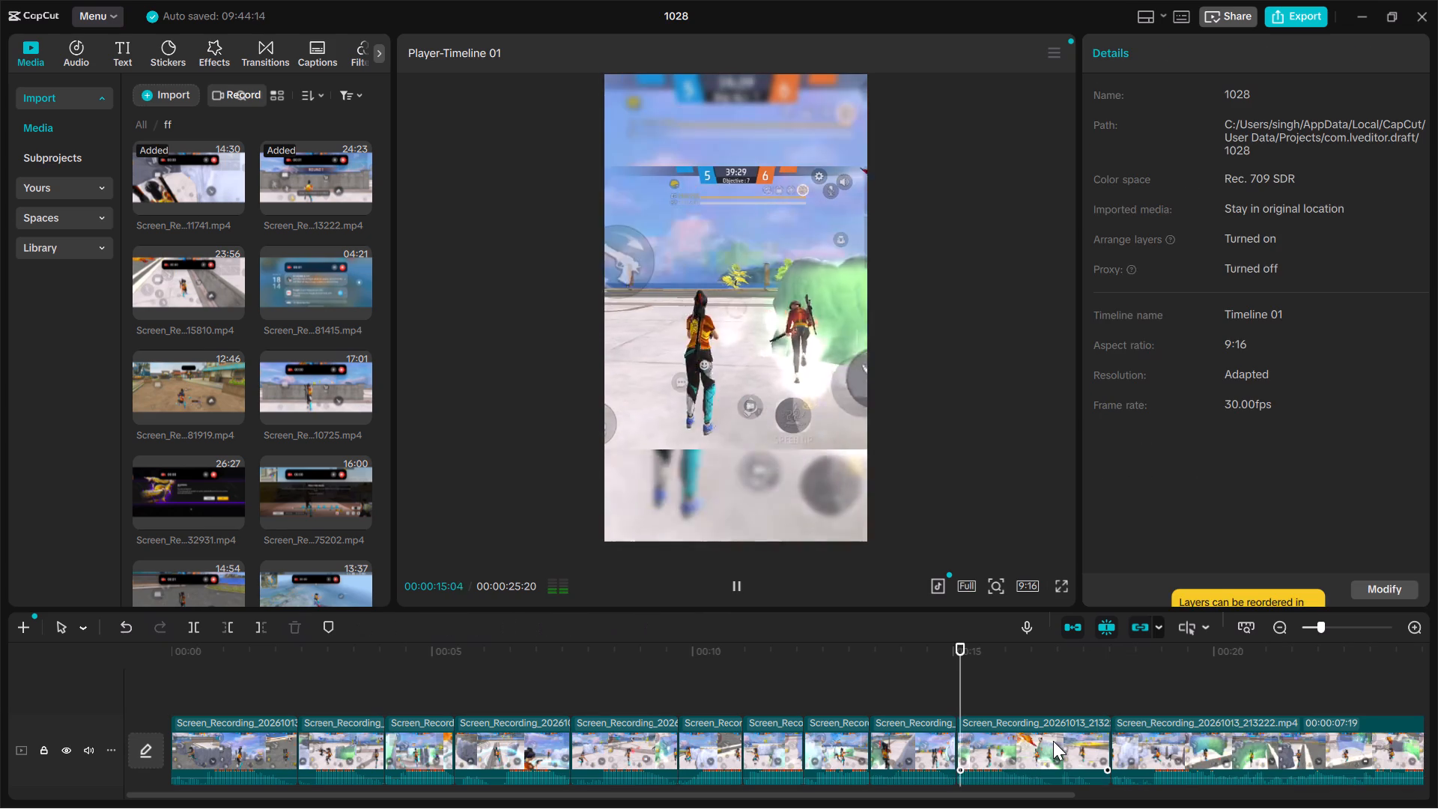
pyautogui.press('space')
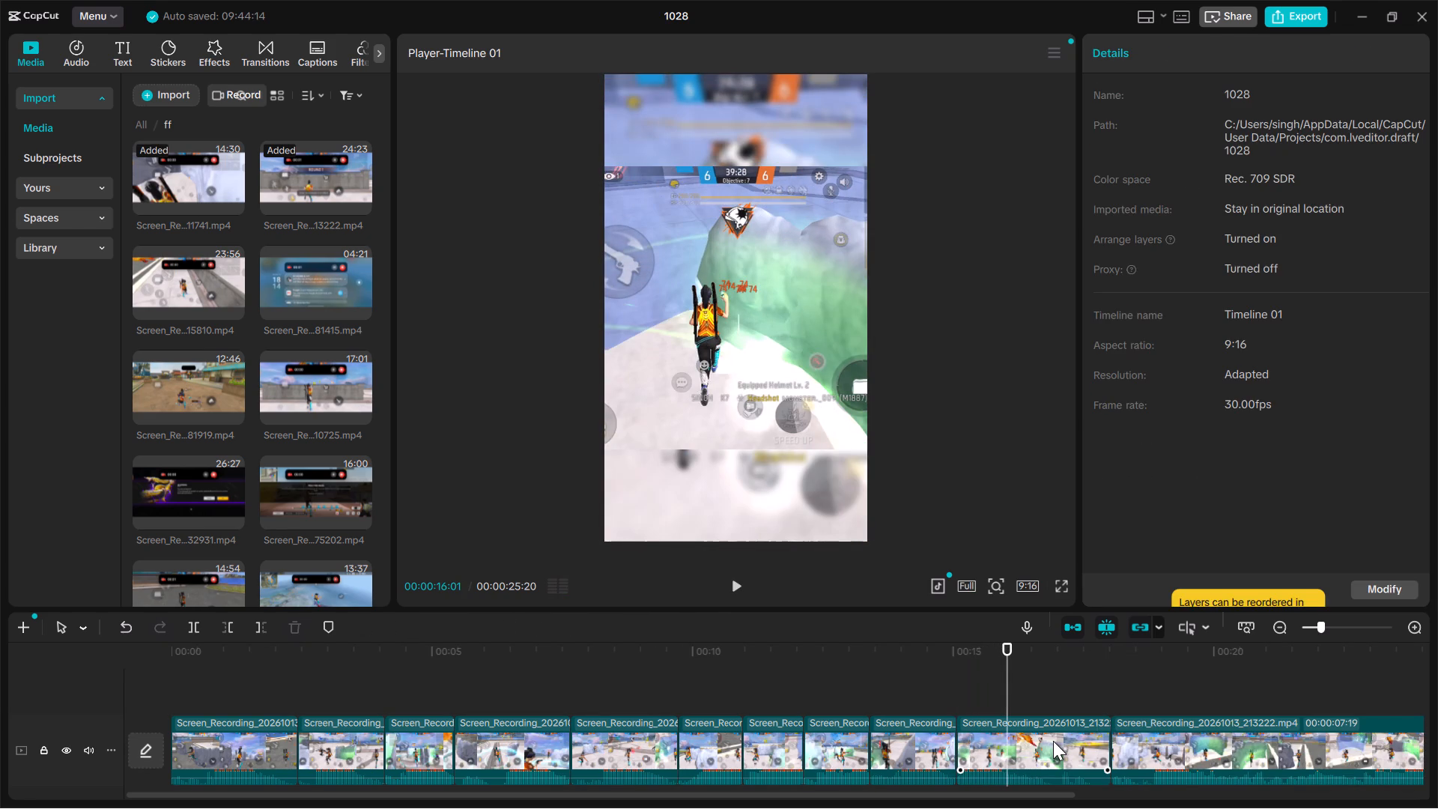
pyautogui.press('space')
pyautogui.press('space')
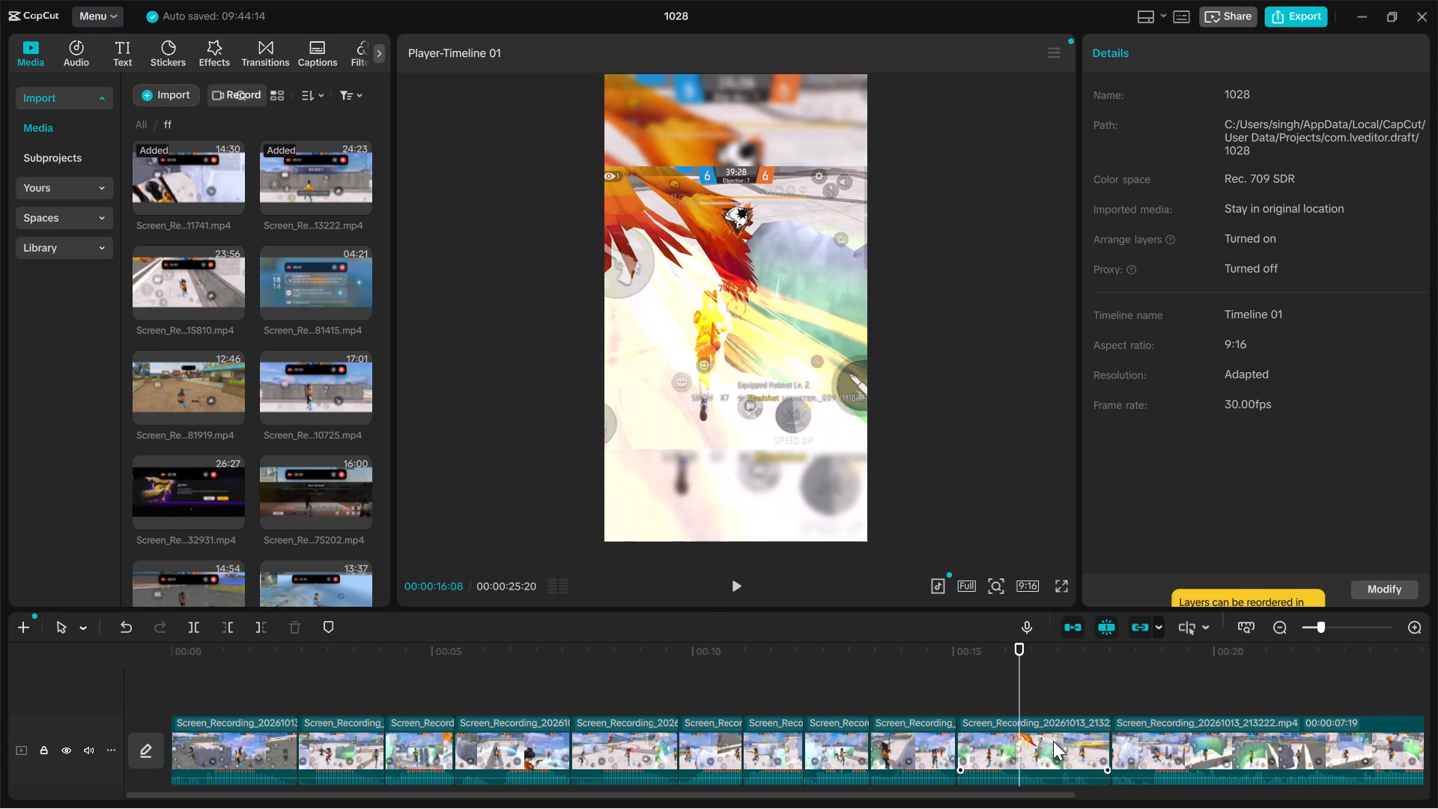
pyautogui.press('b')
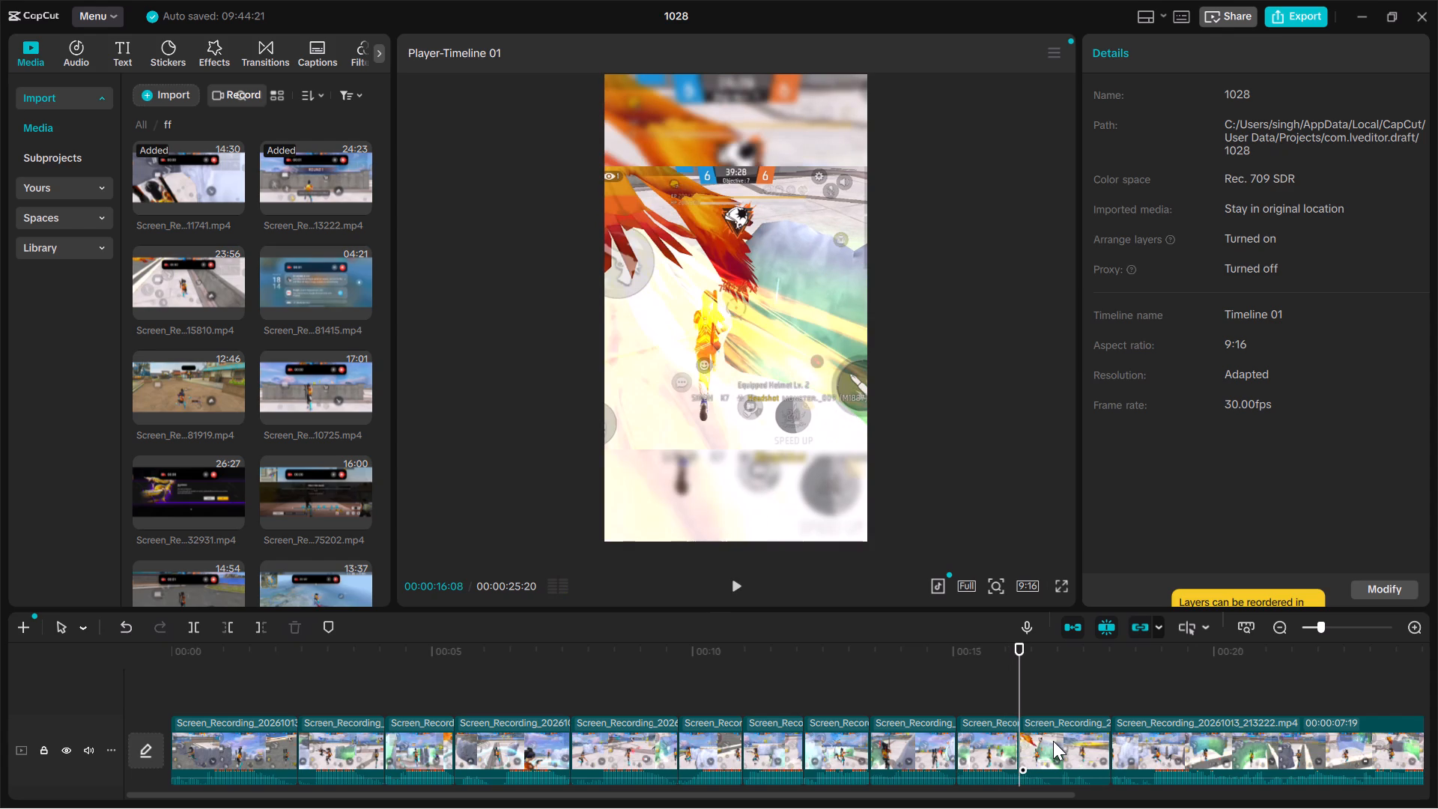
pyautogui.press('Delete')
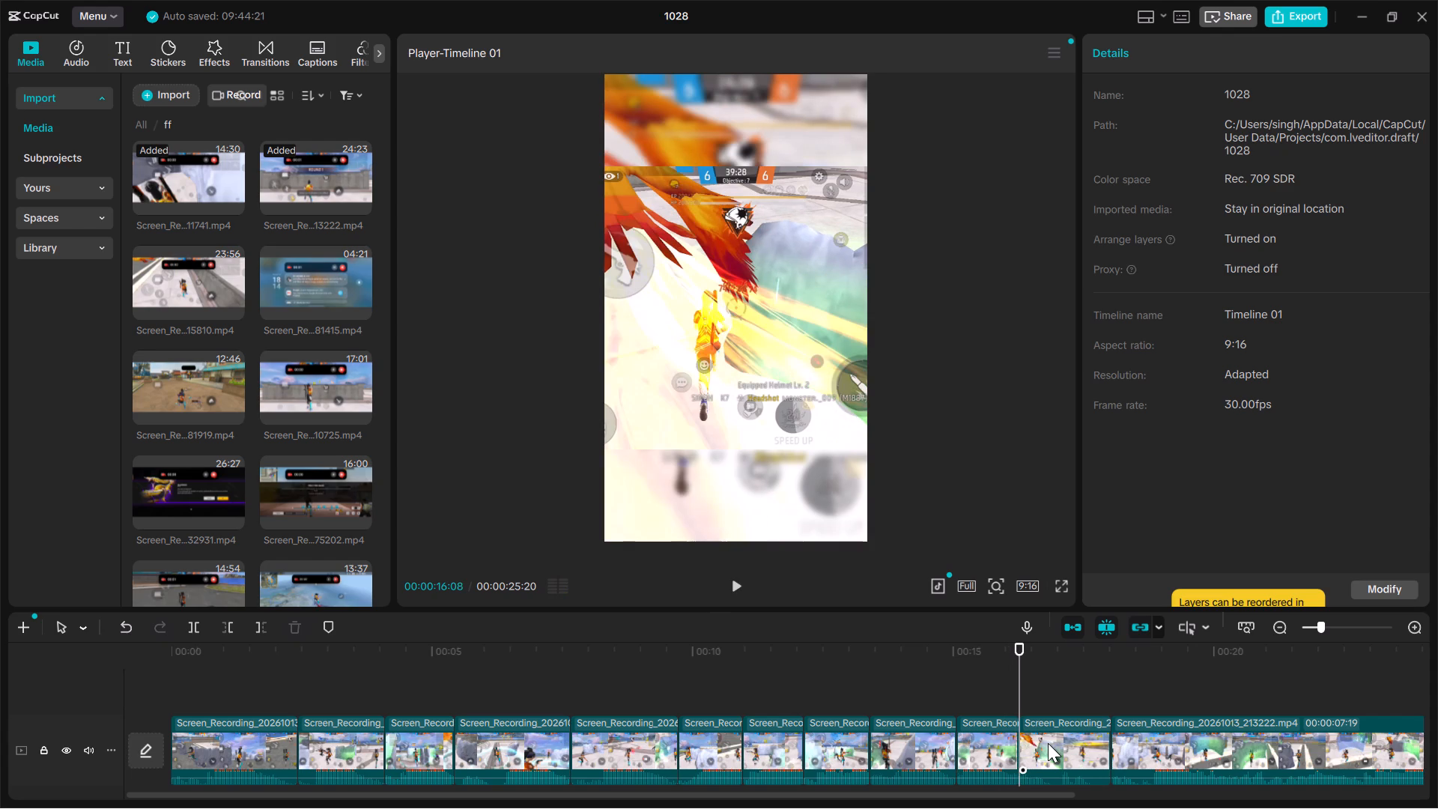
pyautogui.click(1048, 743)
pyautogui.press('Delete')
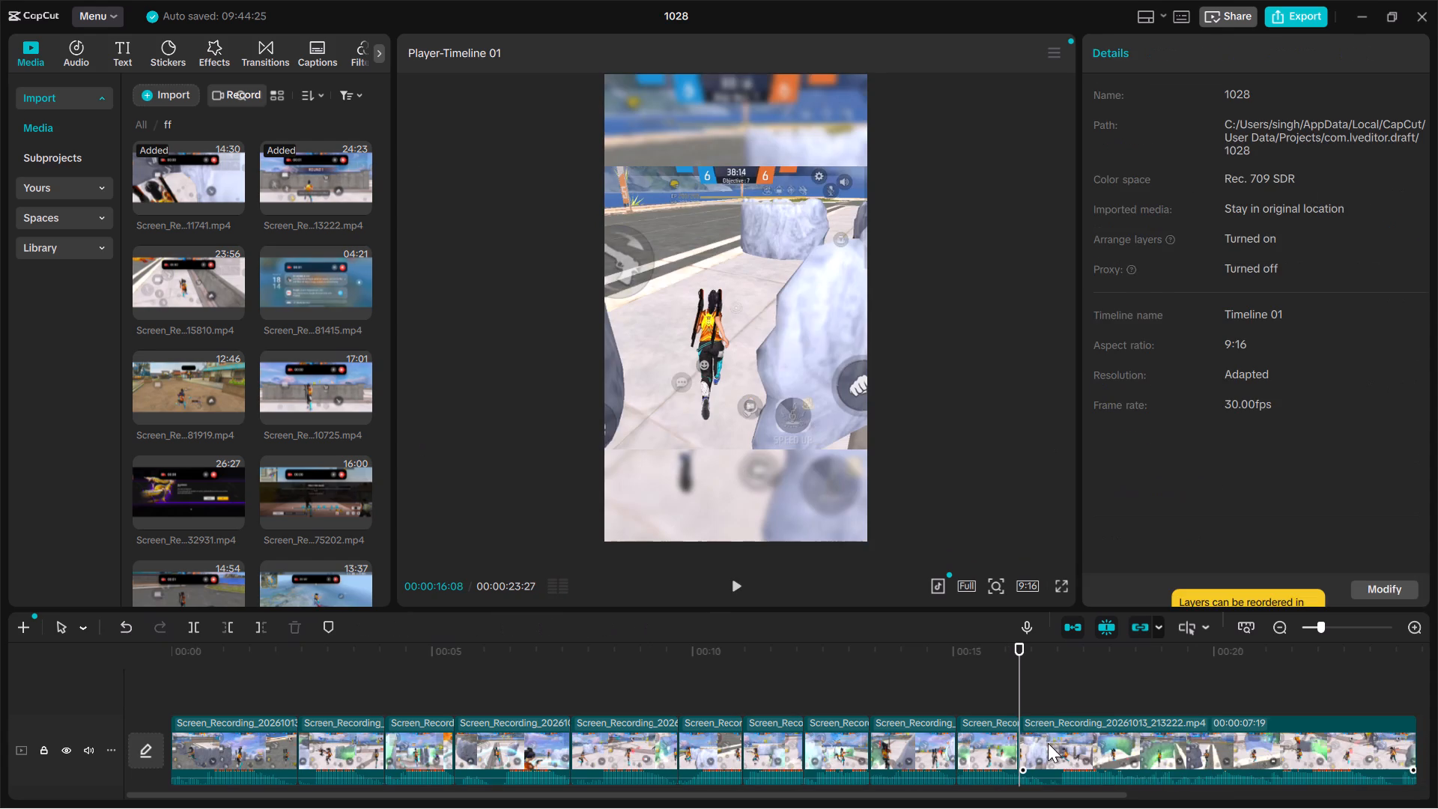
# Play the last clip of the 213222 recording through its kill and delete the whole clip.
pyautogui.press('space')
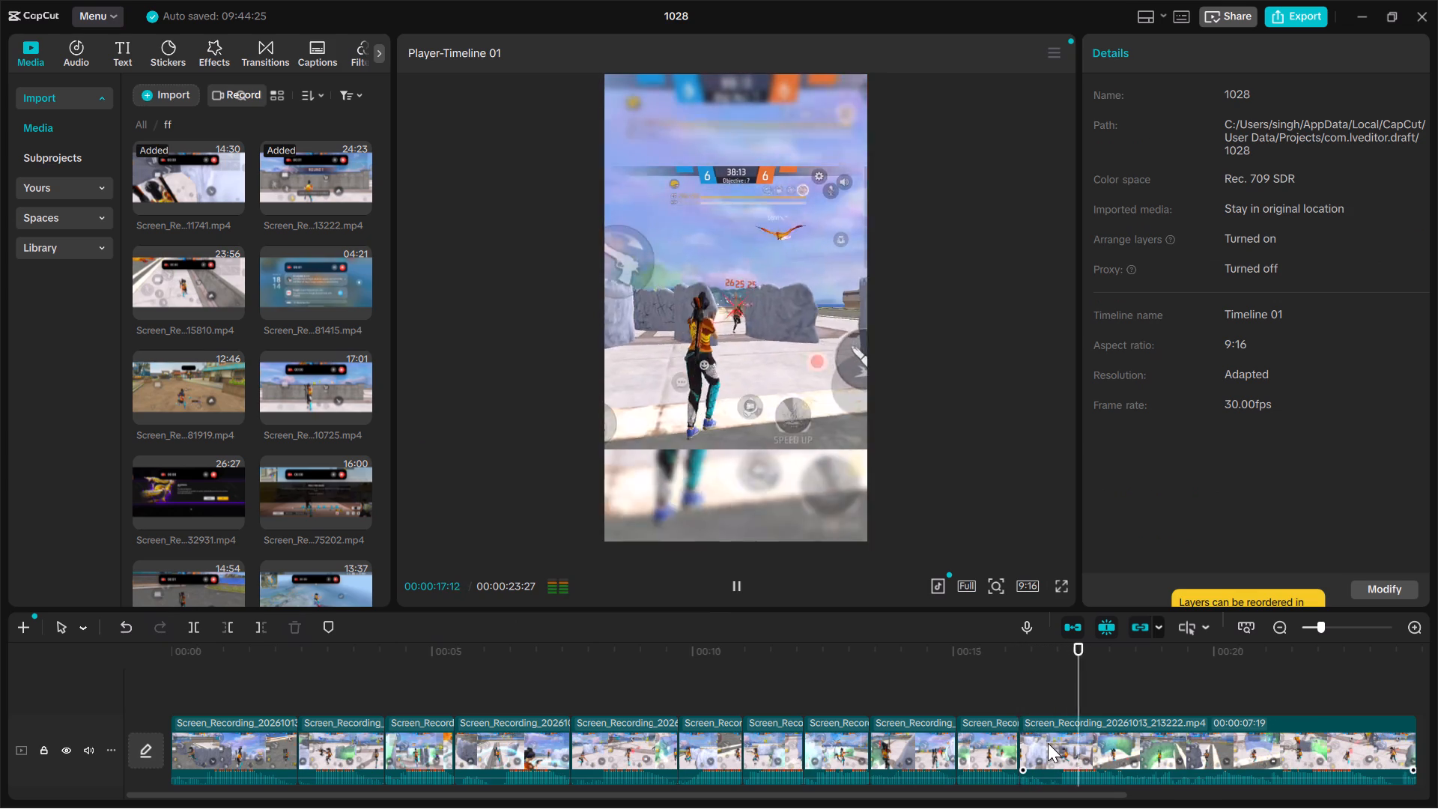
pyautogui.press('space')
pyautogui.press('space')
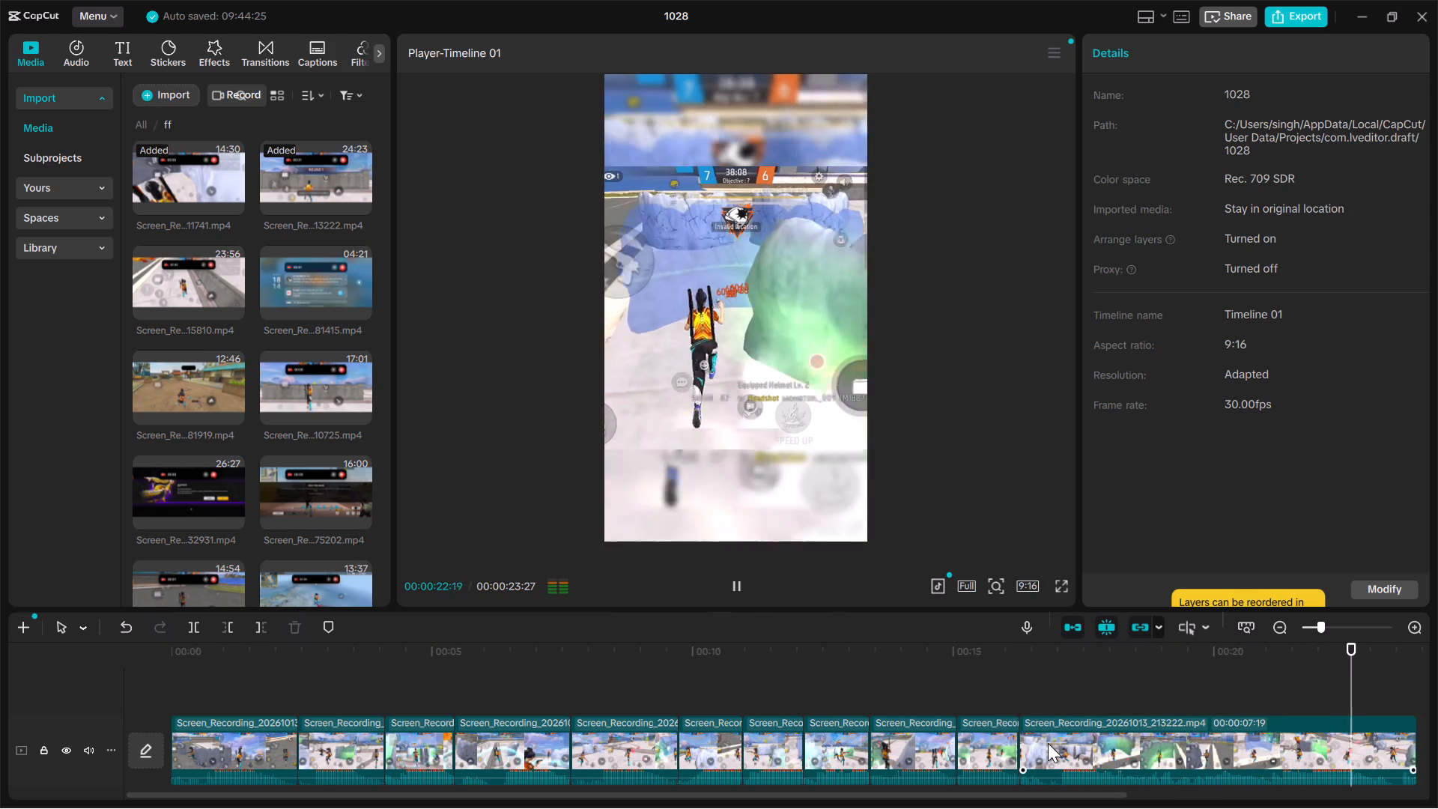
pyautogui.press('space')
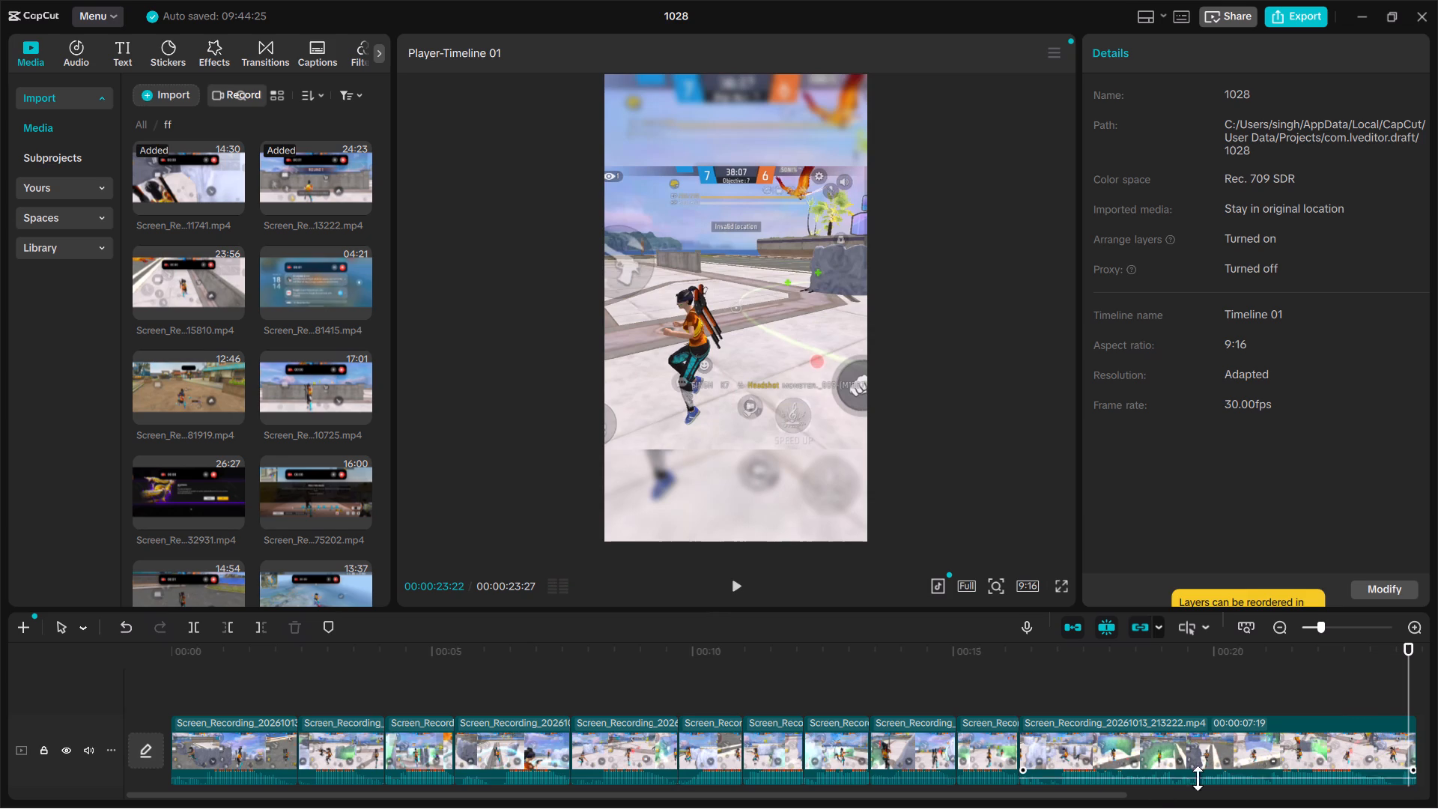
pyautogui.click(1239, 769)
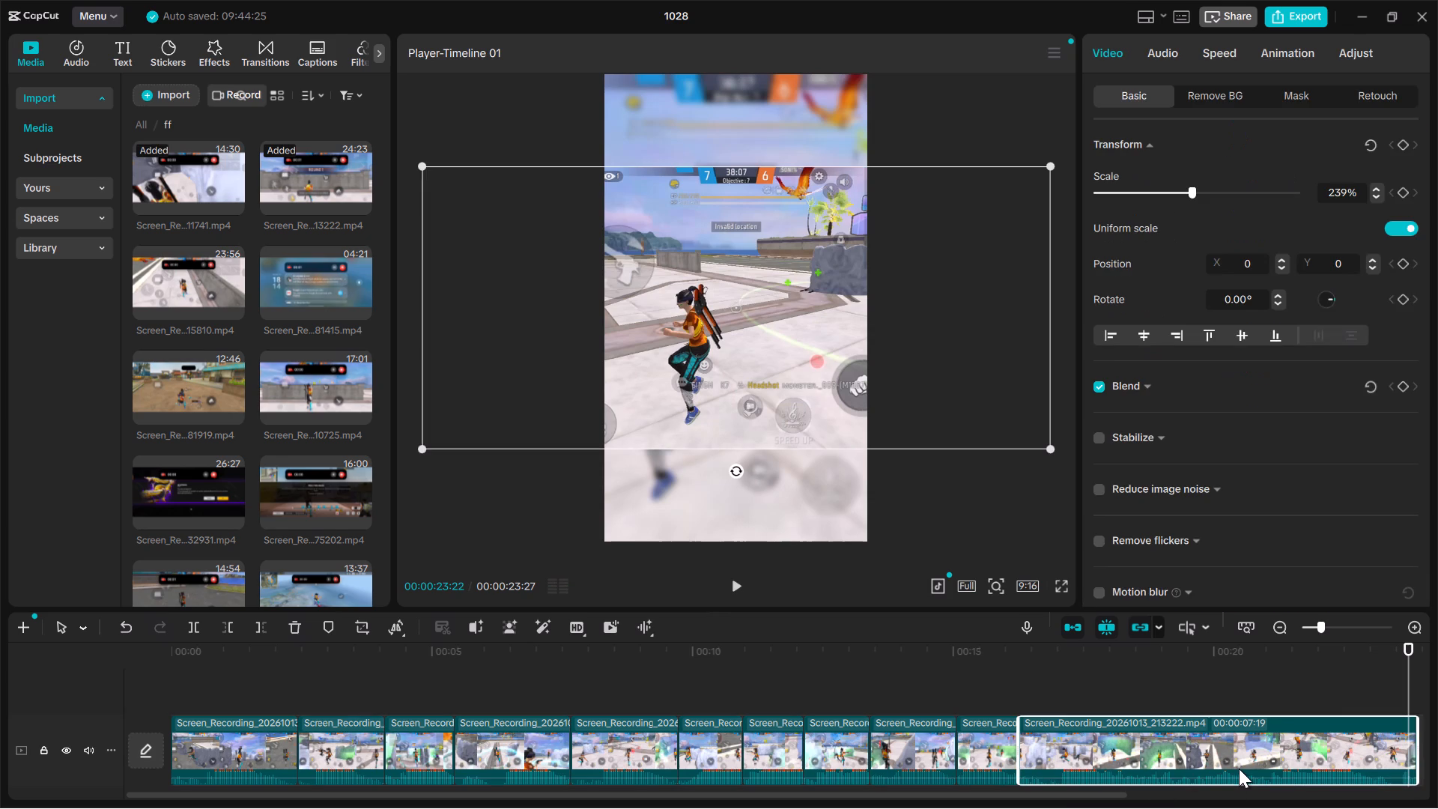
pyautogui.press('Delete')
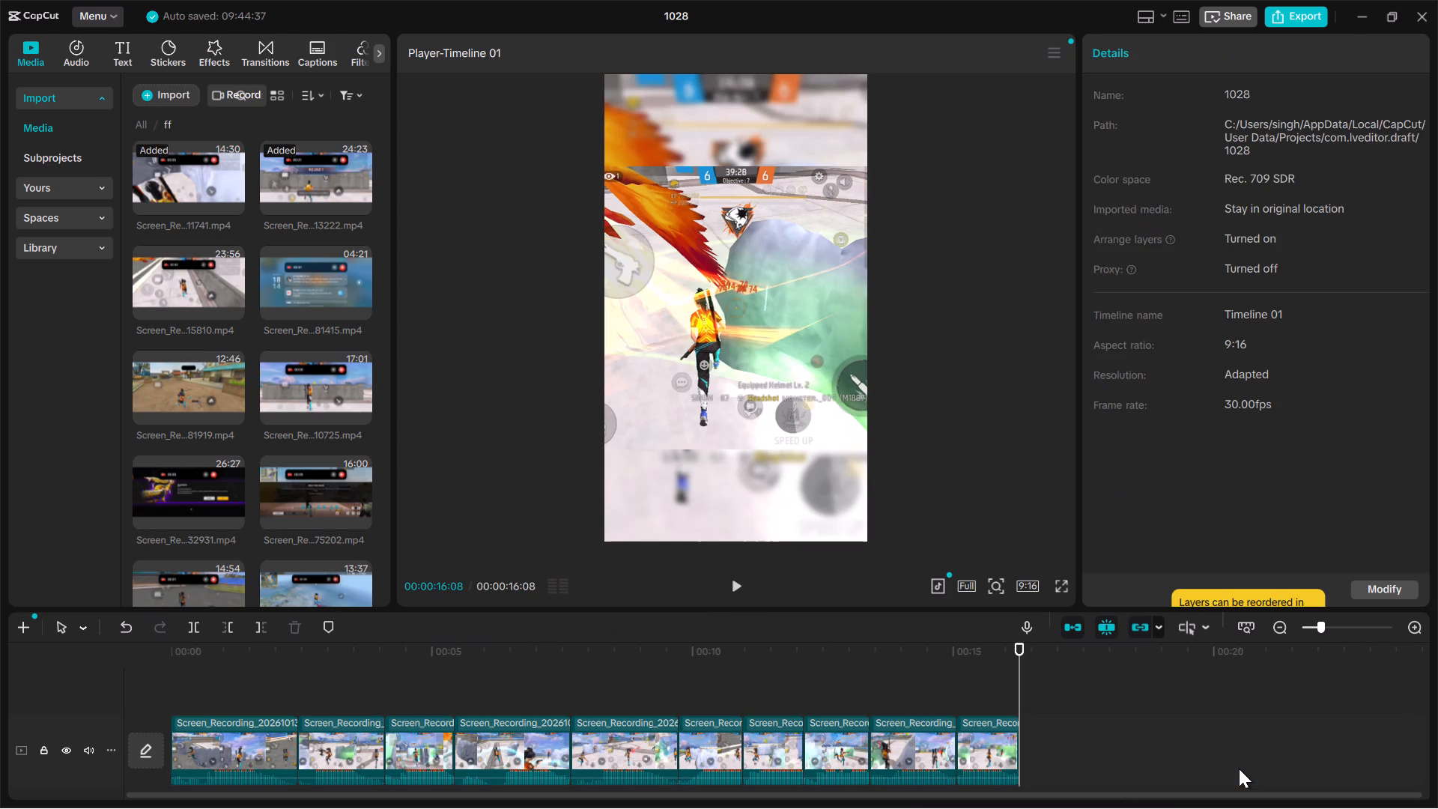
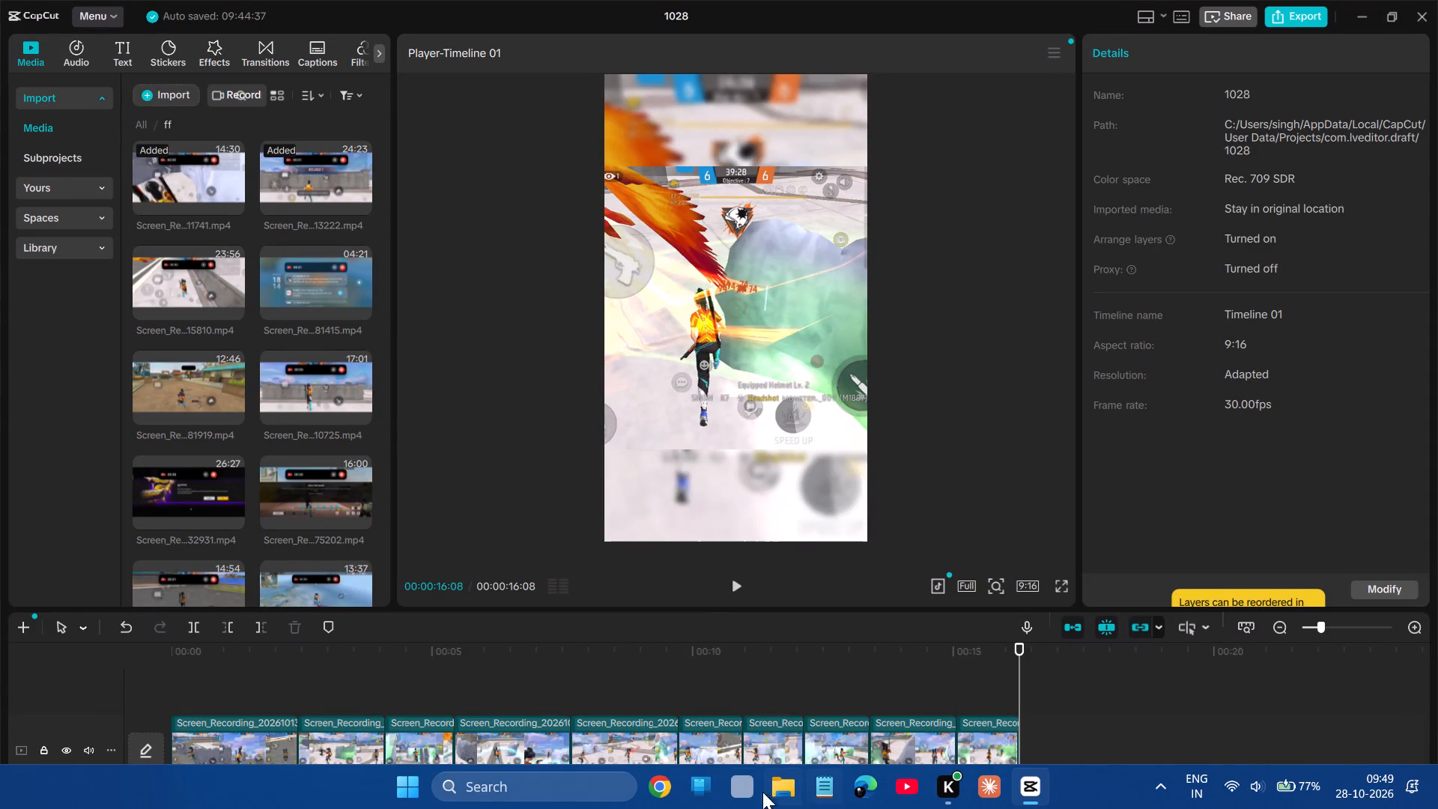
# Switch to Google Chrome and open Instagram.
pyautogui.click(654, 793)
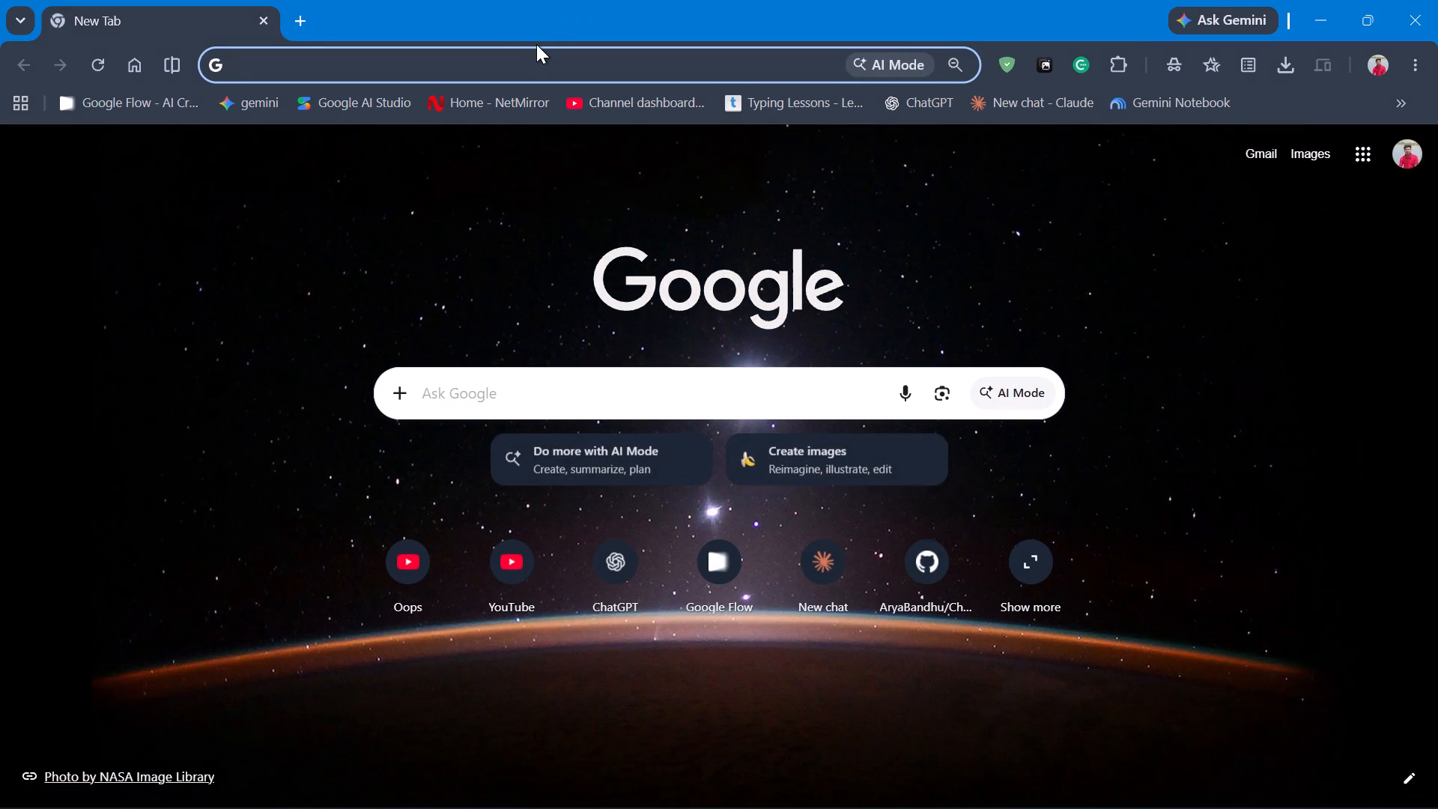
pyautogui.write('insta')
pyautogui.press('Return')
# Search Google for "insta downloder" in a new tab.
pyautogui.click(300, 16)
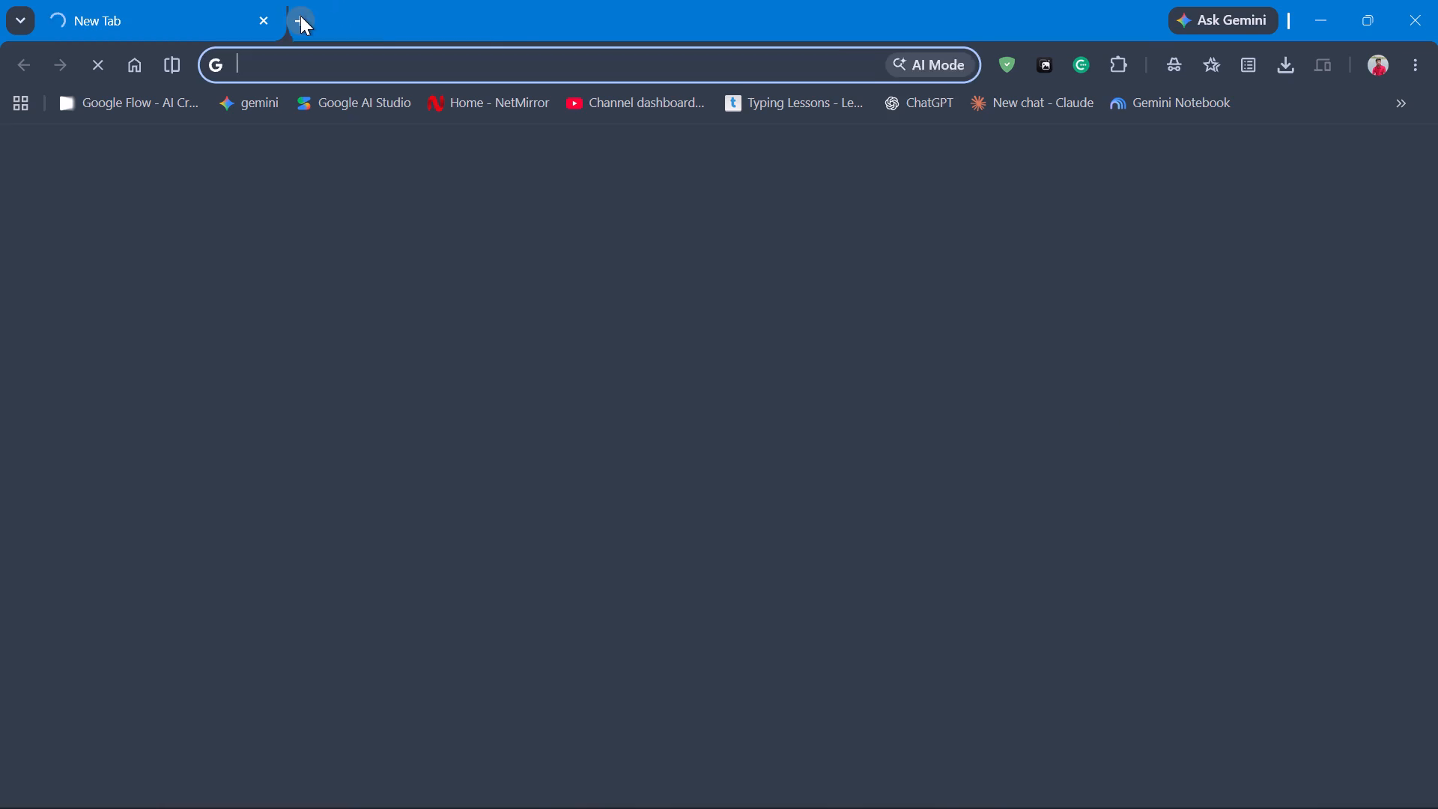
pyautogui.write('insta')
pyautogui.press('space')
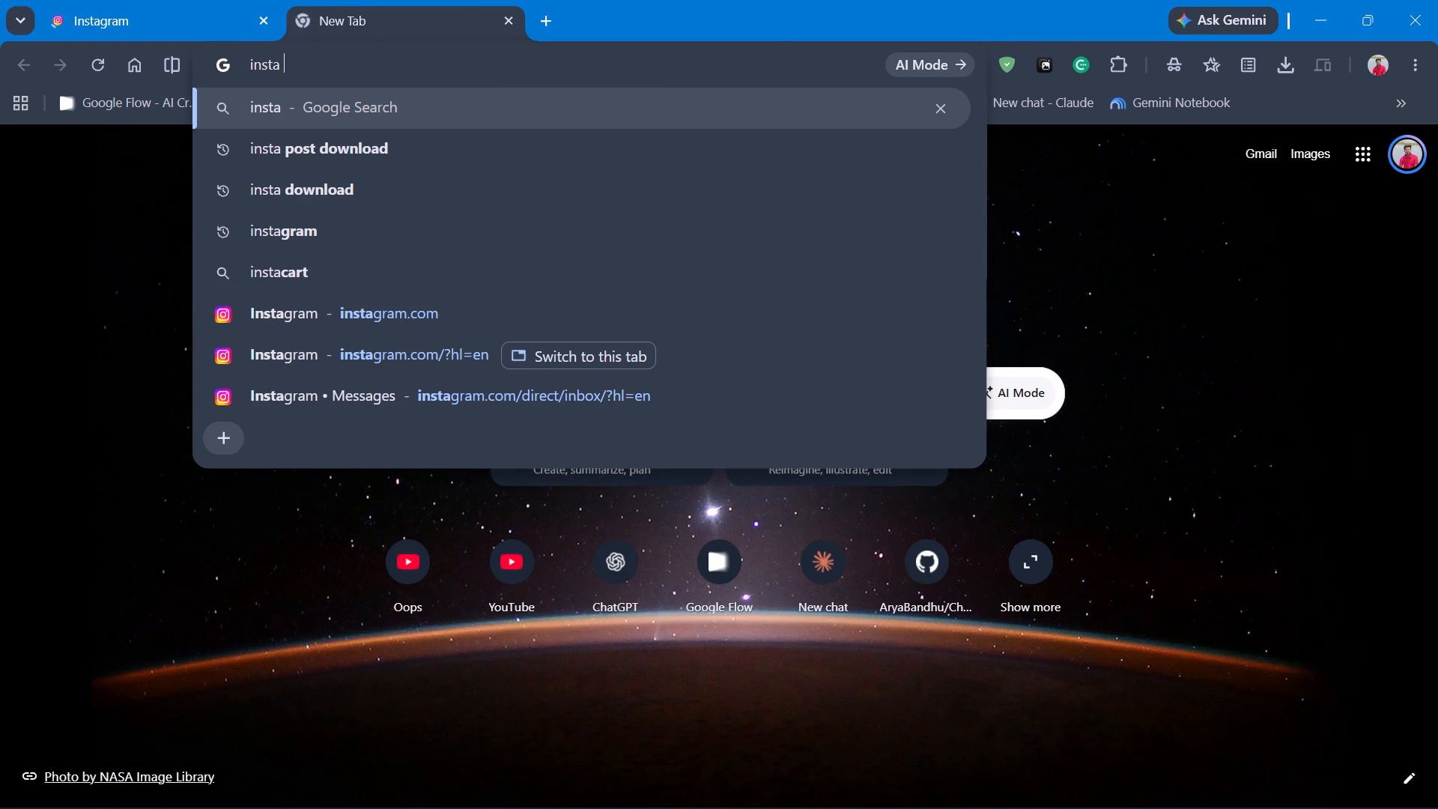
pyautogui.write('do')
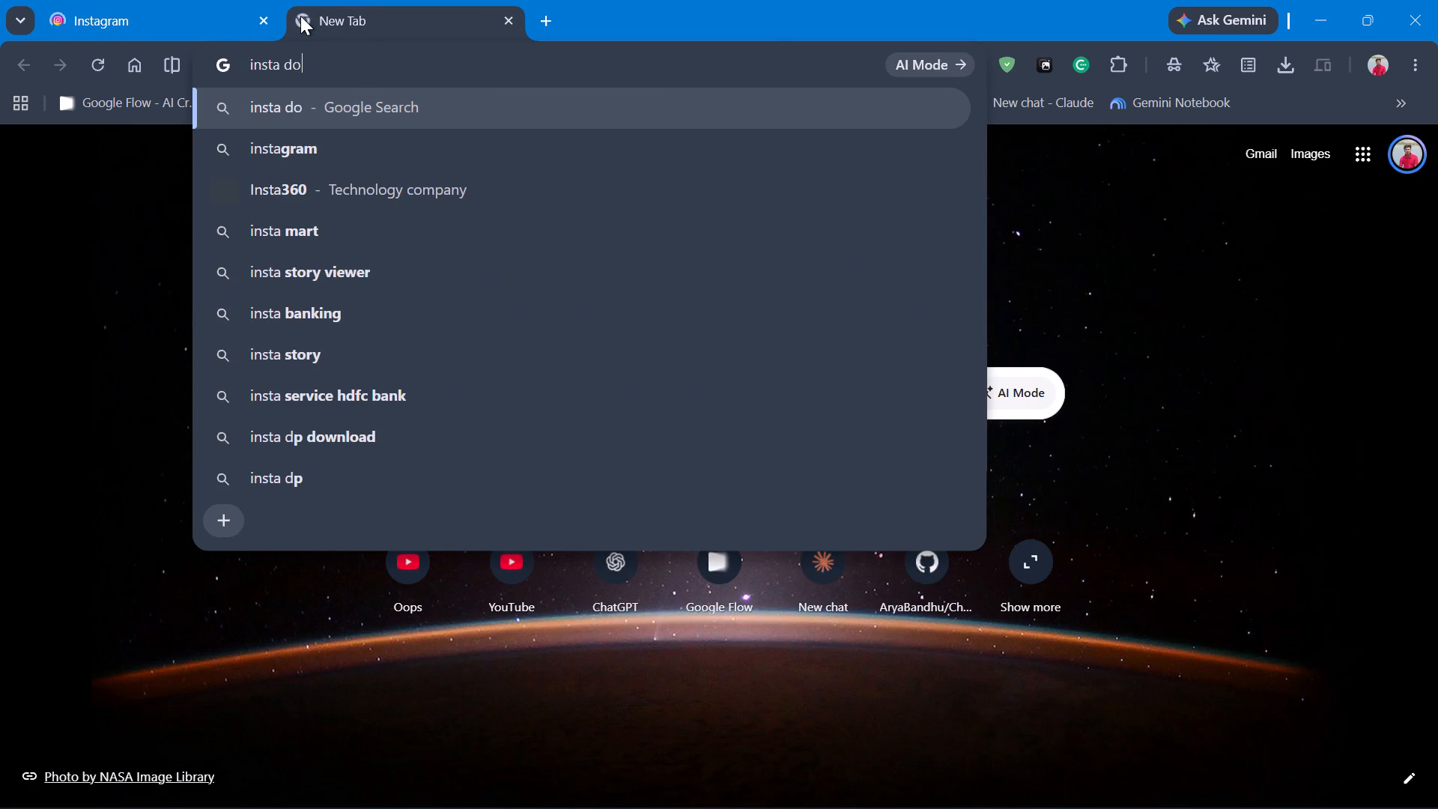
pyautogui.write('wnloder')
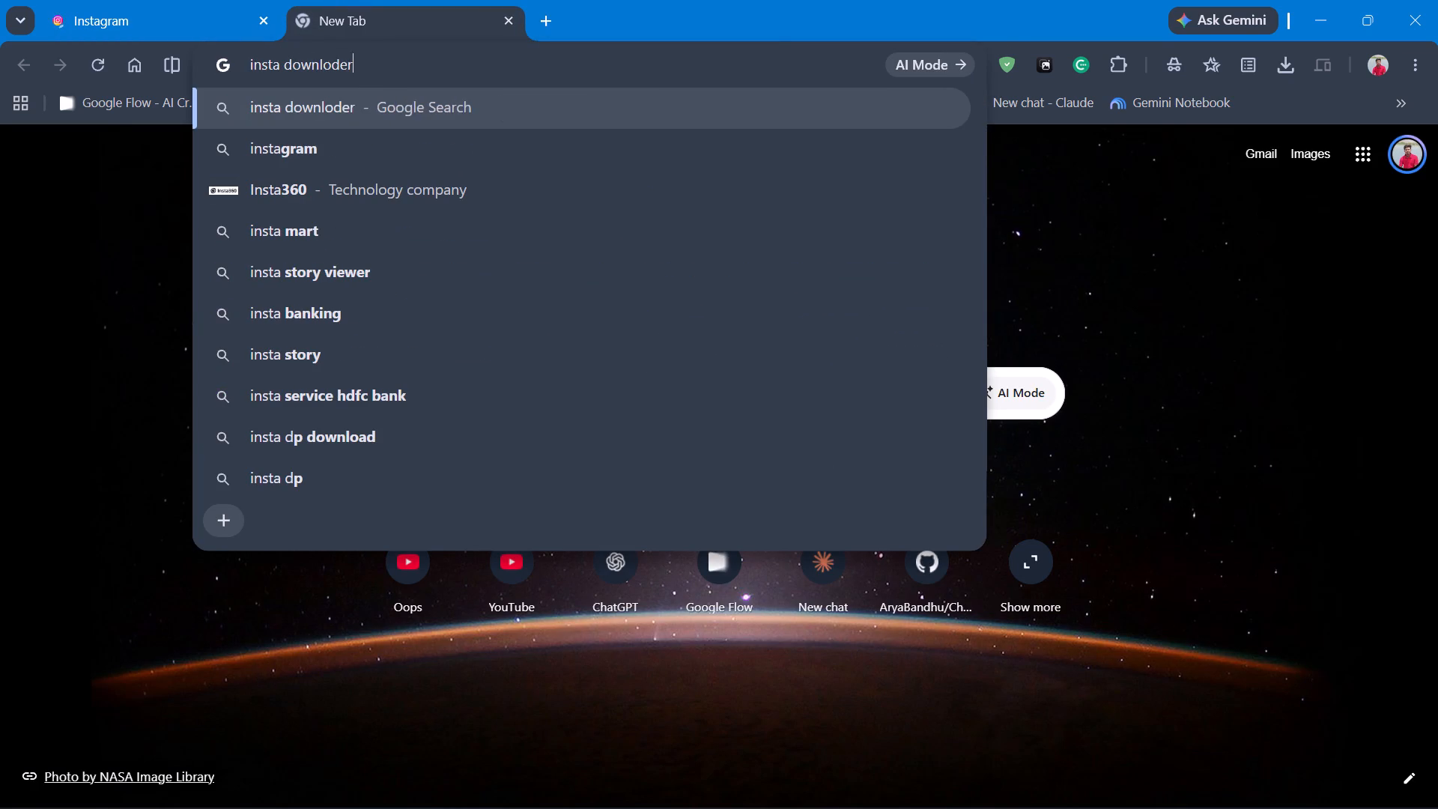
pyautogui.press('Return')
# Return to Instagram and open the All posts collection among the profile's saved items.
pyautogui.click(81, 1)
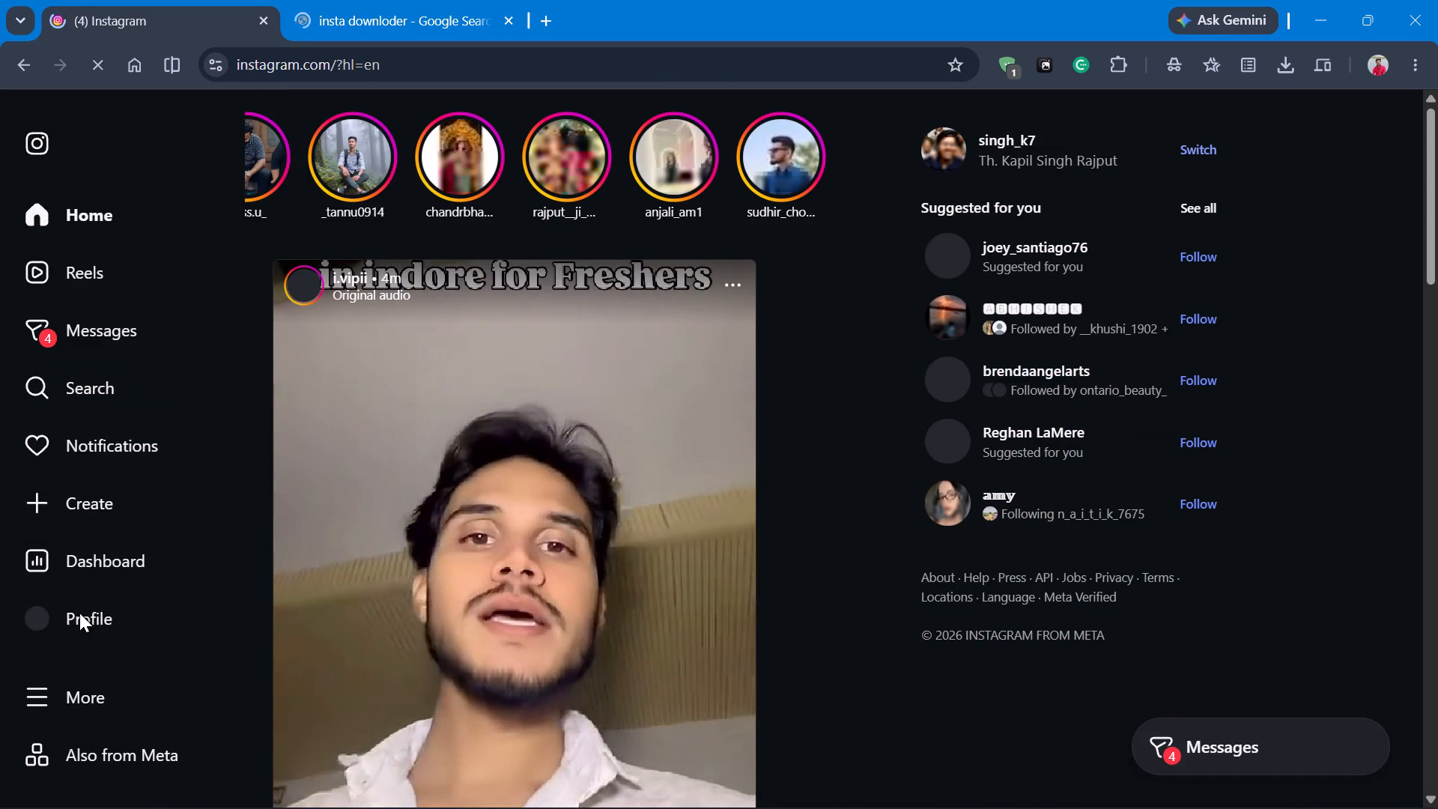
pyautogui.click(79, 613)
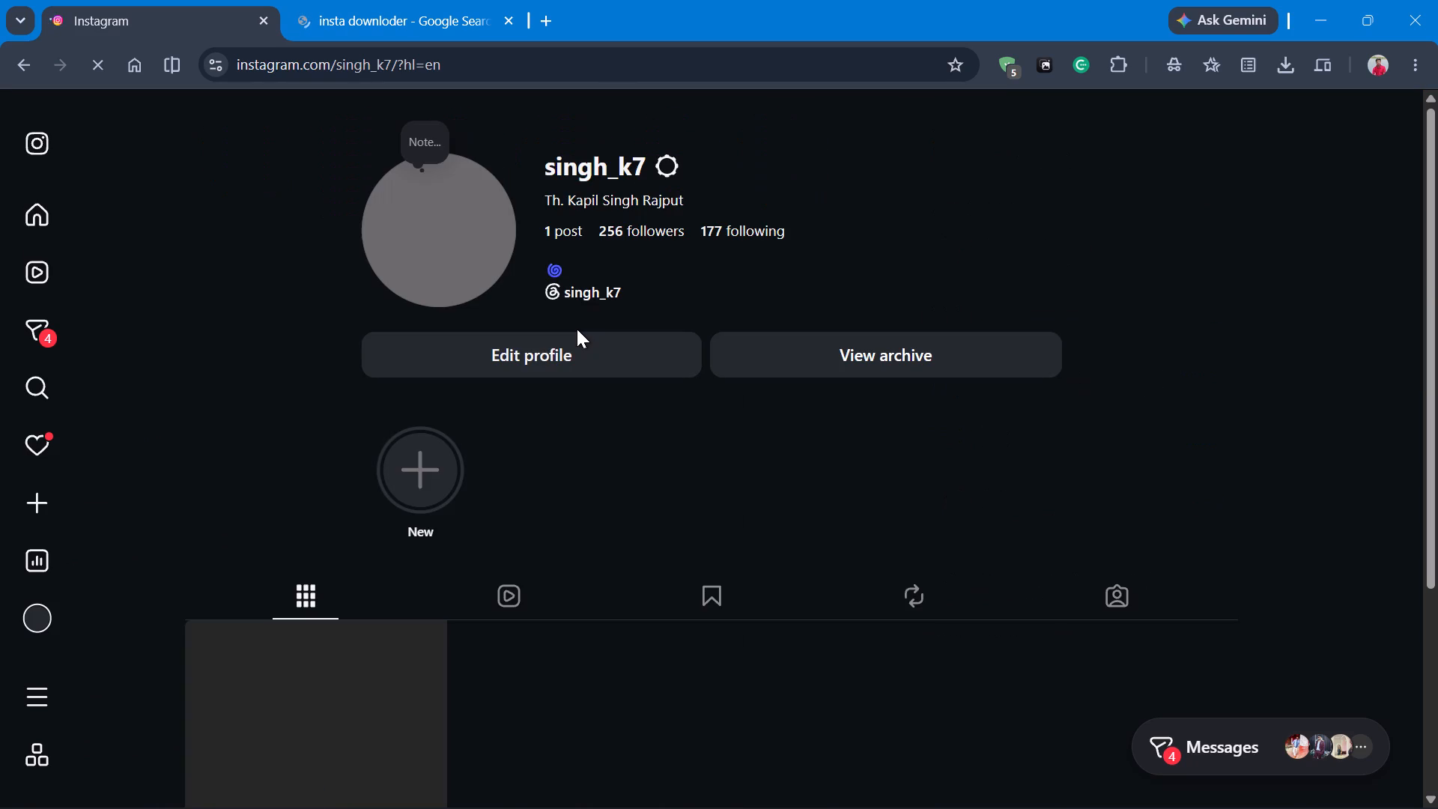
pyautogui.click(709, 584)
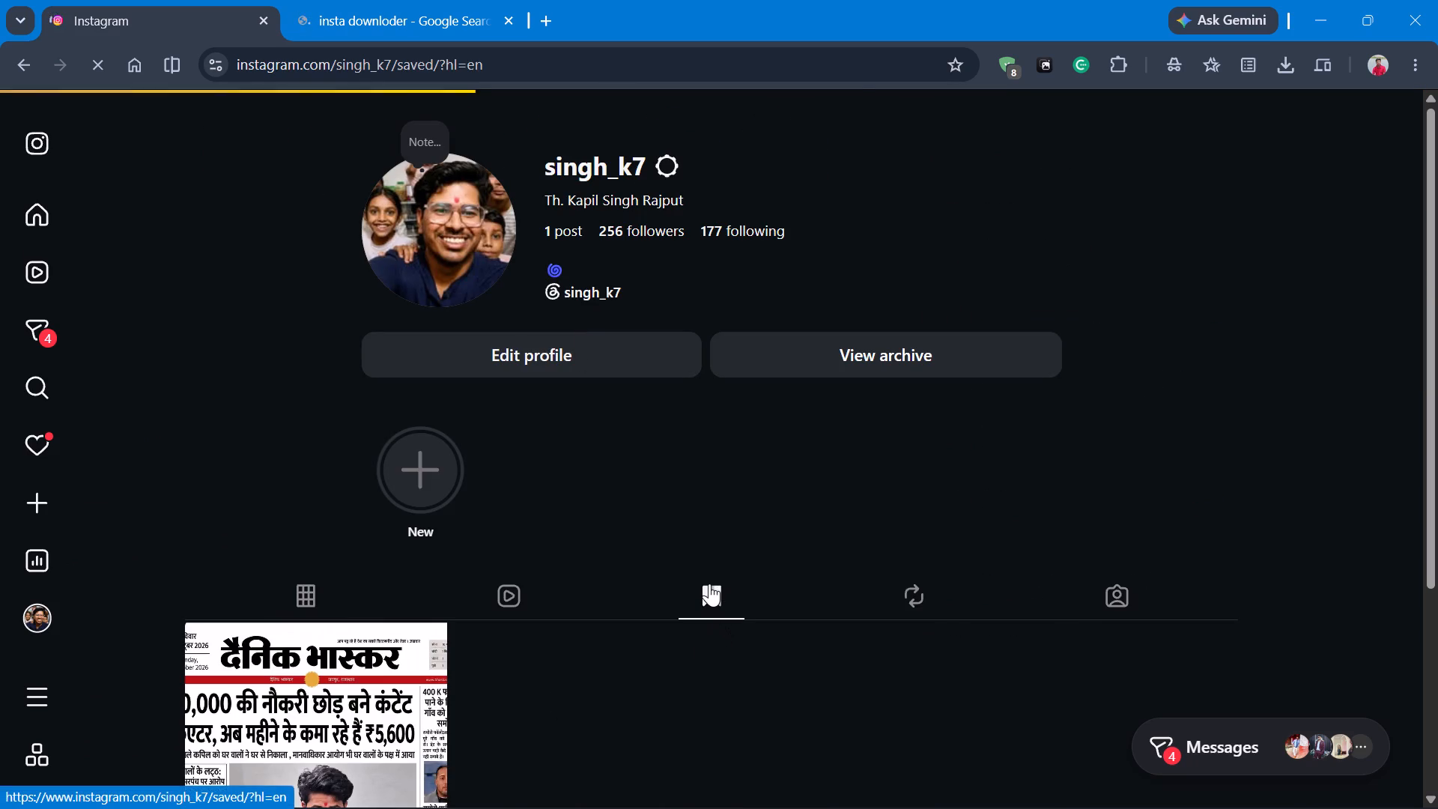
pyautogui.scroll(-4, 709, 584)
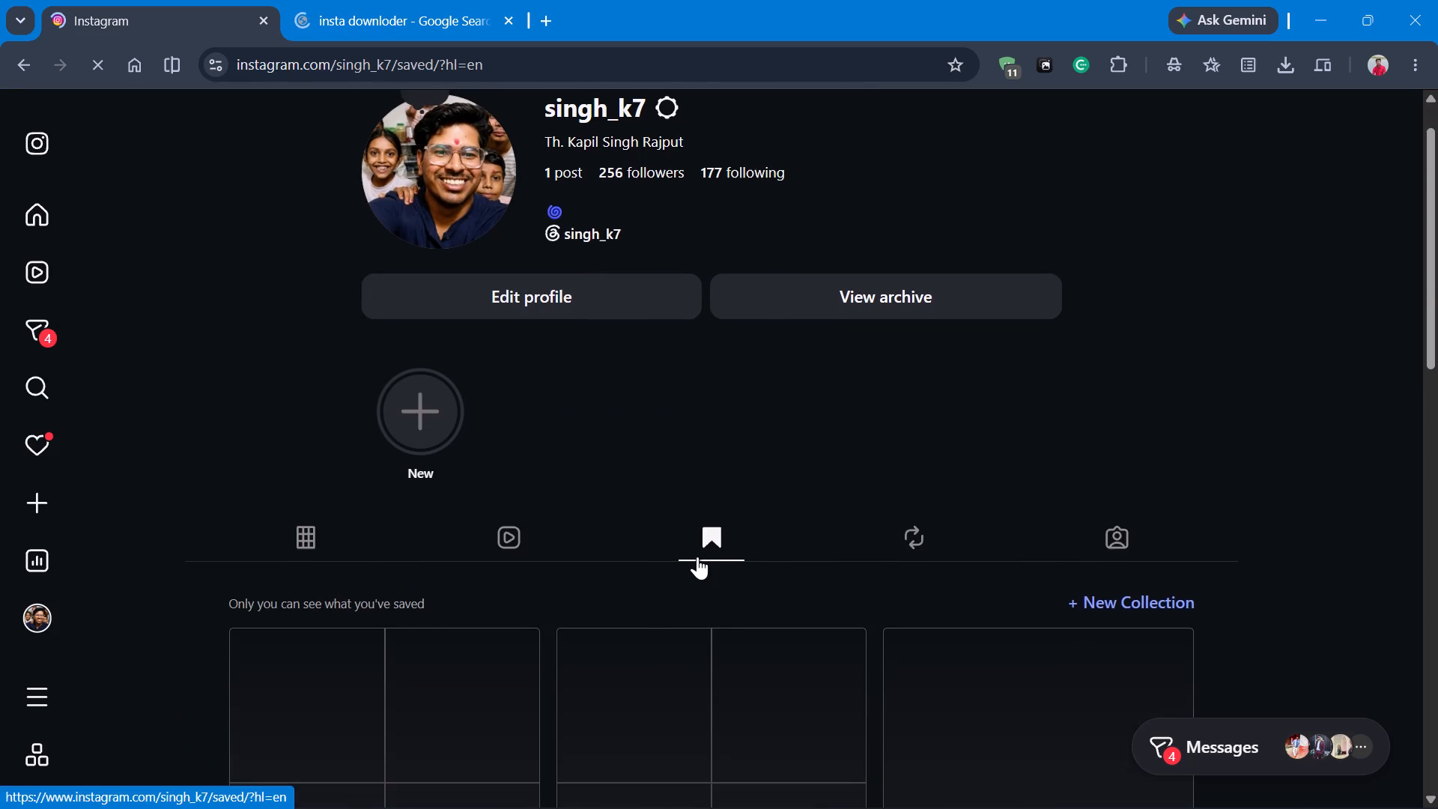
pyautogui.scroll(-2, 697, 557)
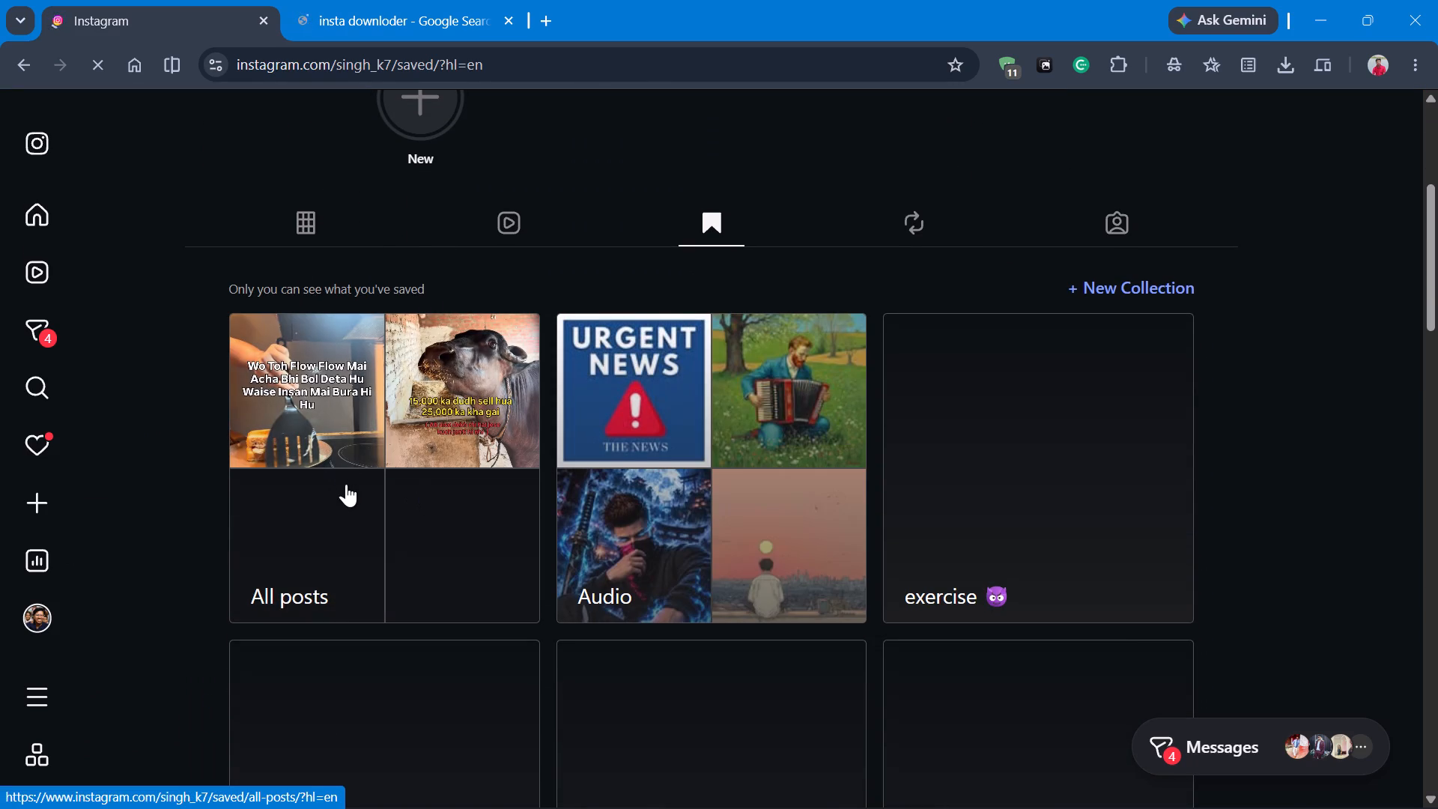
pyautogui.click(346, 484)
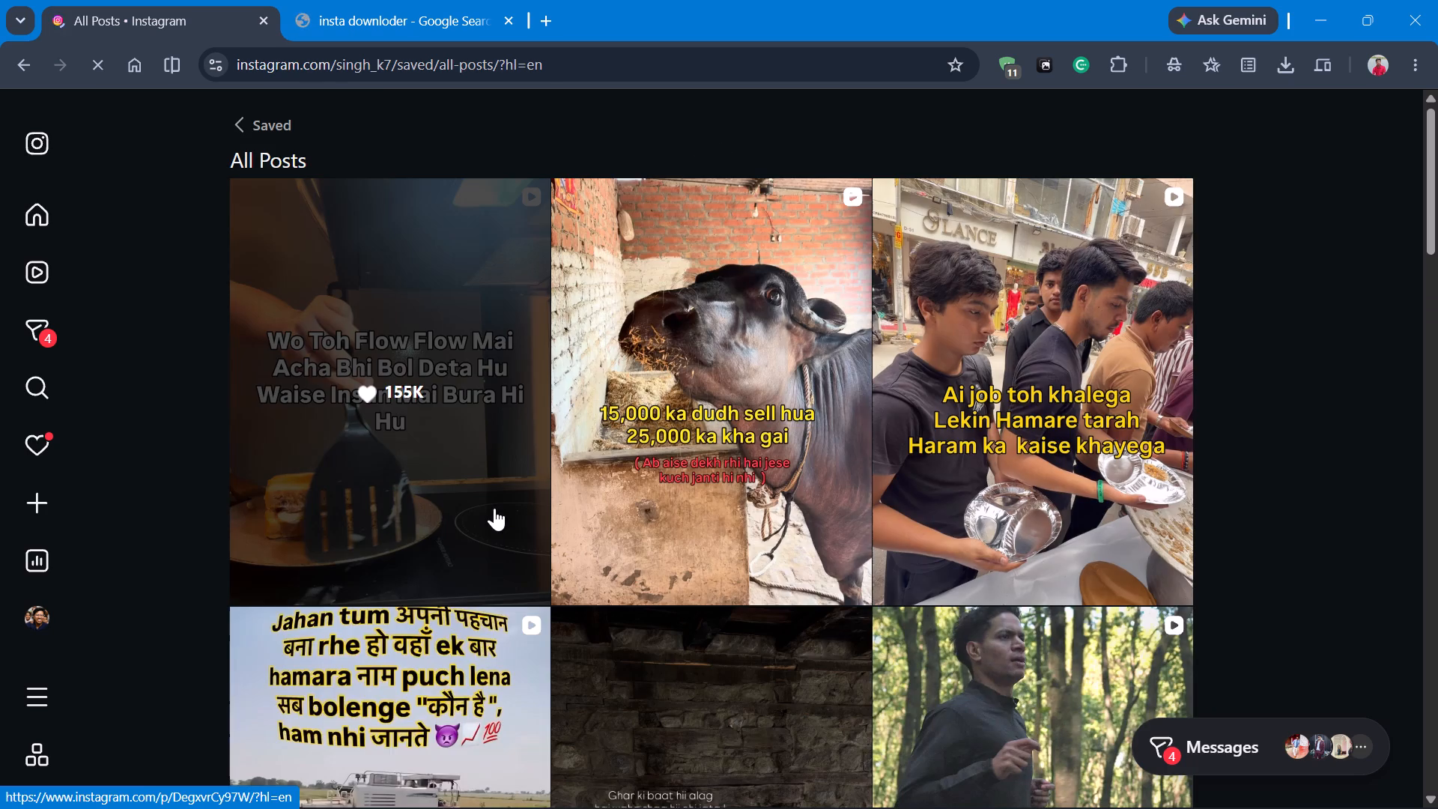
# View the saved night-running reel captioned "Everything that I love Has to be rare, illegal or expensive" and close it.
pyautogui.scroll(-5, 487, 546)
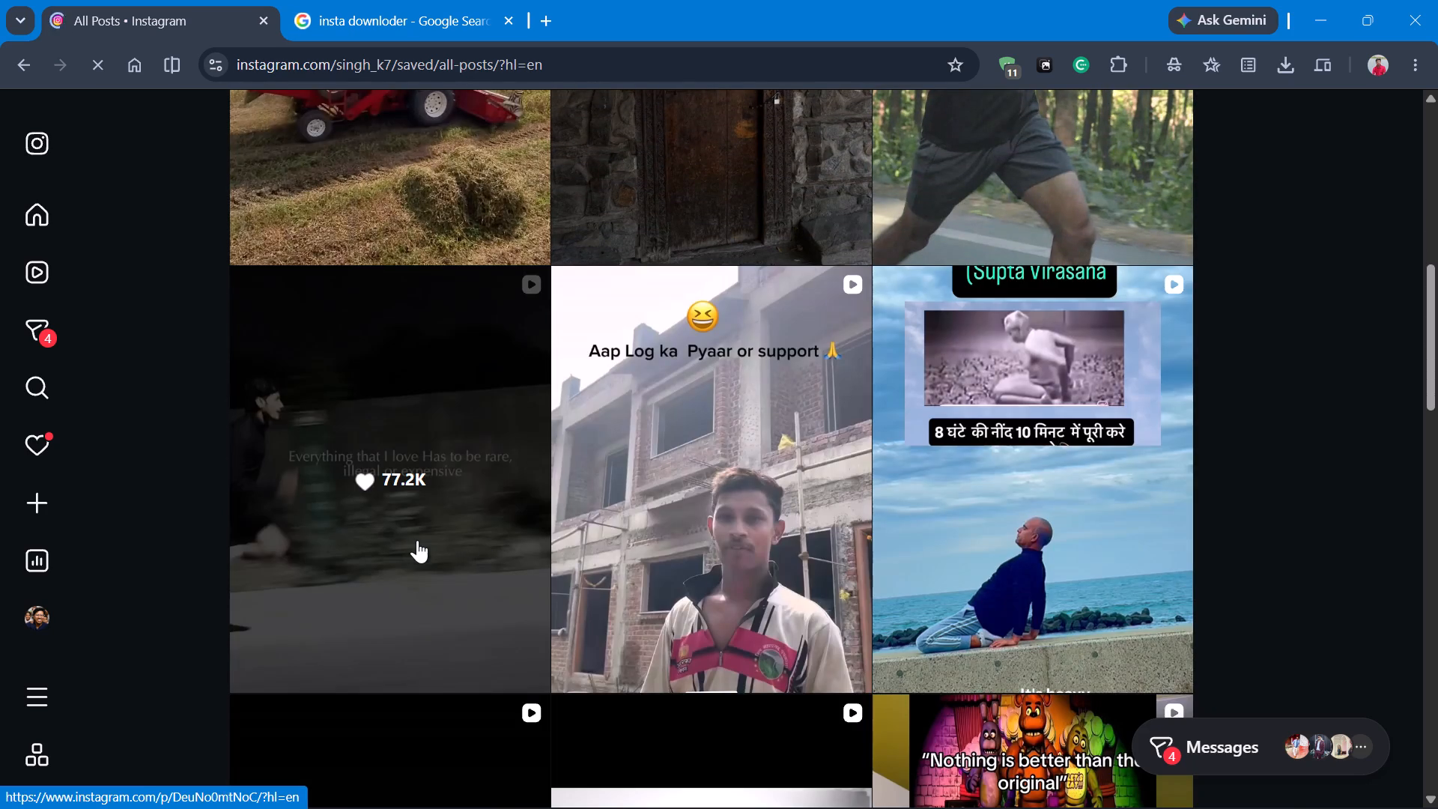
pyautogui.click(411, 540)
pyautogui.scroll(-1, 441, 485)
pyautogui.scroll(-1, 589, 264)
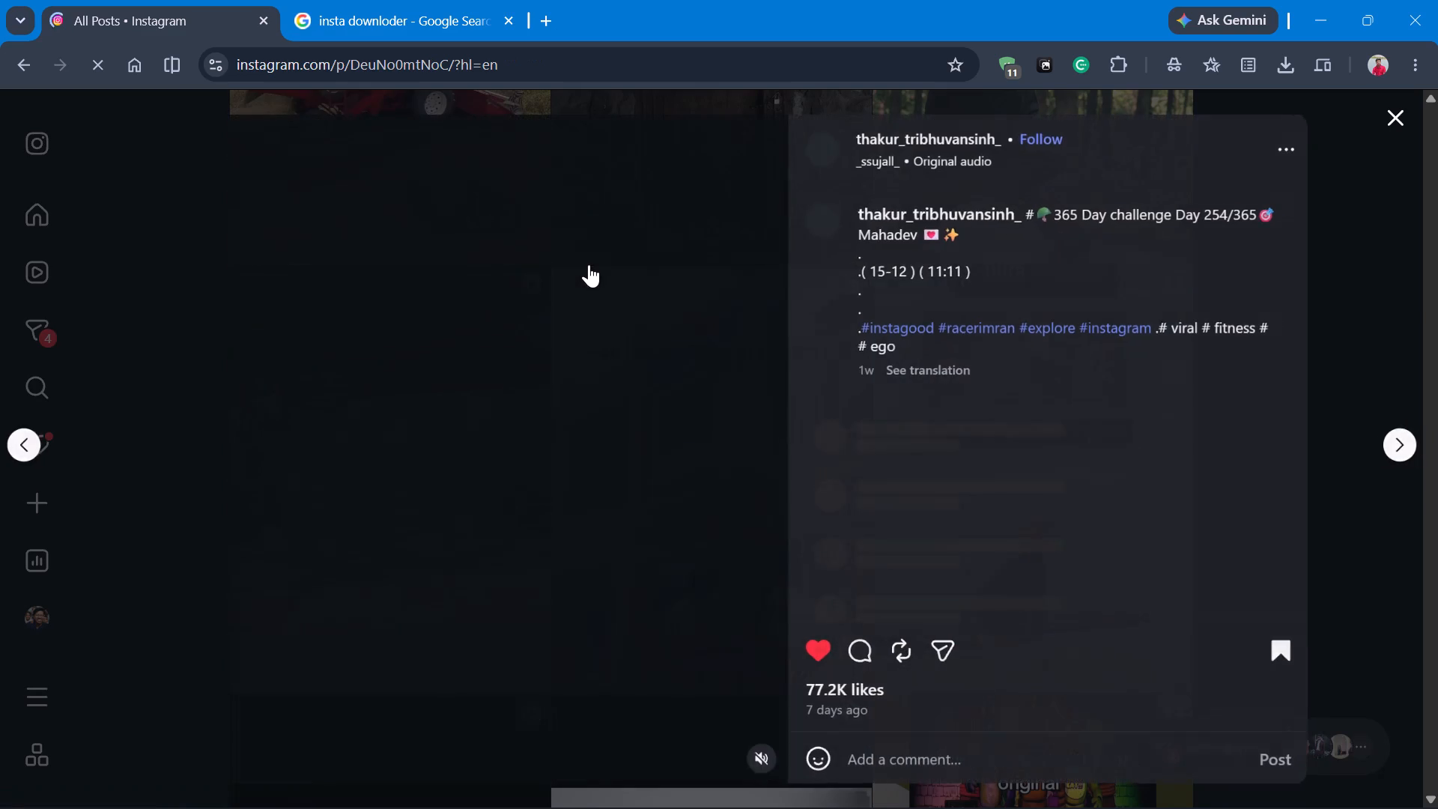
pyautogui.scroll(-1, 589, 264)
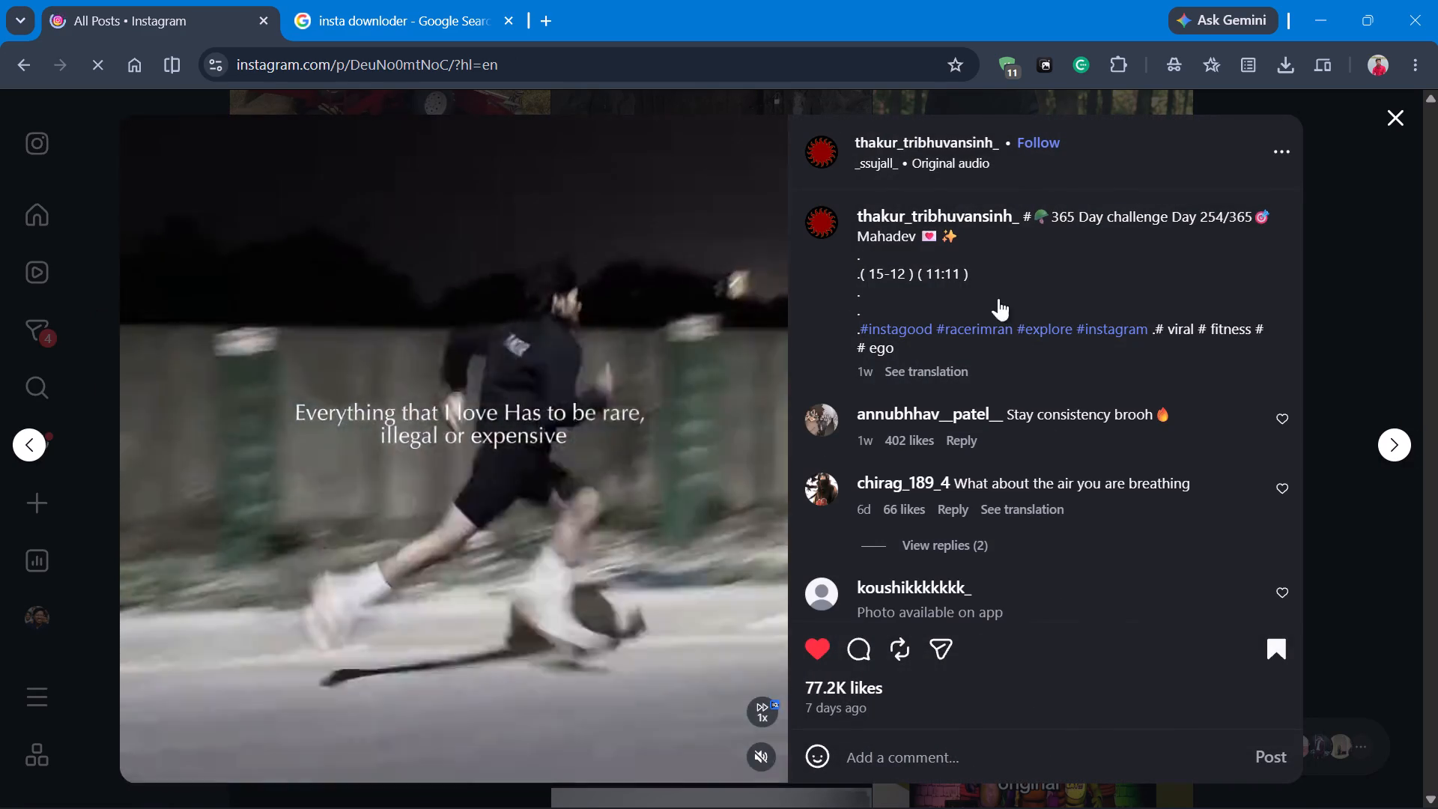
pyautogui.click(1395, 121)
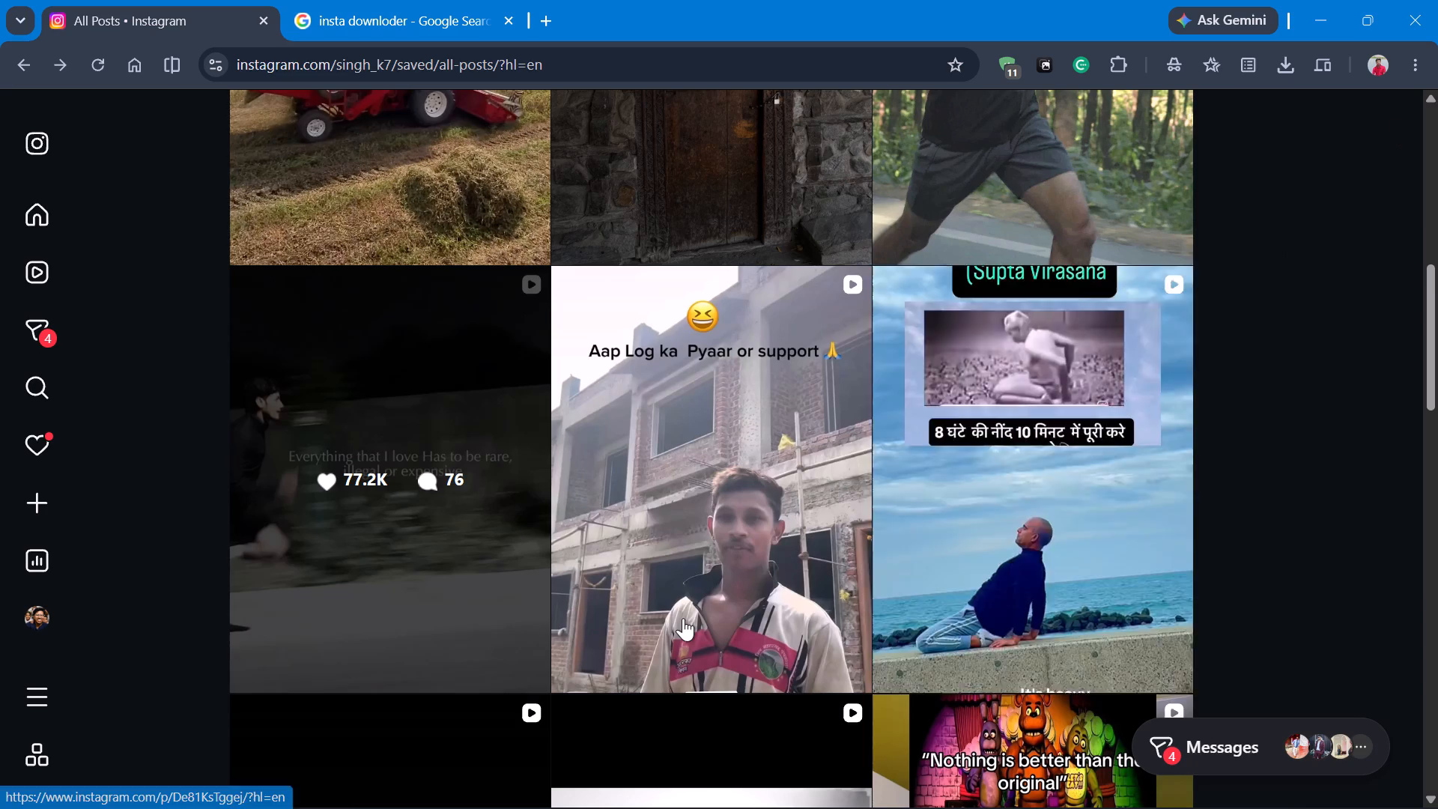
# Find the saved reel "Driving in India can't be that hard?" further down All Posts, open it and unmute it.
pyautogui.scroll(-4, 683, 618)
pyautogui.scroll(-2, 489, 686)
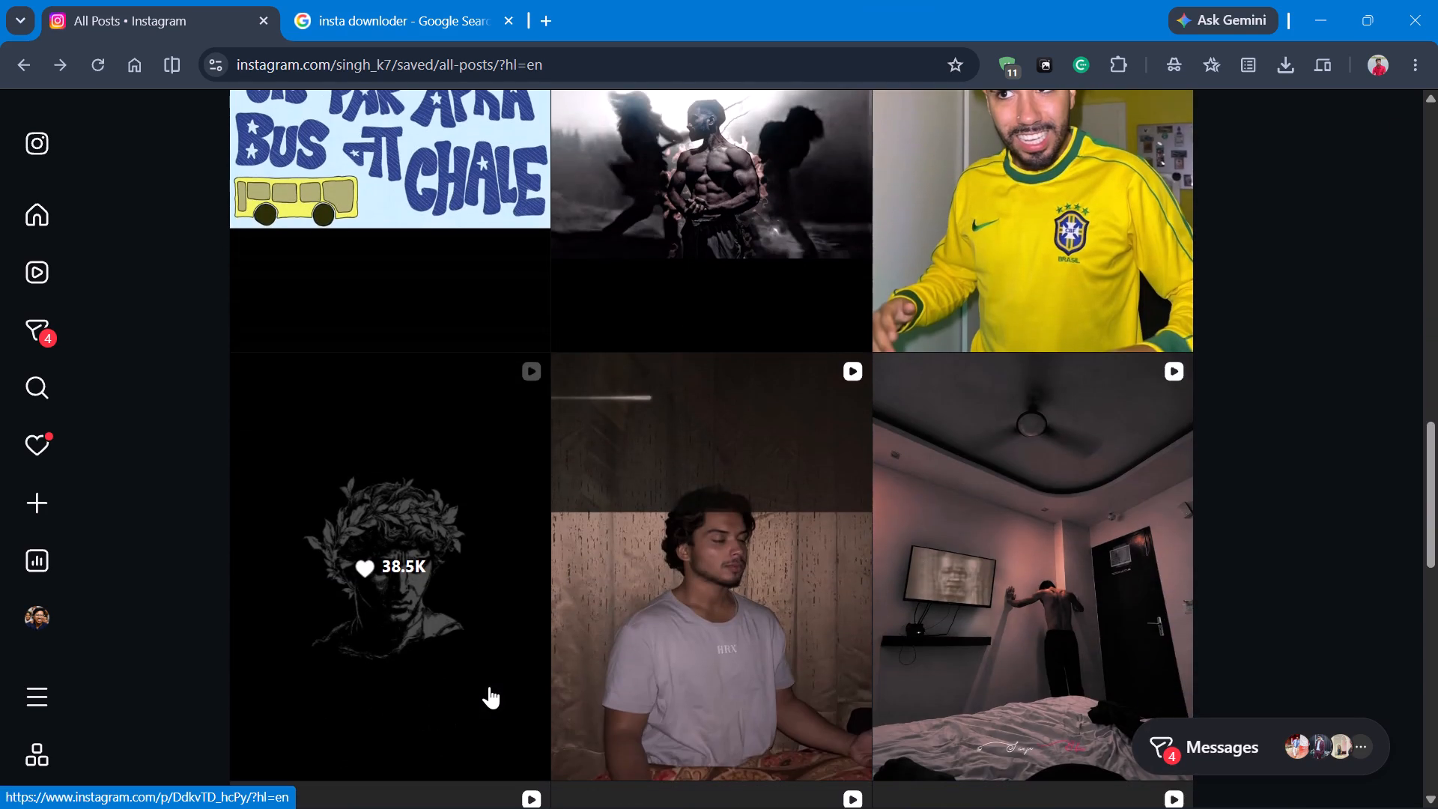
pyautogui.scroll(-1, 489, 686)
pyautogui.scroll(-3, 508, 511)
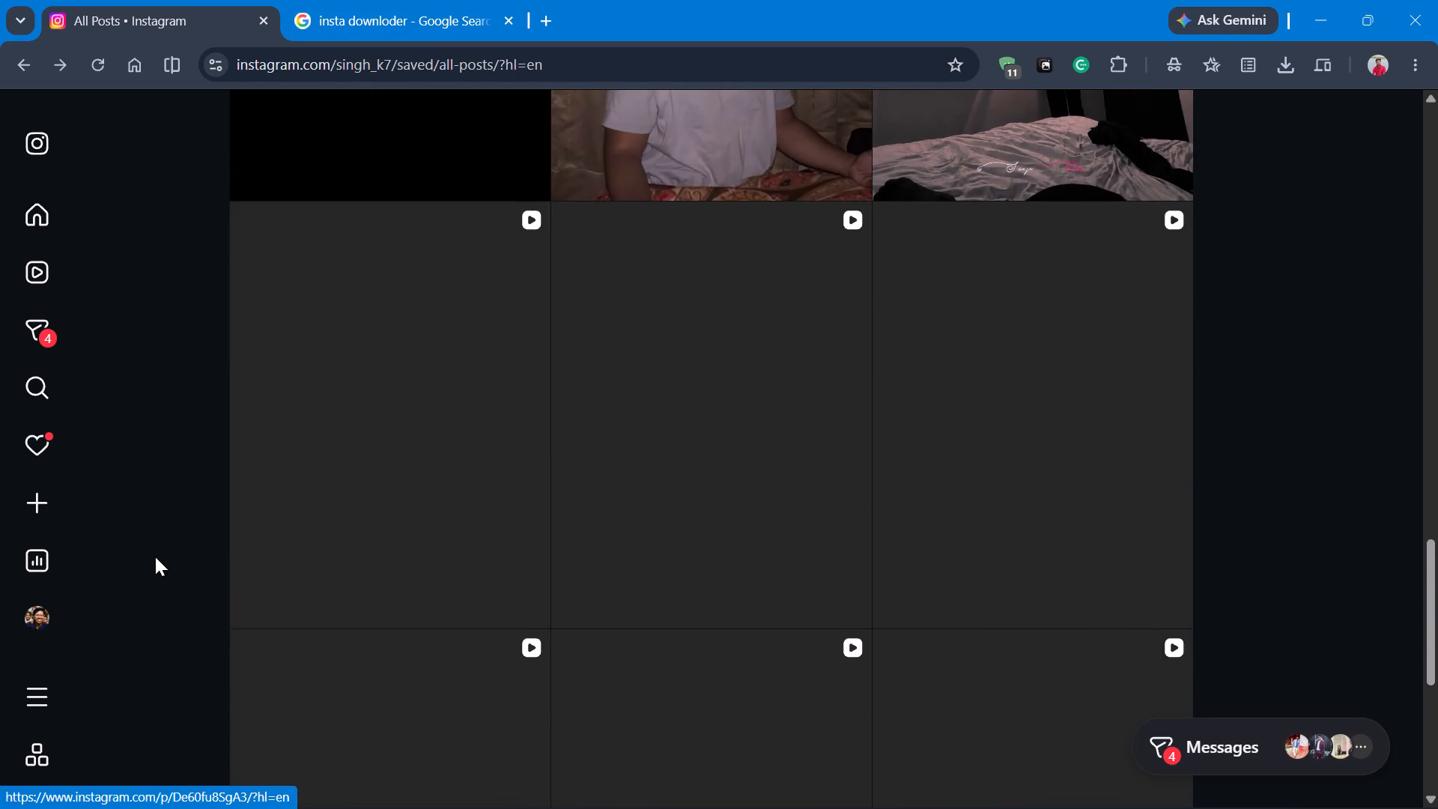
pyautogui.click(389, 404)
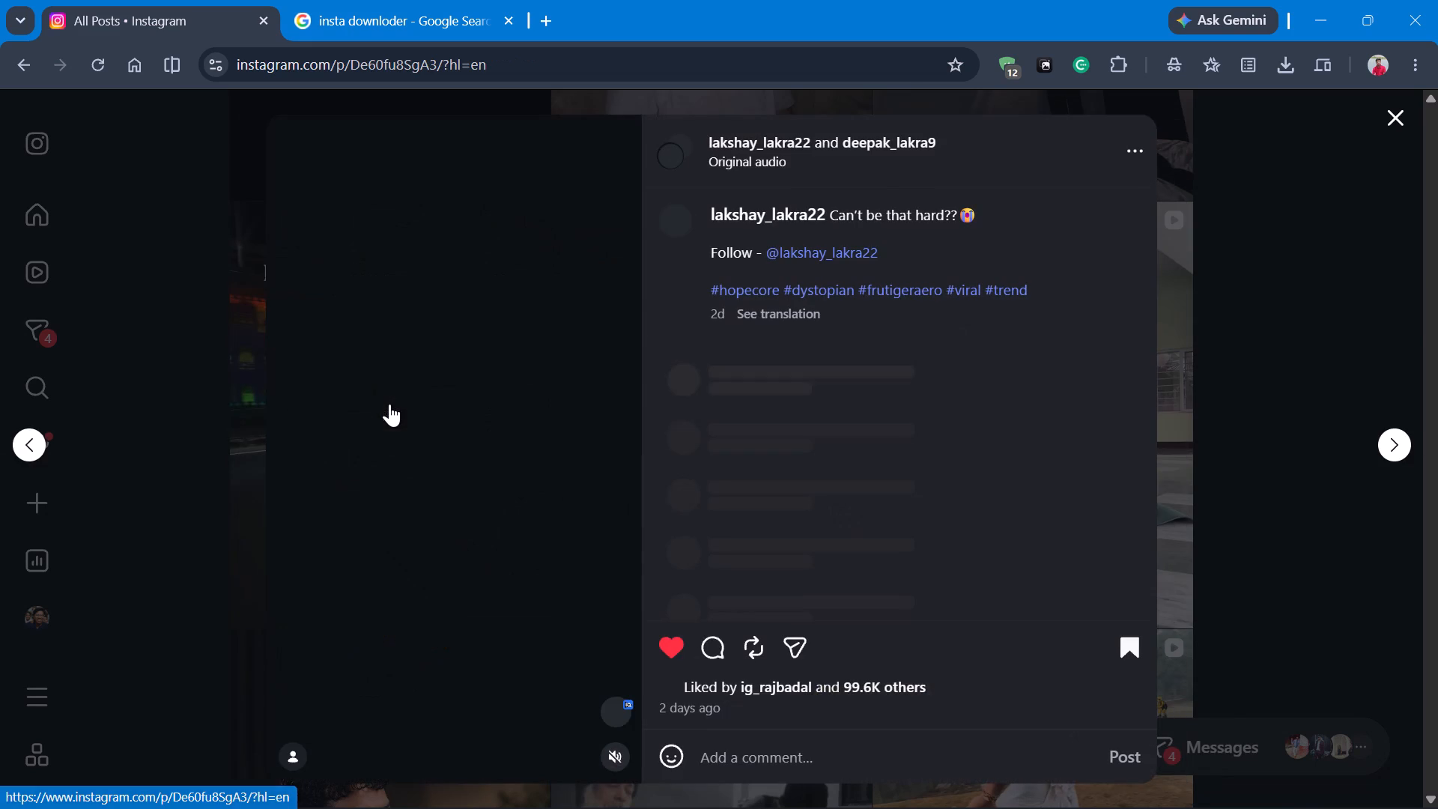
pyautogui.click(614, 752)
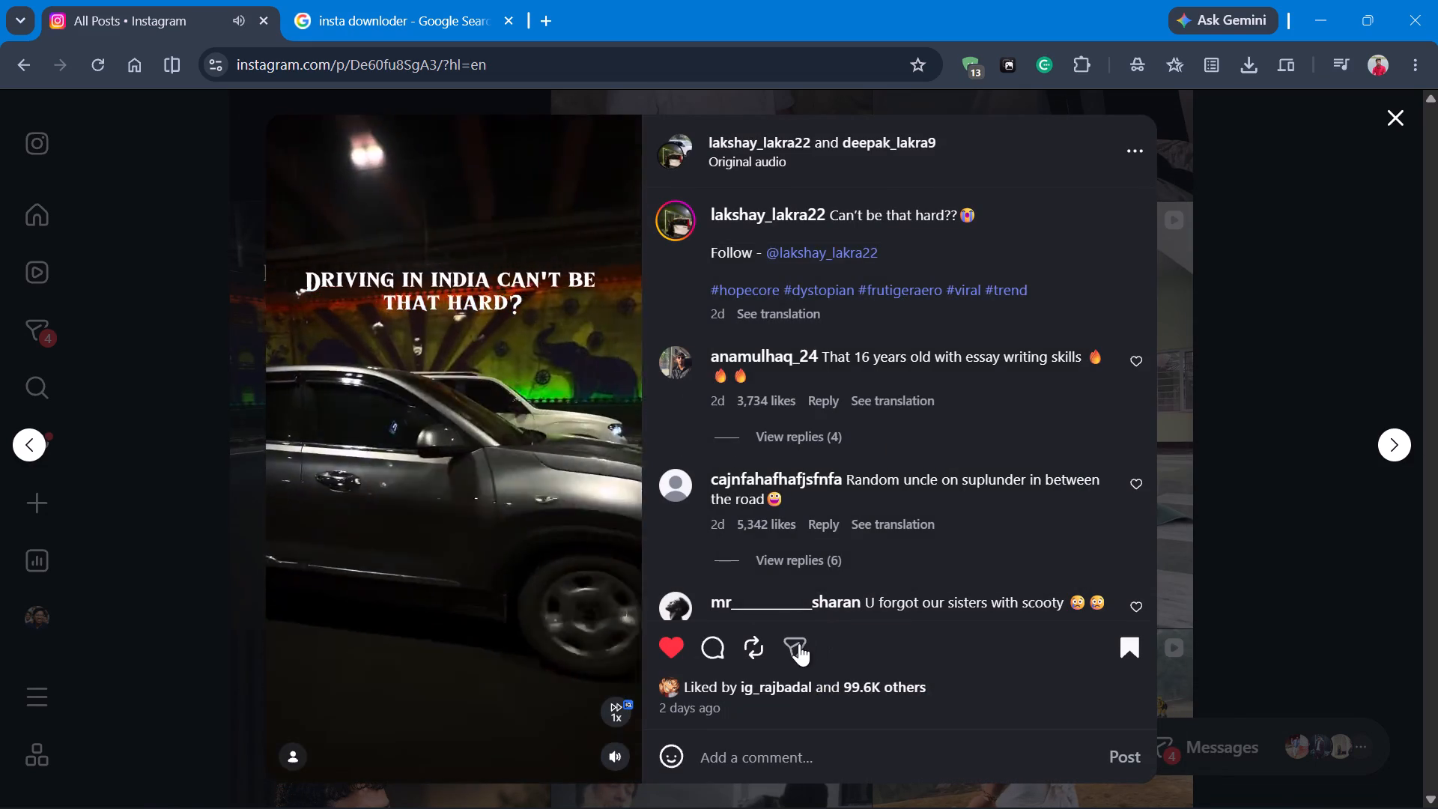
# Copy the link of the open driving reel.
pyautogui.click(799, 643)
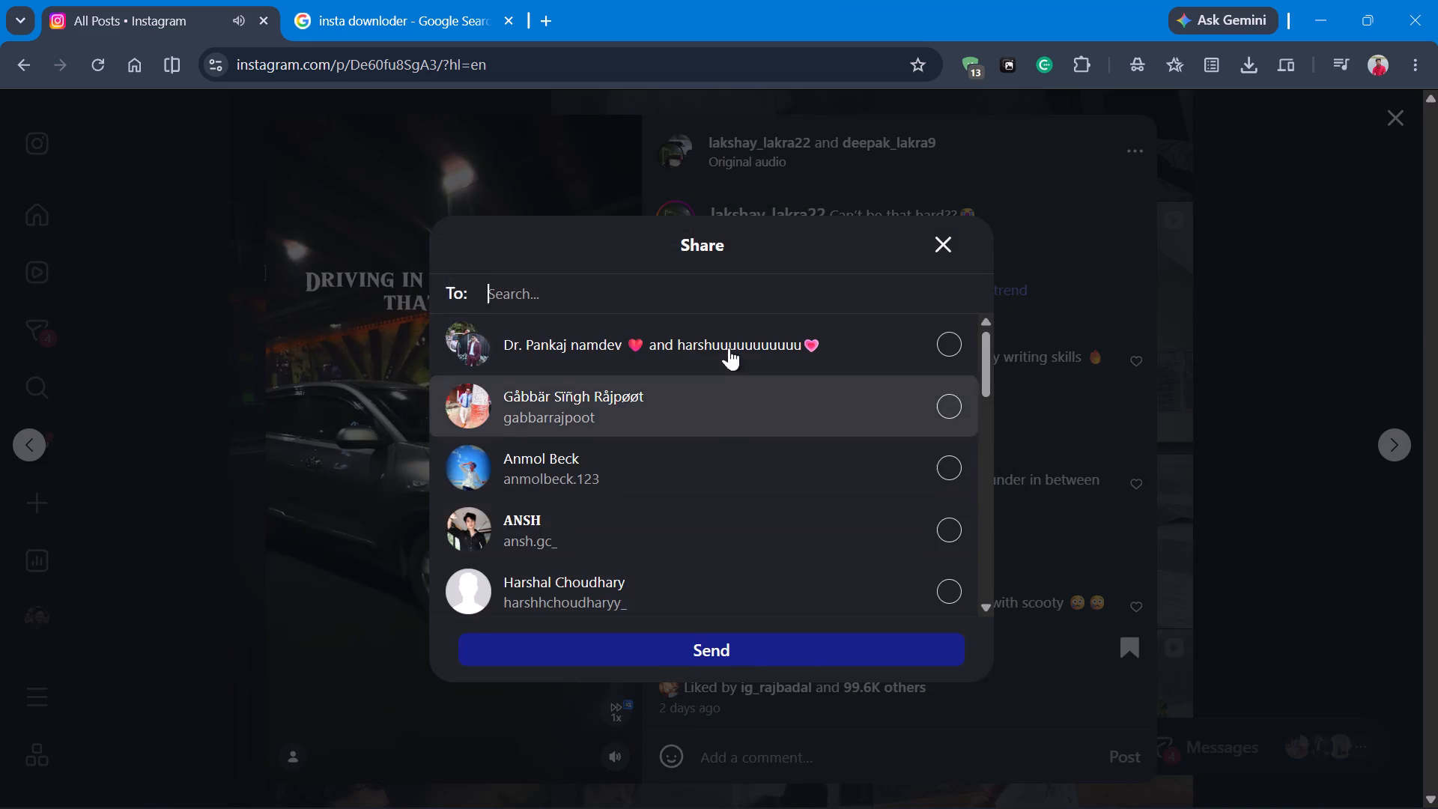
pyautogui.click(942, 228)
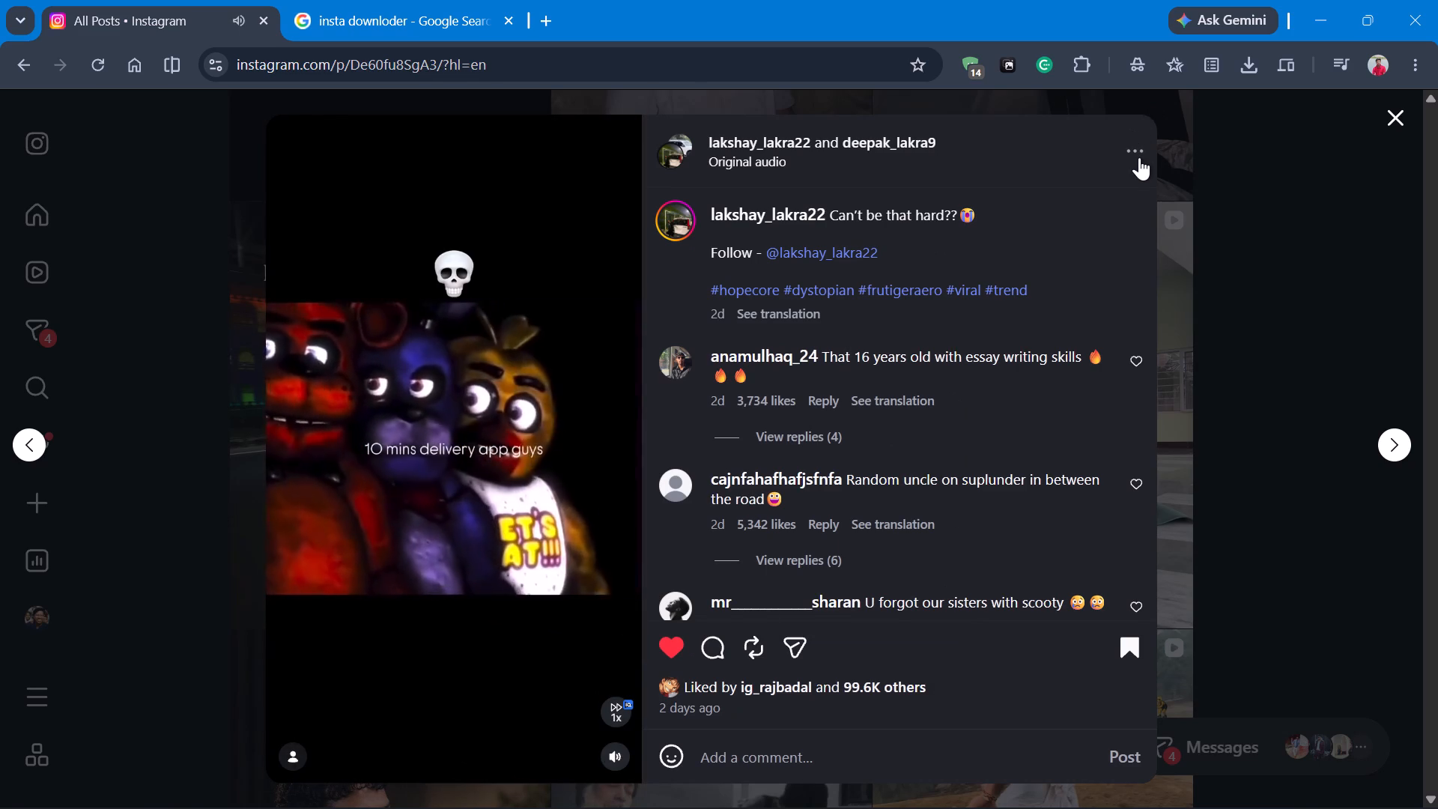
pyautogui.click(1139, 157)
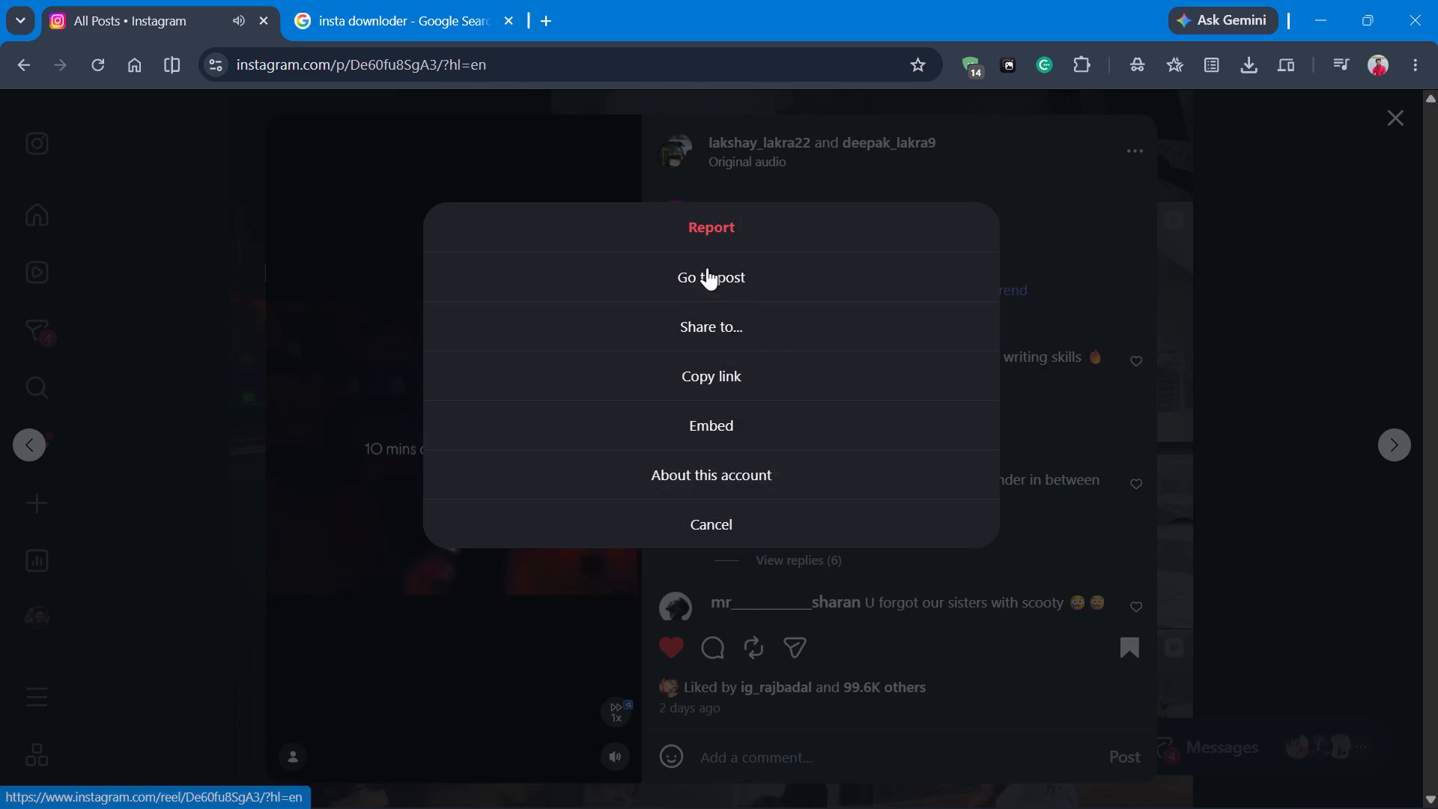
pyautogui.click(749, 378)
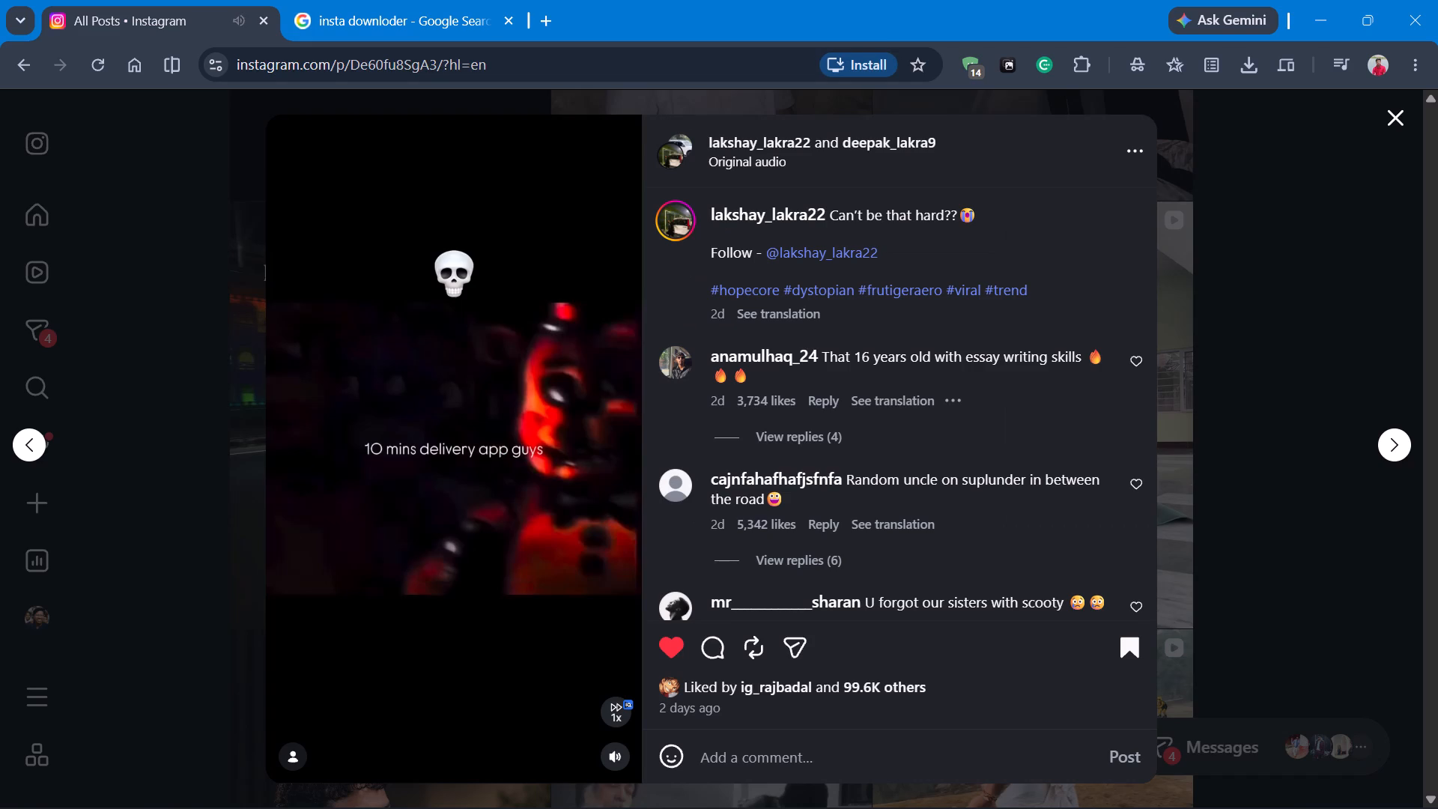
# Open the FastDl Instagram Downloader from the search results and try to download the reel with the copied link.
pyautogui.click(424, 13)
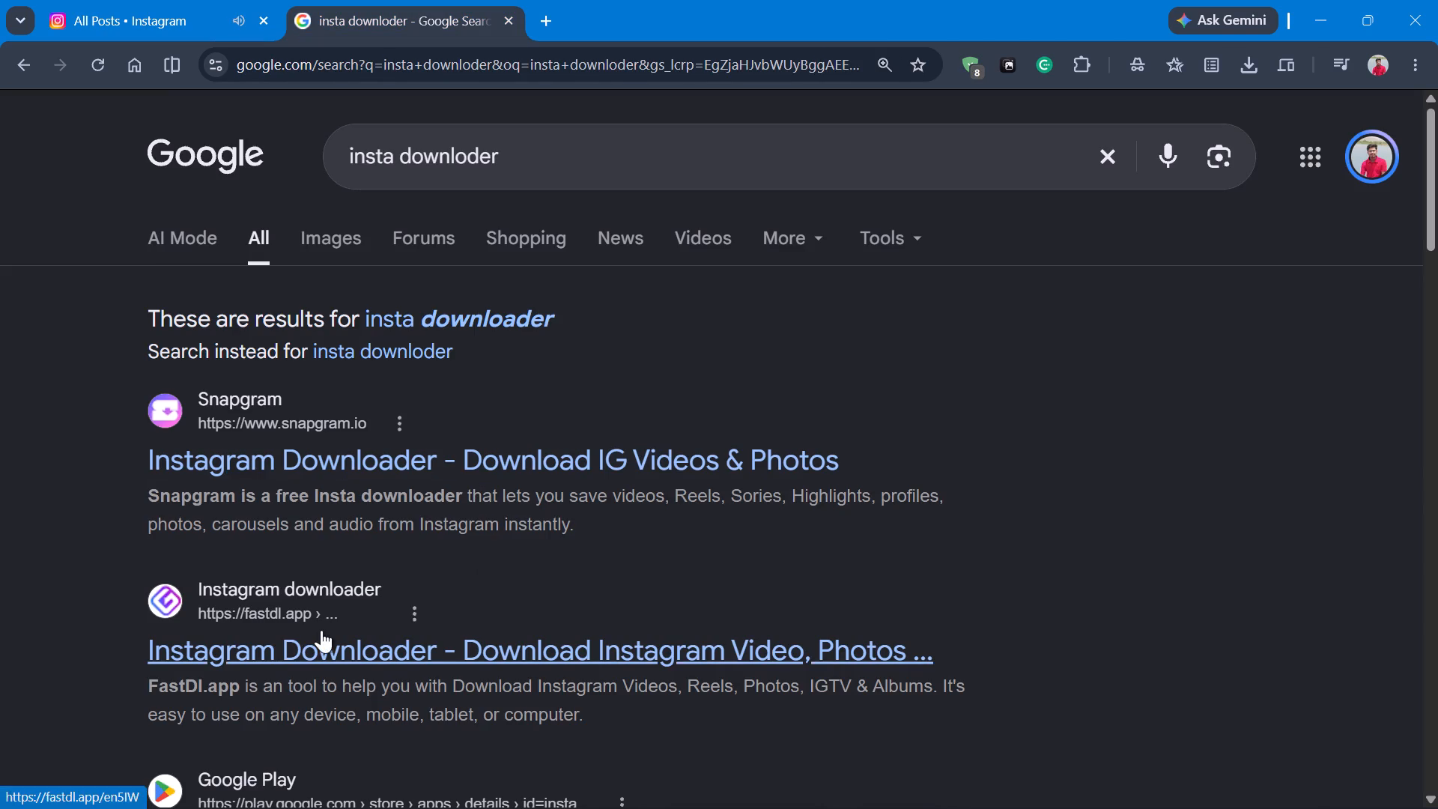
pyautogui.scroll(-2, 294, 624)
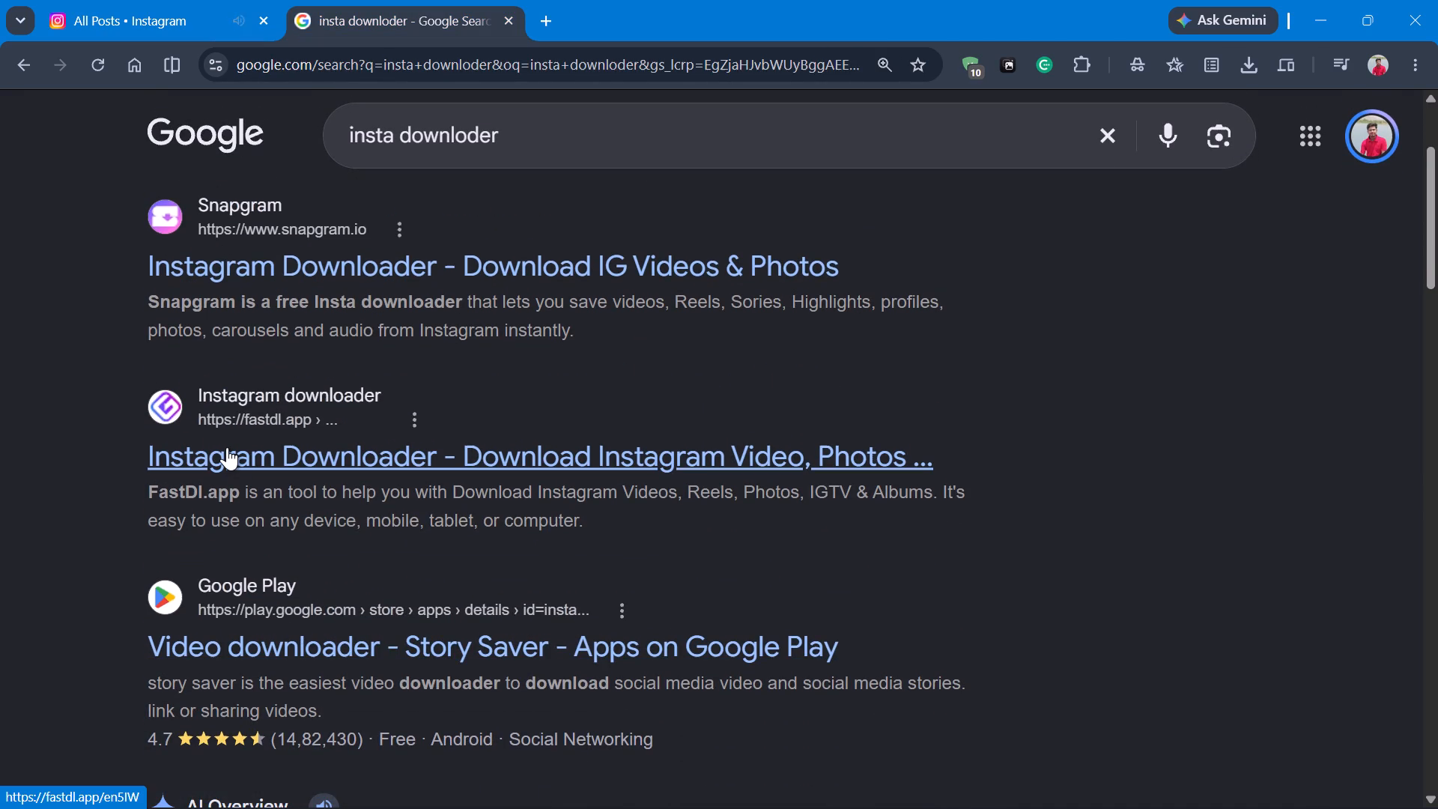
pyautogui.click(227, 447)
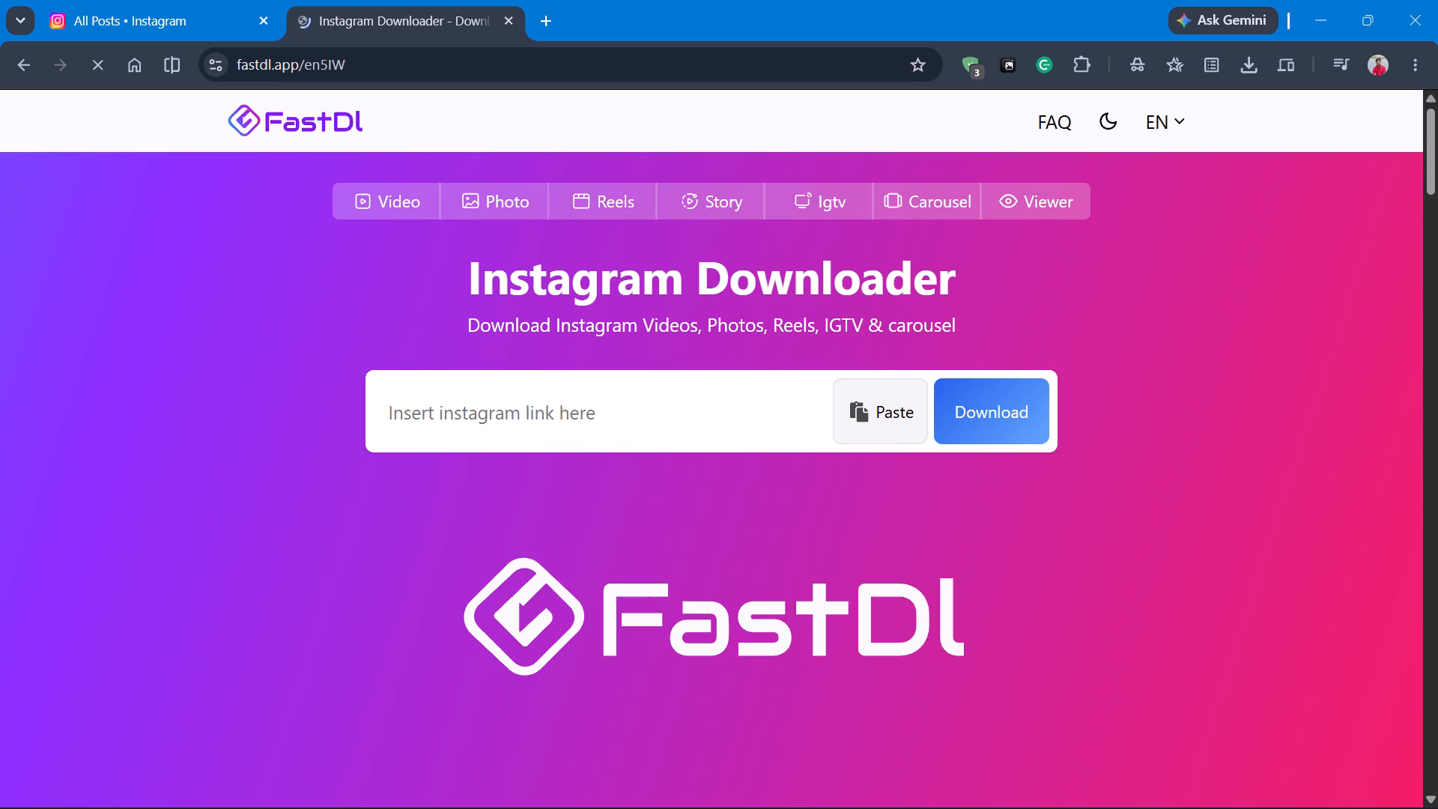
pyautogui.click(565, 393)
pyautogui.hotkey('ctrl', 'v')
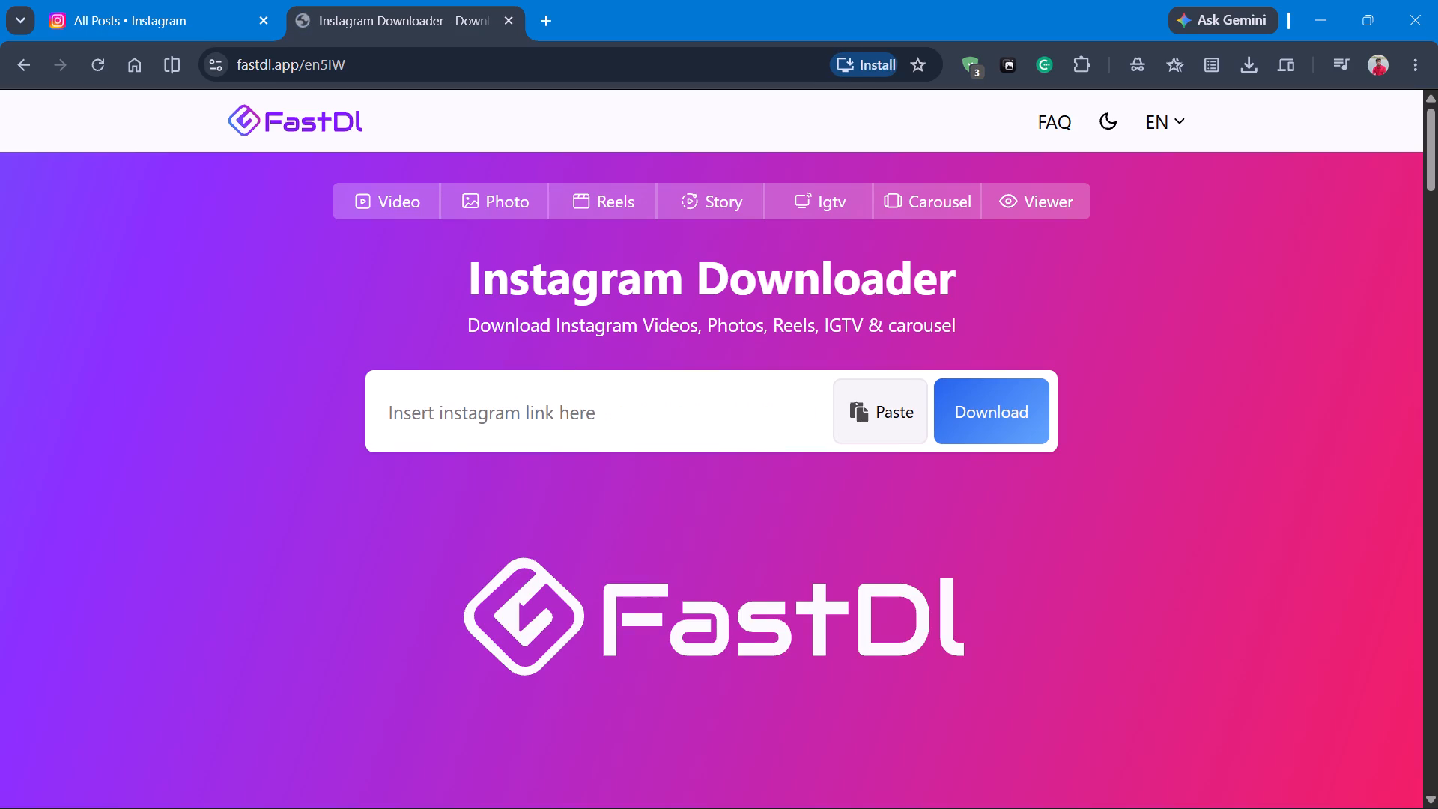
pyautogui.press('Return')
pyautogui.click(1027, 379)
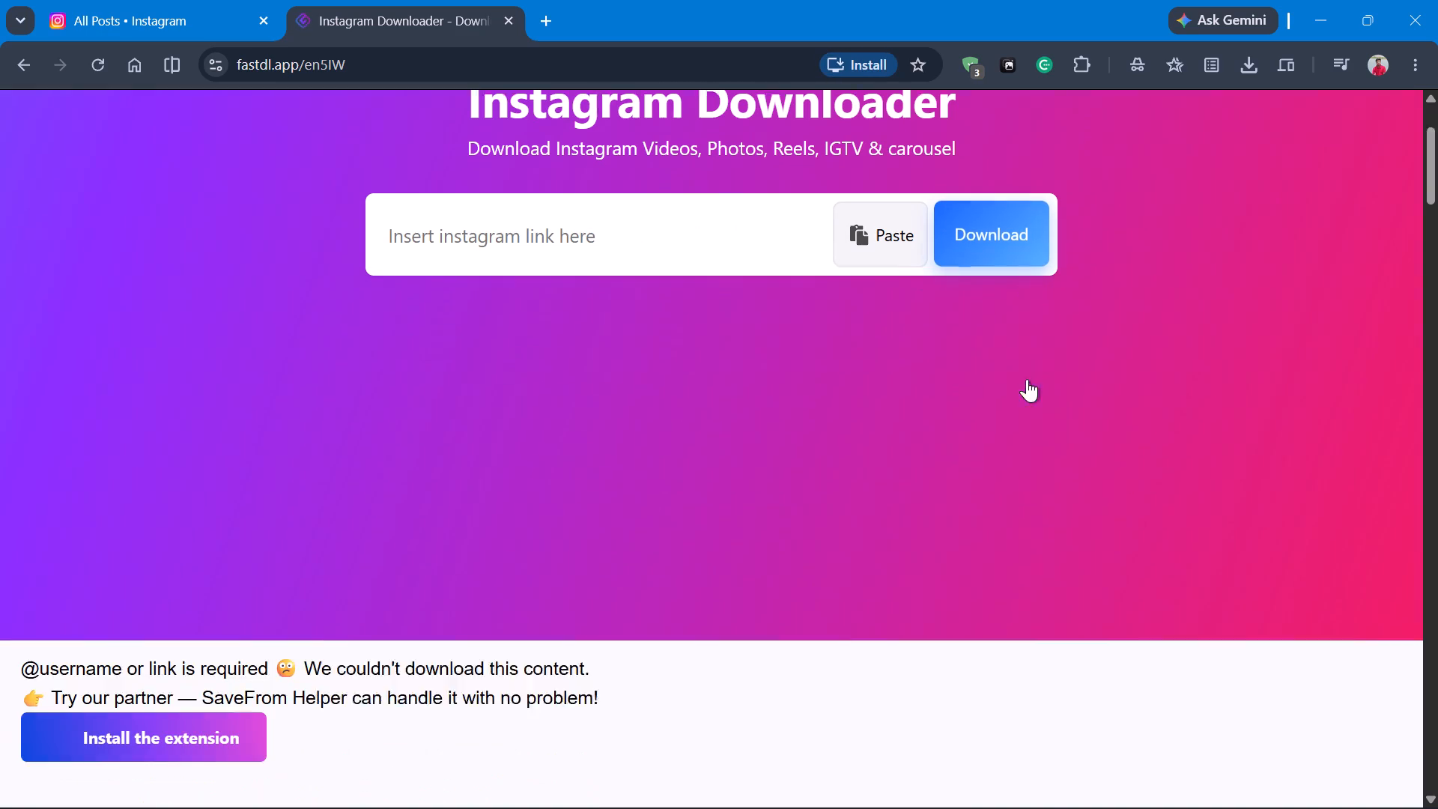
# Look through the FastDl page for the download result and its instructions, and return to the search results.
pyautogui.scroll(-4, 856, 533)
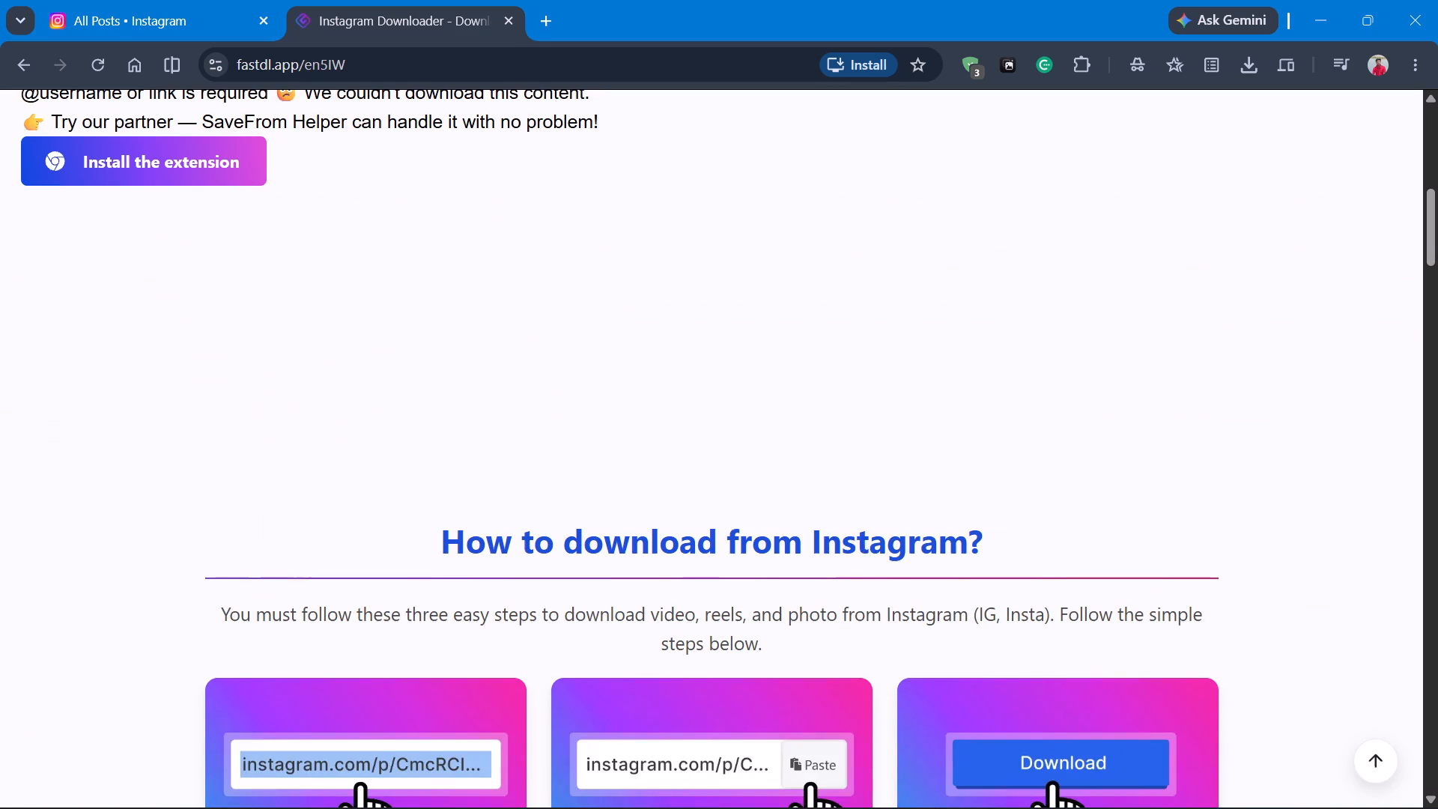
pyautogui.scroll(4, 856, 533)
pyautogui.scroll(-1, 856, 533)
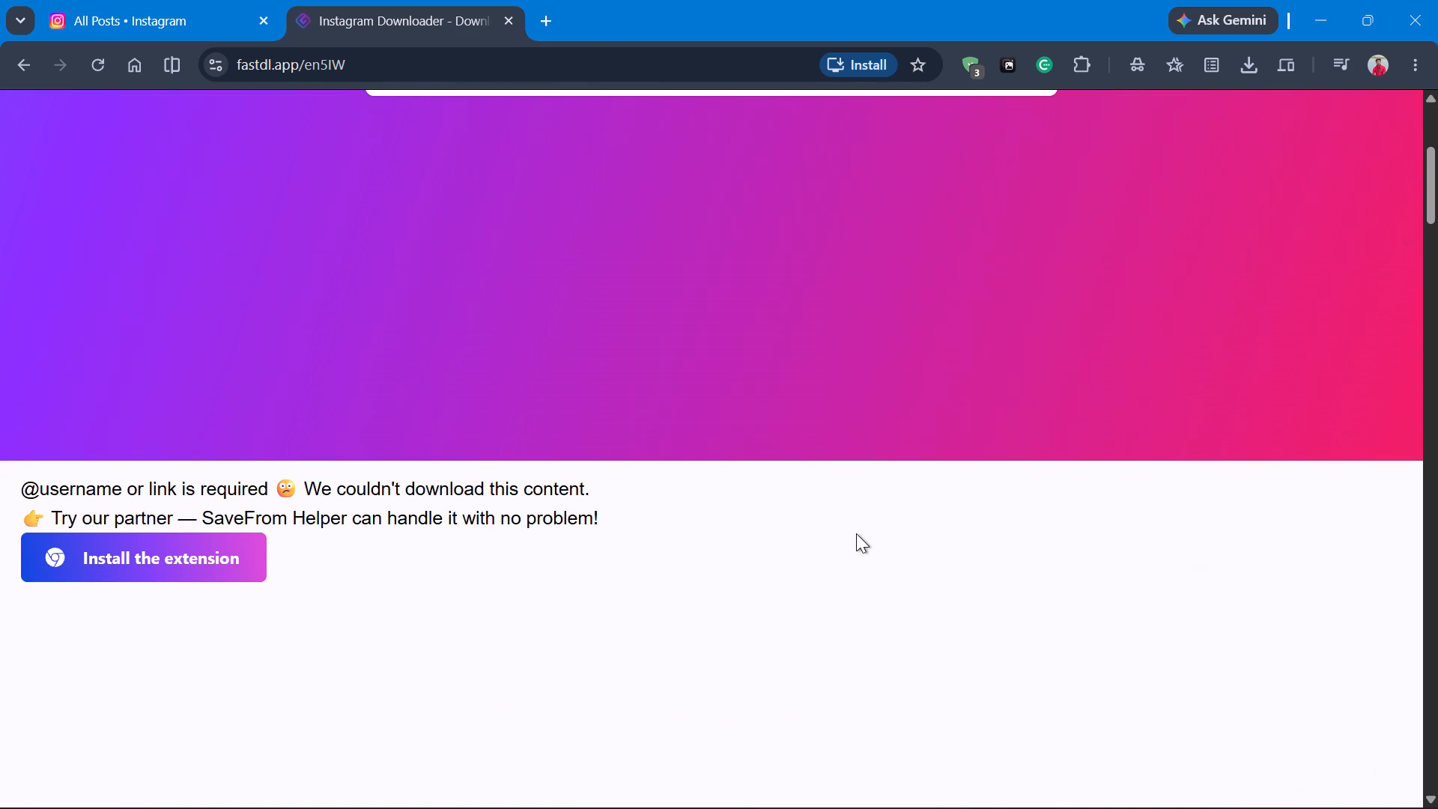
pyautogui.scroll(-5, 491, 520)
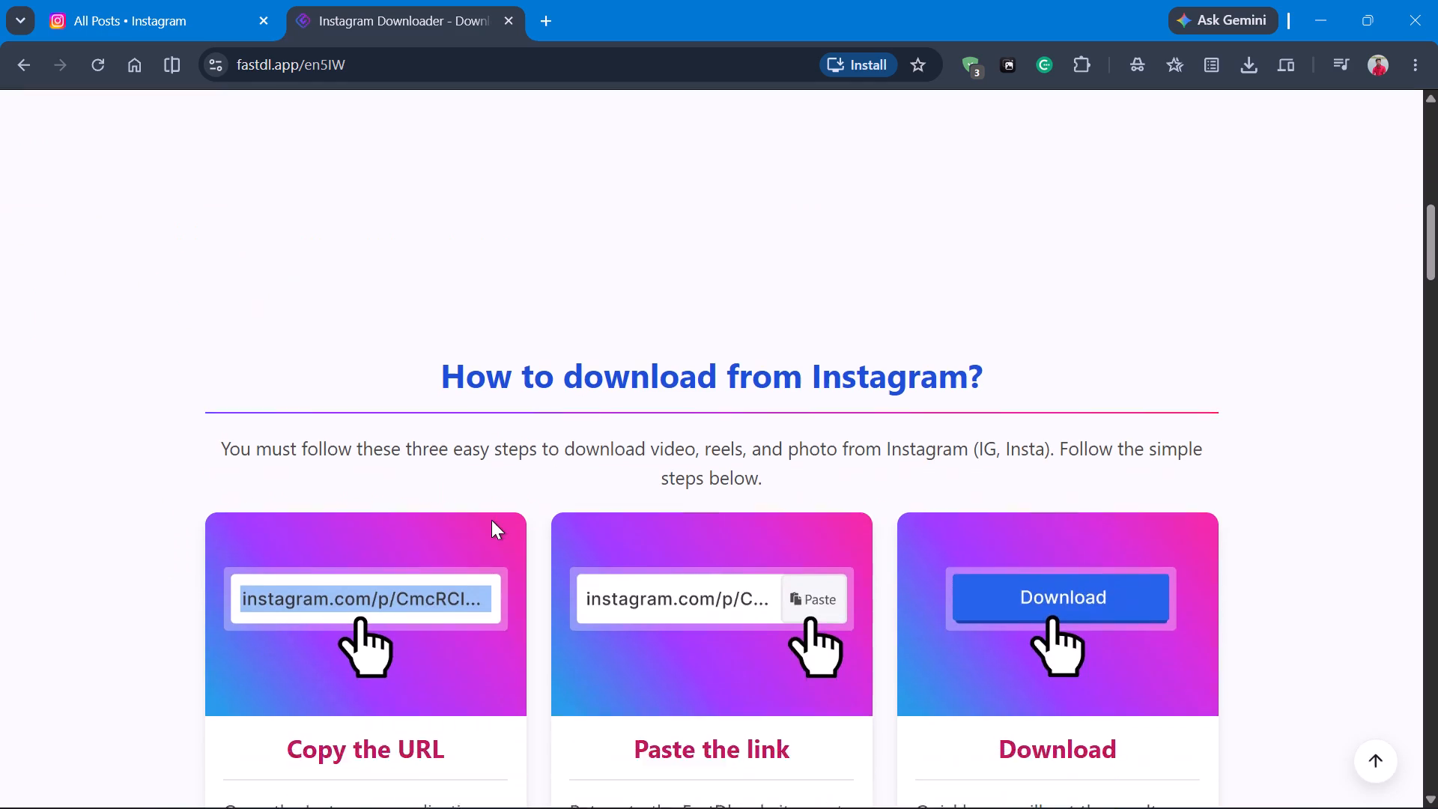
pyautogui.scroll(-1, 491, 520)
pyautogui.scroll(10, 491, 520)
pyautogui.hscroll(7, 491, 520)
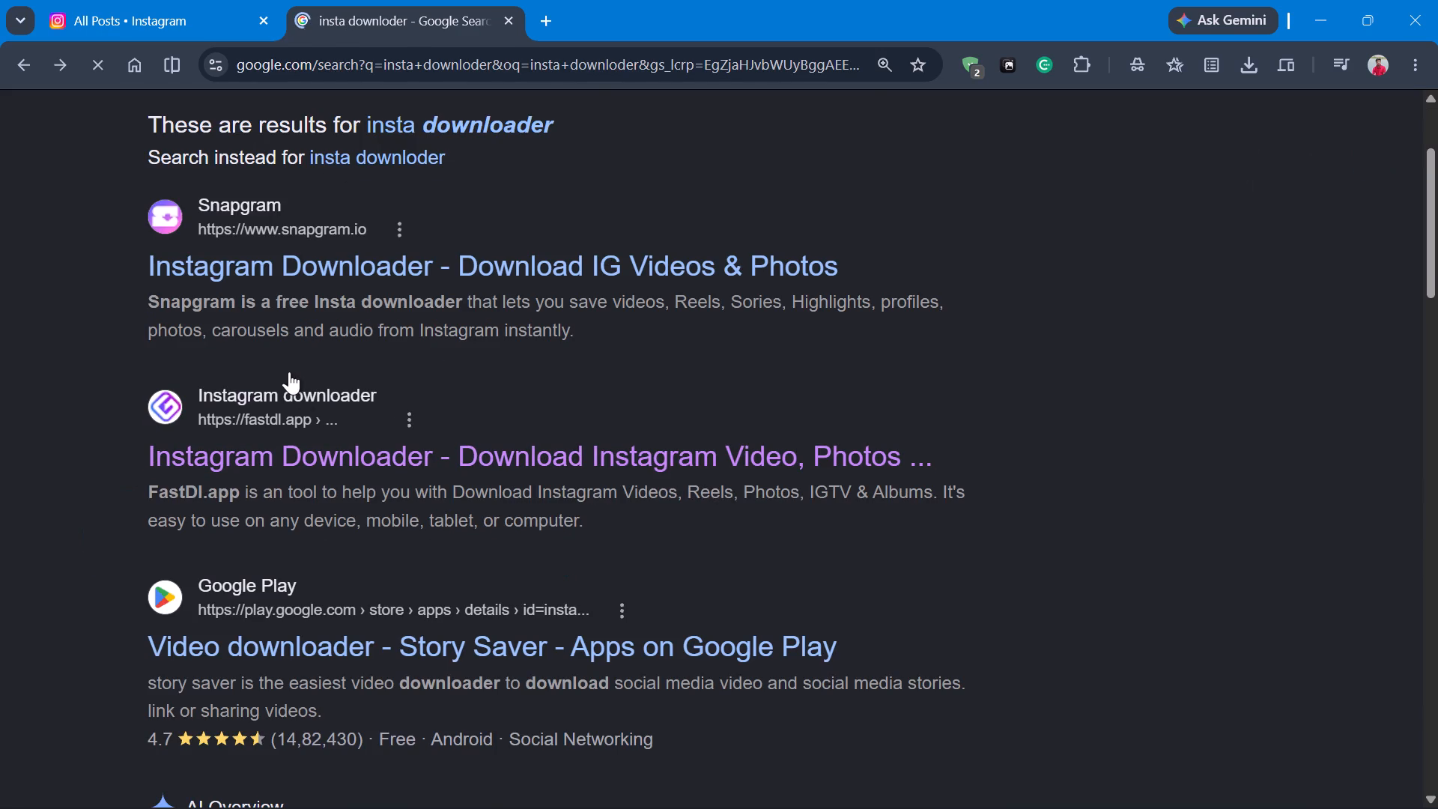
# Open the Snapgram Instagram Downloader from the search results and submit the copied reel link for processing.
pyautogui.scroll(1, 288, 369)
pyautogui.click(272, 363)
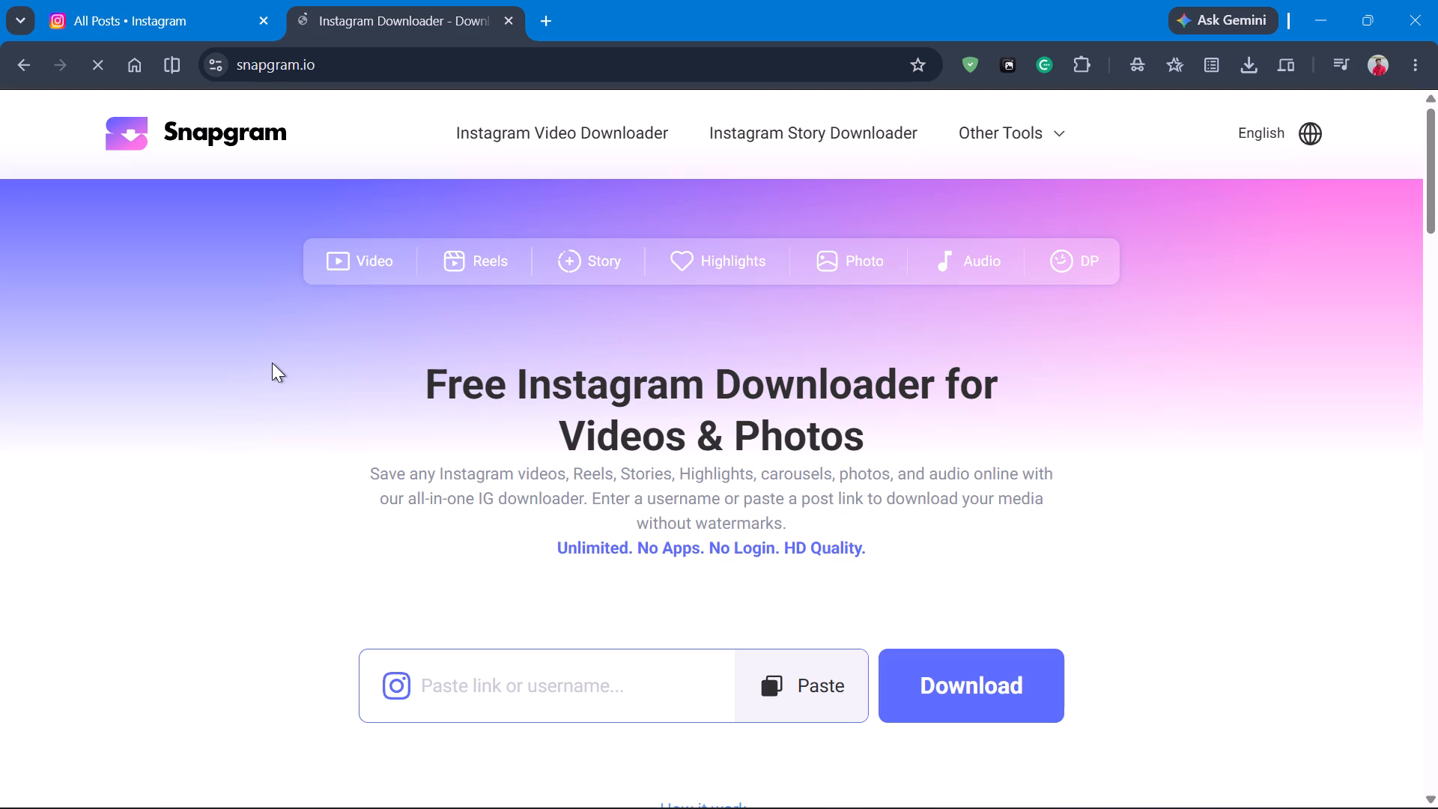
pyautogui.click(571, 695)
pyautogui.hotkey('ctrl', 'v')
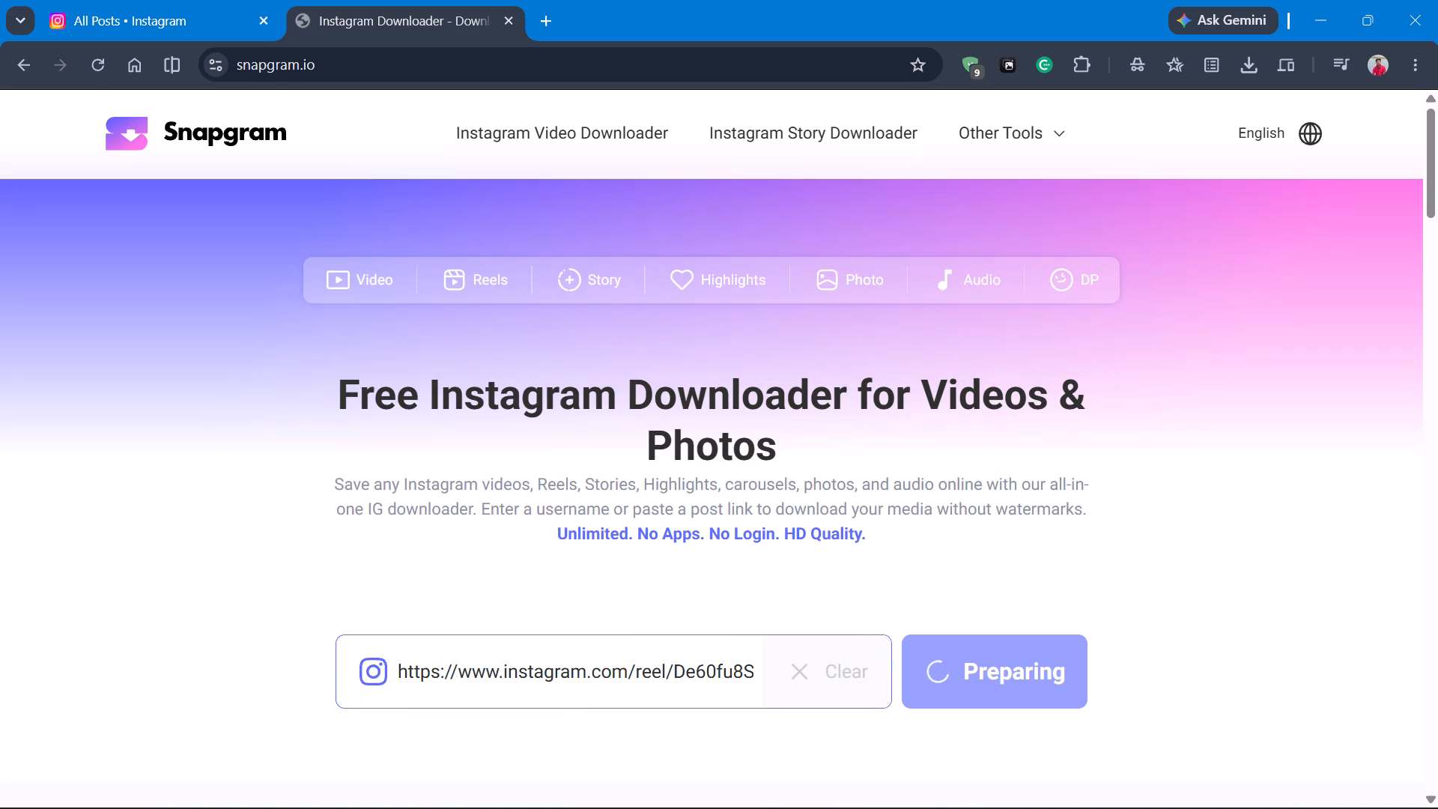
# Find the prepared driving reel on the Snapgram page and download its audio only.
pyautogui.scroll(-1, 827, 510)
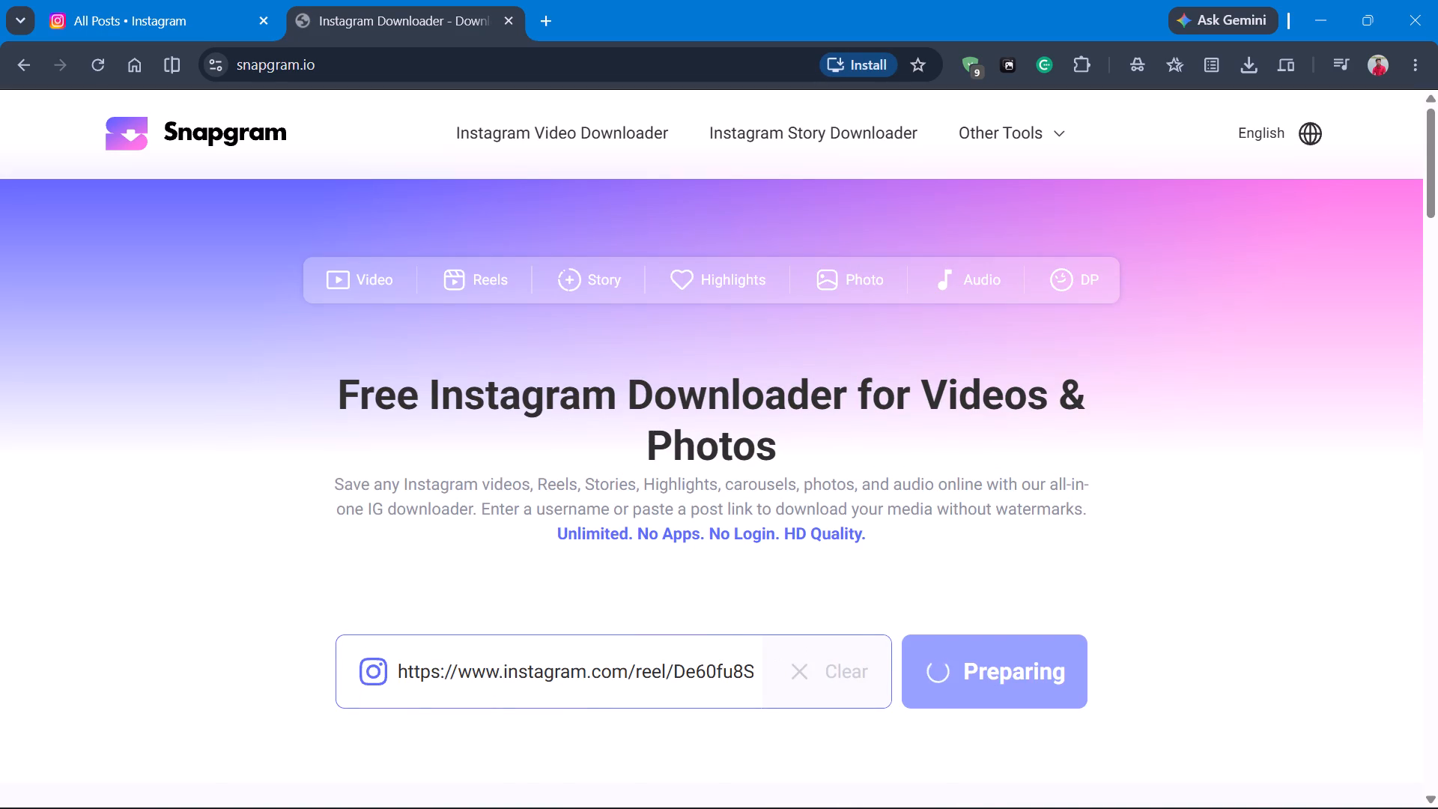
pyautogui.scroll(-4, 827, 510)
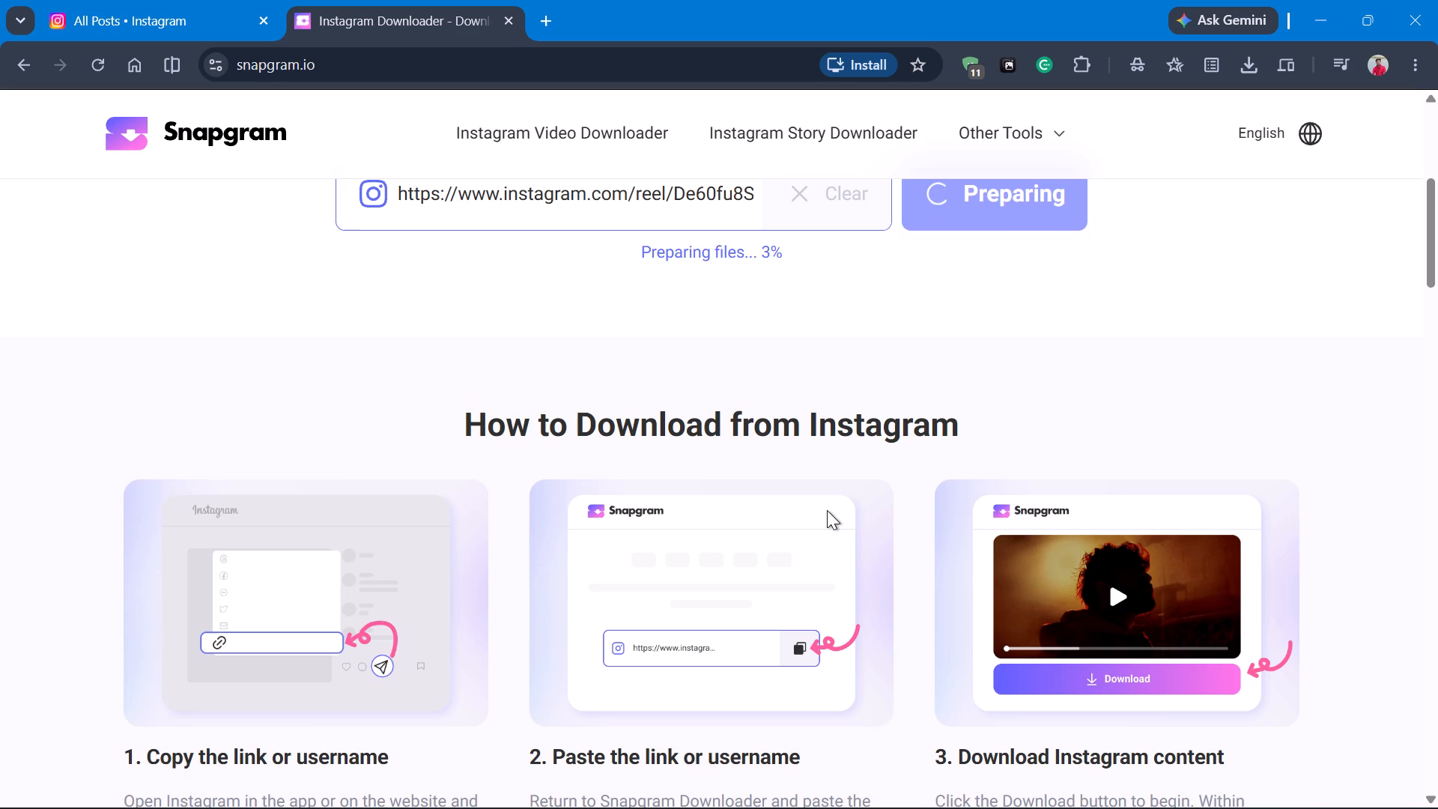
pyautogui.scroll(-6, 827, 510)
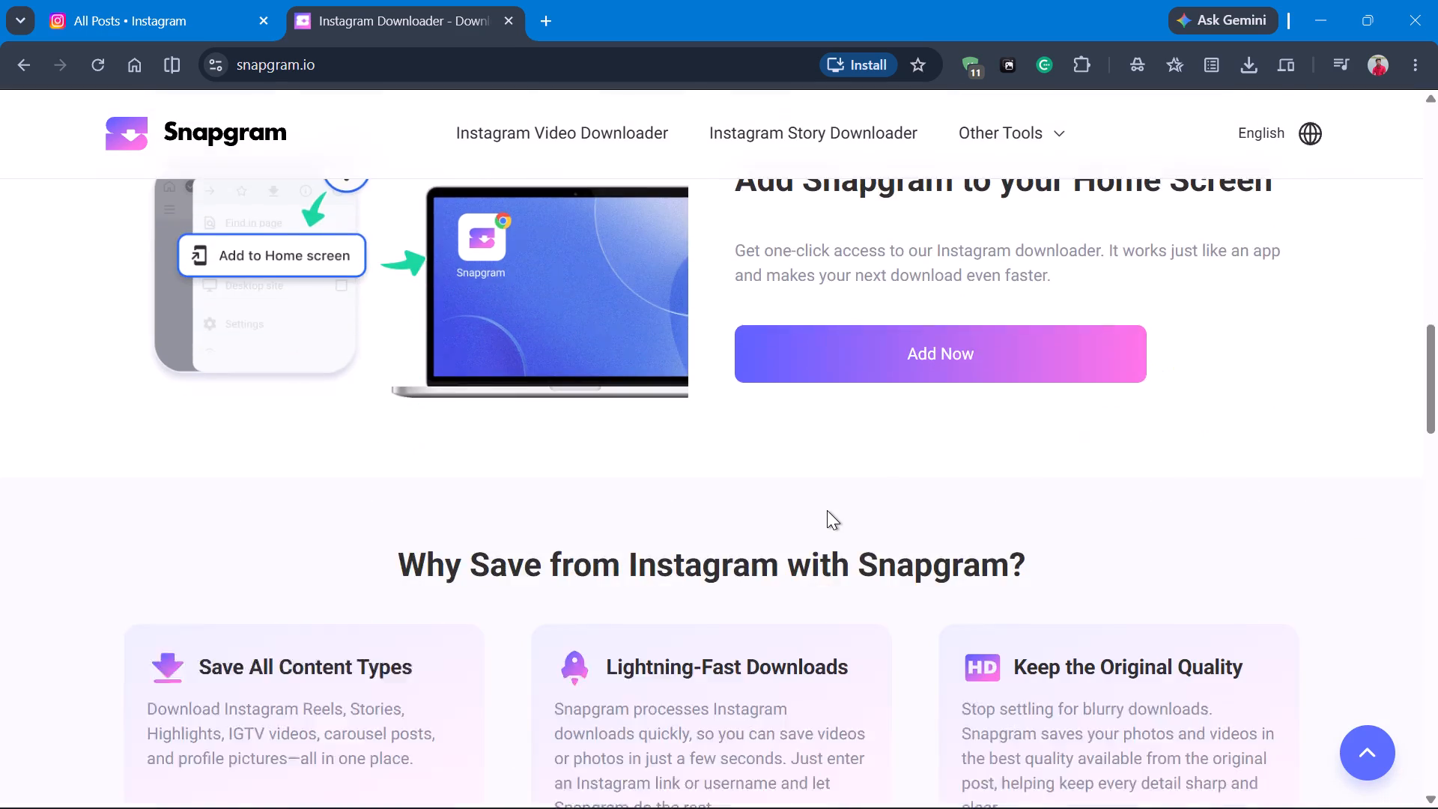
pyautogui.scroll(-3, 827, 510)
pyautogui.scroll(8, 827, 510)
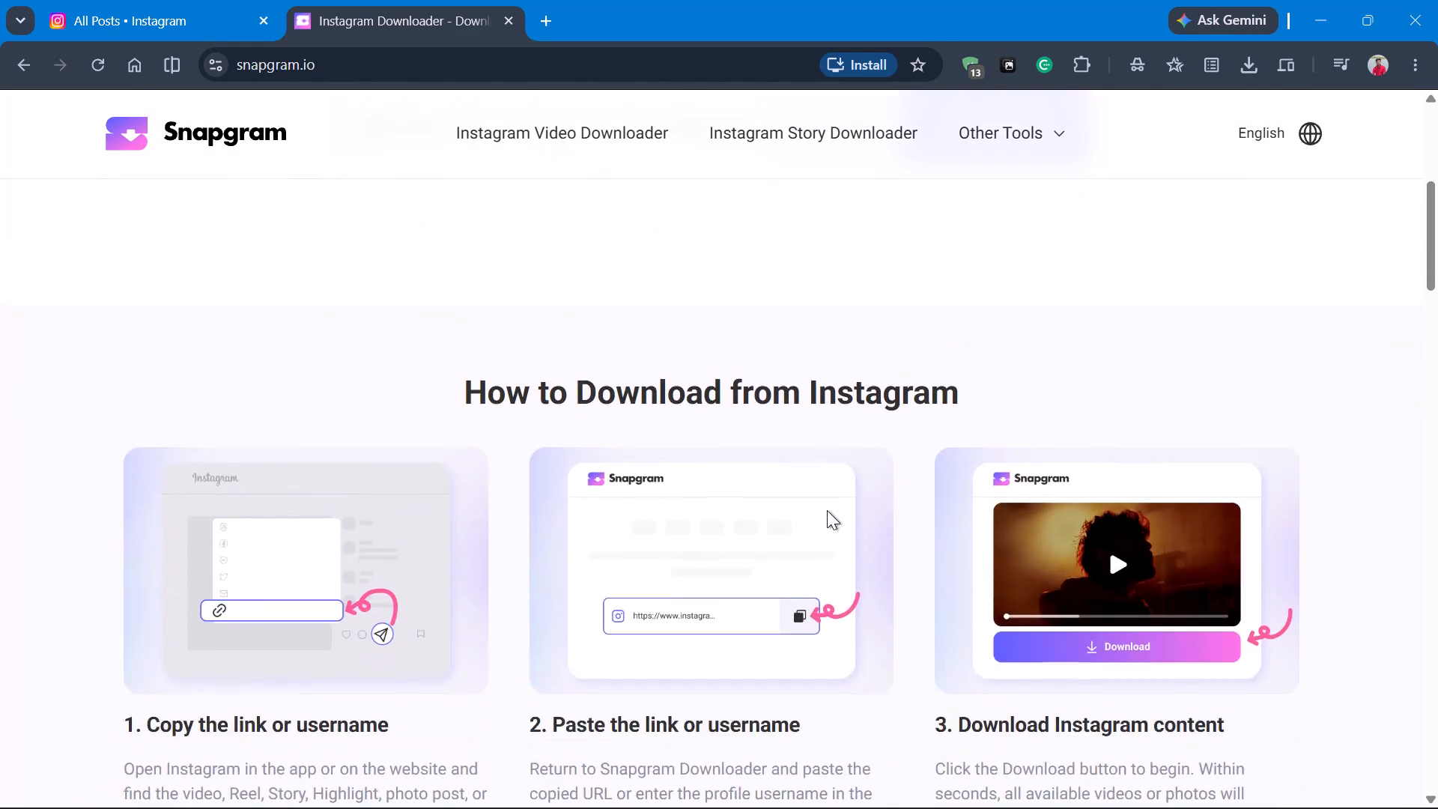
pyautogui.scroll(1, 827, 510)
pyautogui.scroll(-1, 646, 634)
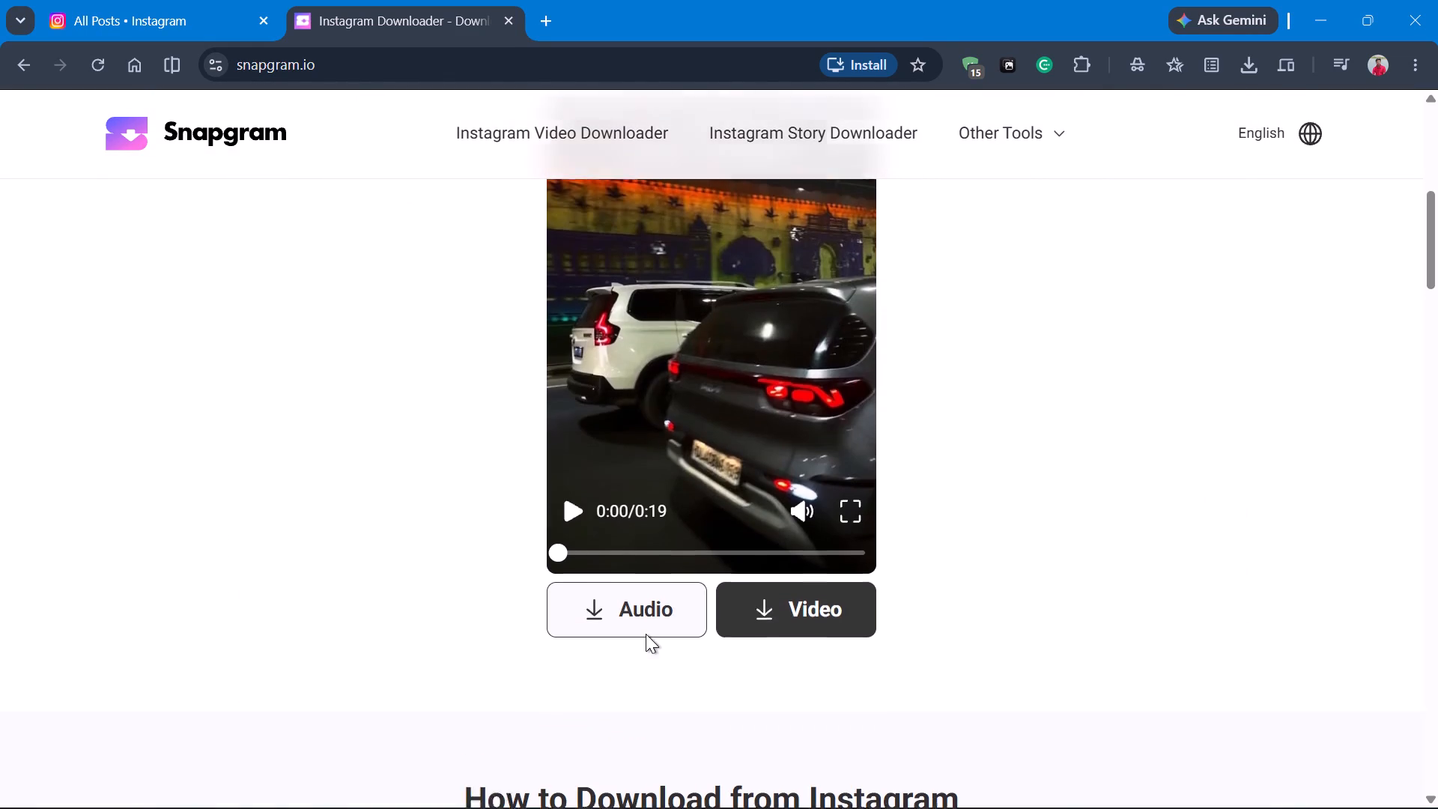
pyautogui.scroll(-1, 646, 634)
pyautogui.click(654, 582)
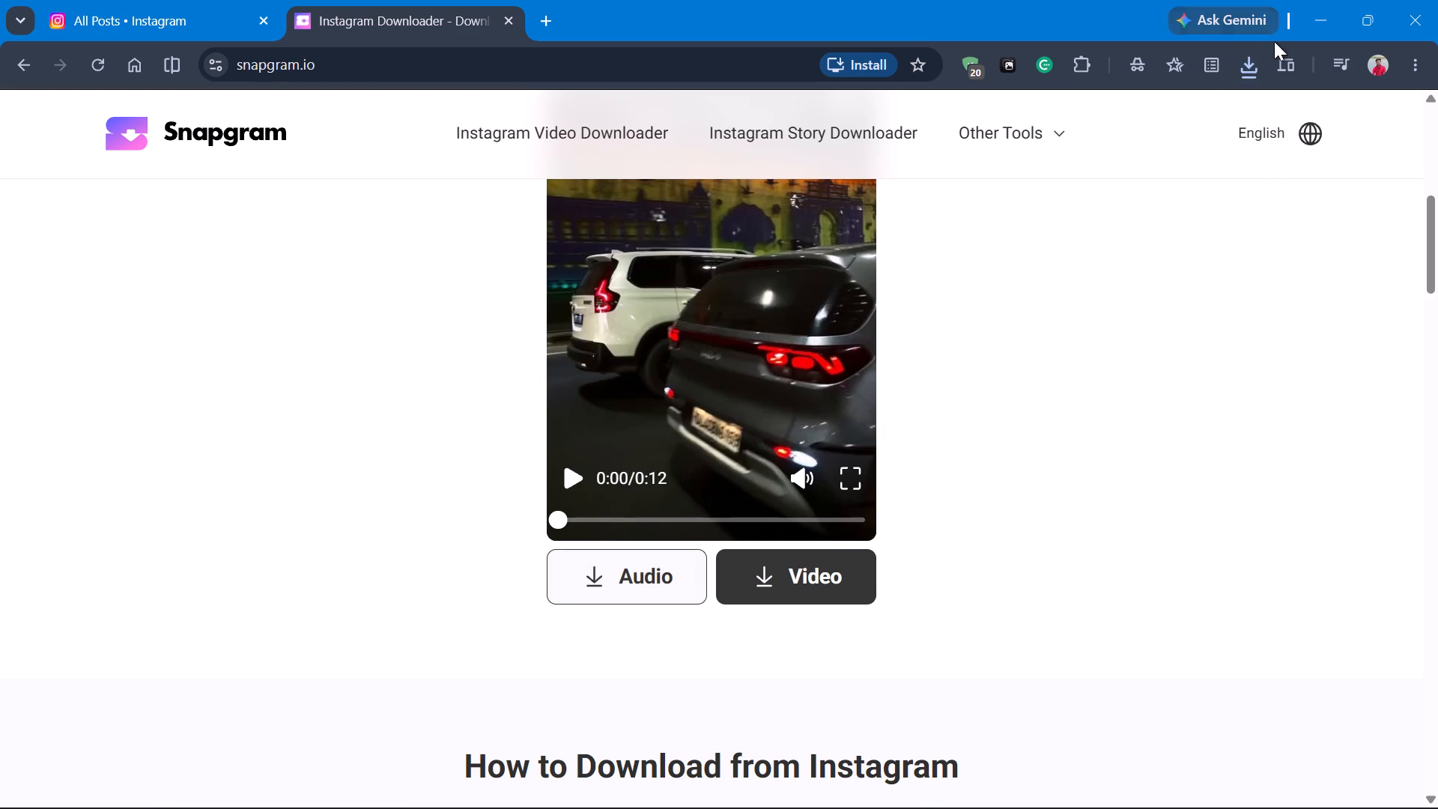
# Show the browser's recent downloads to locate the downloaded audio file.
pyautogui.click(1252, 69)
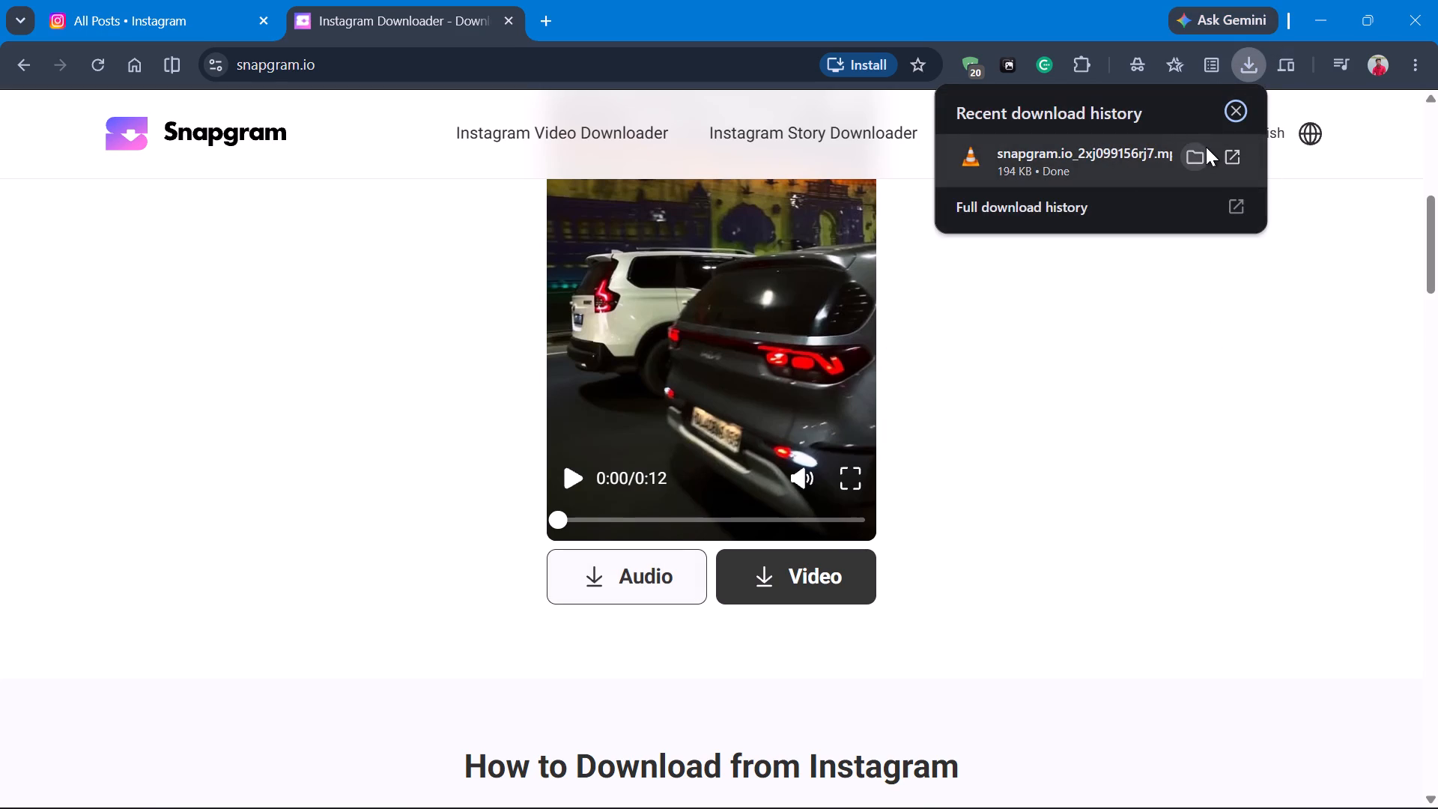
# In File Explorer, move the downloaded snapgram.io MP3 from the "new" folder into Downloads and open Downloads.
pyautogui.click(1201, 148)
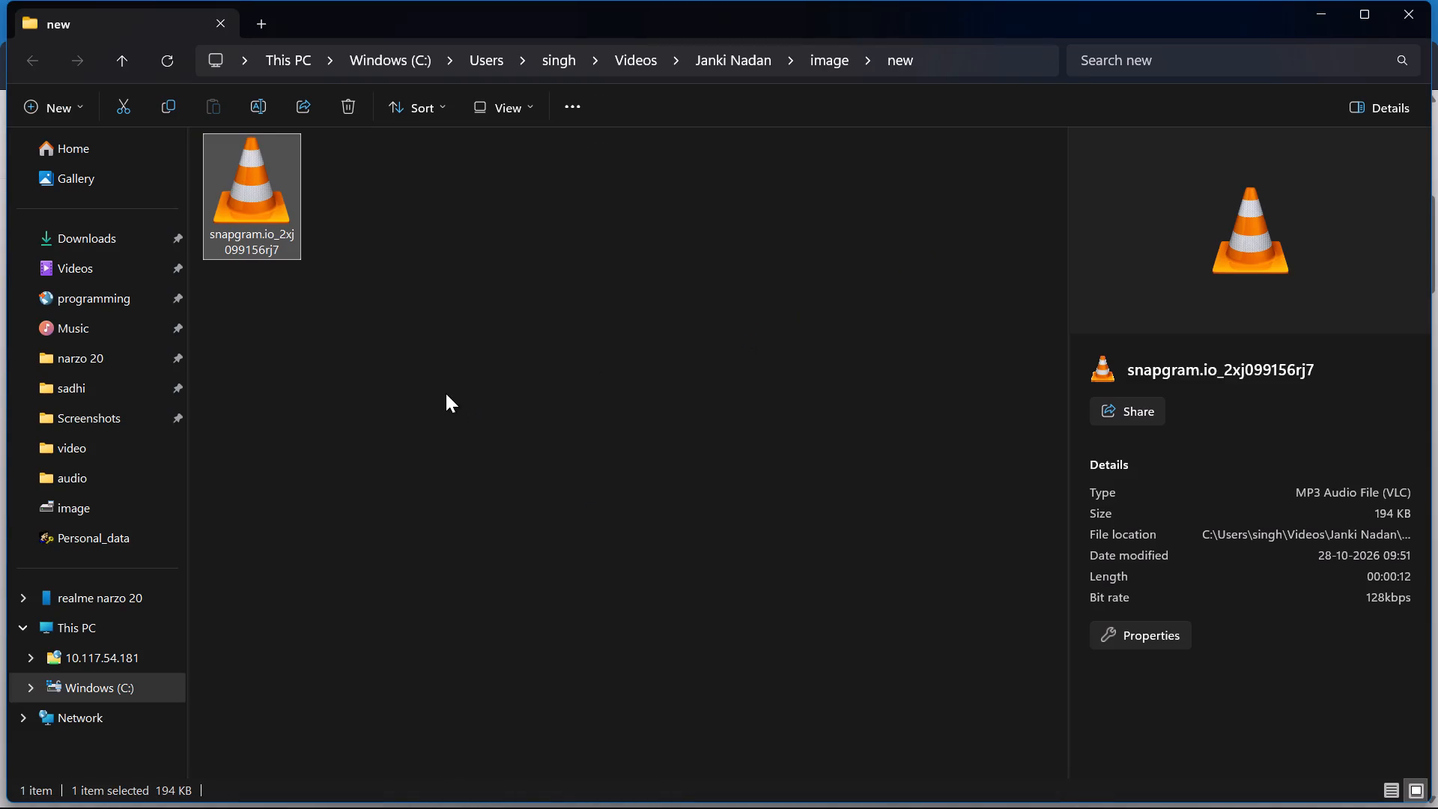
pyautogui.moveTo(260, 210); pyautogui.dragTo(93, 242)
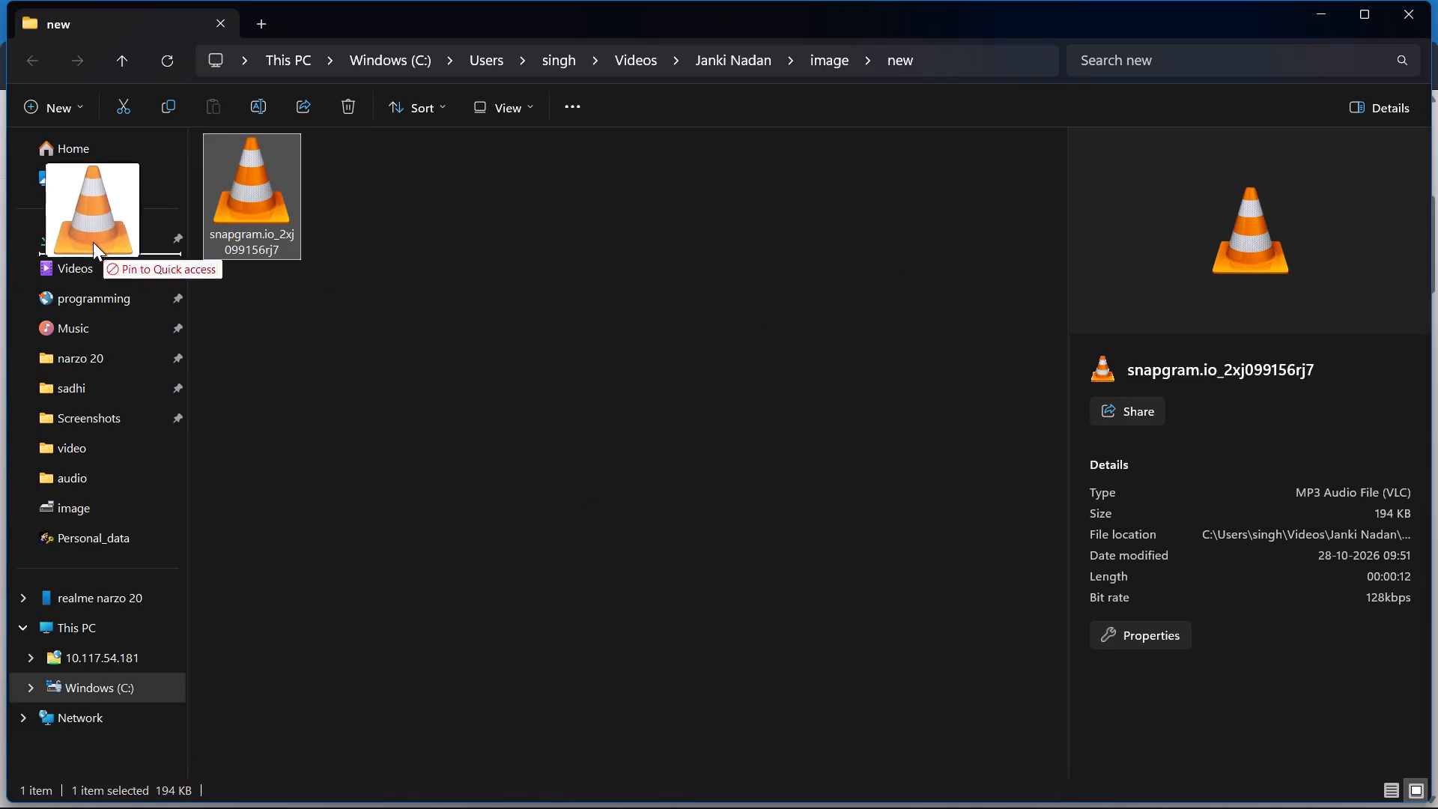
pyautogui.moveTo(93, 242); pyautogui.dragTo(97, 238)
pyautogui.click(114, 238)
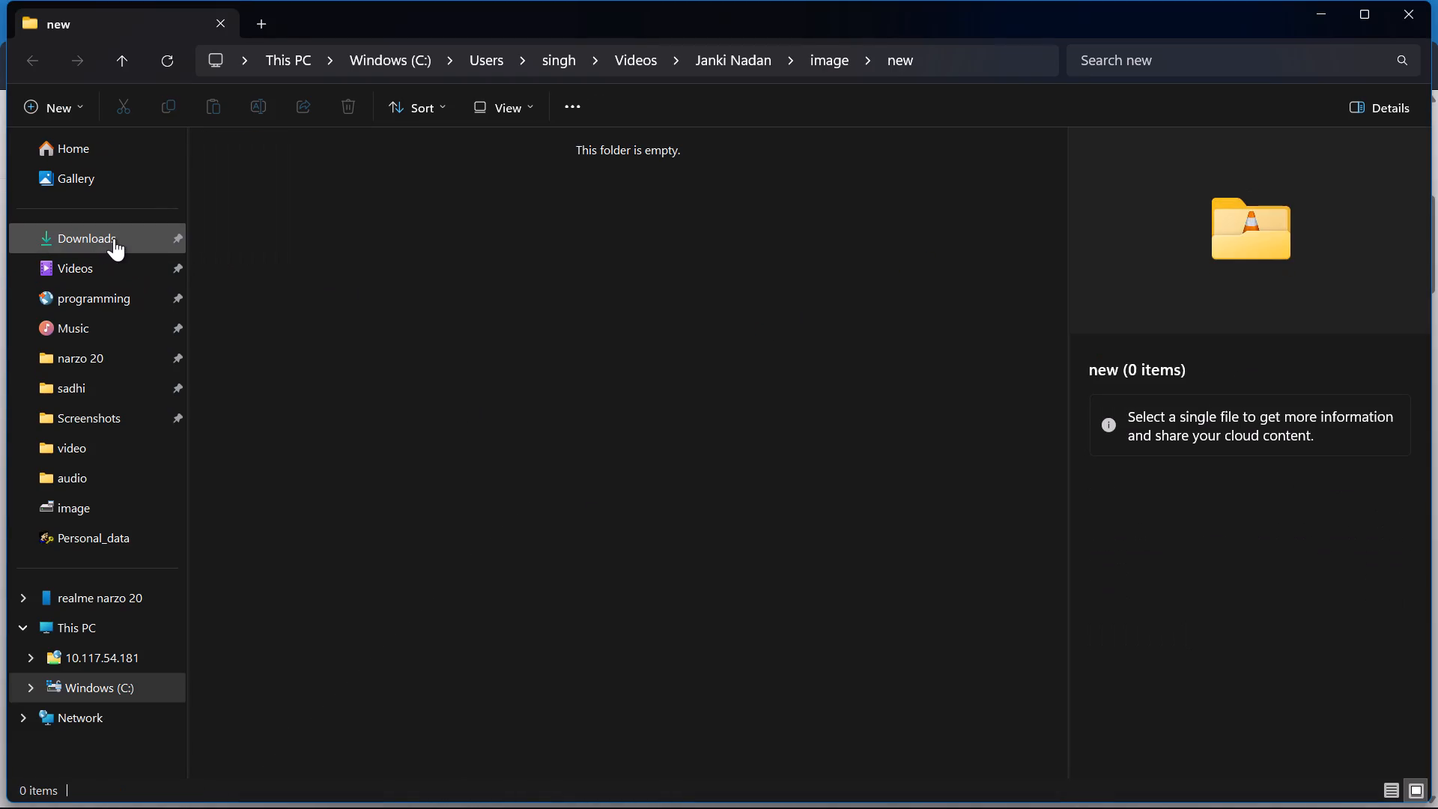
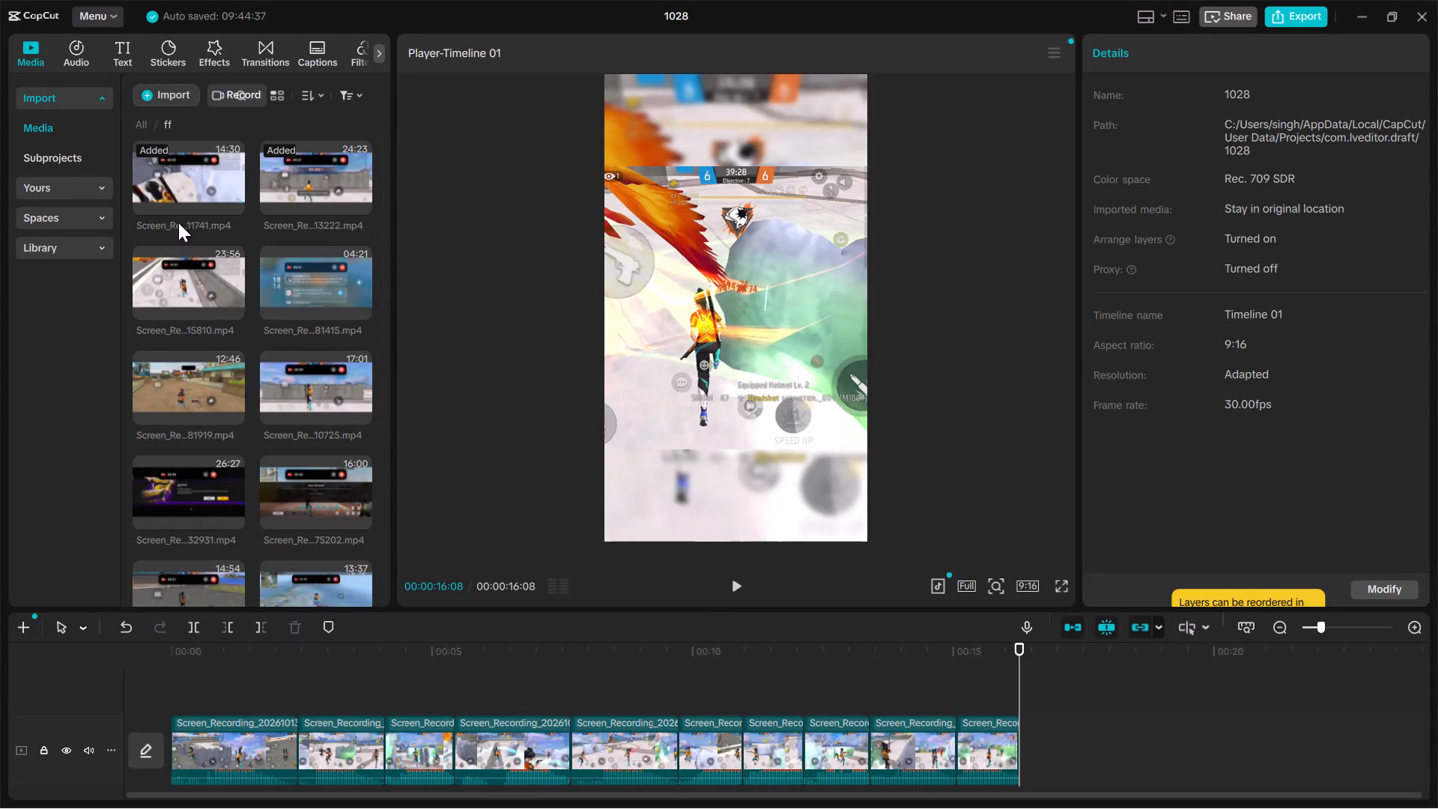
# Import the snapgram.io MP3 from the Downloads folder into the project's top-level media, outside the ff folder.
pyautogui.scroll(3, 204, 299)
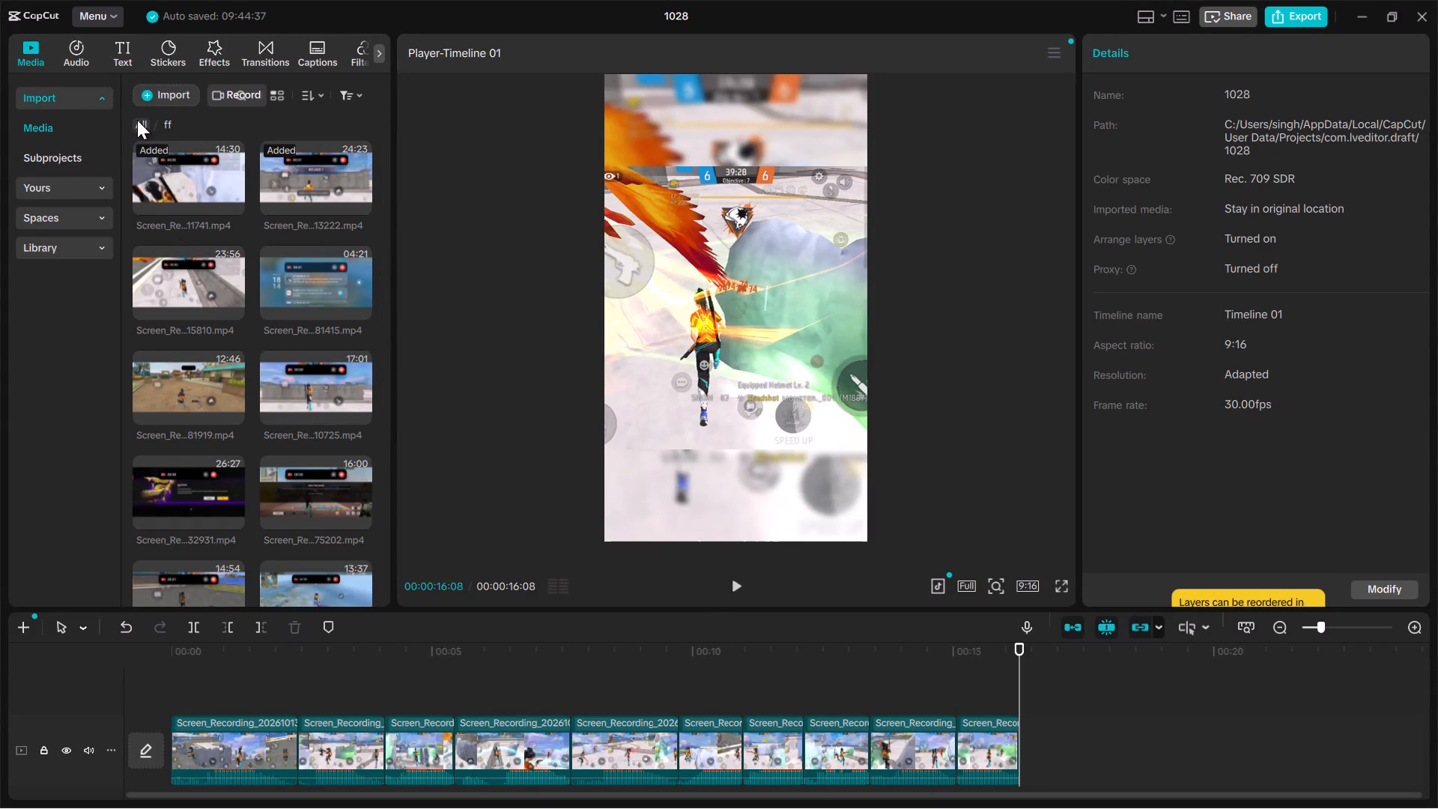
pyautogui.click(137, 120)
pyautogui.click(168, 97)
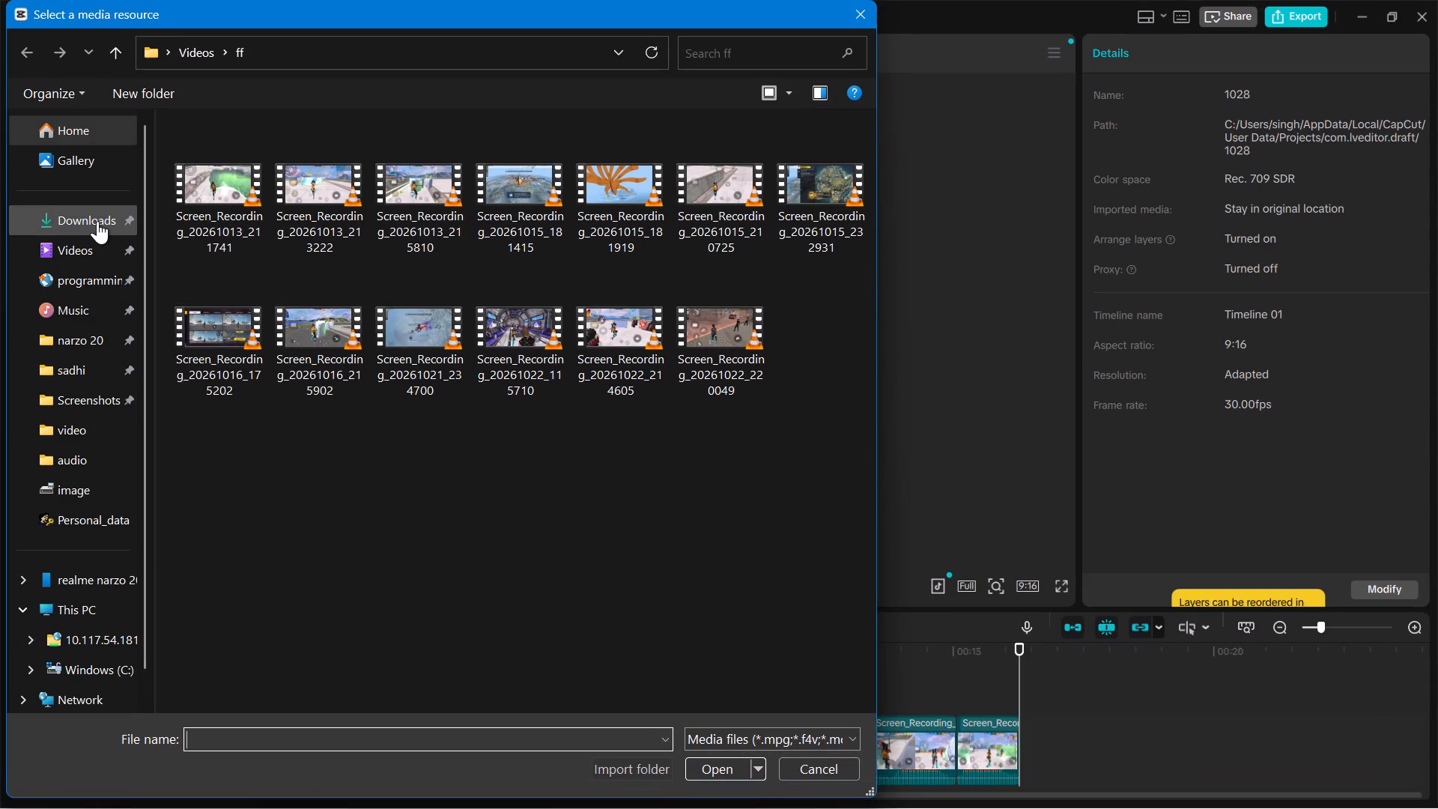
pyautogui.click(97, 221)
pyautogui.doubleClick(290, 231)
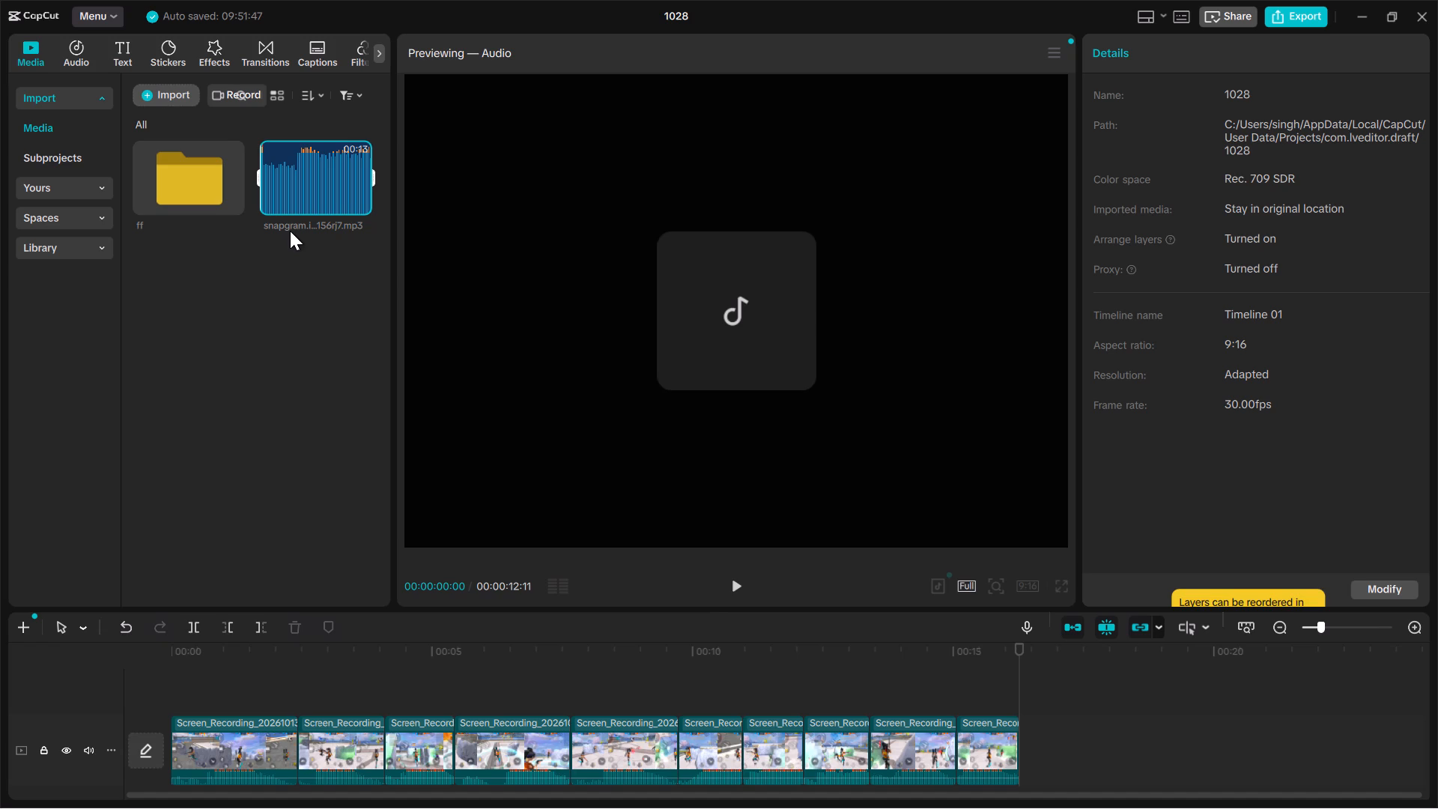
# Add the snapgram.io MP3 to the timeline as an audio track starting at 00:00.
pyautogui.moveTo(300, 177); pyautogui.dragTo(219, 698)
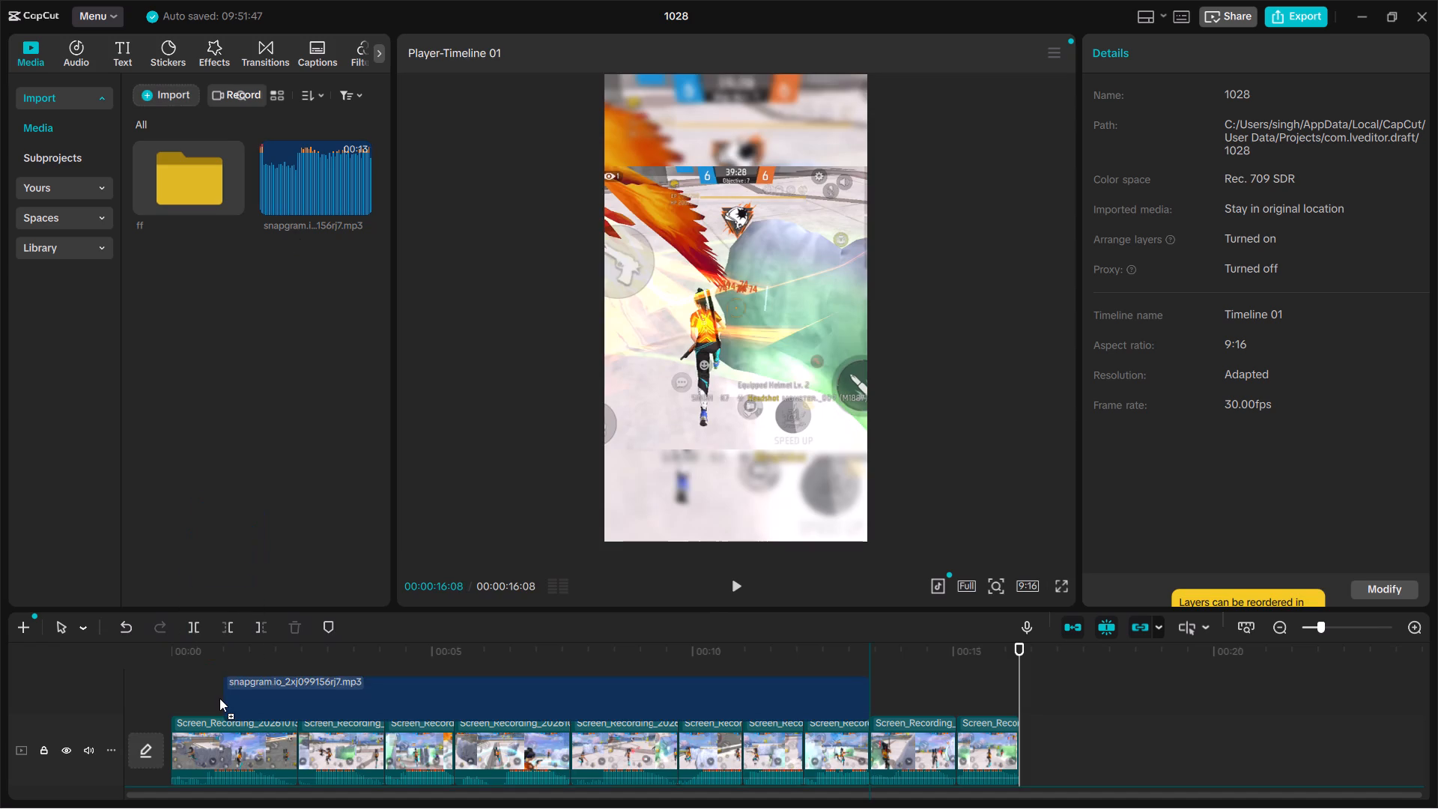
pyautogui.moveTo(219, 698); pyautogui.dragTo(175, 683)
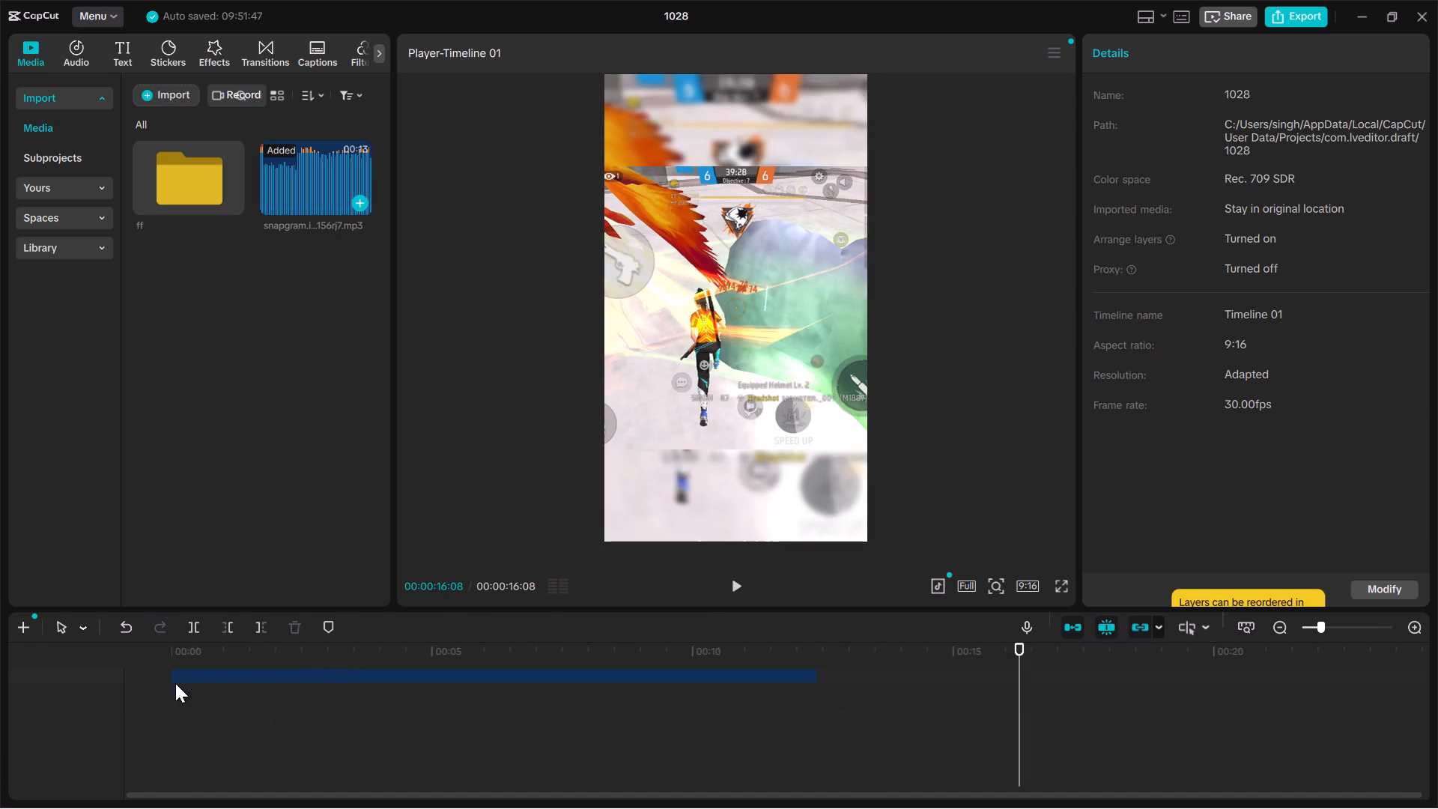
# Enlarge the timeline area so the video track and the audio track fit together.
pyautogui.scroll(1, 287, 733)
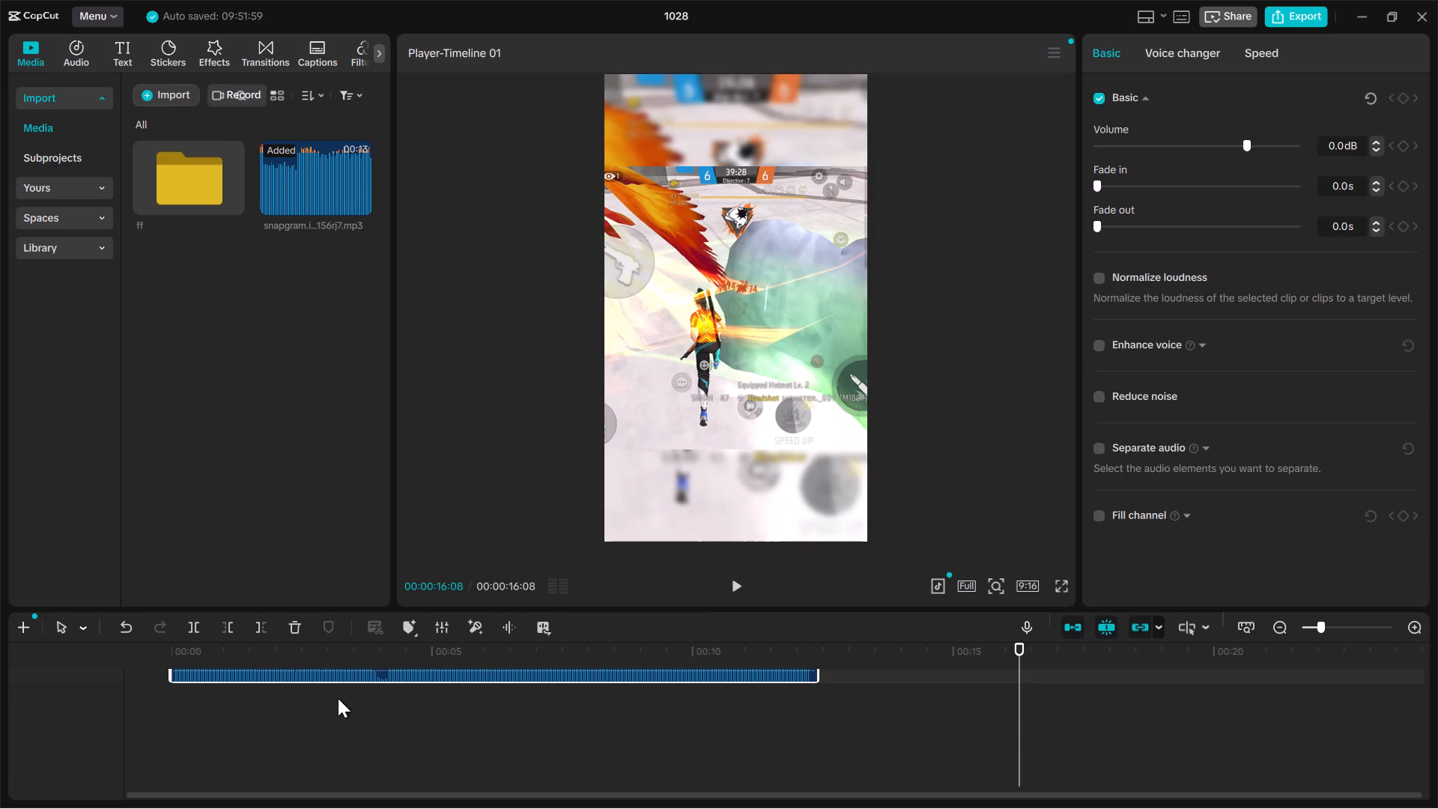
pyautogui.moveTo(395, 673); pyautogui.dragTo(377, 808)
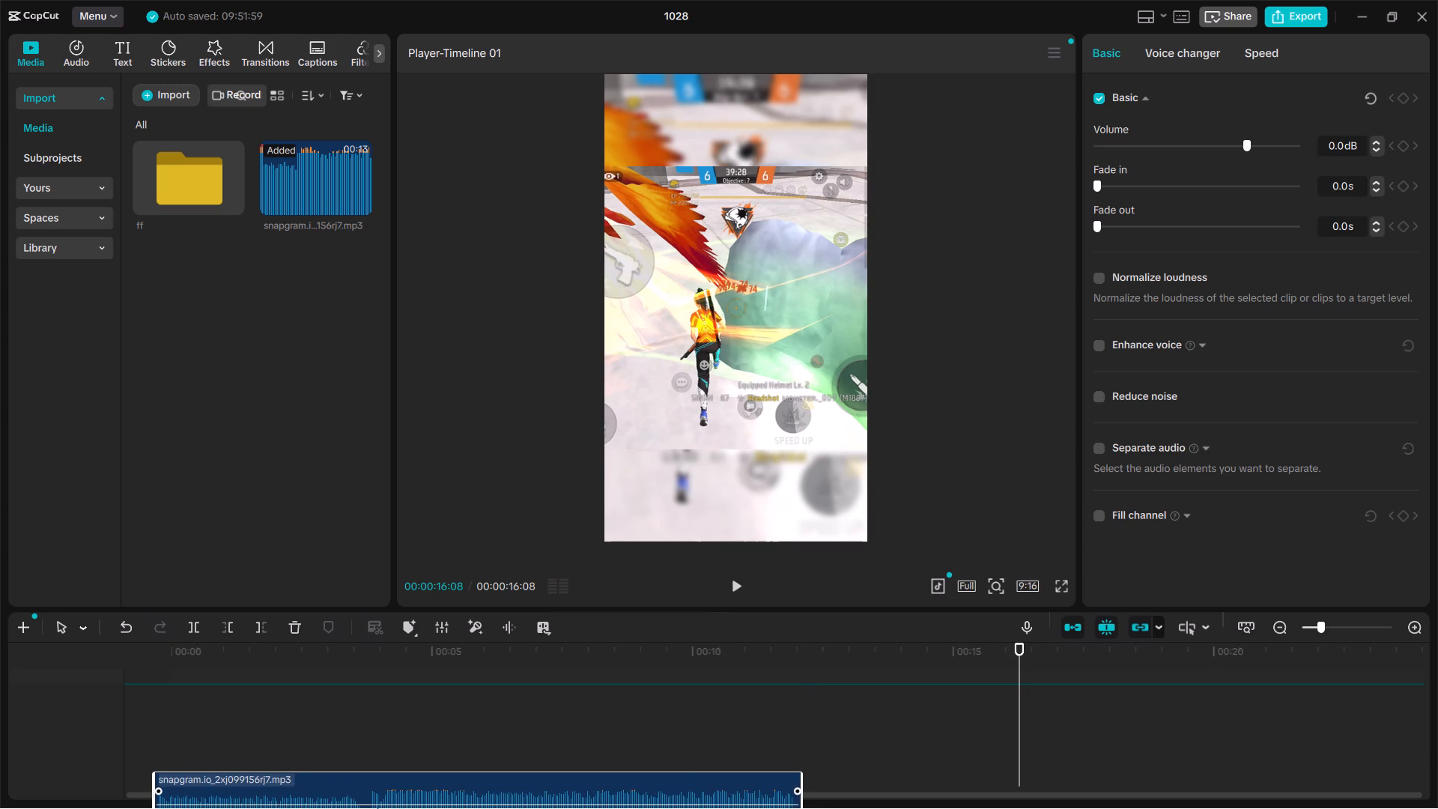
pyautogui.moveTo(377, 808); pyautogui.dragTo(390, 777)
pyautogui.scroll(-3, 390, 777)
pyautogui.scroll(1, 390, 777)
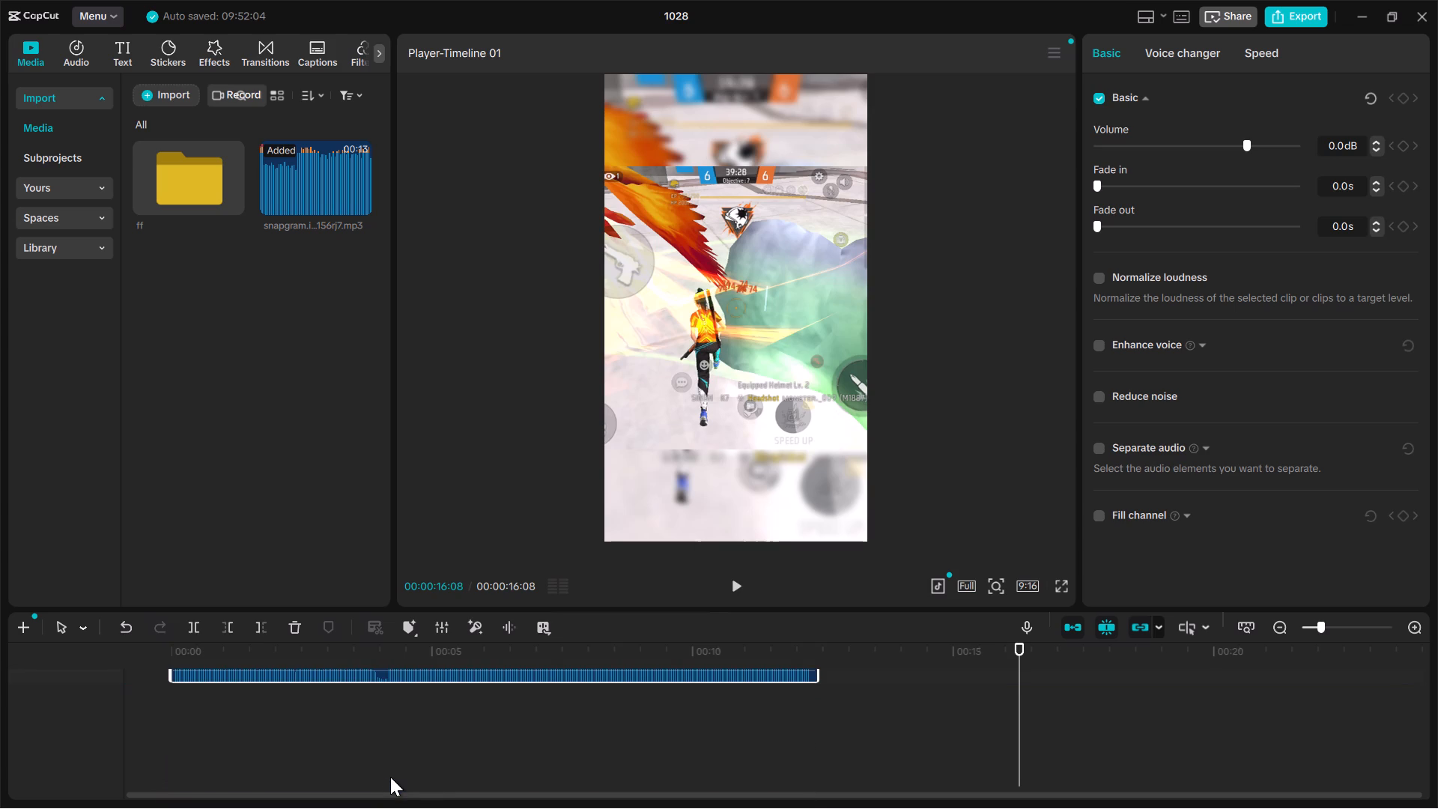
pyautogui.scroll(2, 390, 777)
pyautogui.moveTo(634, 611); pyautogui.dragTo(655, 524)
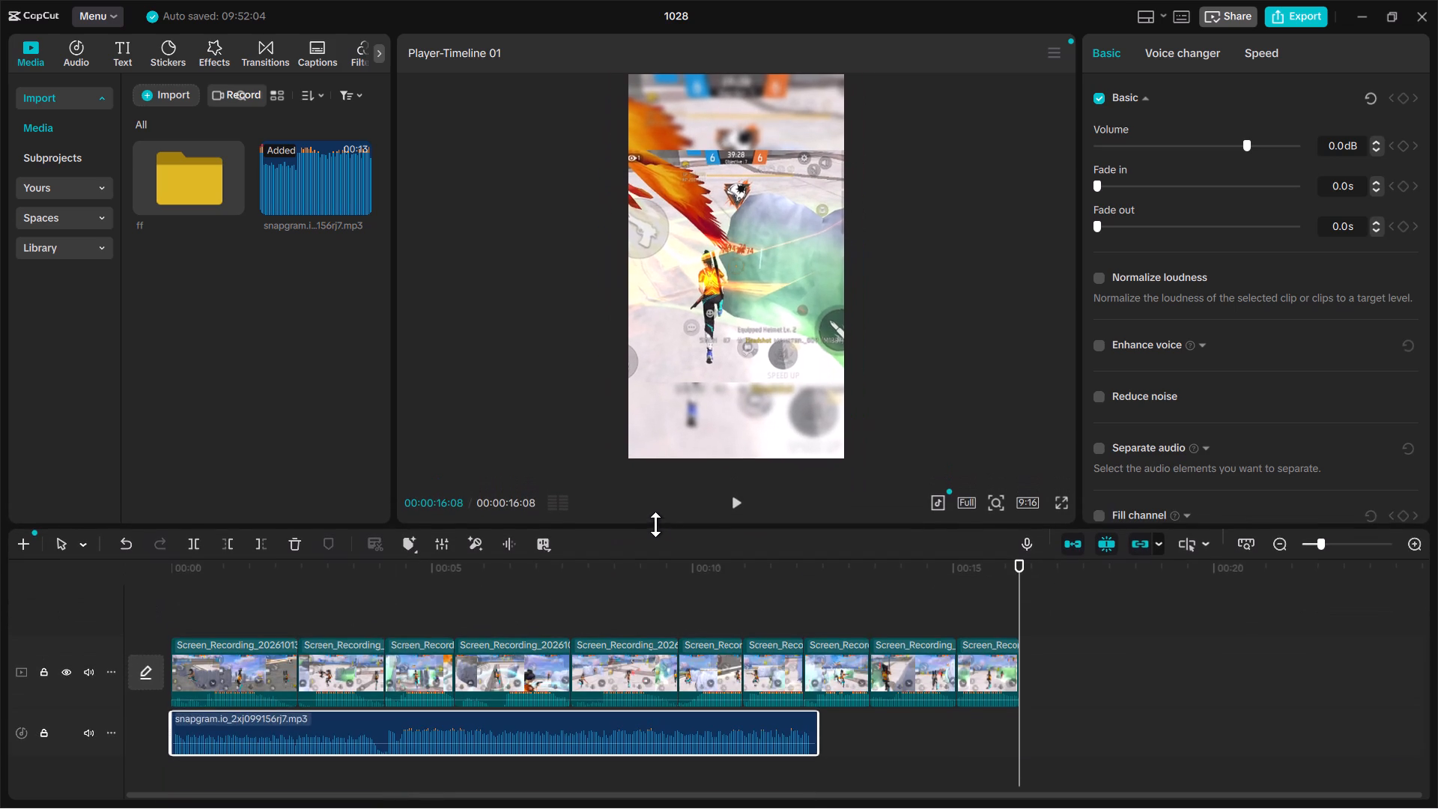
pyautogui.moveTo(655, 524); pyautogui.dragTo(658, 524)
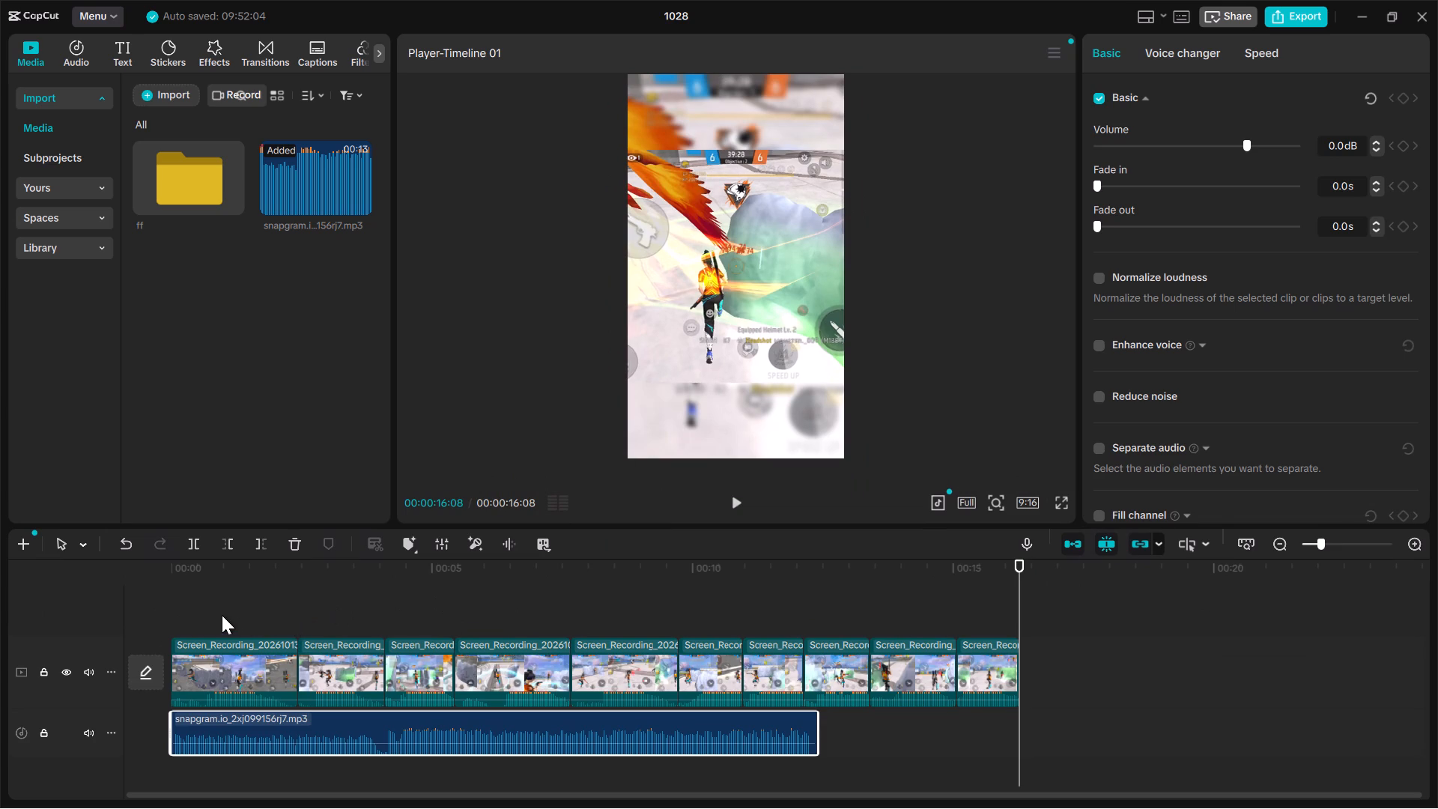
# Play the montage from the beginning to check the clips against the added audio, stopping at about 10 seconds.
pyautogui.press('Home')
pyautogui.press('space')
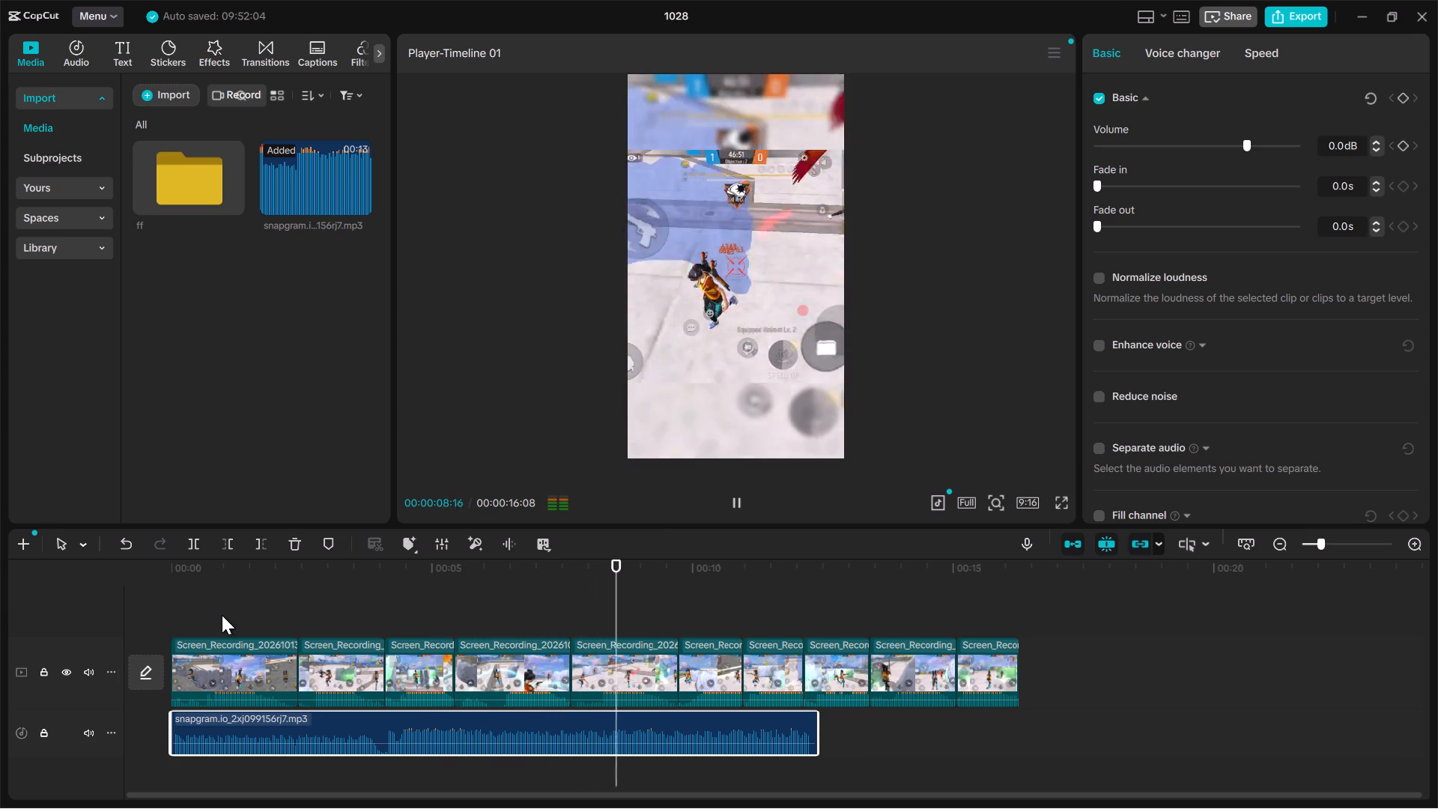
pyautogui.press('space')
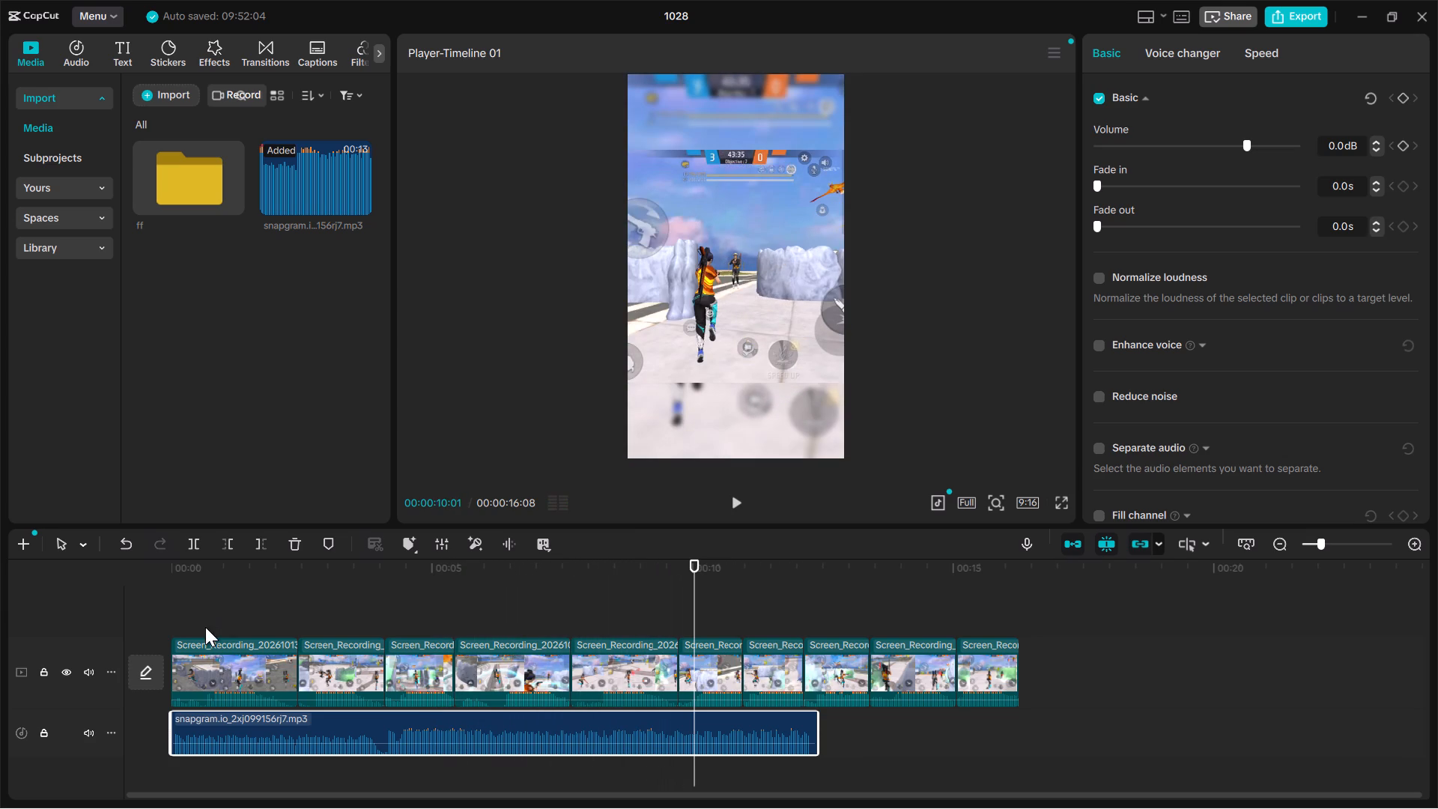
# Select the gameplay clip at about 10 seconds and open its basic Adjust settings.
pyautogui.click(234, 657)
pyautogui.click(713, 662)
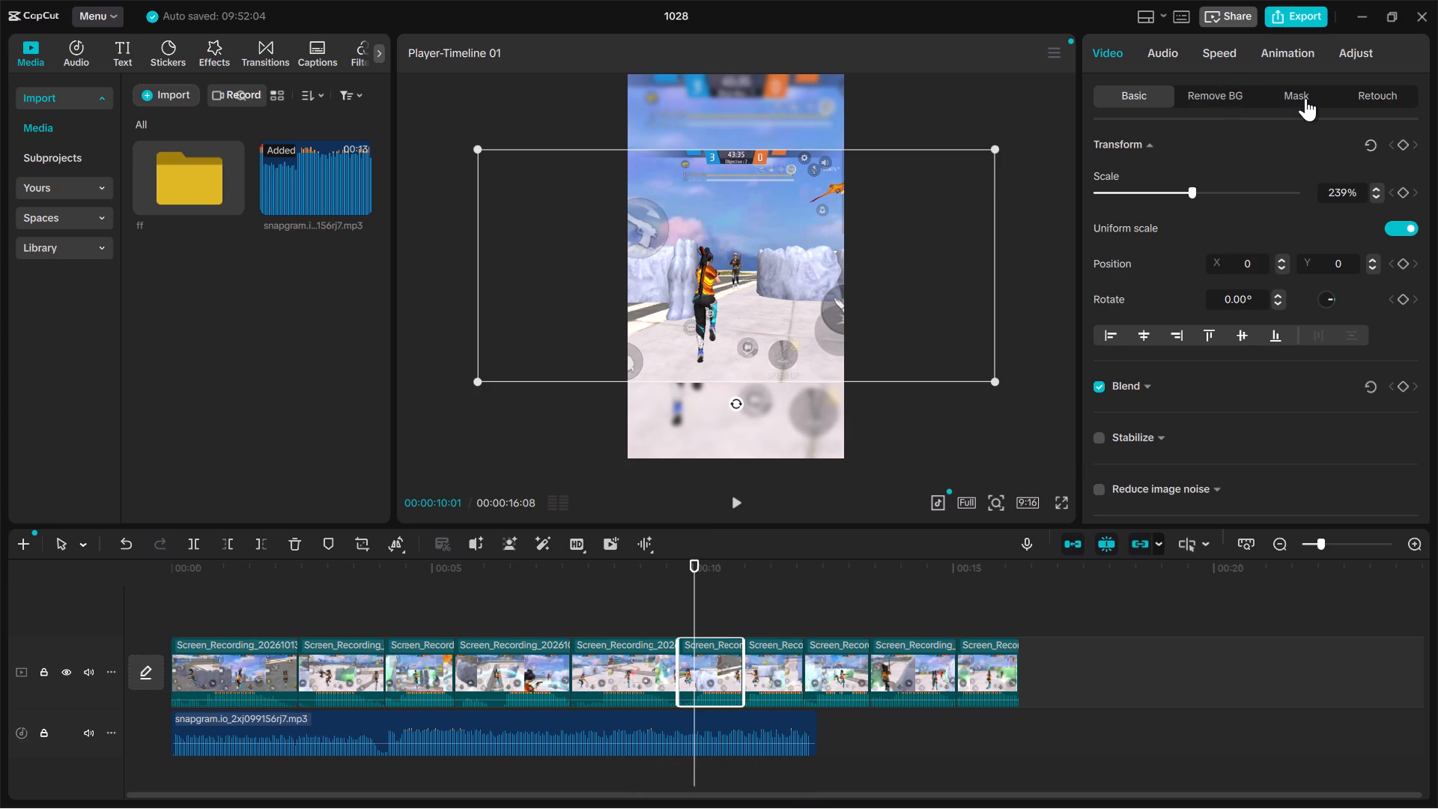
pyautogui.click(1366, 53)
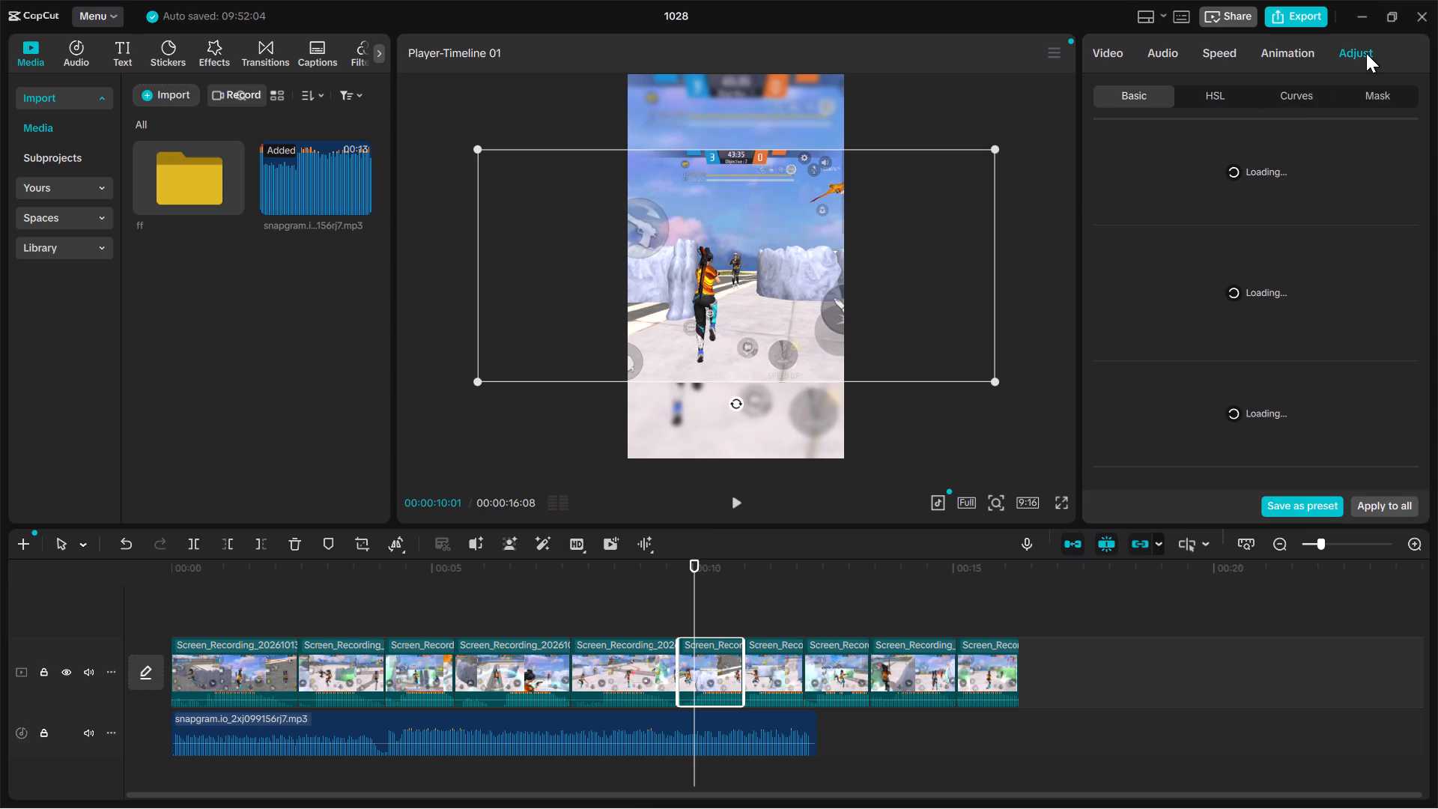
pyautogui.click(1209, 193)
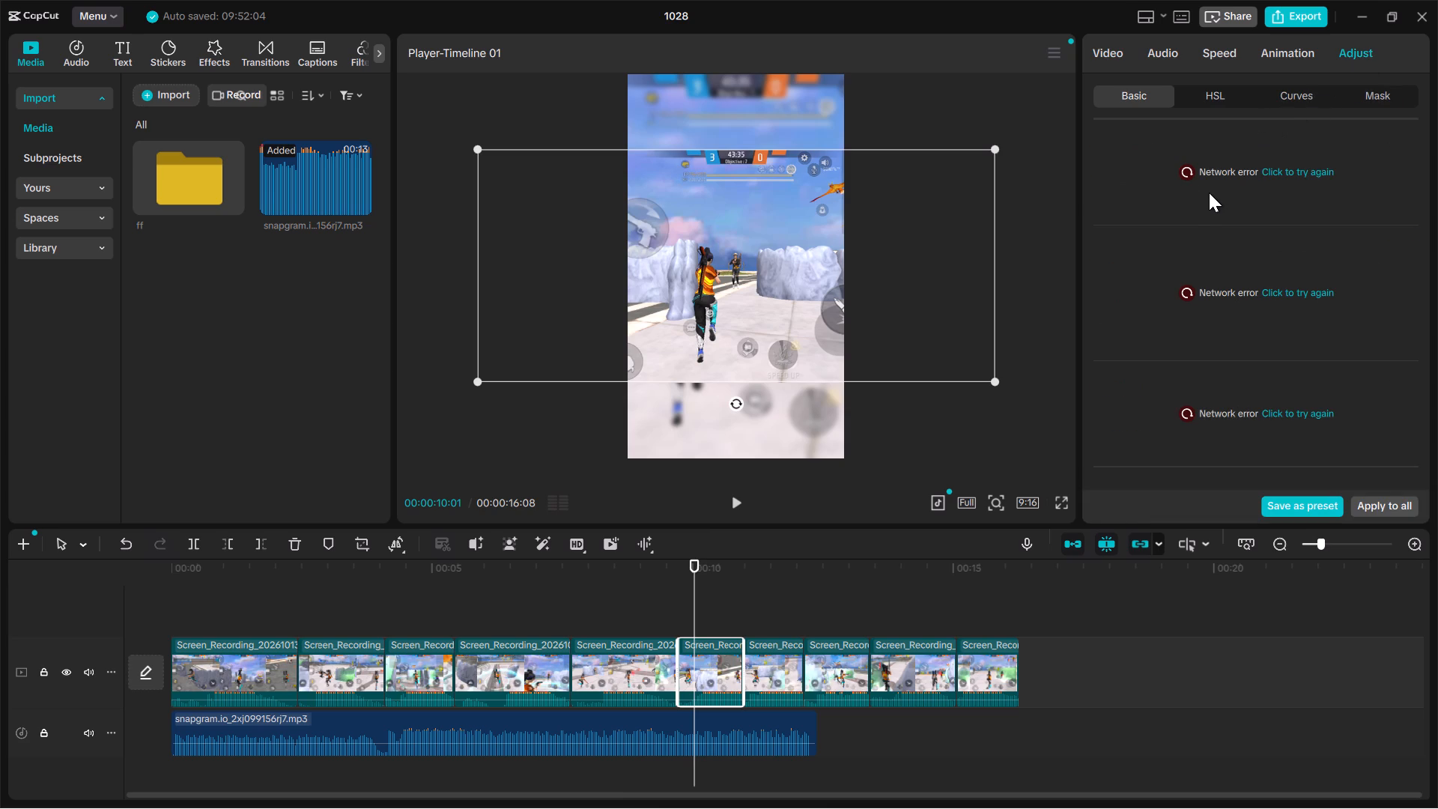
pyautogui.click(1437, 36)
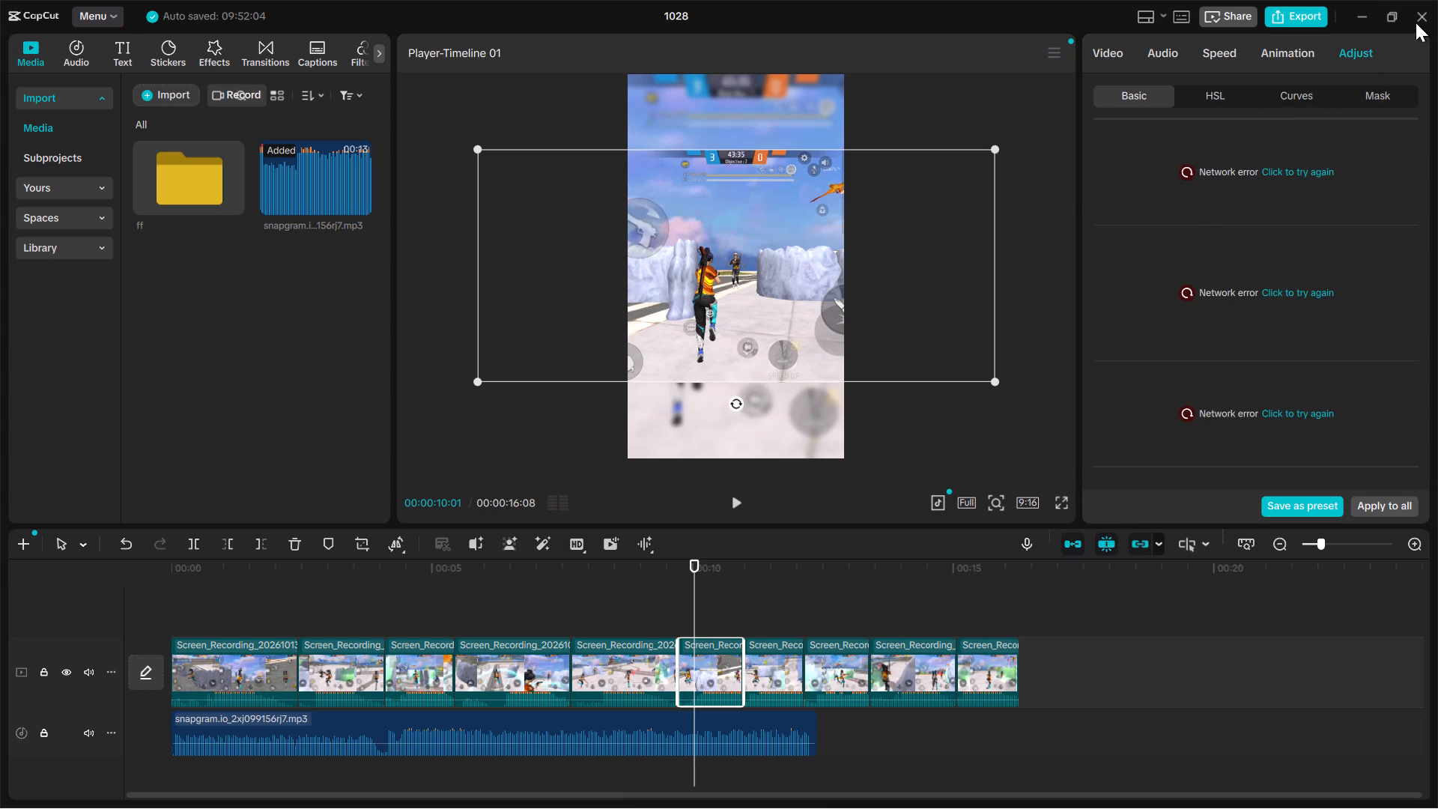
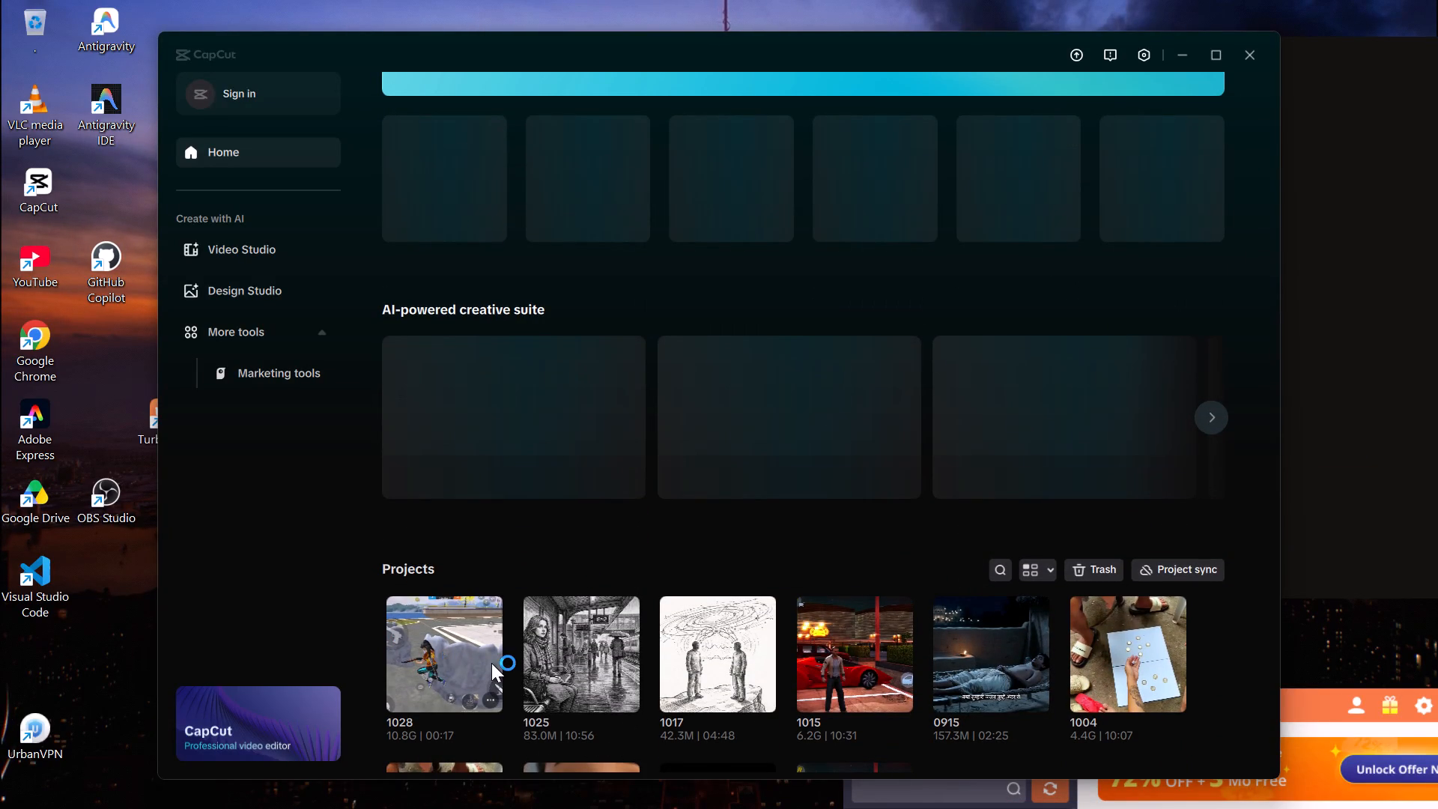
# Reopen project 1028 from the project list.
pyautogui.click(424, 638)
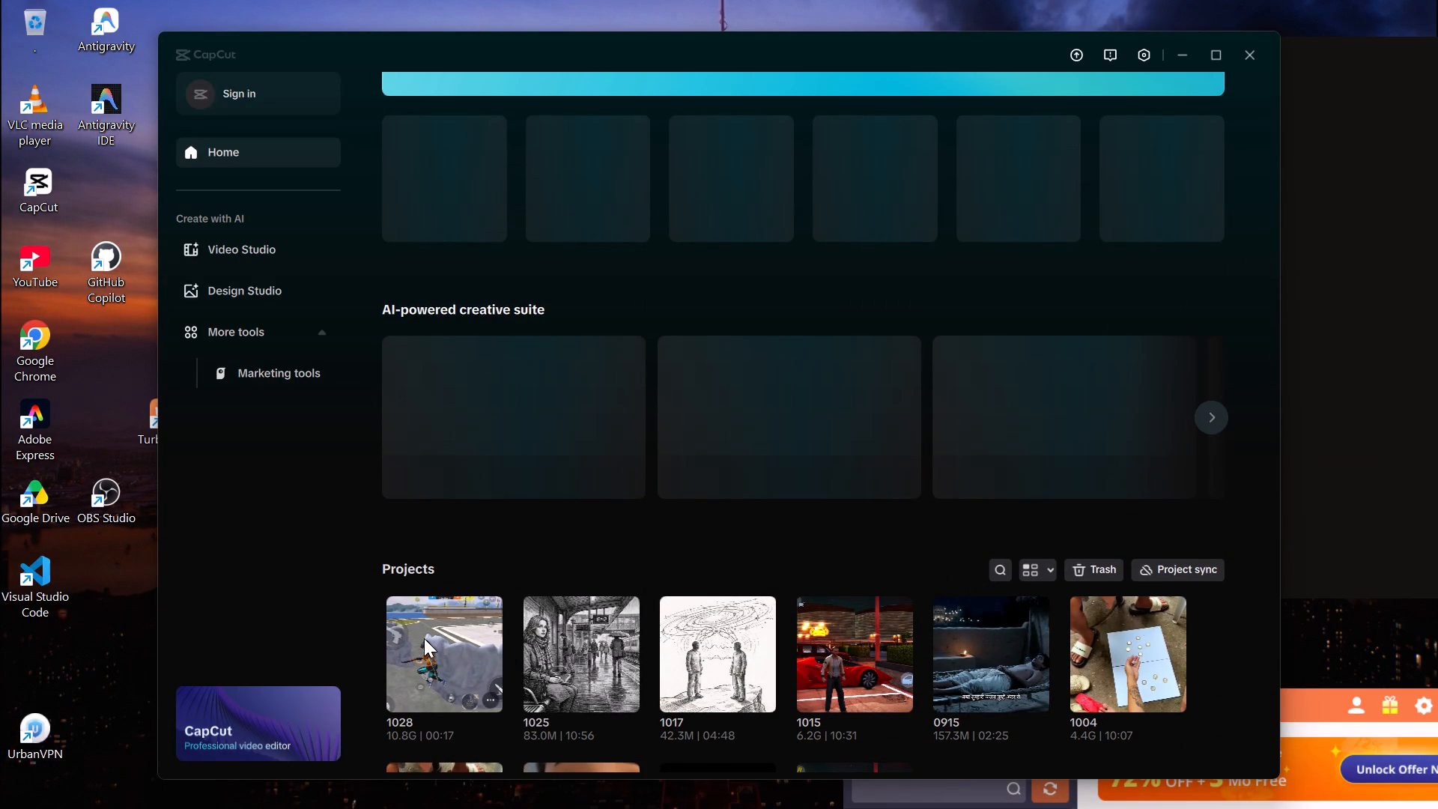
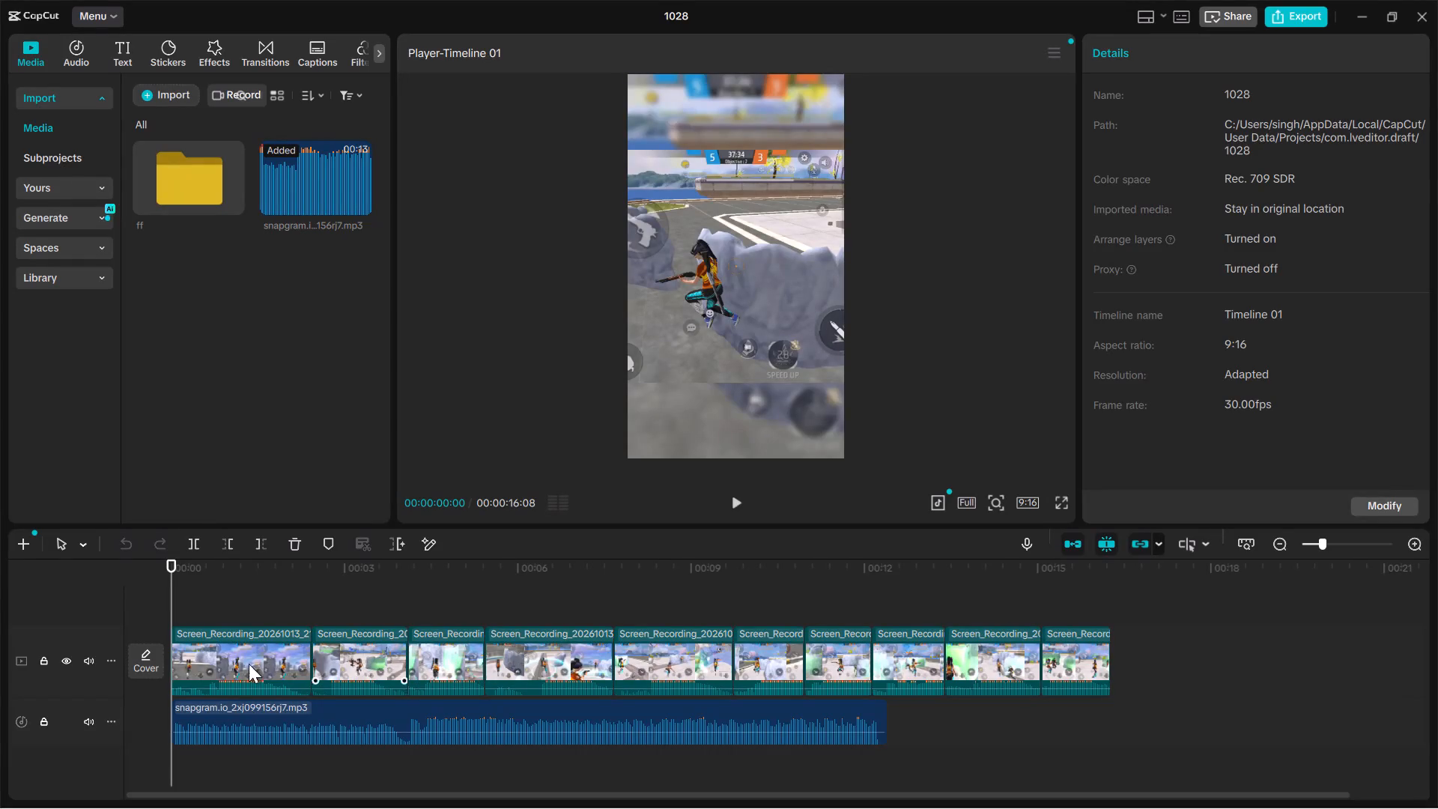
# Open the basic Adjust settings of the first clip in the timeline and retry loading the sections with a network error.
pyautogui.click(252, 646)
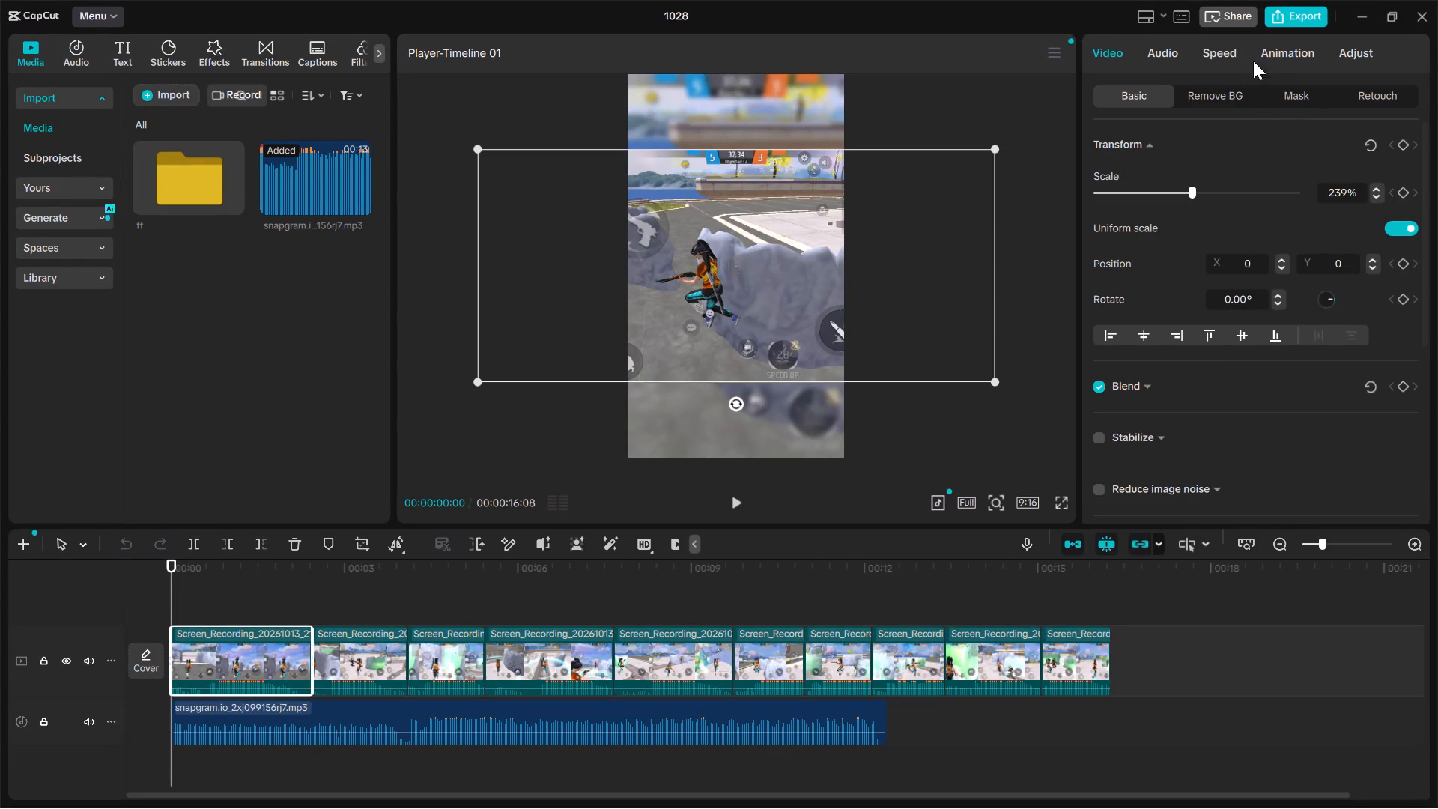
pyautogui.click(1369, 40)
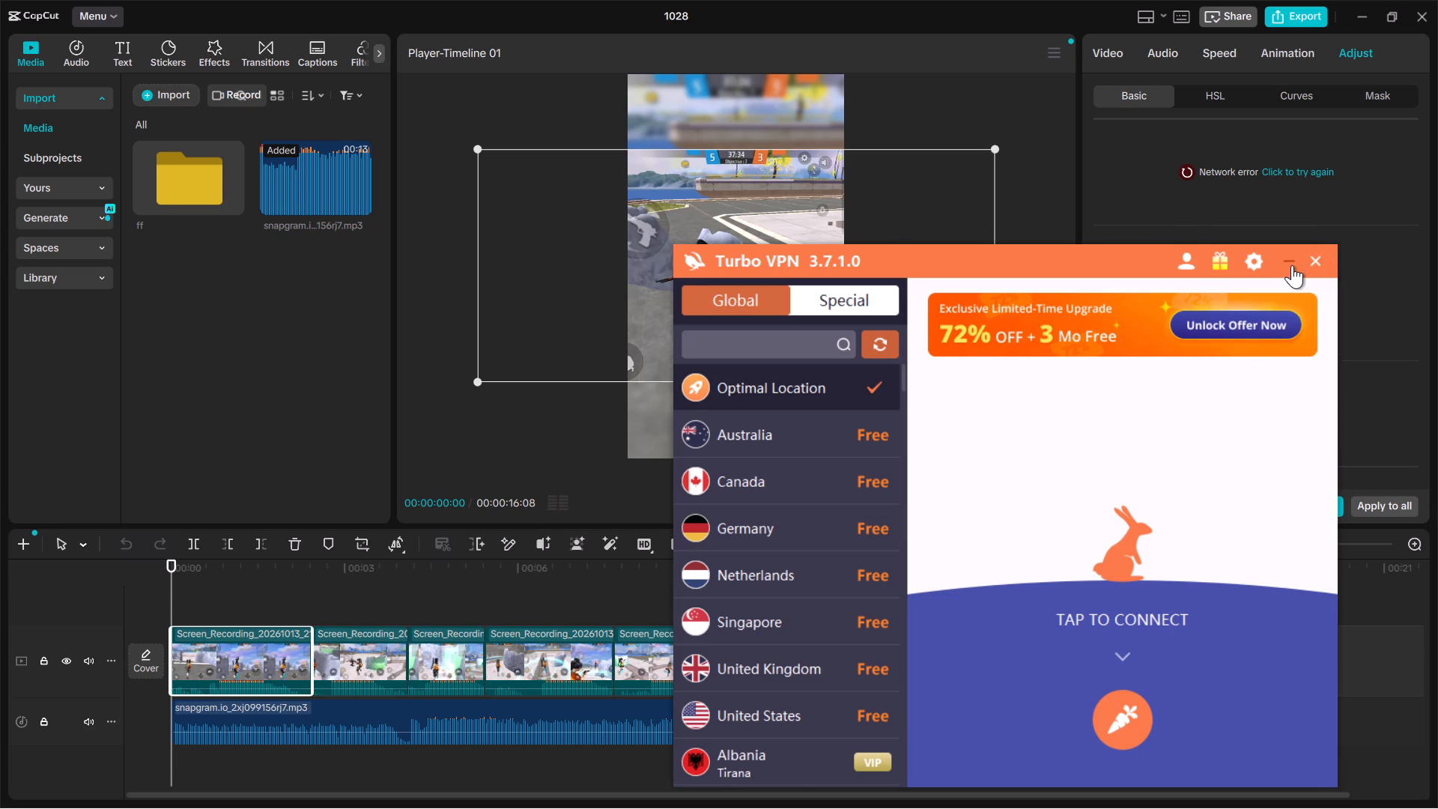
pyautogui.click(1269, 174)
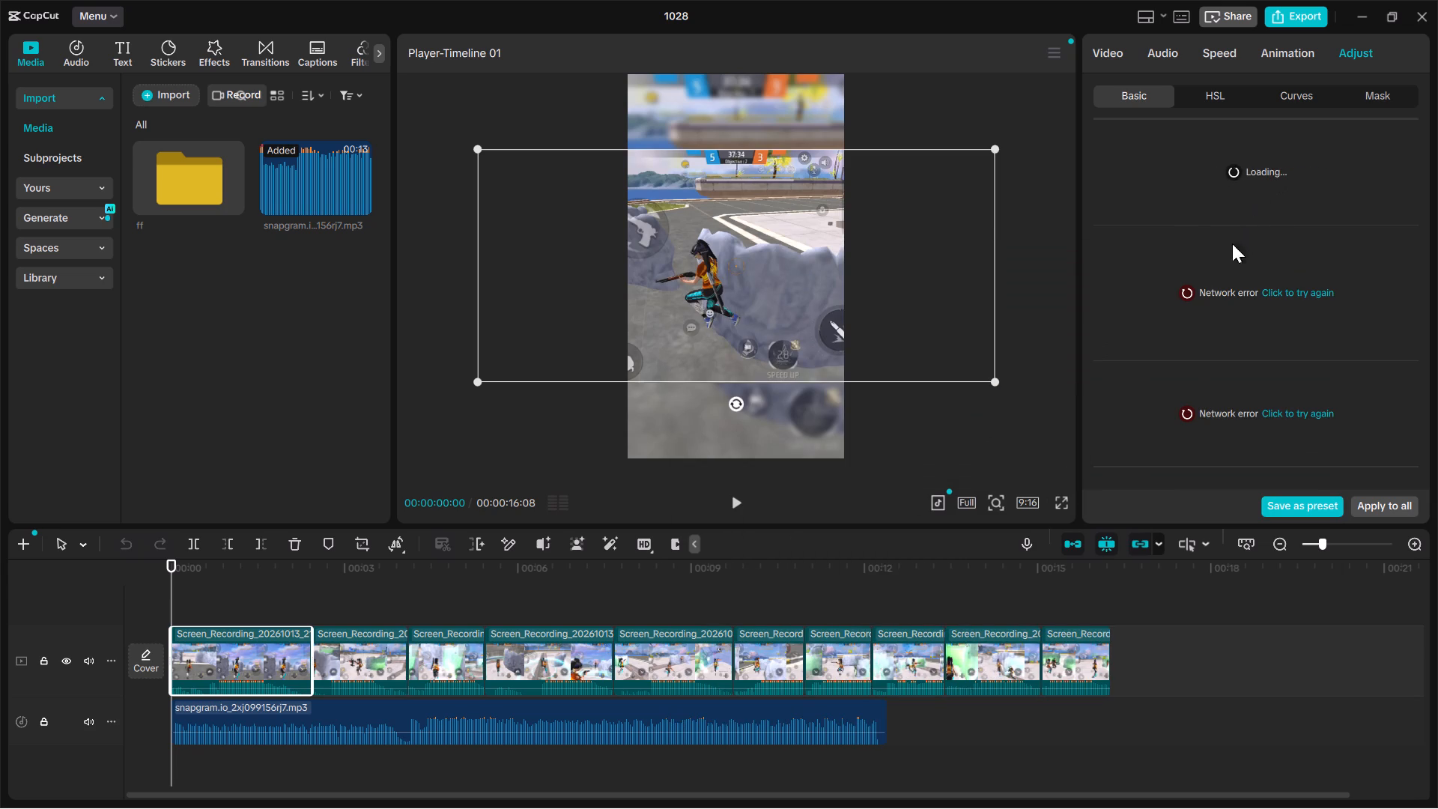
pyautogui.click(1237, 289)
pyautogui.click(1290, 291)
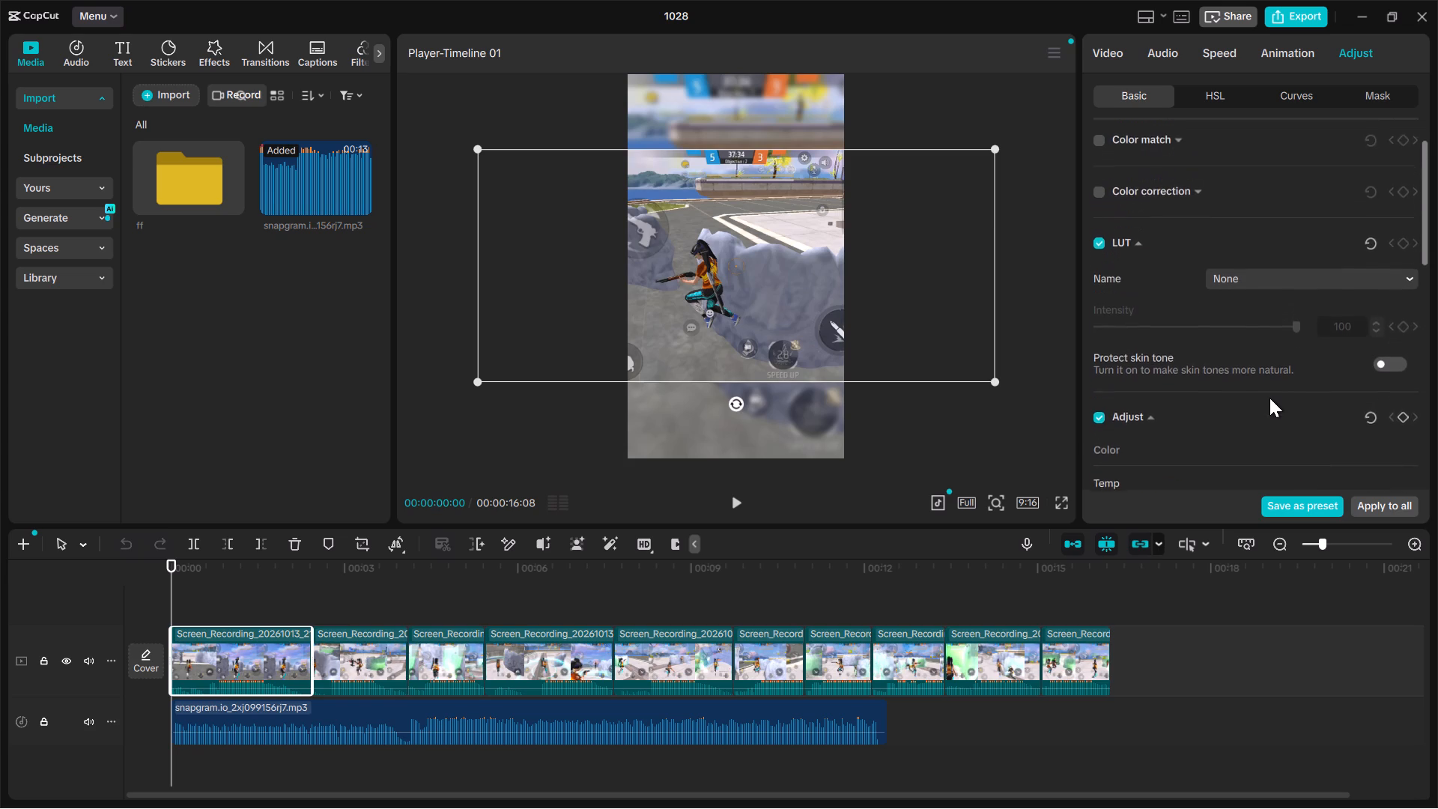
# Set the first clip's color adjustments to Temp 8, Tint 0 and Saturation 15.
pyautogui.scroll(7, 1201, 309)
pyautogui.scroll(5, 1198, 118)
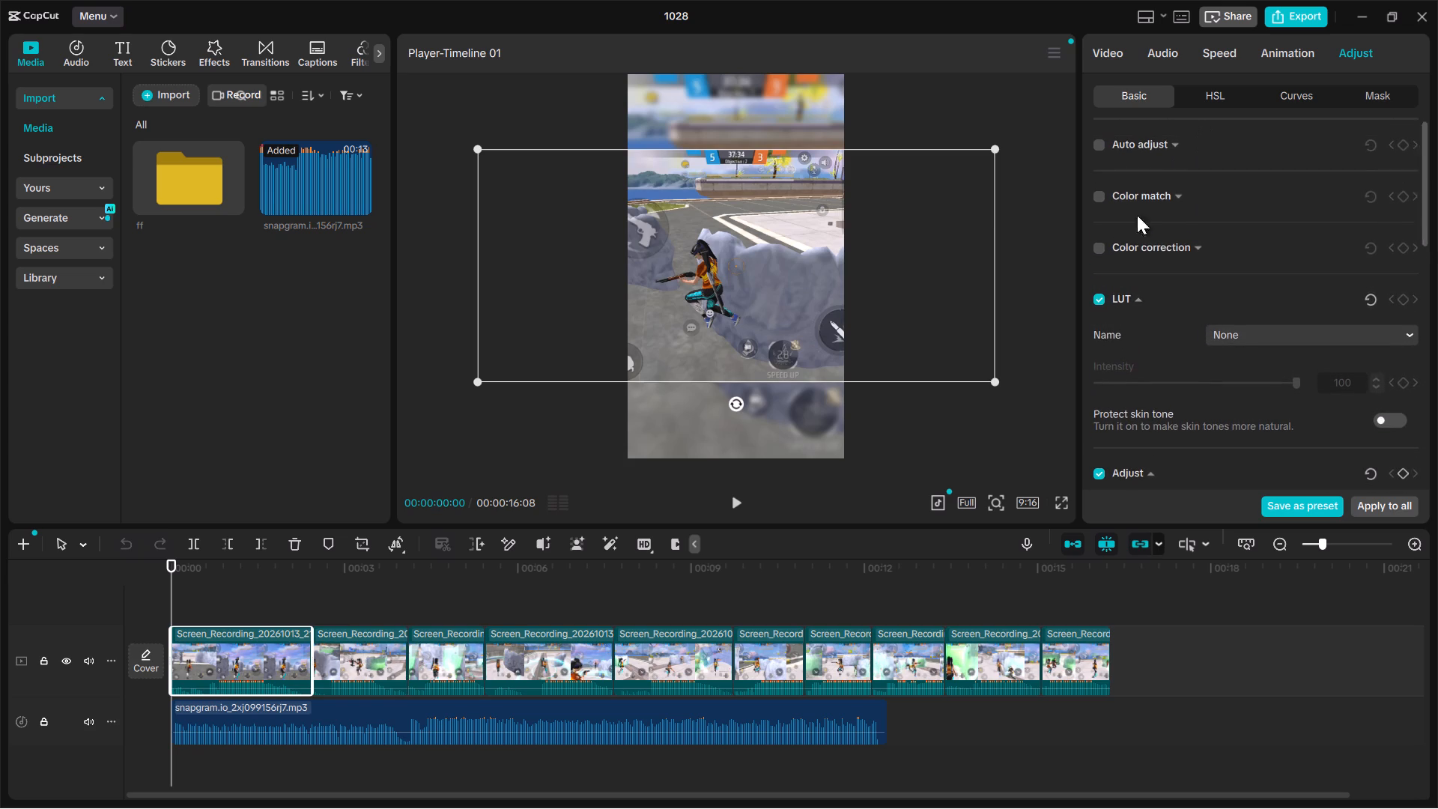
pyautogui.scroll(-3, 1130, 225)
pyautogui.scroll(-2, 1205, 389)
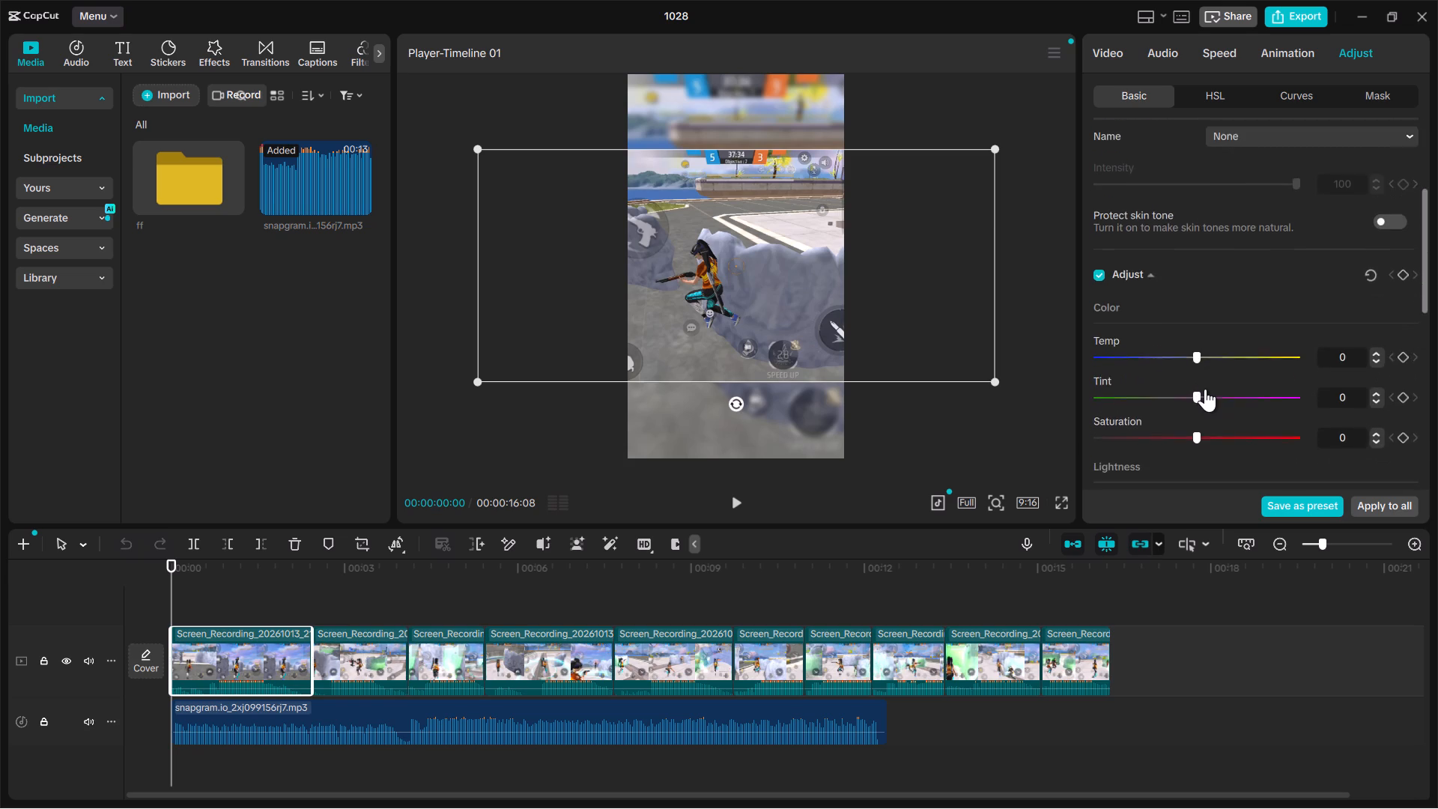
pyautogui.scroll(-3, 1205, 389)
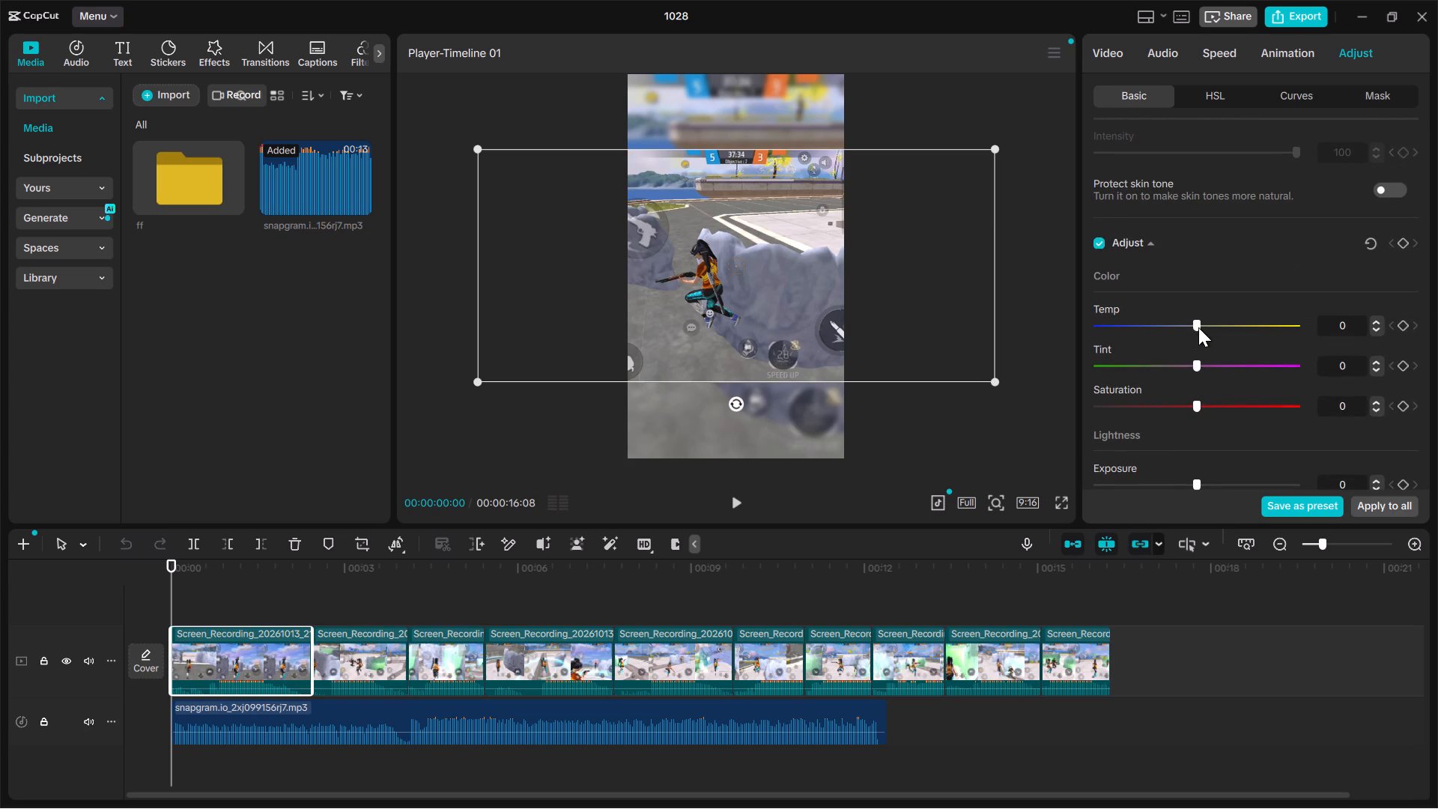
pyautogui.moveTo(1197, 322); pyautogui.dragTo(1207, 324)
pyautogui.moveTo(1207, 324); pyautogui.dragTo(1241, 336)
pyautogui.moveTo(1241, 336); pyautogui.dragTo(1206, 329)
pyautogui.moveTo(1206, 329); pyautogui.dragTo(1210, 330)
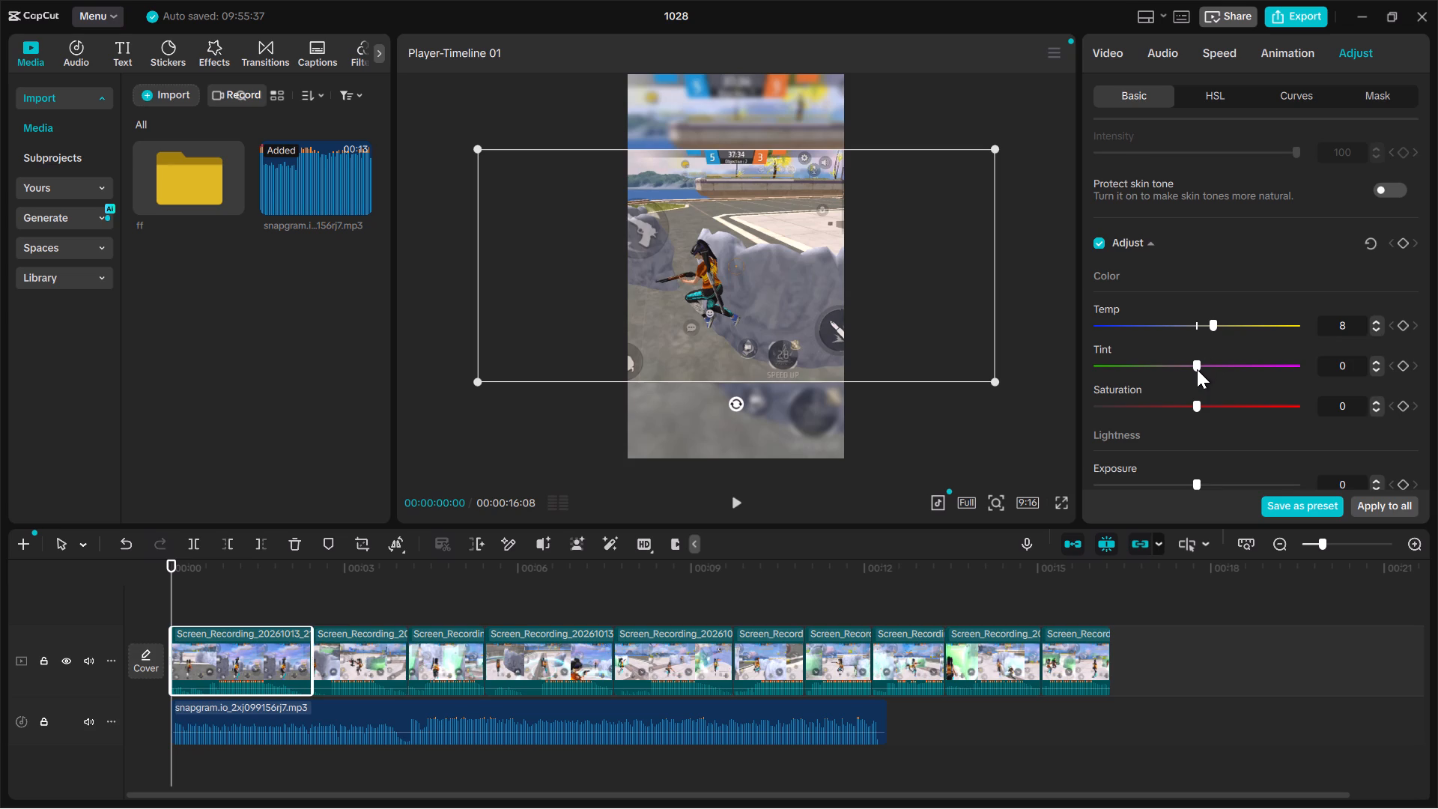
pyautogui.moveTo(1197, 369); pyautogui.dragTo(1254, 375)
pyautogui.moveTo(1254, 375); pyautogui.dragTo(1196, 376)
pyautogui.moveTo(1194, 404); pyautogui.dragTo(1114, 422)
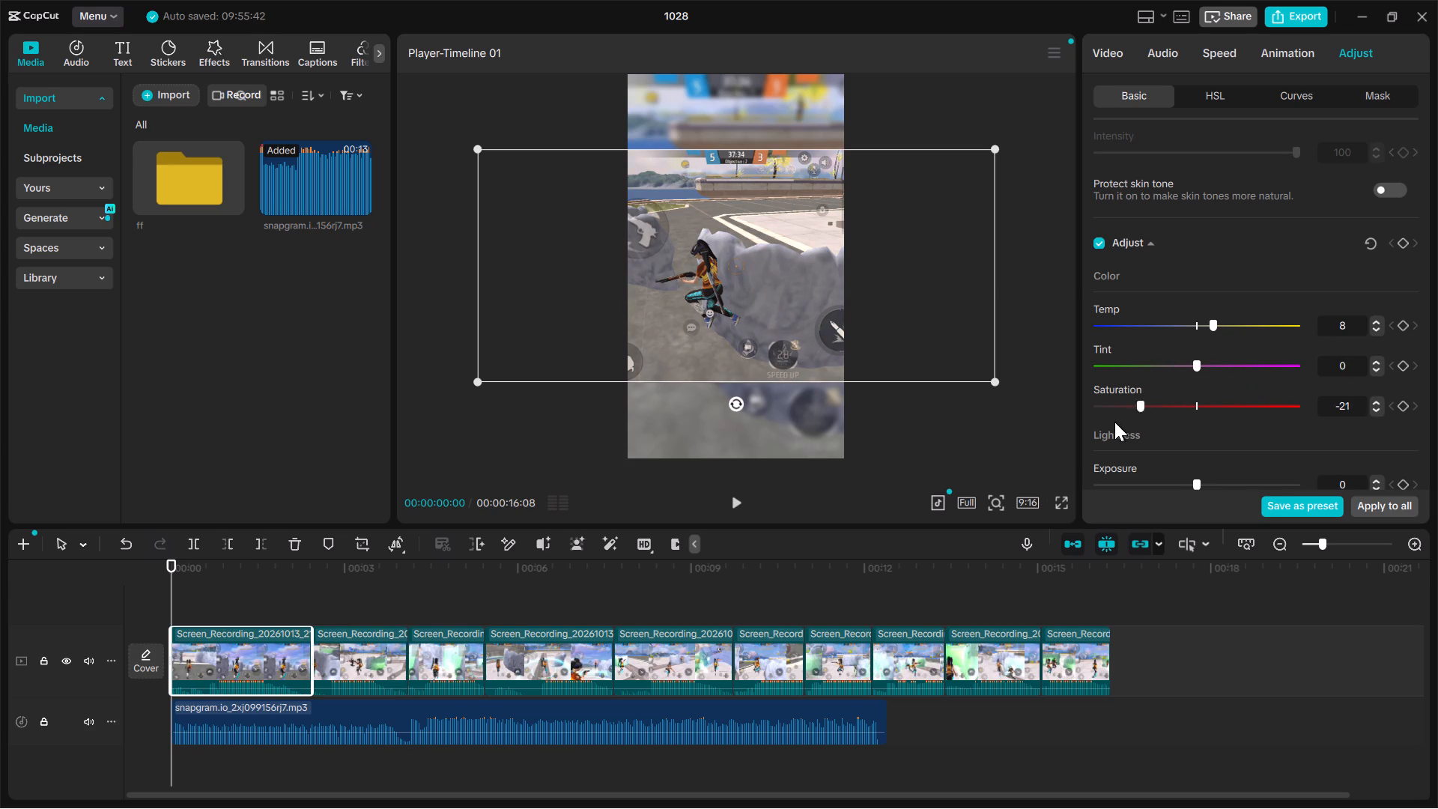
pyautogui.moveTo(1114, 422); pyautogui.dragTo(1249, 433)
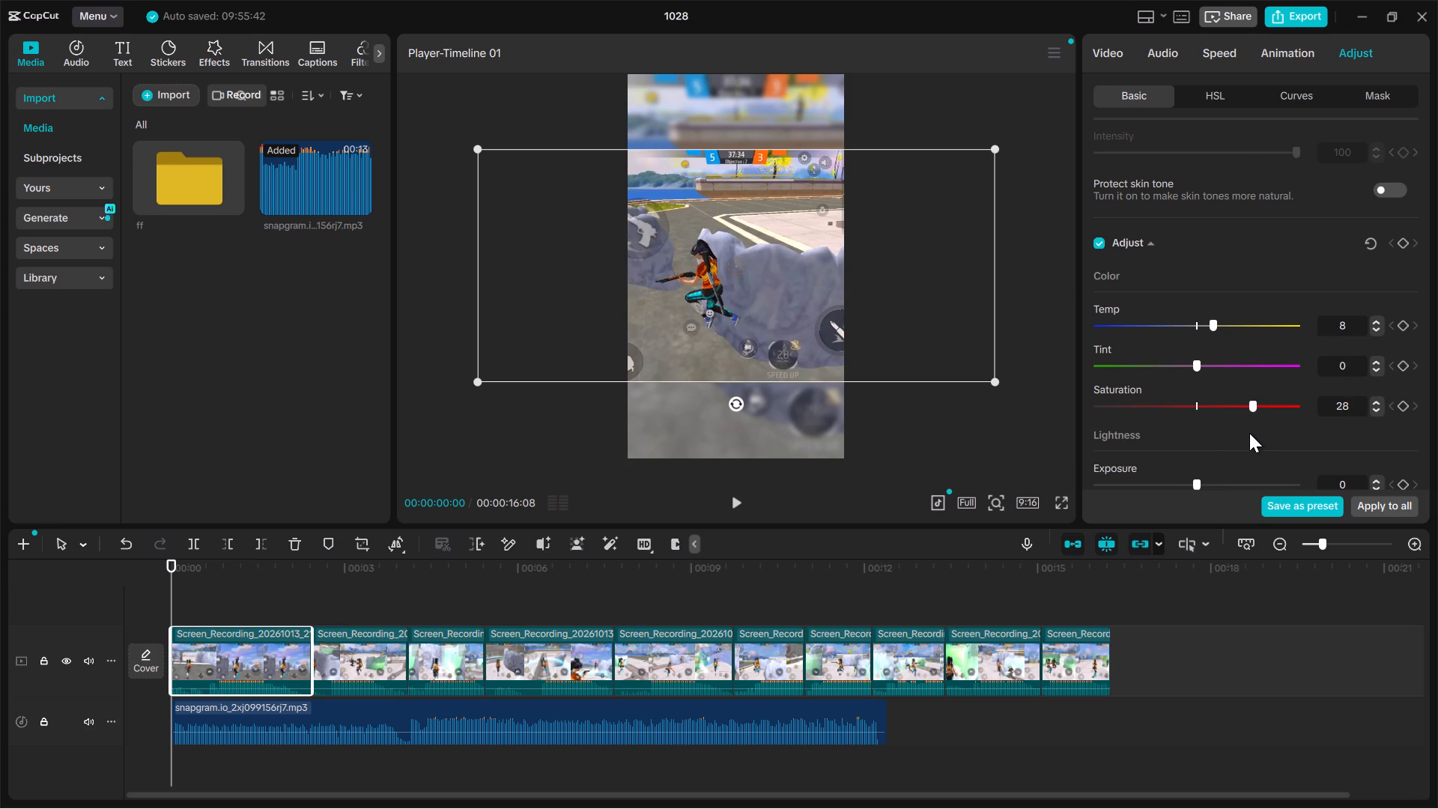
pyautogui.moveTo(1249, 433); pyautogui.dragTo(1224, 429)
# Set the first clip's Exposure to 5 and Contrast to 4.
pyautogui.scroll(-2, 1224, 429)
pyautogui.moveTo(1198, 421); pyautogui.dragTo(1204, 429)
pyautogui.scroll(-6, 1204, 429)
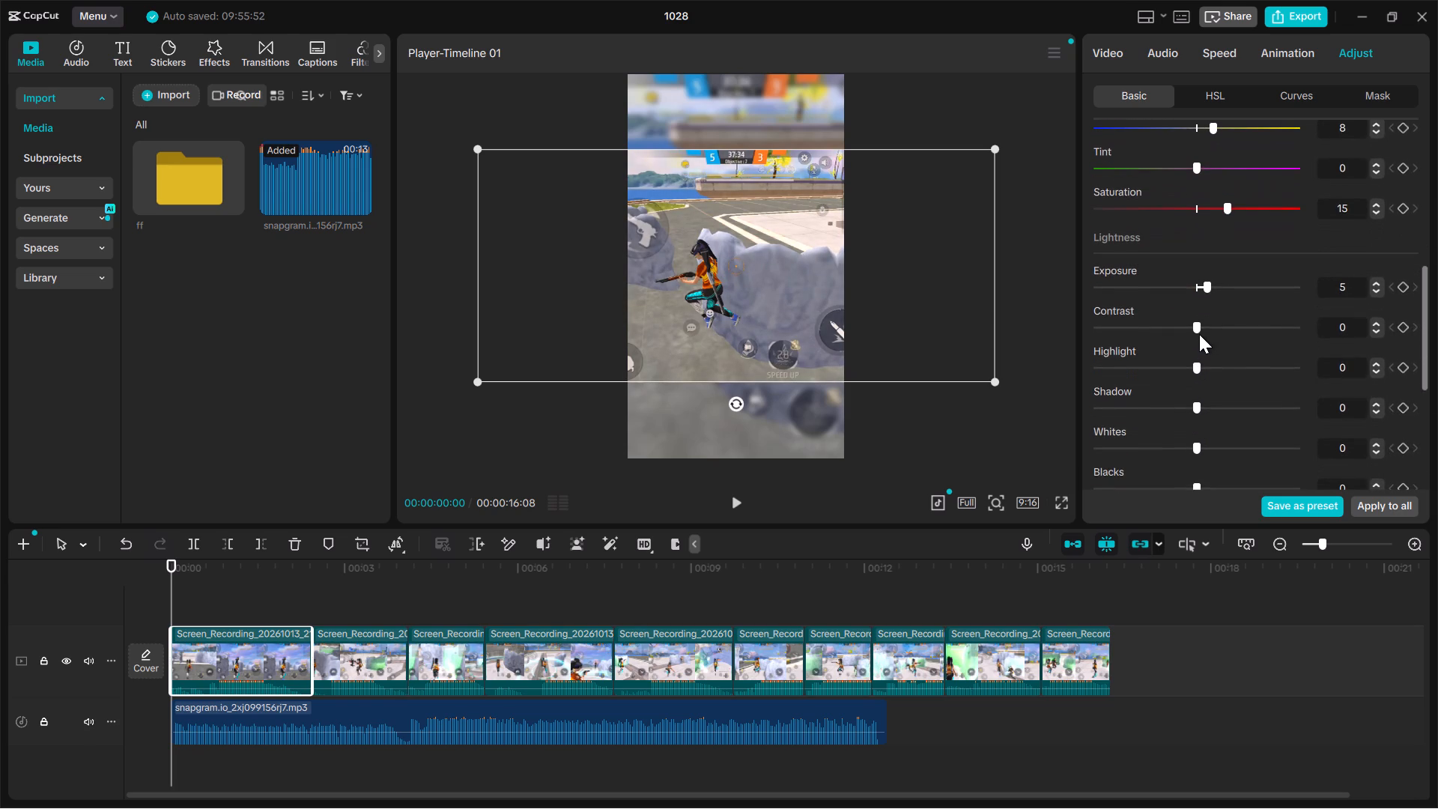
pyautogui.moveTo(1198, 329); pyautogui.dragTo(1206, 337)
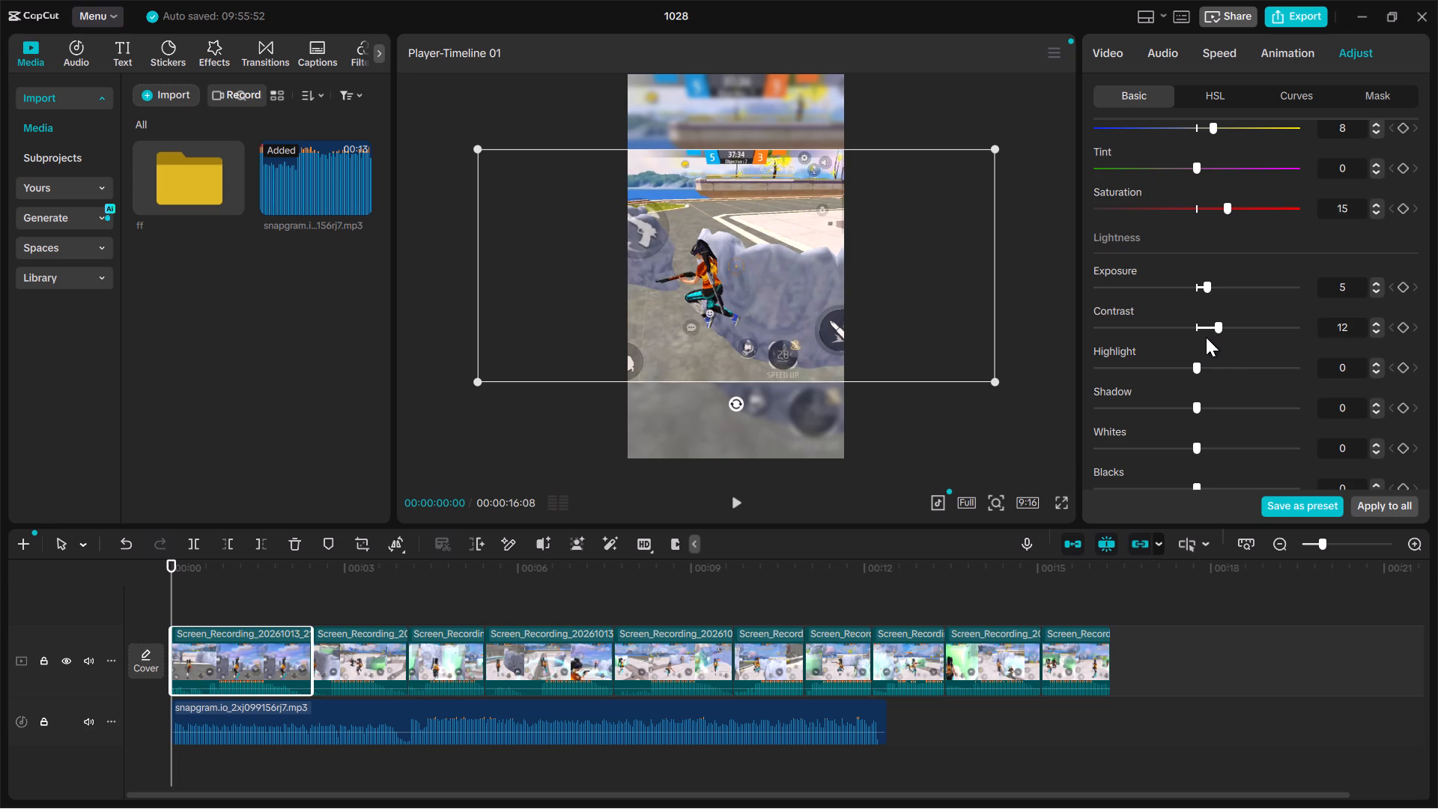
pyautogui.moveTo(1206, 337); pyautogui.dragTo(1202, 337)
# Set the first clip's Highlight to -7, Shadow to -3, Blacks to 0 and Brilliance to -20.
pyautogui.scroll(-2, 1275, 352)
pyautogui.scroll(-1, 1260, 282)
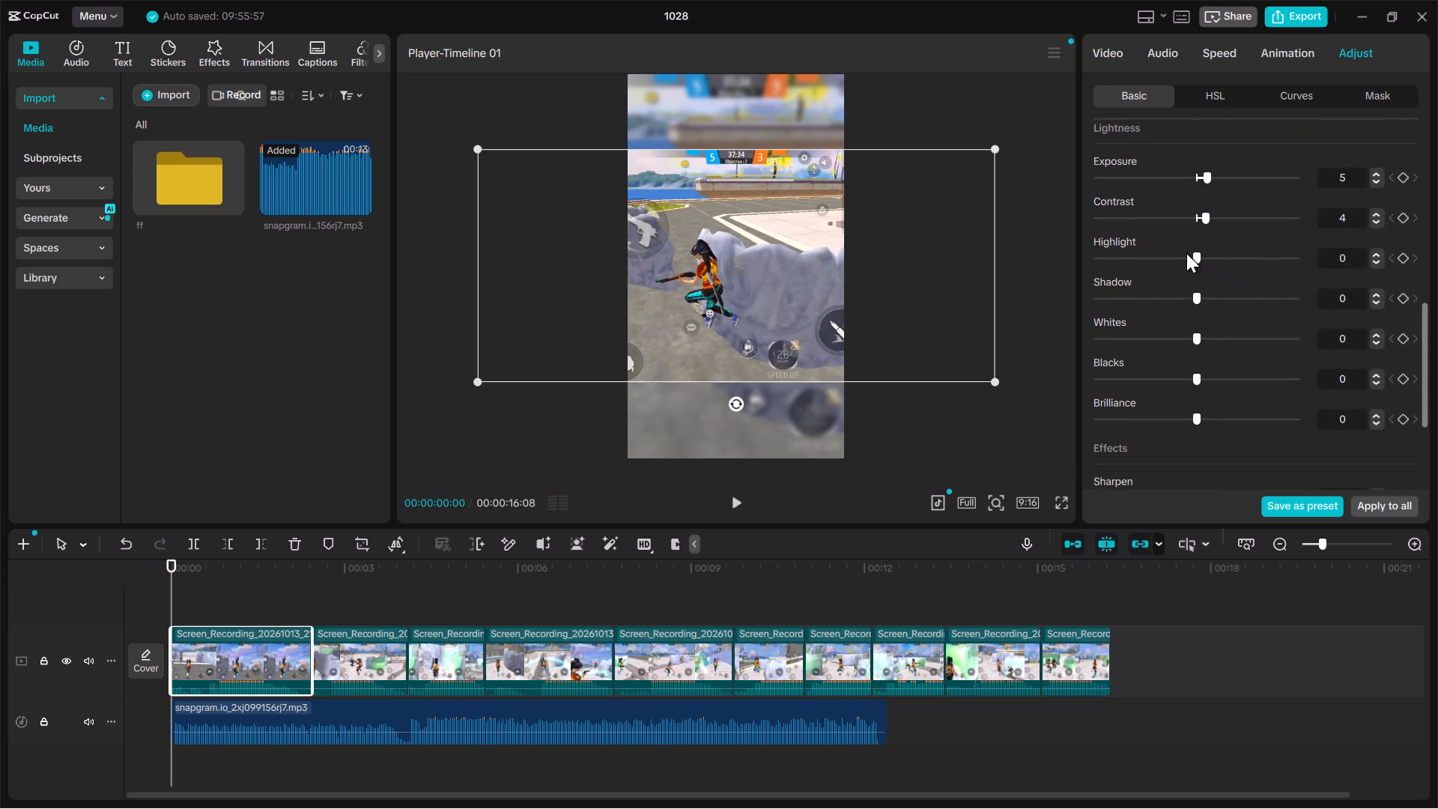
pyautogui.moveTo(1199, 255); pyautogui.dragTo(1165, 260)
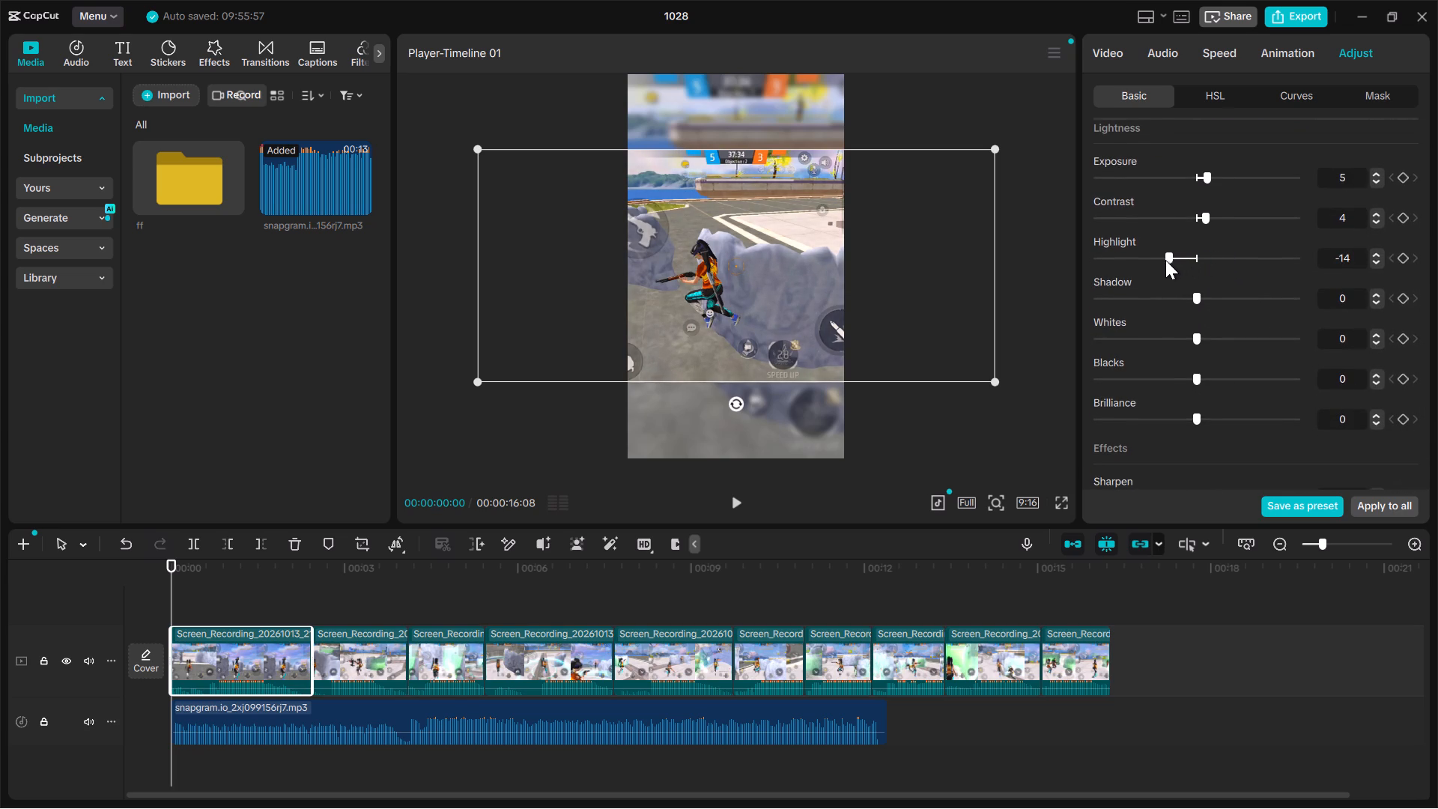
pyautogui.moveTo(1165, 260); pyautogui.dragTo(1180, 262)
pyautogui.moveTo(1196, 297); pyautogui.dragTo(1180, 312)
pyautogui.moveTo(1180, 312); pyautogui.dragTo(1189, 314)
pyautogui.moveTo(1189, 314); pyautogui.dragTo(1186, 315)
pyautogui.scroll(-1, 1181, 361)
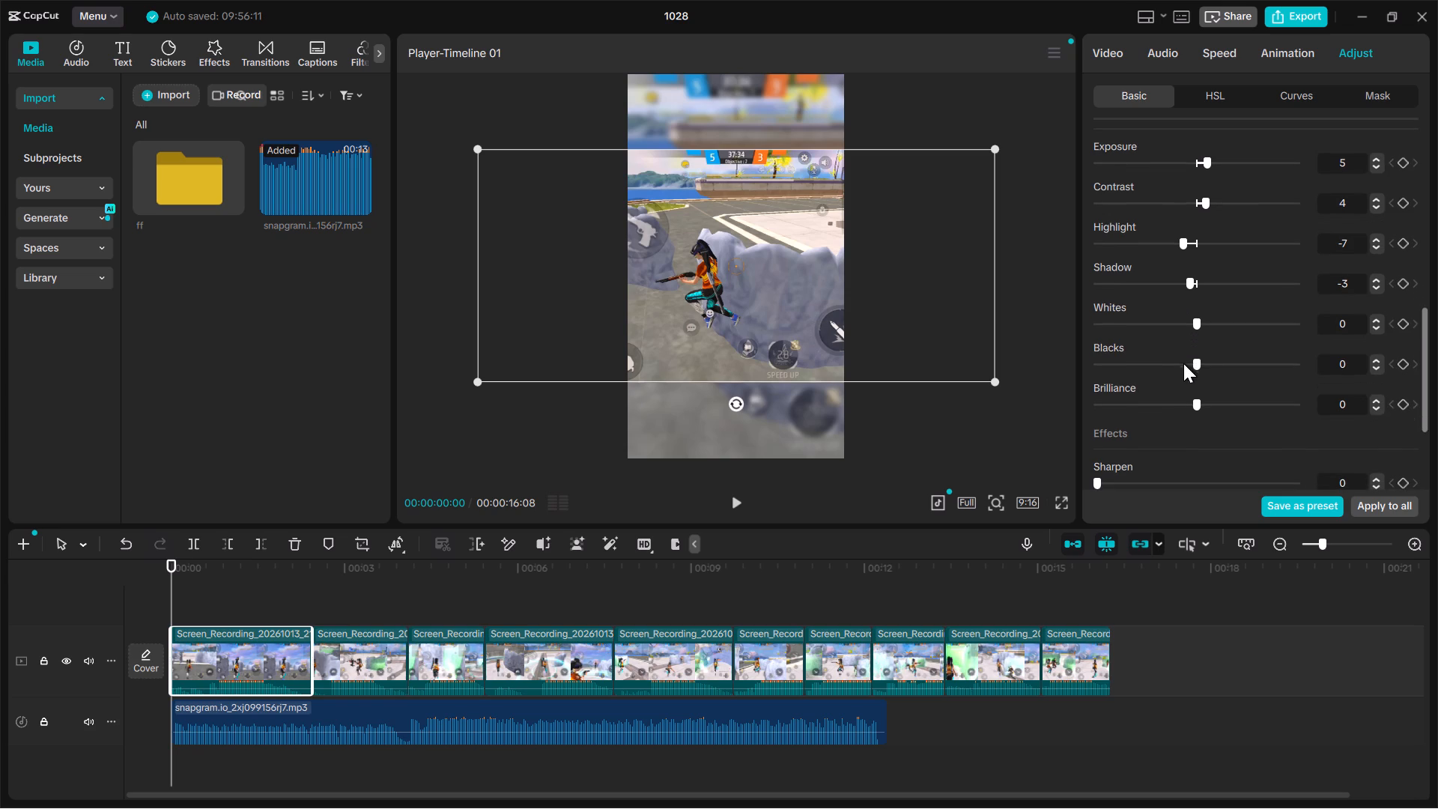
pyautogui.click(1198, 369)
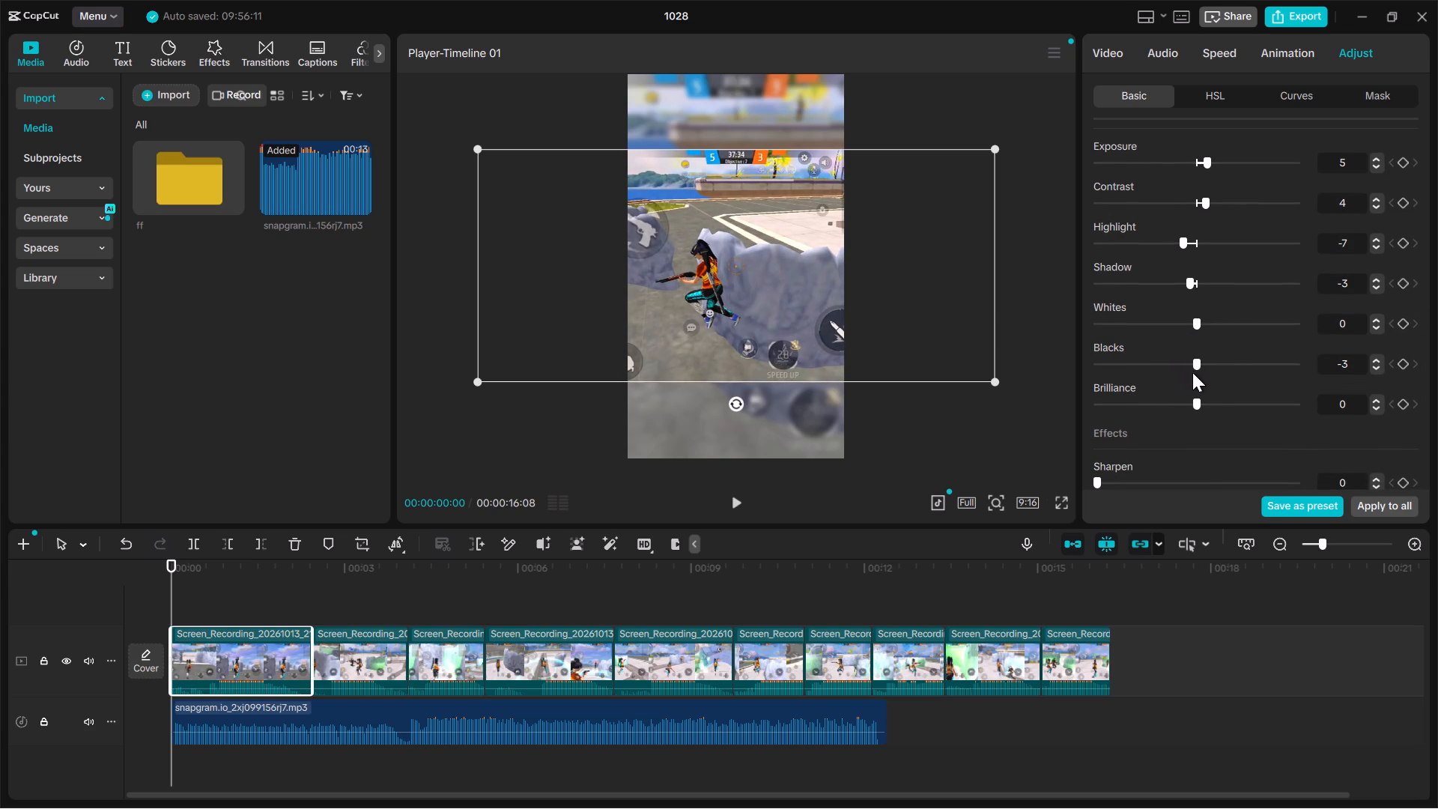
pyautogui.scroll(-1, 1238, 407)
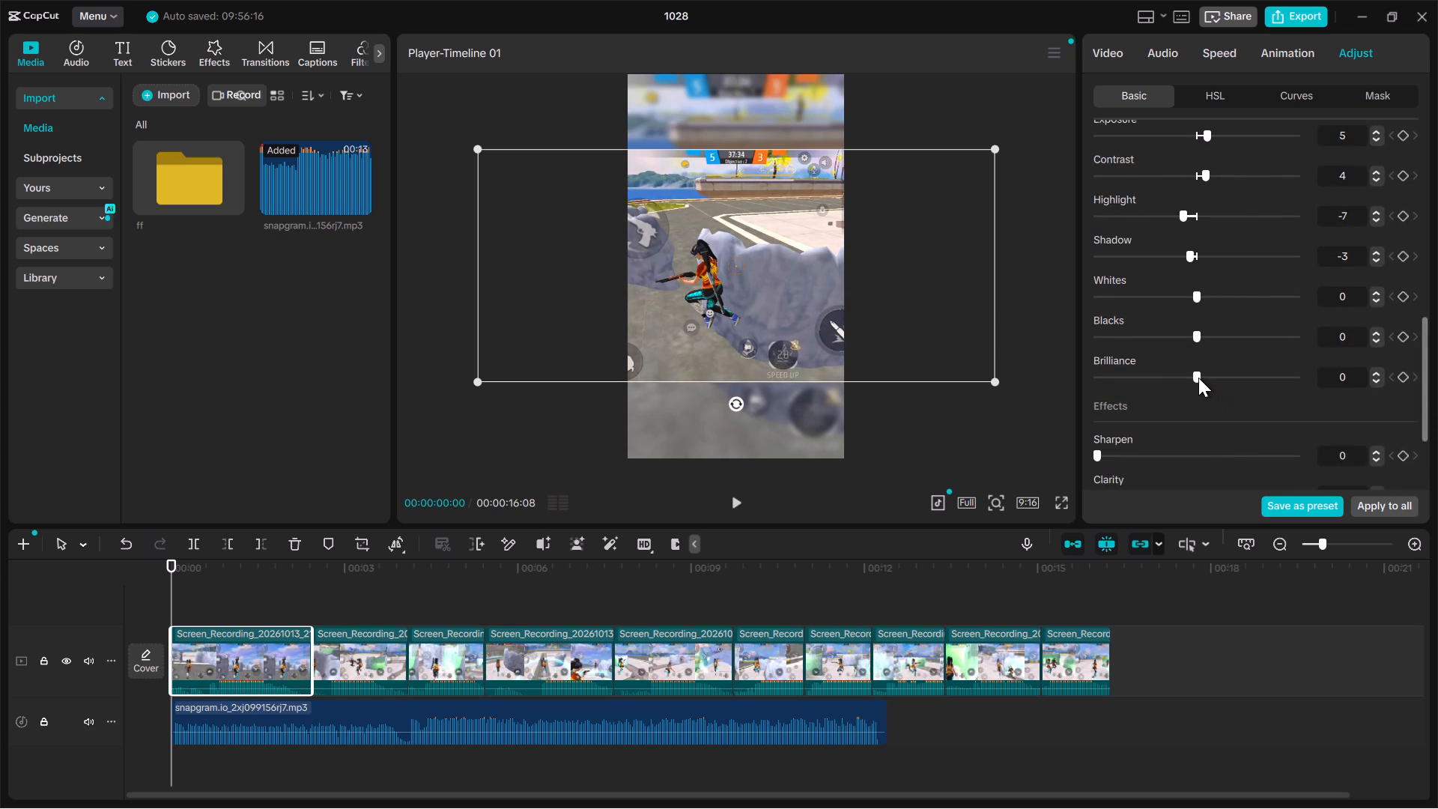
pyautogui.moveTo(1198, 378); pyautogui.dragTo(1154, 386)
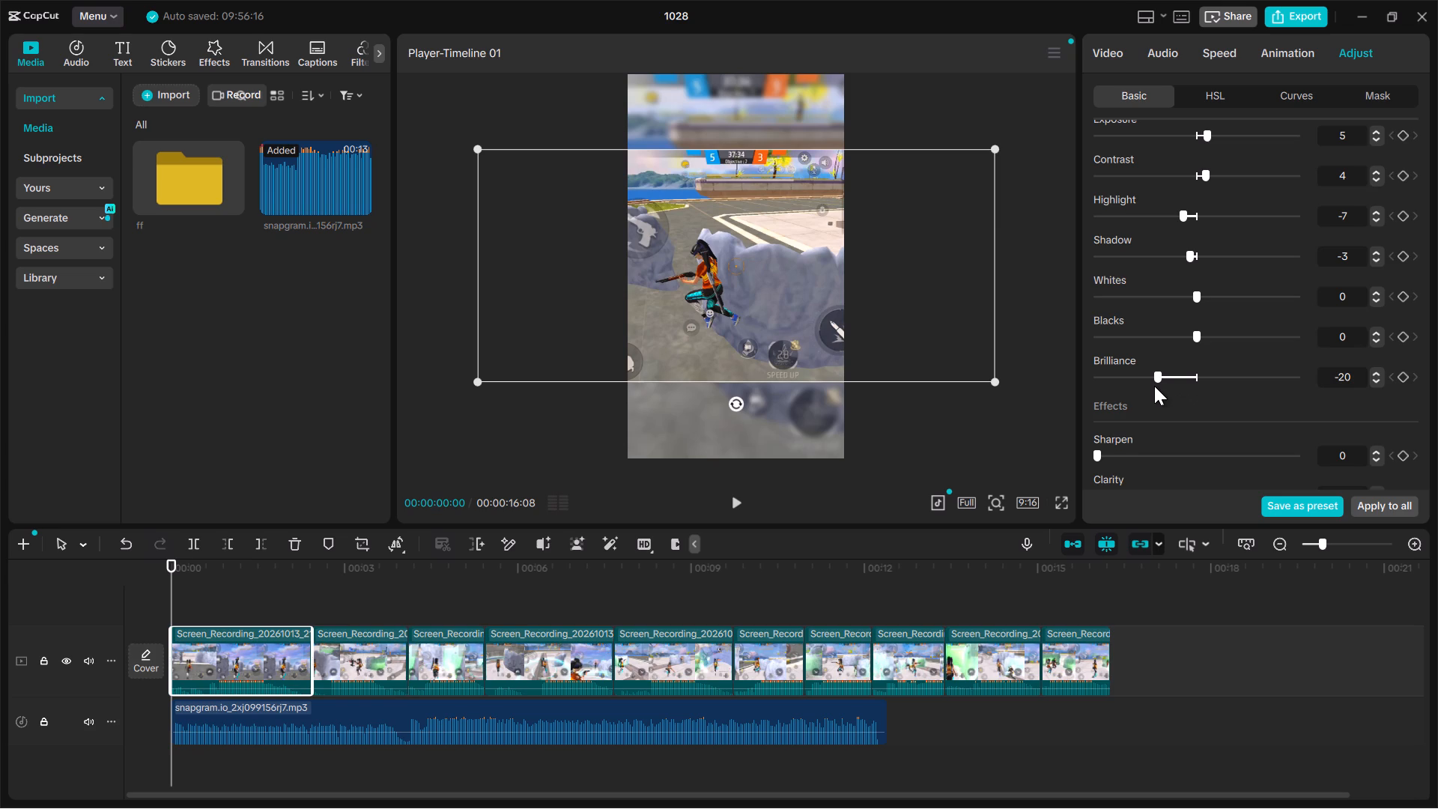
# Set the first clip's effect adjustments to Sharpen 21, Clarity 43 and Vignette 12.
pyautogui.scroll(-2, 1174, 390)
pyautogui.click(1139, 371)
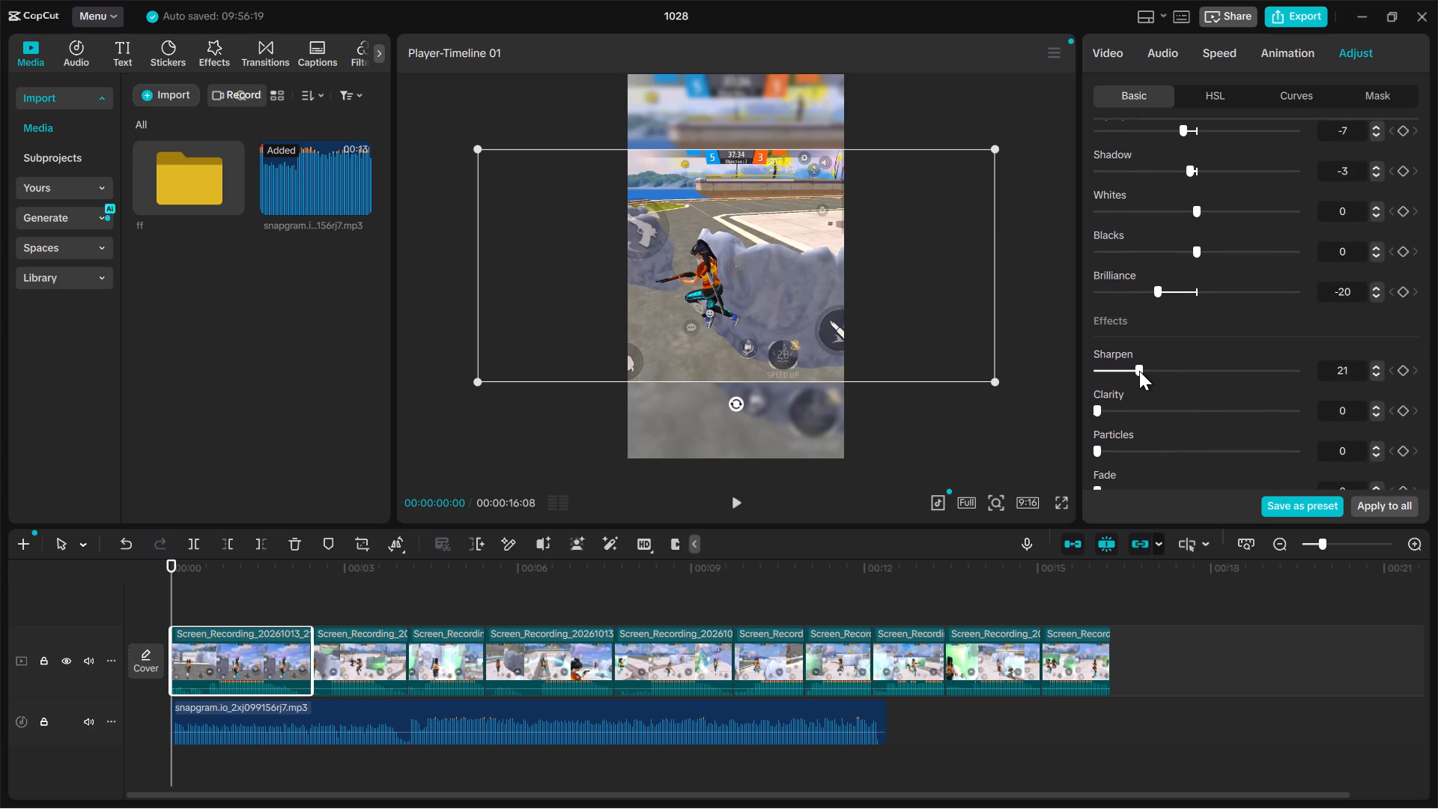
pyautogui.scroll(-1, 1168, 378)
pyautogui.click(1128, 383)
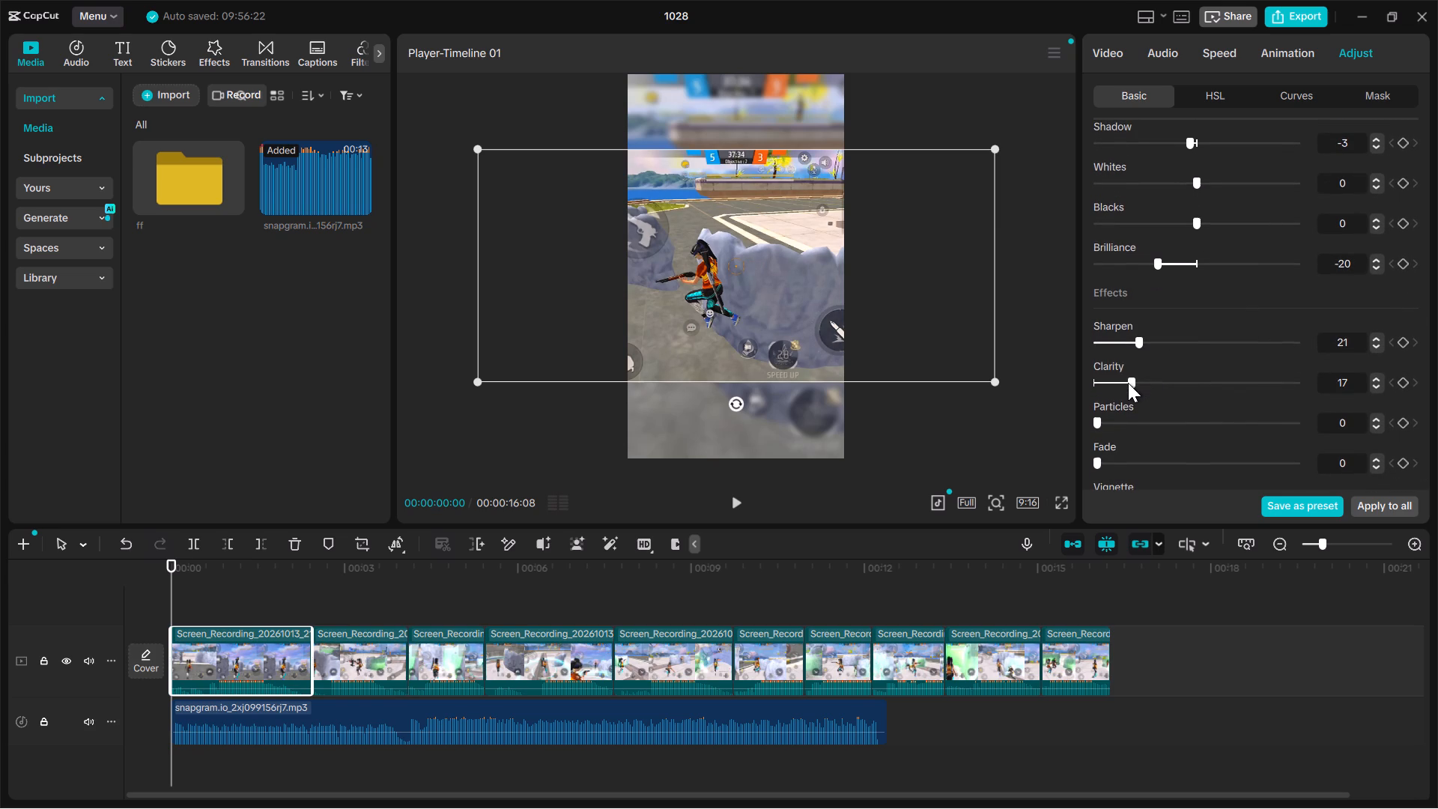
pyautogui.click(1179, 381)
pyautogui.scroll(-1, 1179, 381)
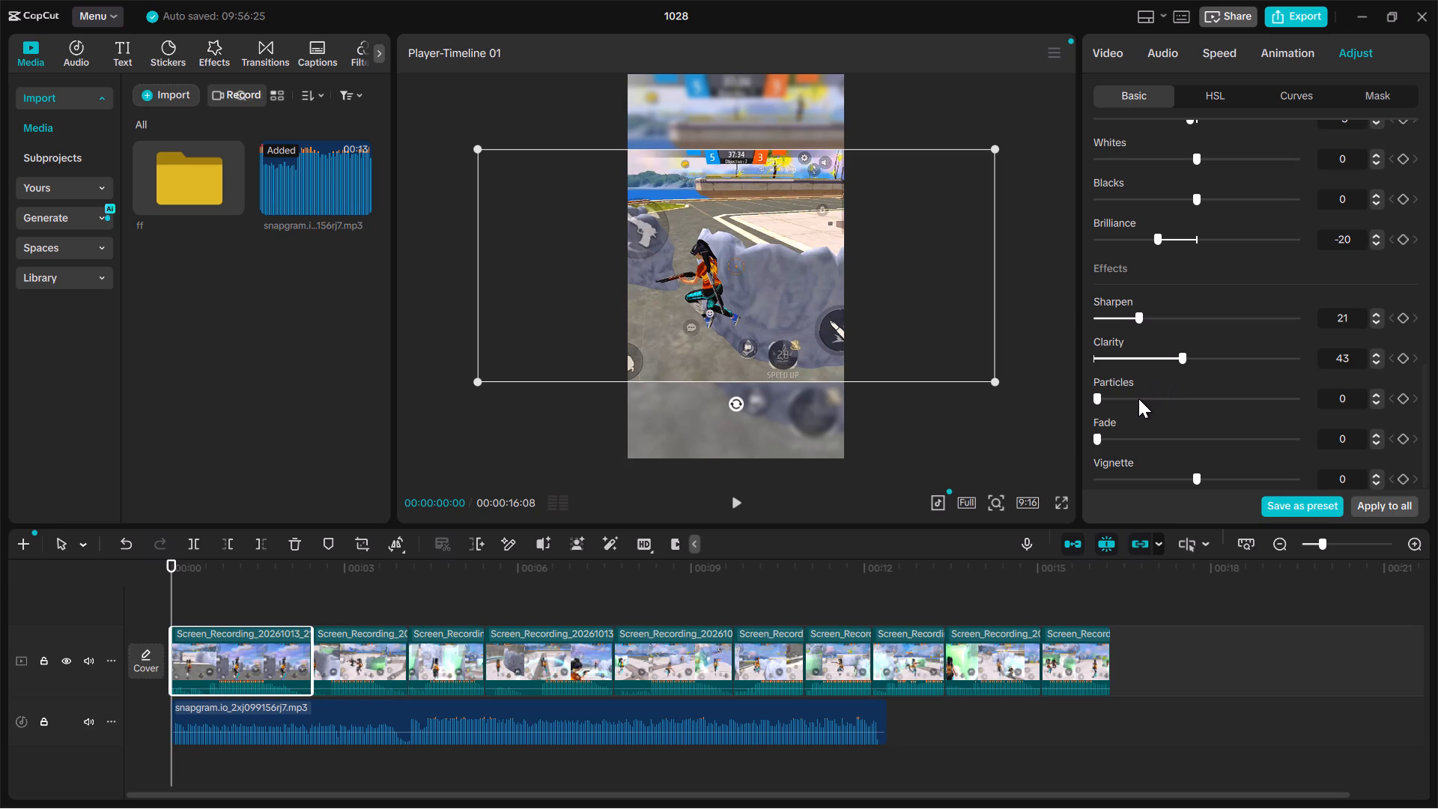
pyautogui.scroll(-1, 1138, 399)
pyautogui.click(1159, 474)
pyautogui.moveTo(1159, 474); pyautogui.dragTo(1250, 488)
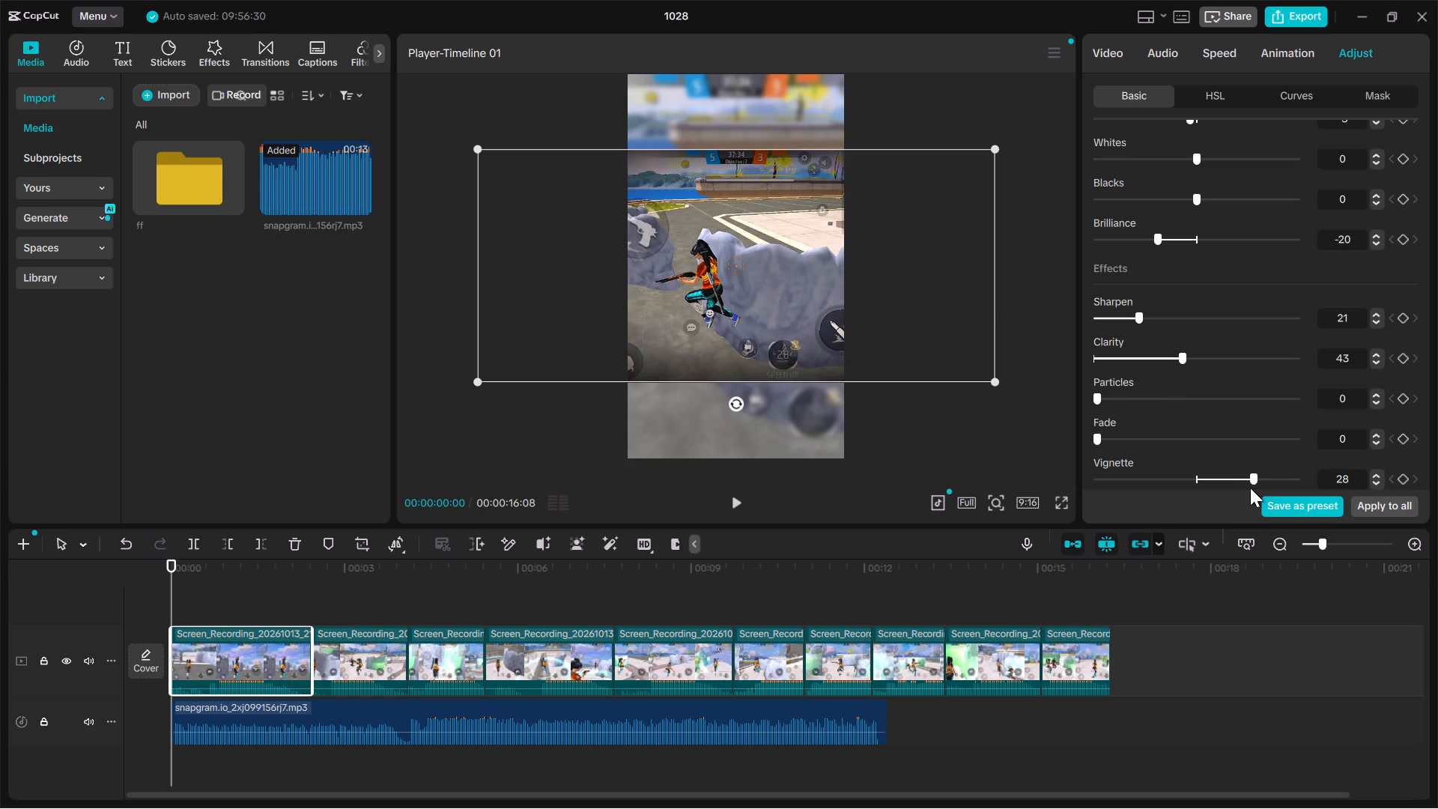
pyautogui.moveTo(1250, 488); pyautogui.dragTo(1215, 485)
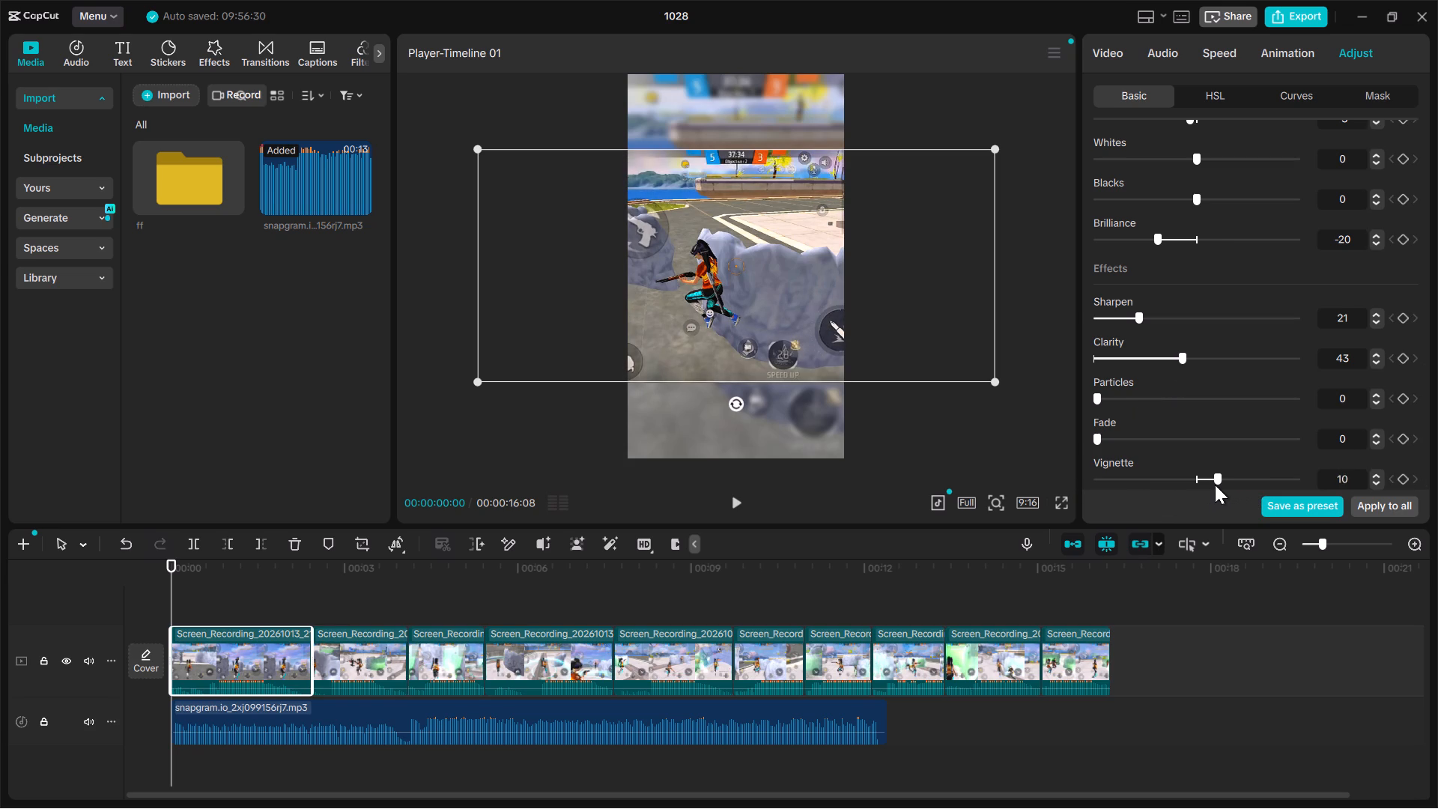
pyautogui.moveTo(1215, 485); pyautogui.dragTo(1217, 485)
# Play the first second of the timeline to check the color-adjusted opening clip.
pyautogui.press('space')
pyautogui.press('space')
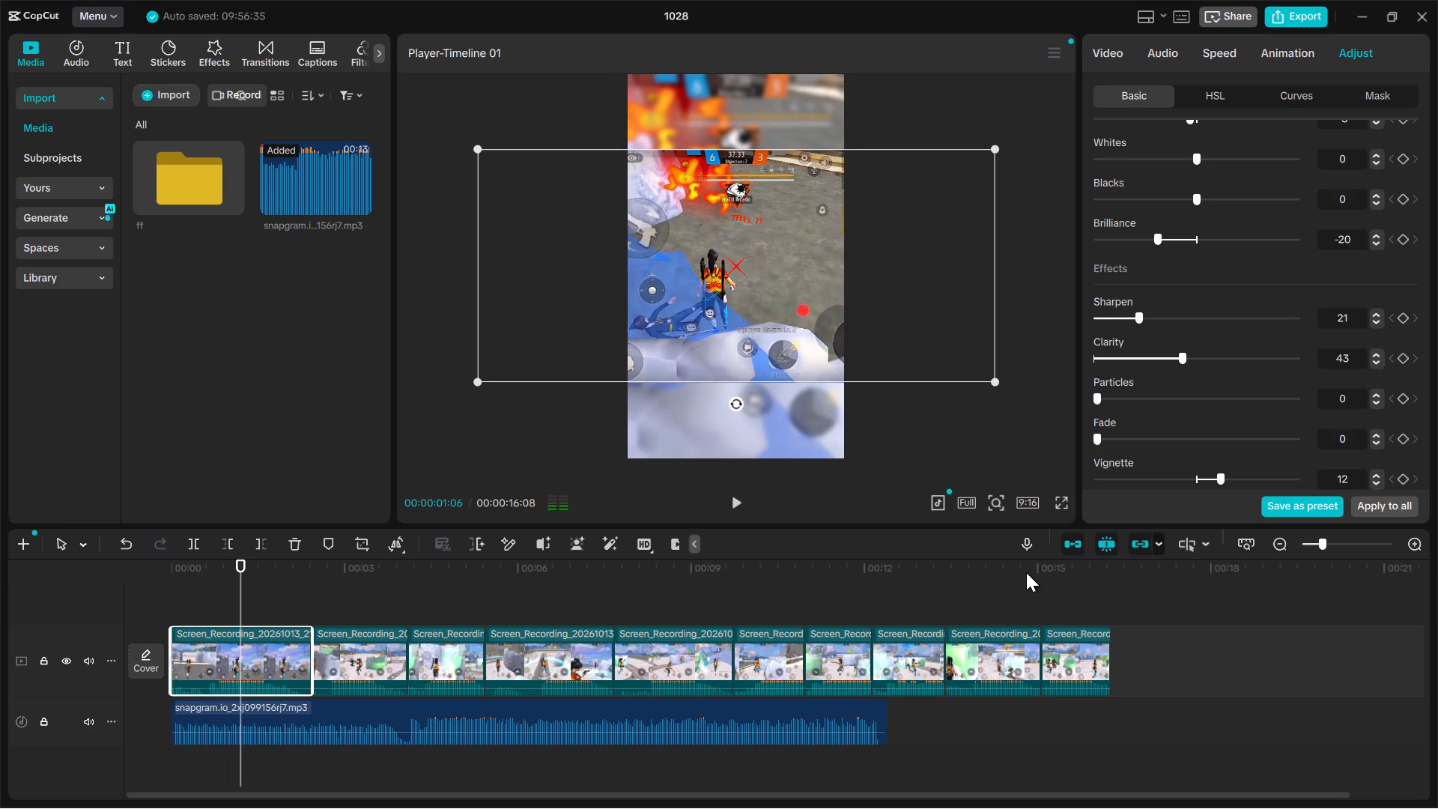
# Apply the first clip's color and effect adjustments to all clips on the timeline.
pyautogui.click(1380, 503)
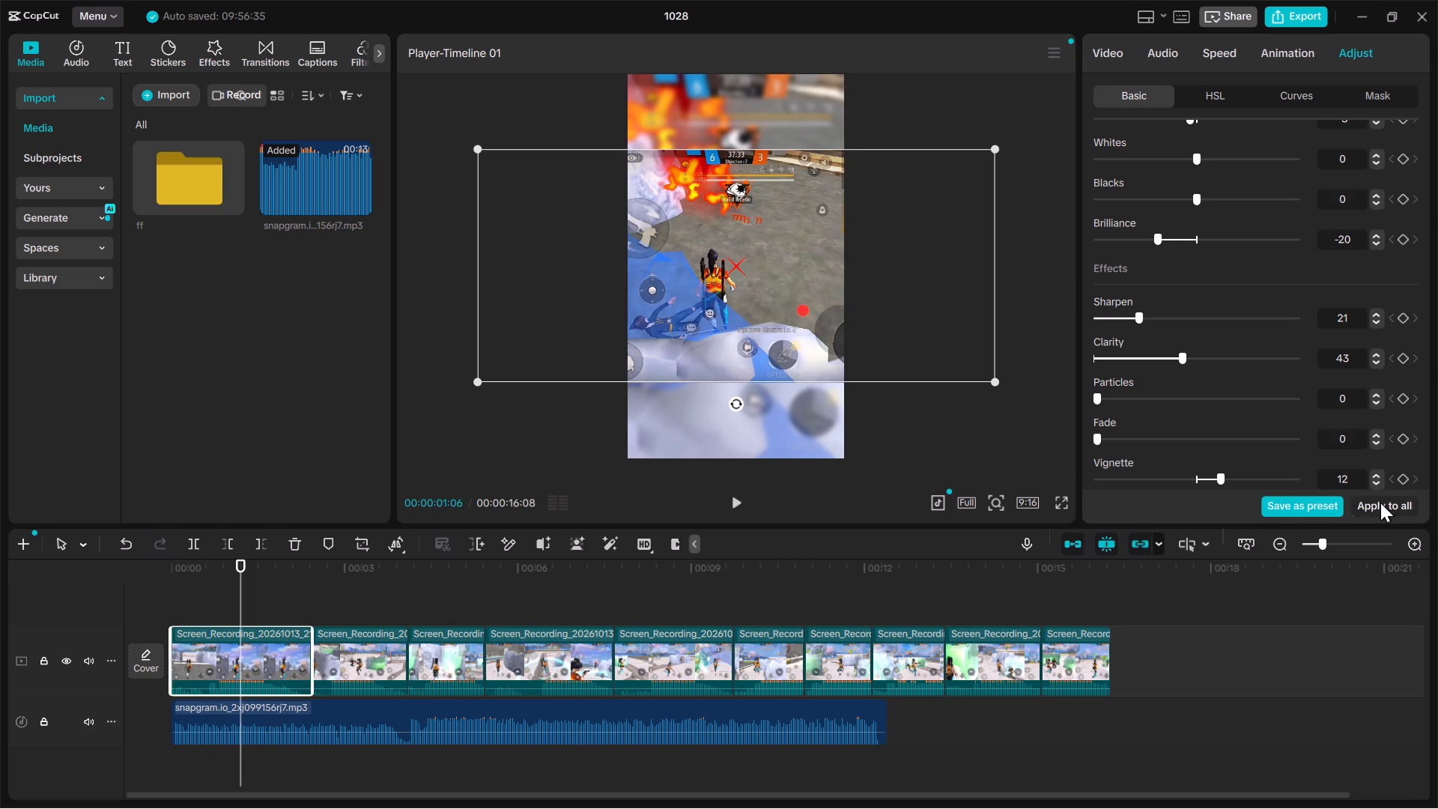
pyautogui.click(1380, 503)
# Play the first five seconds of the timeline to check the adjustments on the opening clips.
pyautogui.press('Up')
pyautogui.press('space')
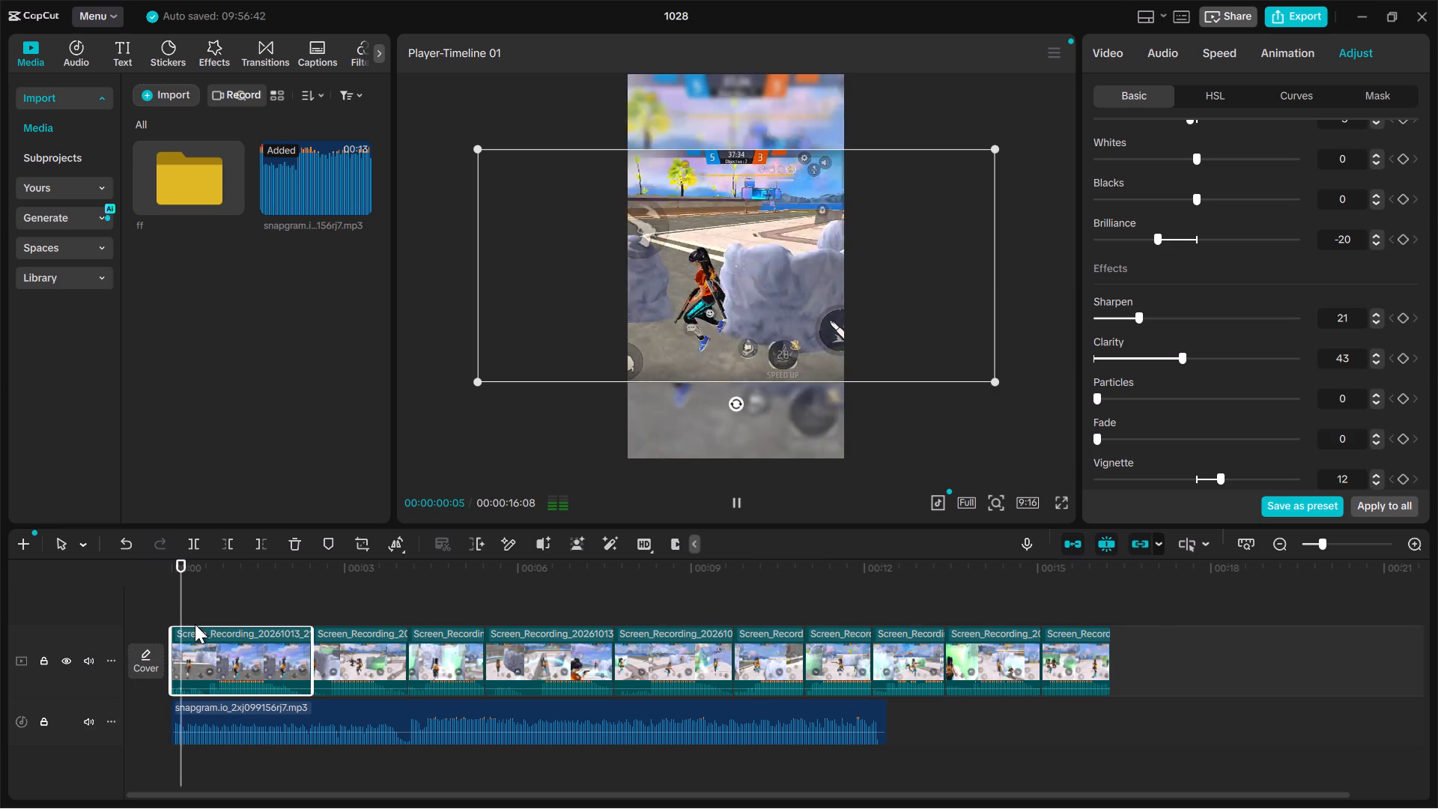
pyautogui.press('space')
pyautogui.press('space')
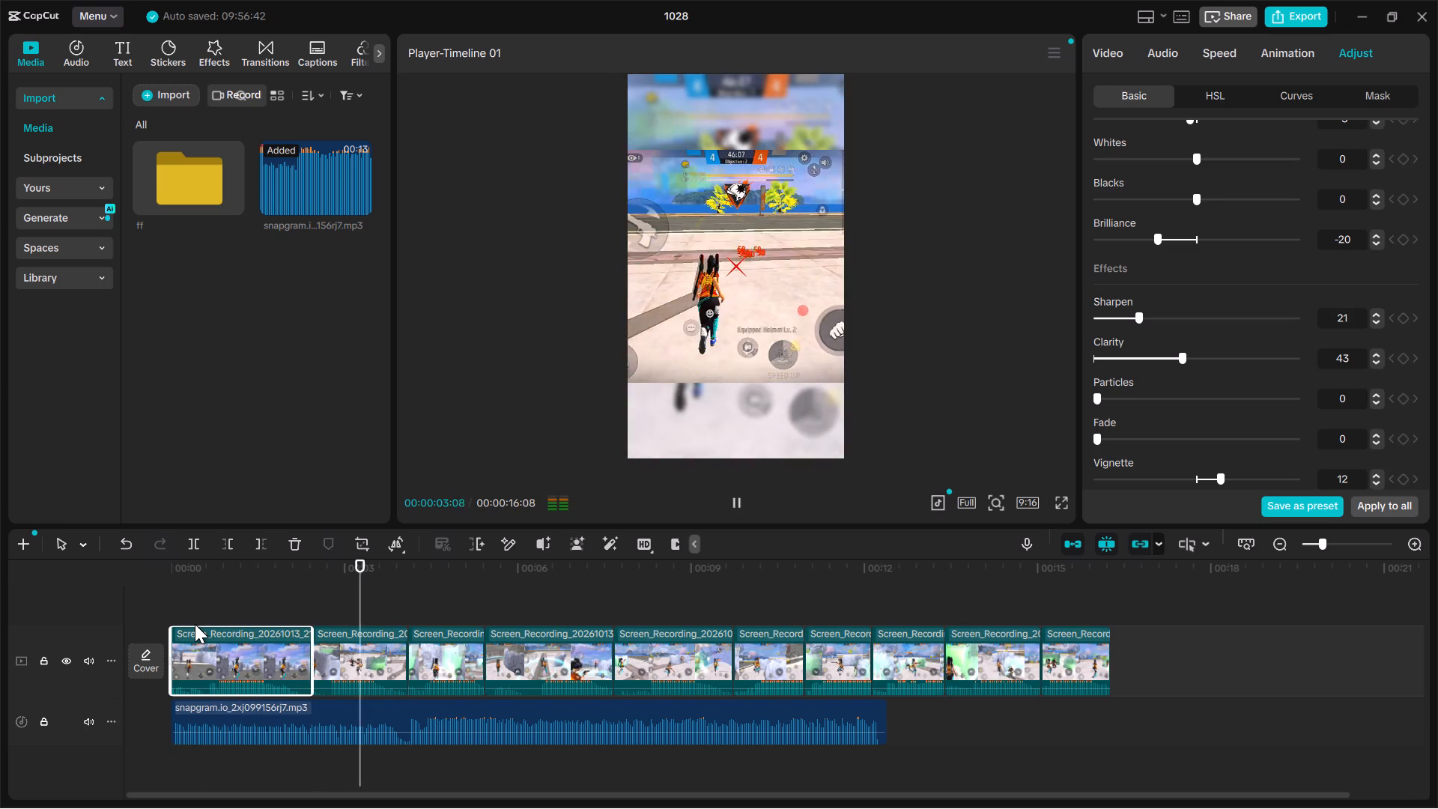
pyautogui.press('space')
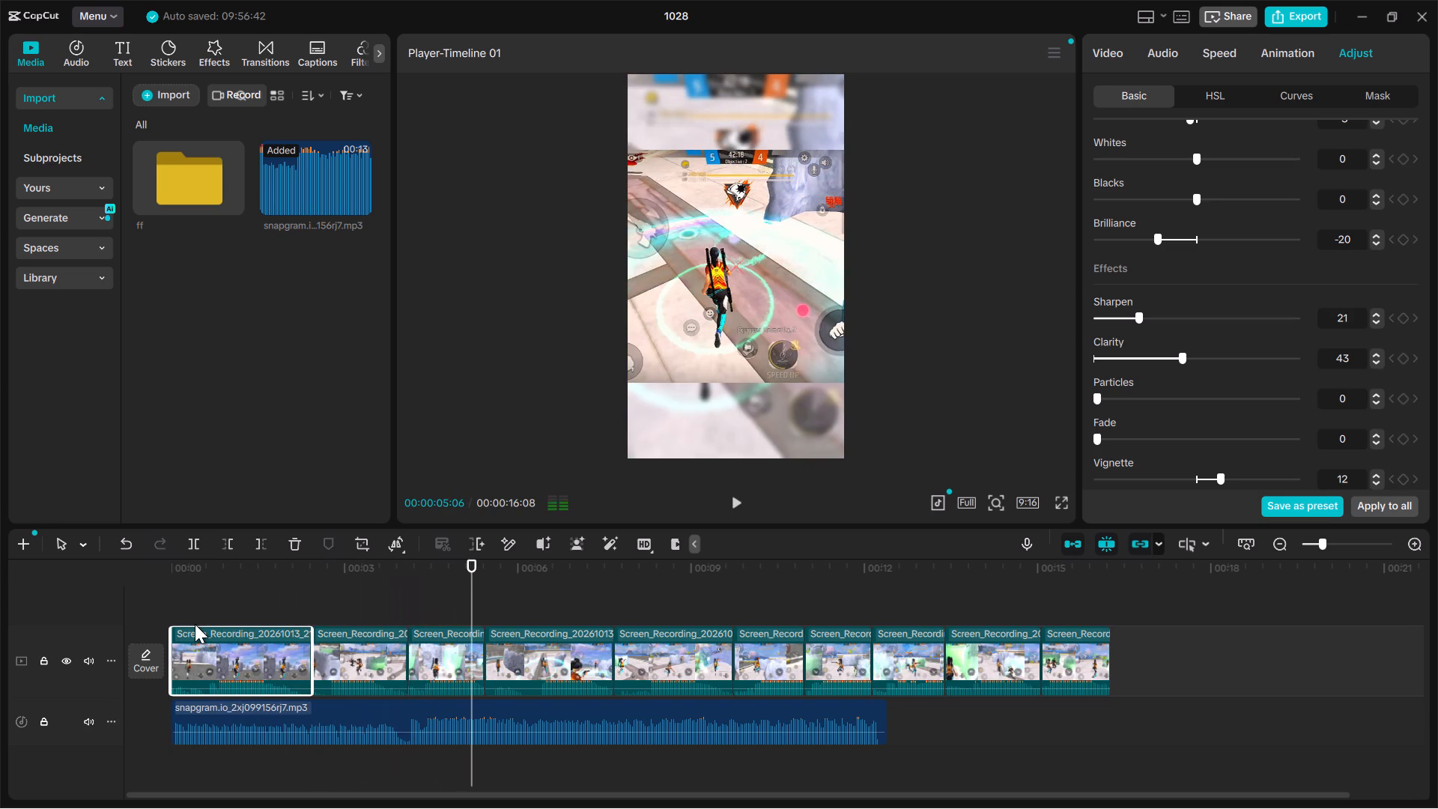
# Play the first clip through and trim its end so it lasts about 1 second 24 frames.
pyautogui.keyDown('ctrl'); pyautogui.scroll(8, 268, 672); pyautogui.keyUp('ctrl')
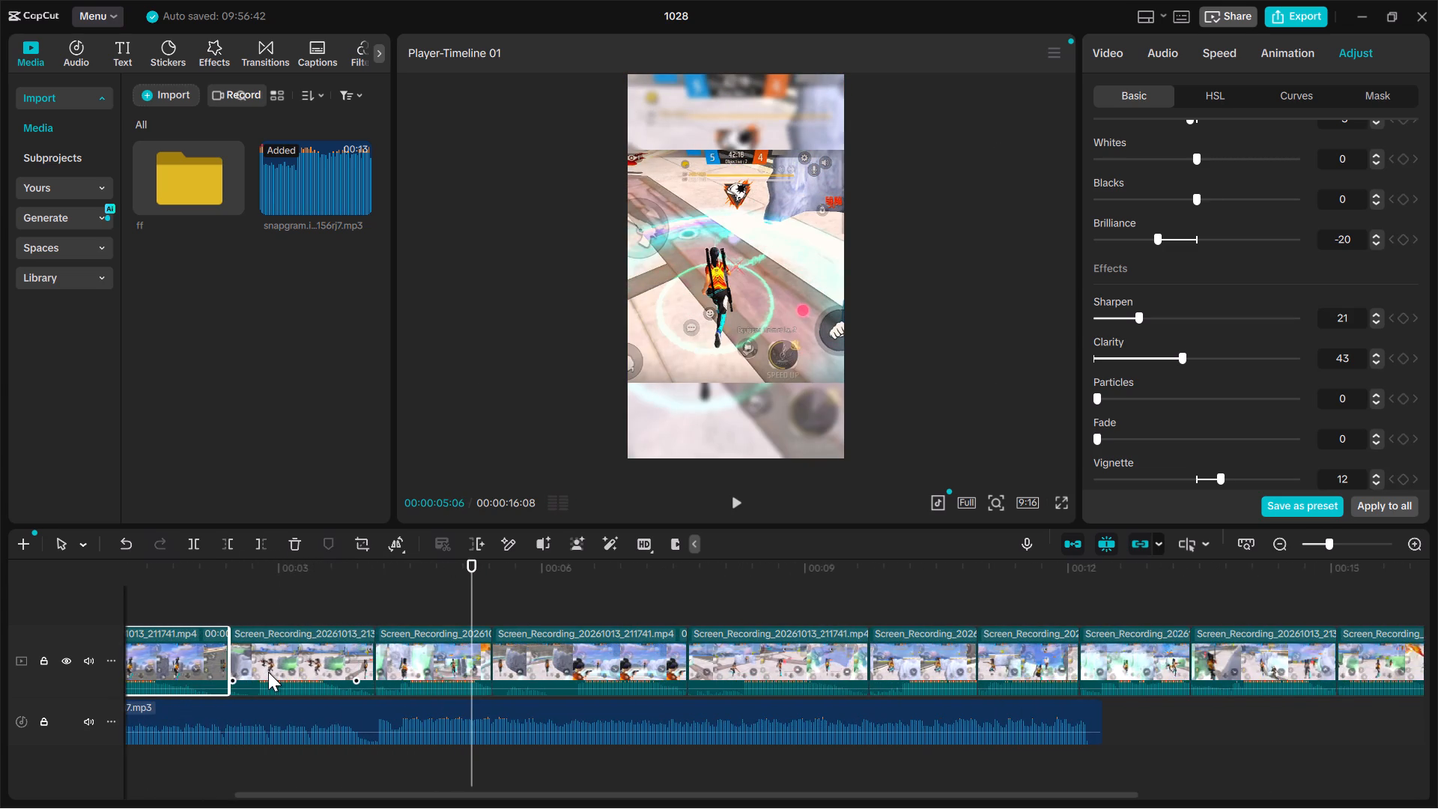
pyautogui.hscroll(2, 268, 672)
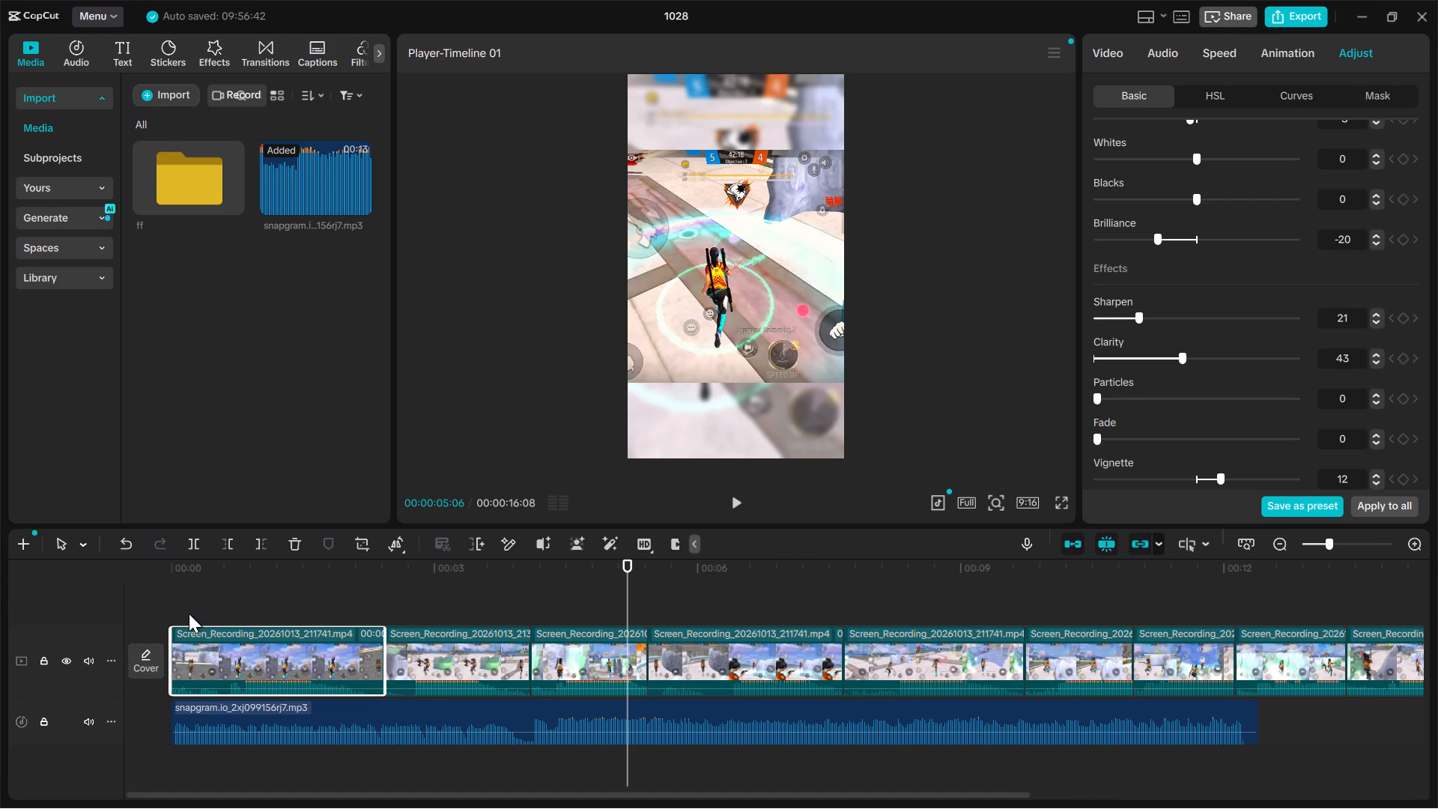
pyautogui.press('Home')
pyautogui.press('space')
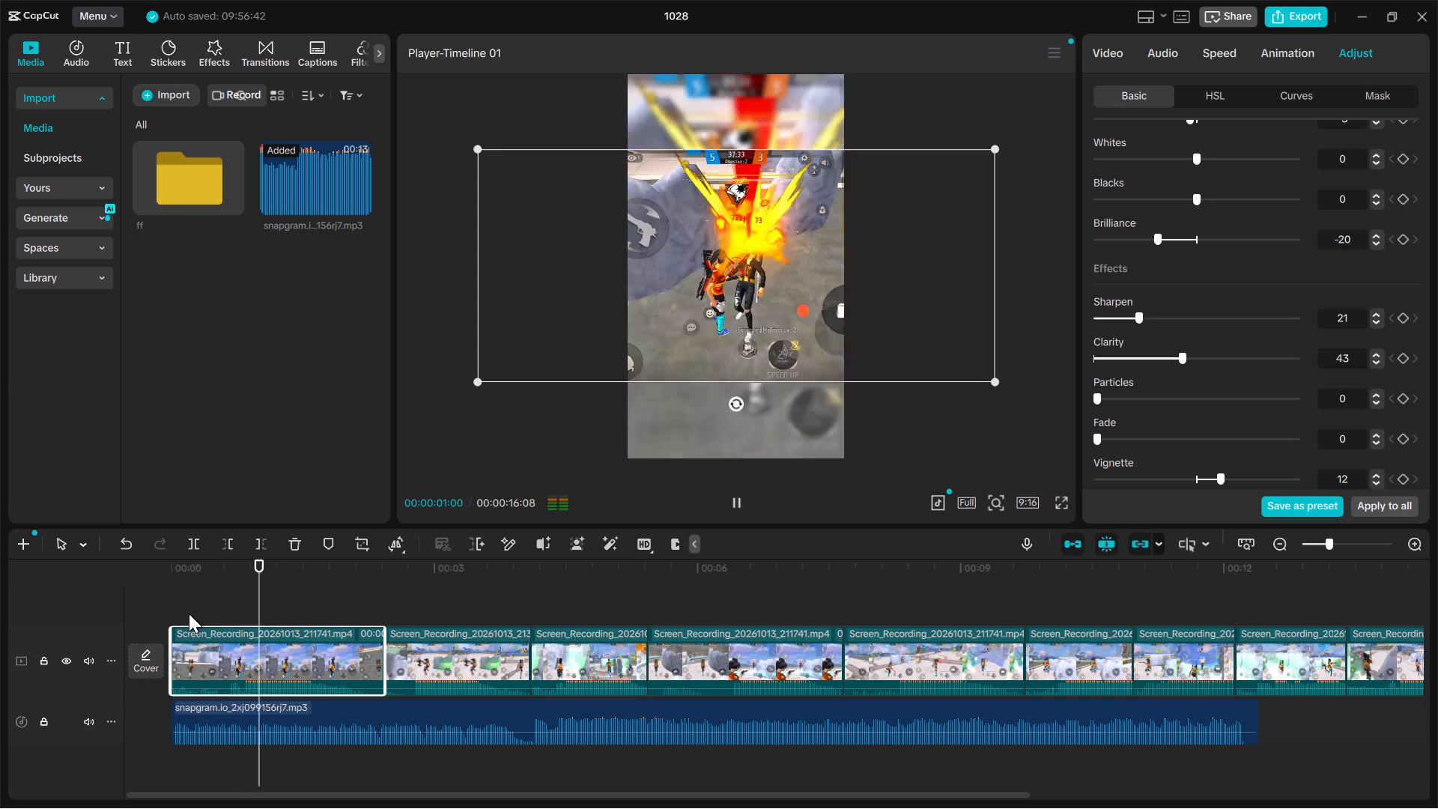
pyautogui.press('space')
pyautogui.press('space')
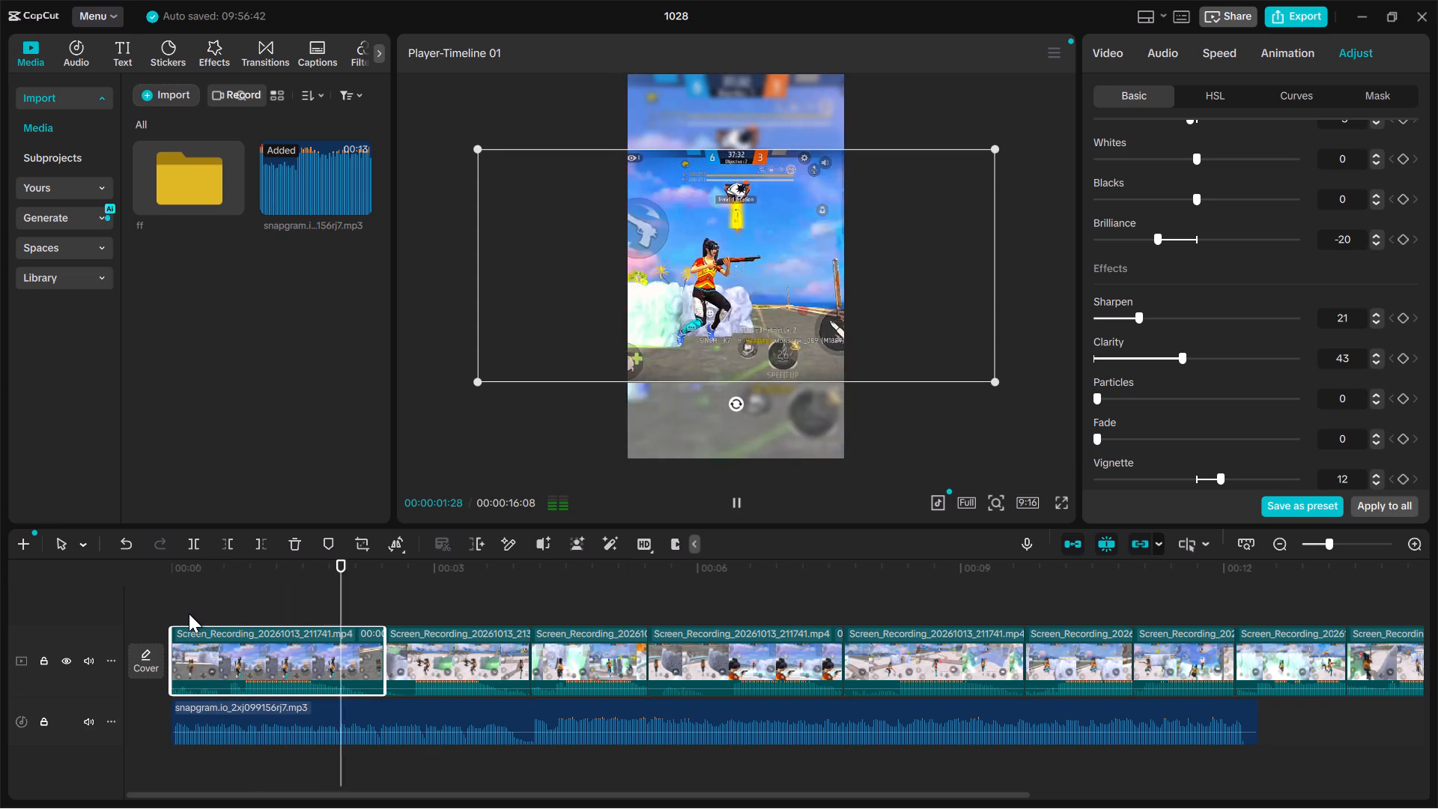
pyautogui.press('space')
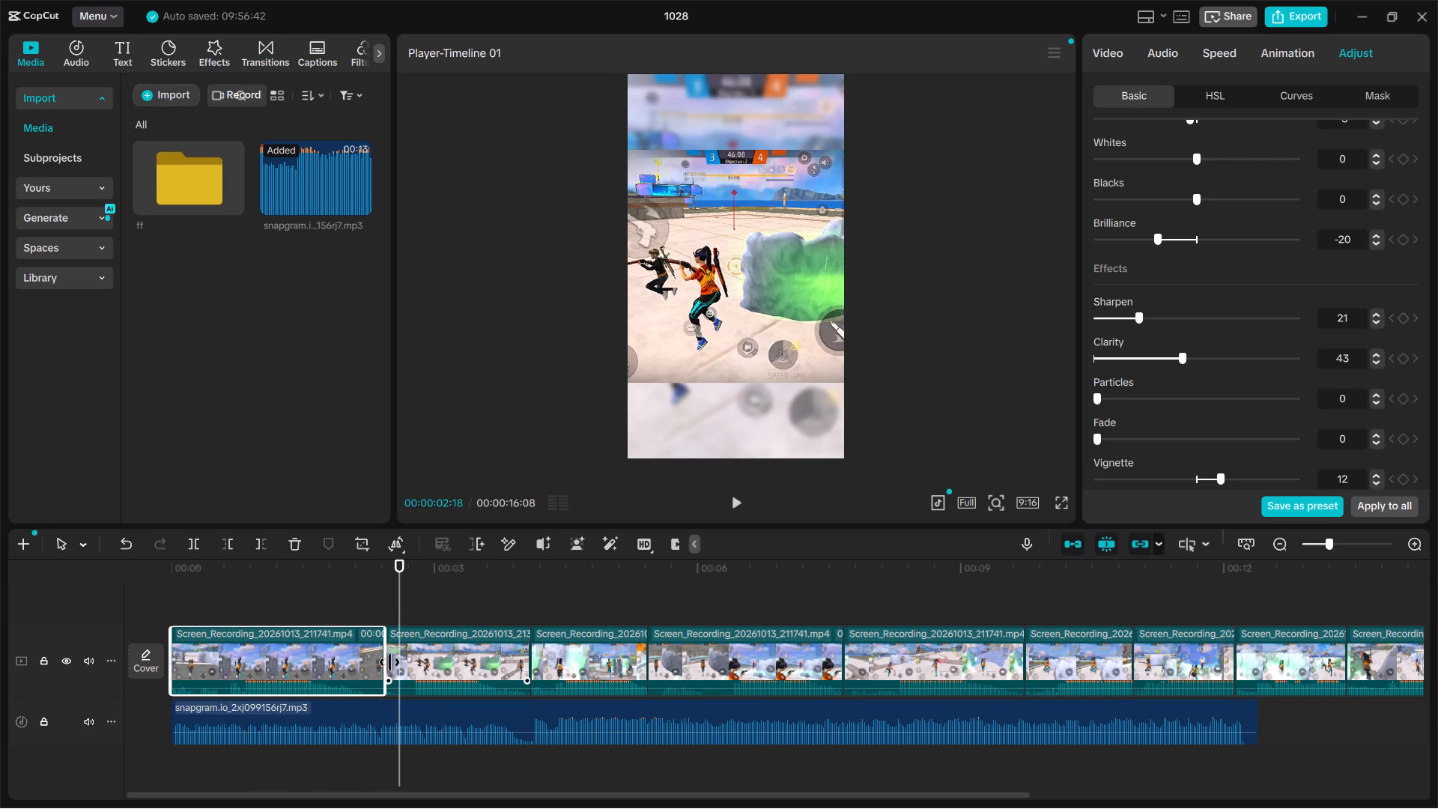
pyautogui.moveTo(383, 662); pyautogui.dragTo(330, 665)
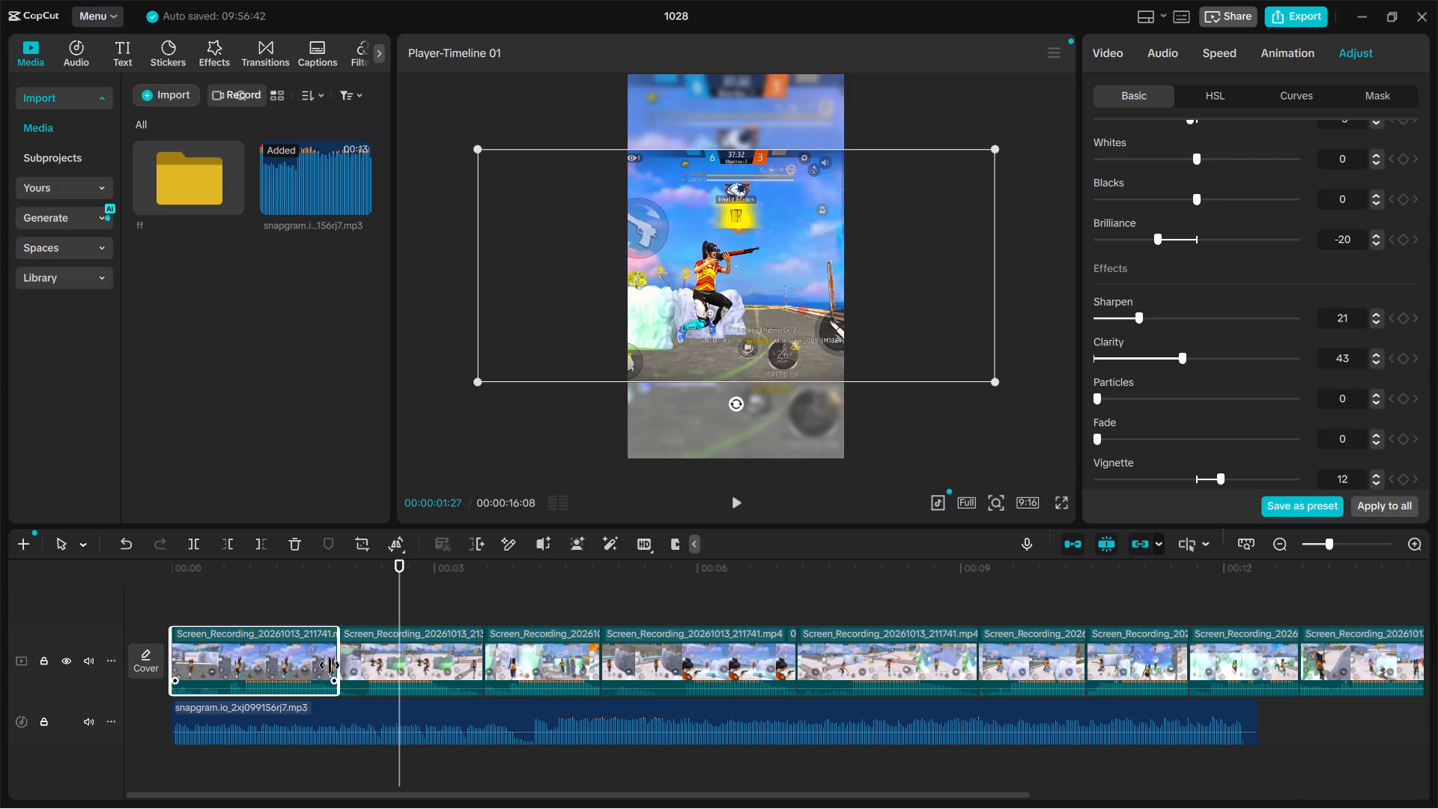
pyautogui.moveTo(330, 665); pyautogui.dragTo(327, 669)
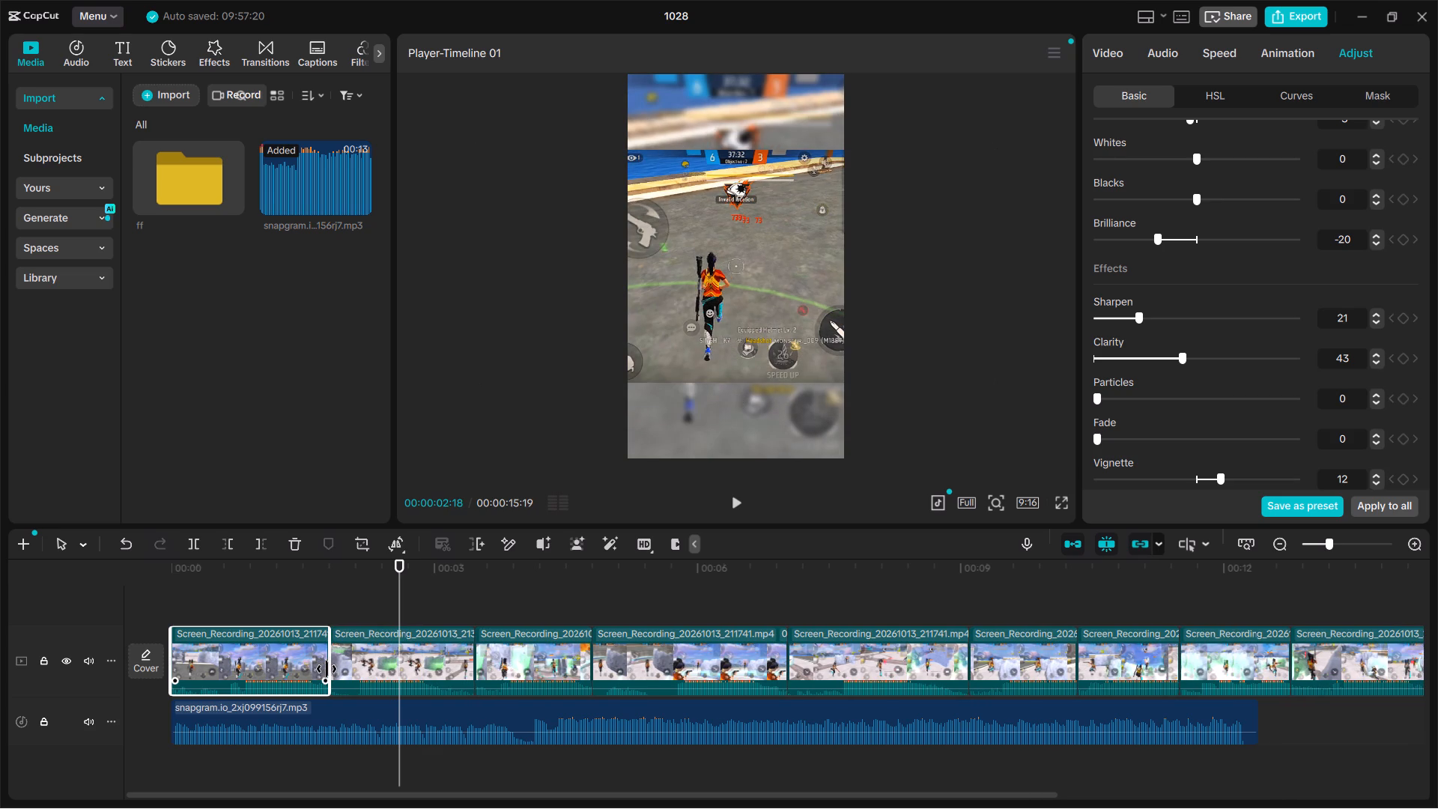
# Play the timeline from the start past the six-second mark to check the shortened opening and the following kills.
pyautogui.press('Up')
pyautogui.press('Home')
pyautogui.press('space')
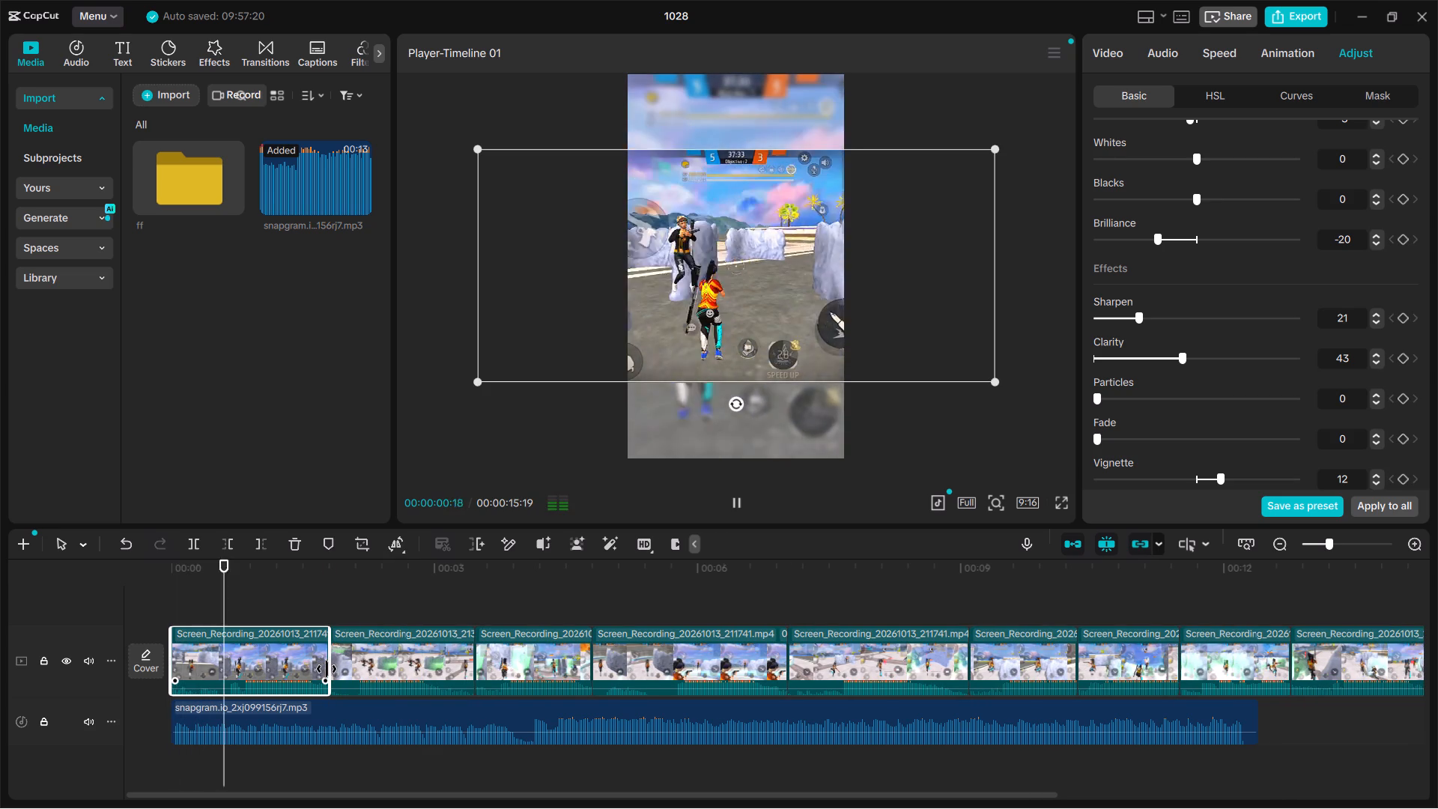
pyautogui.press('space')
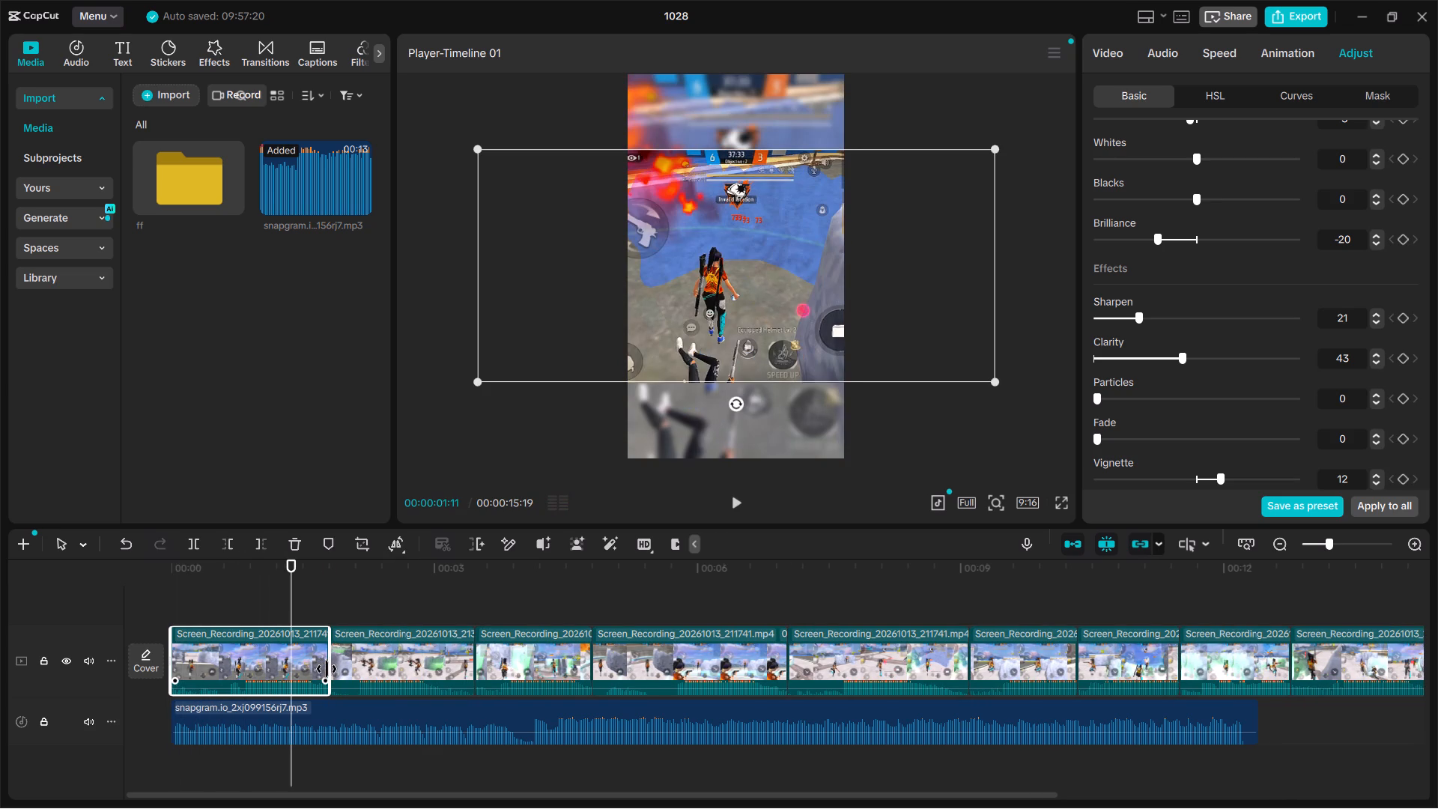
pyautogui.press('space')
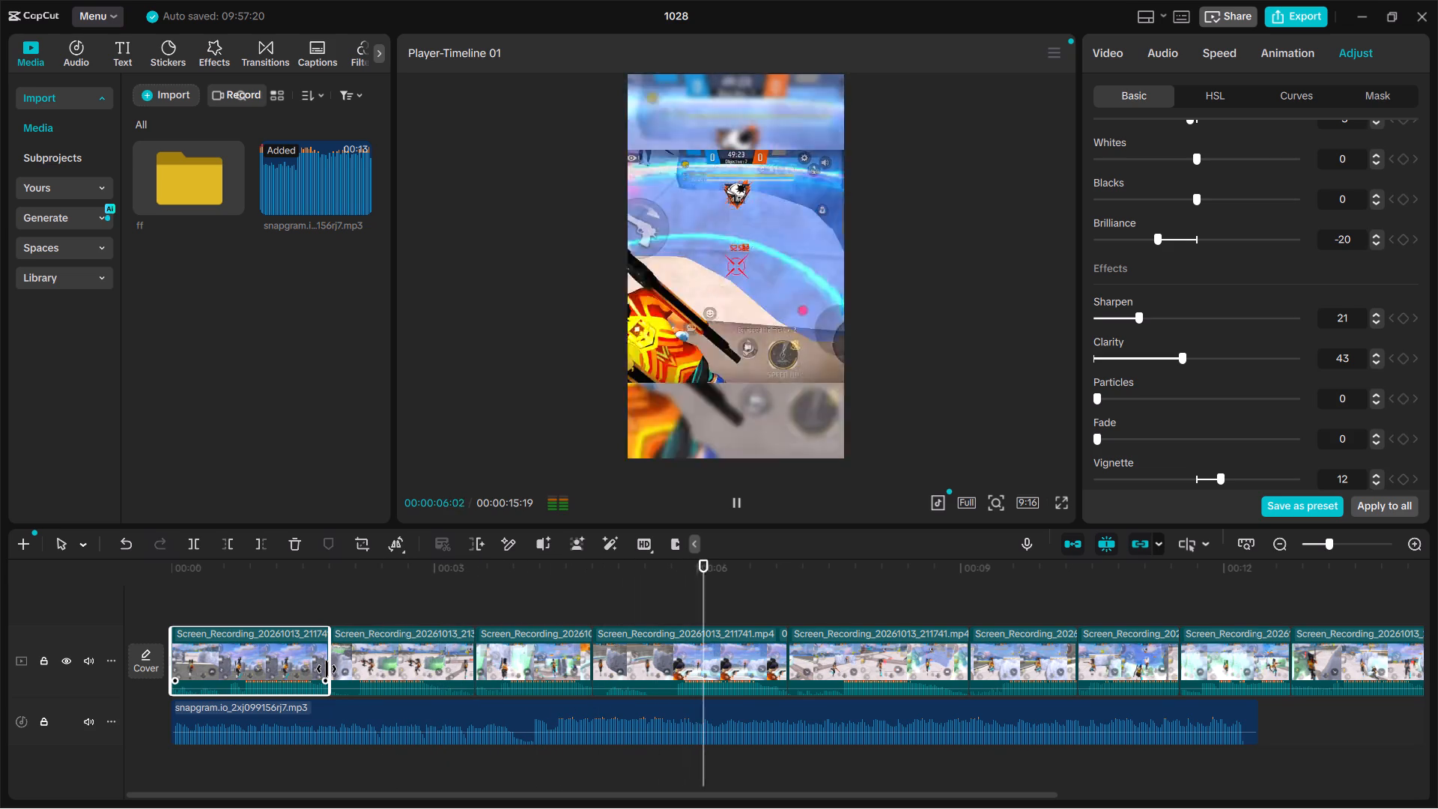
pyautogui.press('space')
# Play the second clip up to its kill and trim its end to about 00:00:02:27 on the timeline.
pyautogui.keyDown('ctrl'); pyautogui.scroll(10, 541, 696); pyautogui.keyUp('ctrl')
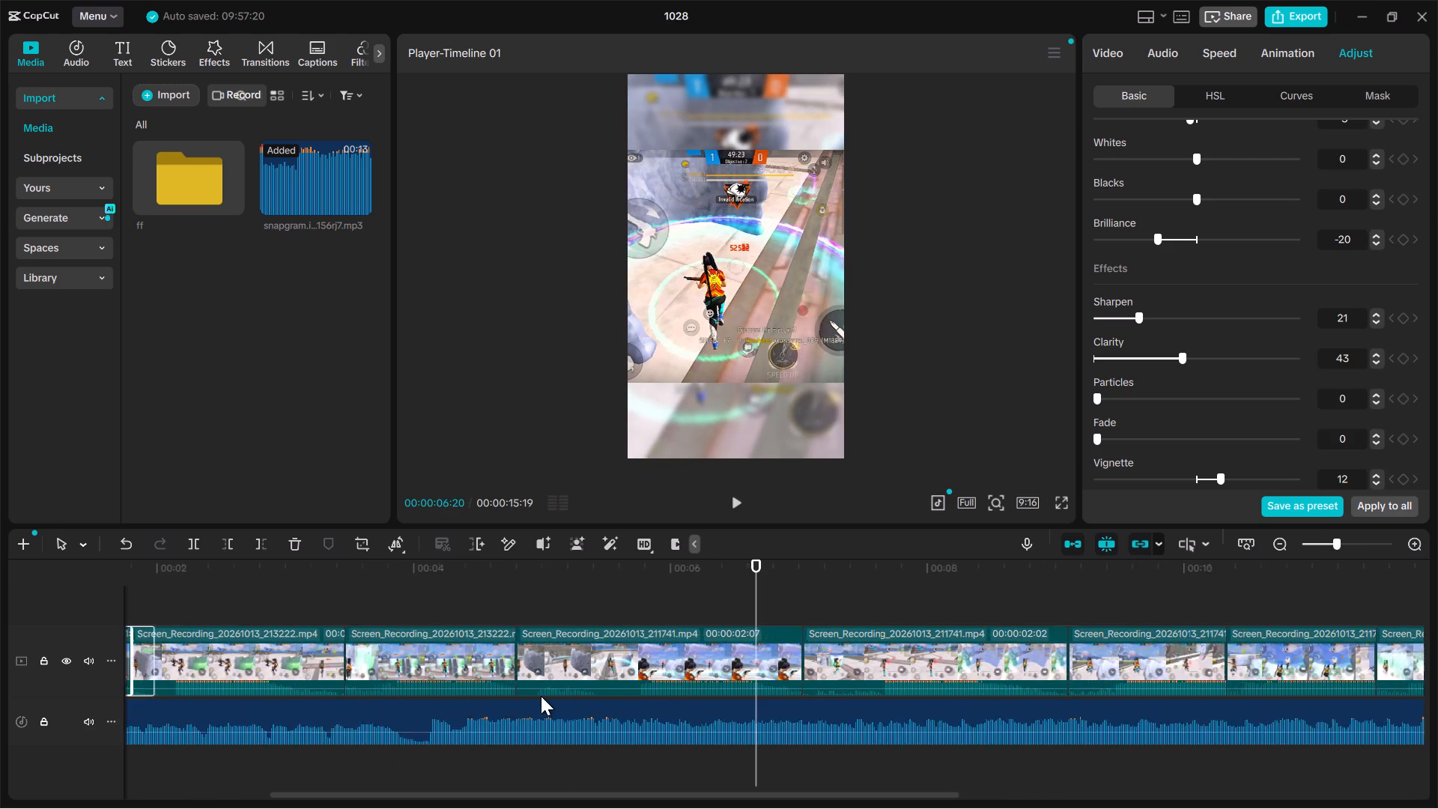
pyautogui.hscroll(1, 541, 696)
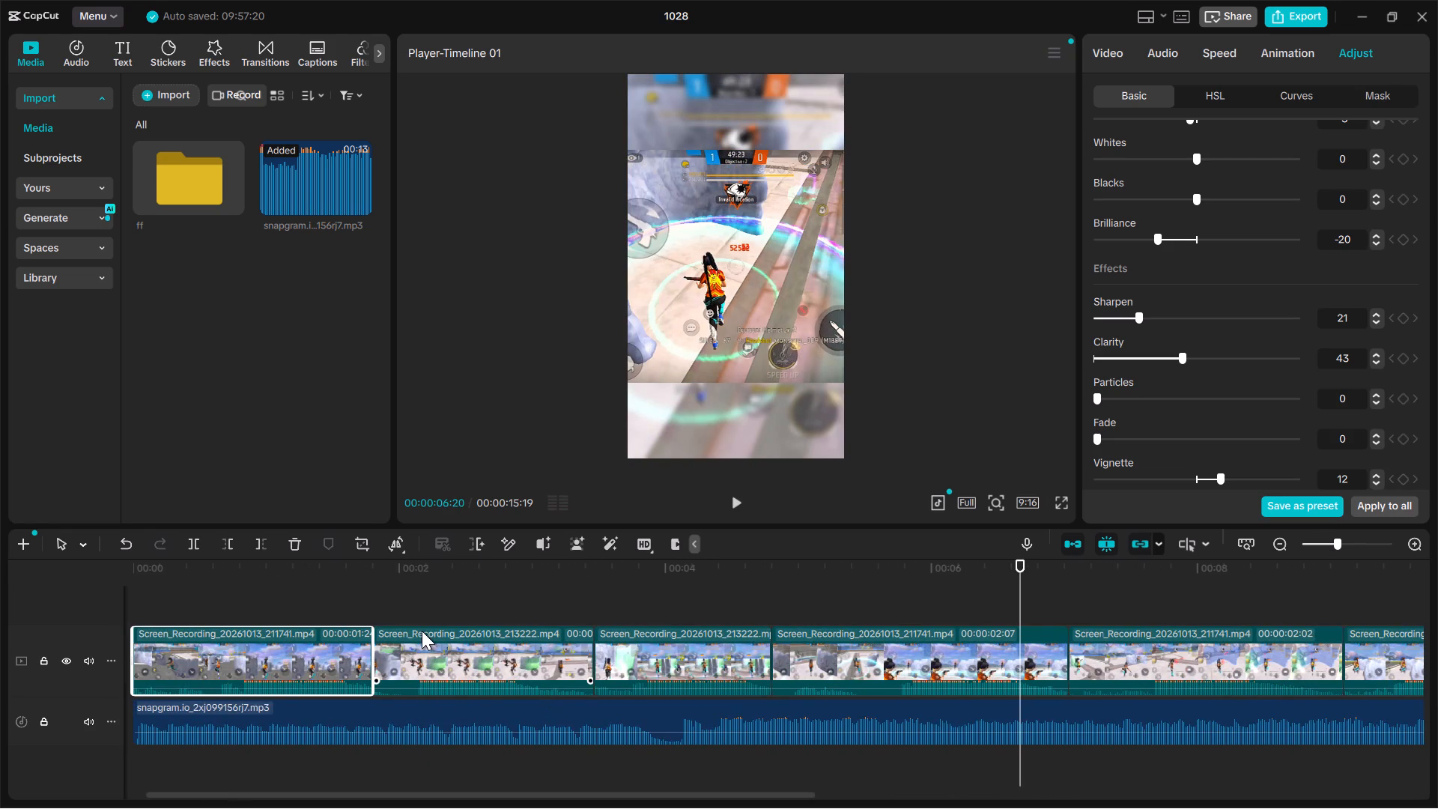
pyautogui.press('Up')
pyautogui.press('Up')
pyautogui.press('Up')
pyautogui.press('space')
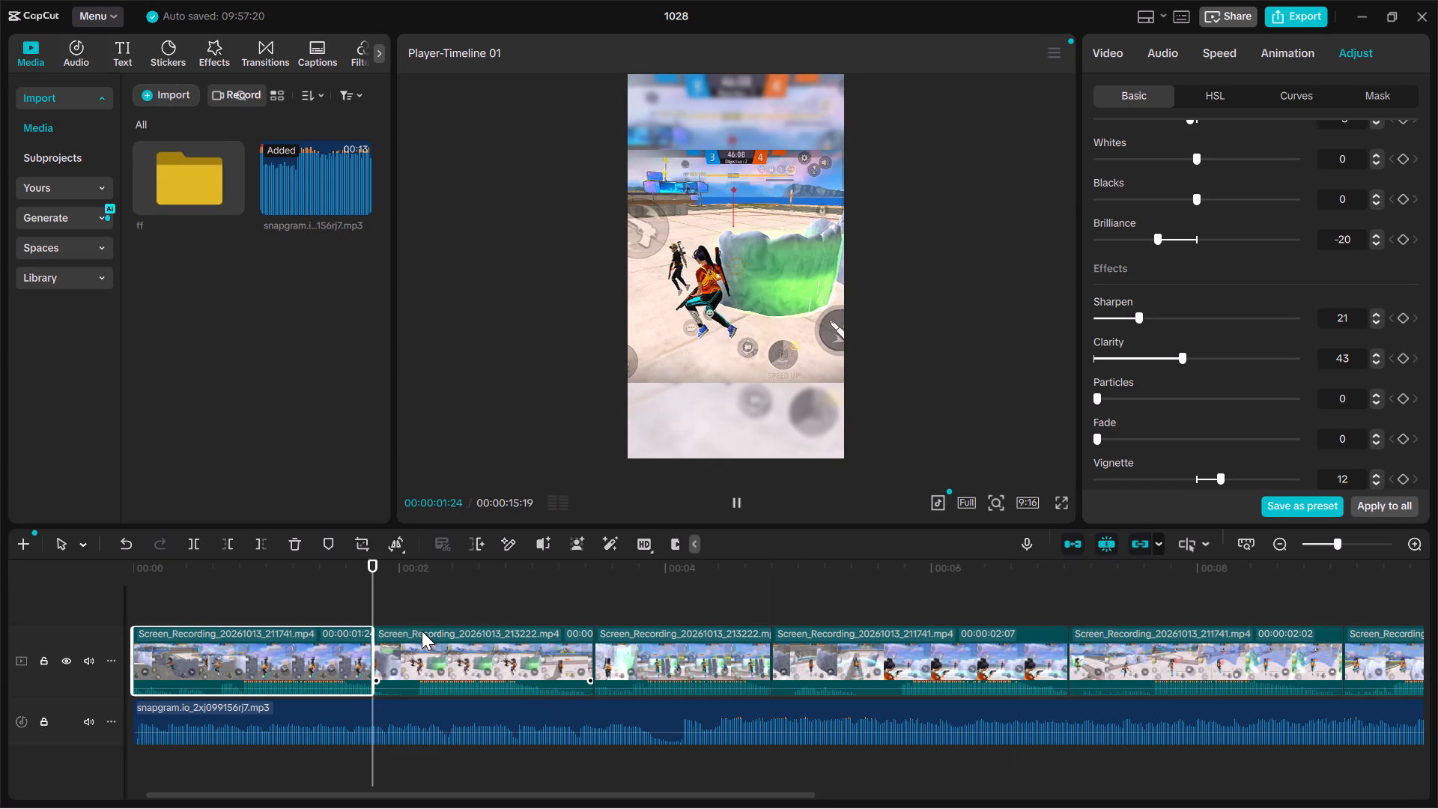
pyautogui.press('space')
pyautogui.press('space')
pyautogui.press('space')
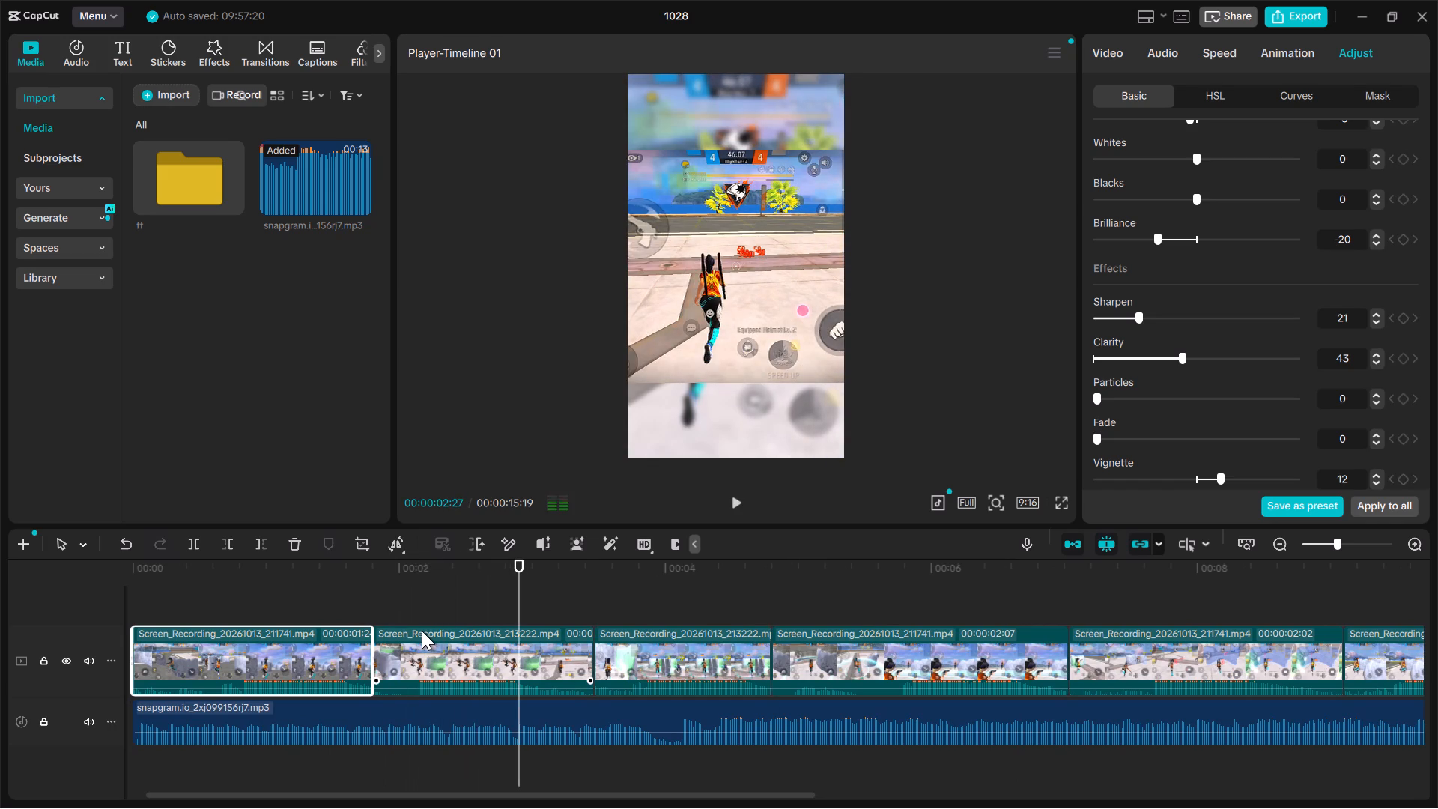
pyautogui.click(559, 658)
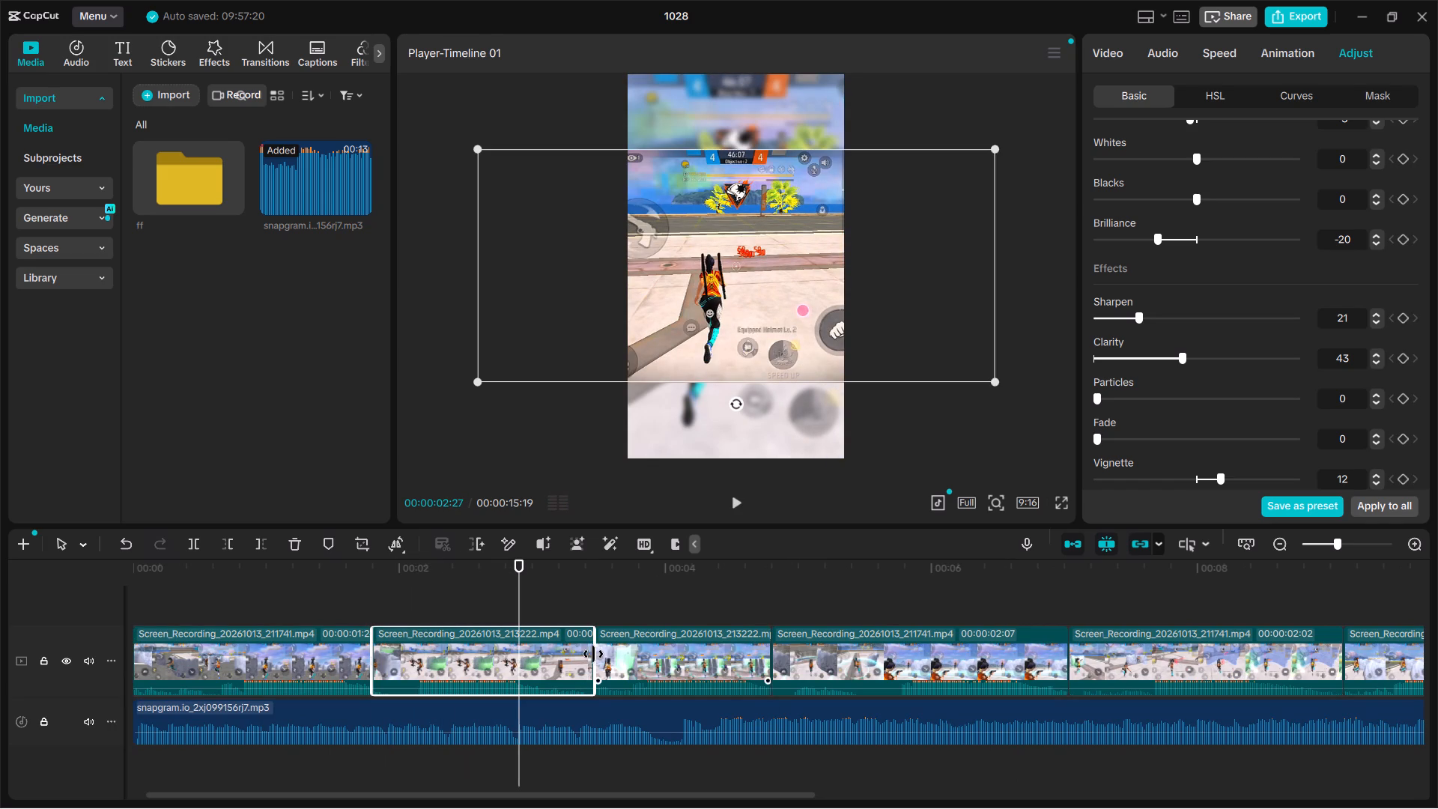
pyautogui.moveTo(591, 655); pyautogui.dragTo(522, 656)
# Tighten the third clip around its kill, trimming about 8 frames from its start and about 6 frames from its end.
pyautogui.press('space')
pyautogui.press('space')
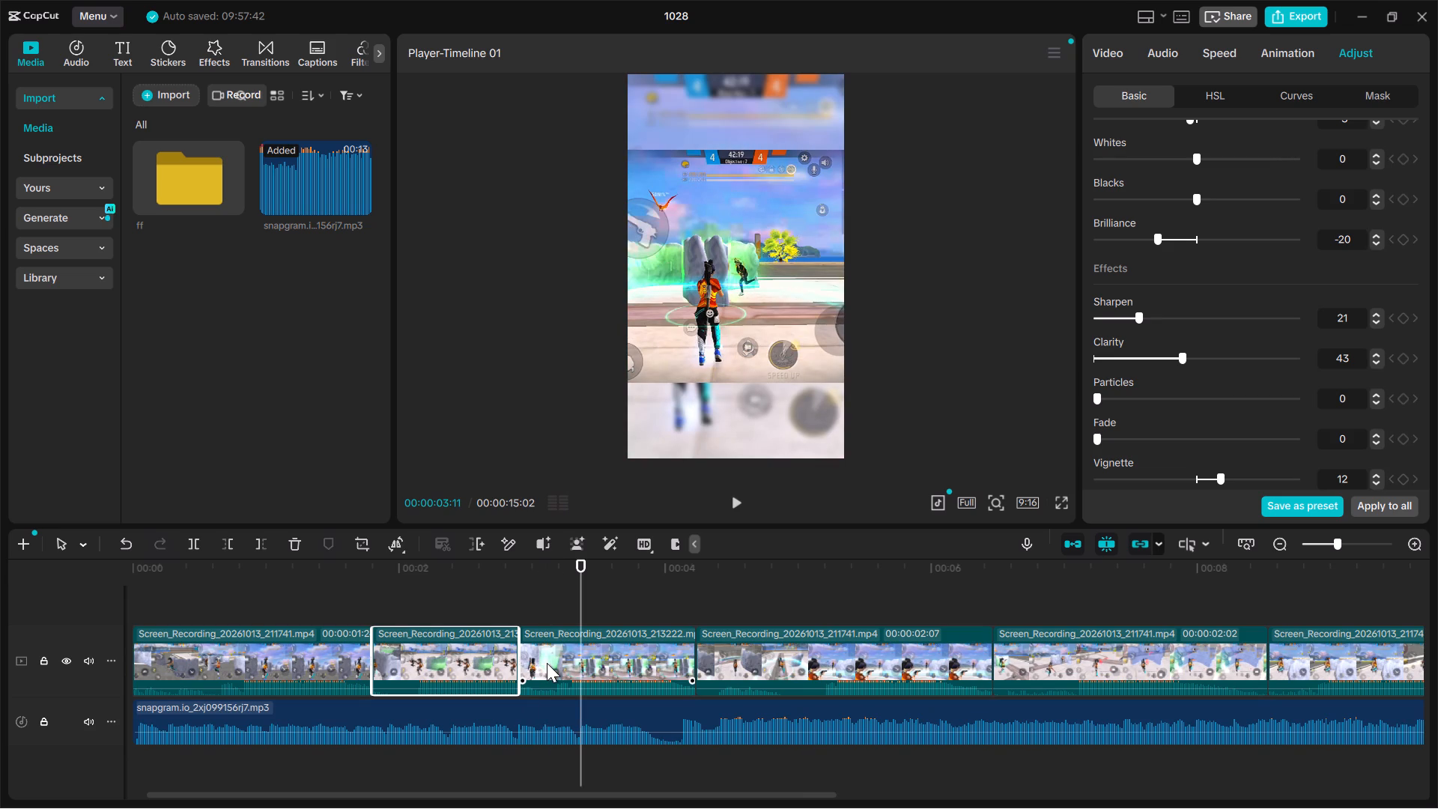
pyautogui.click(547, 663)
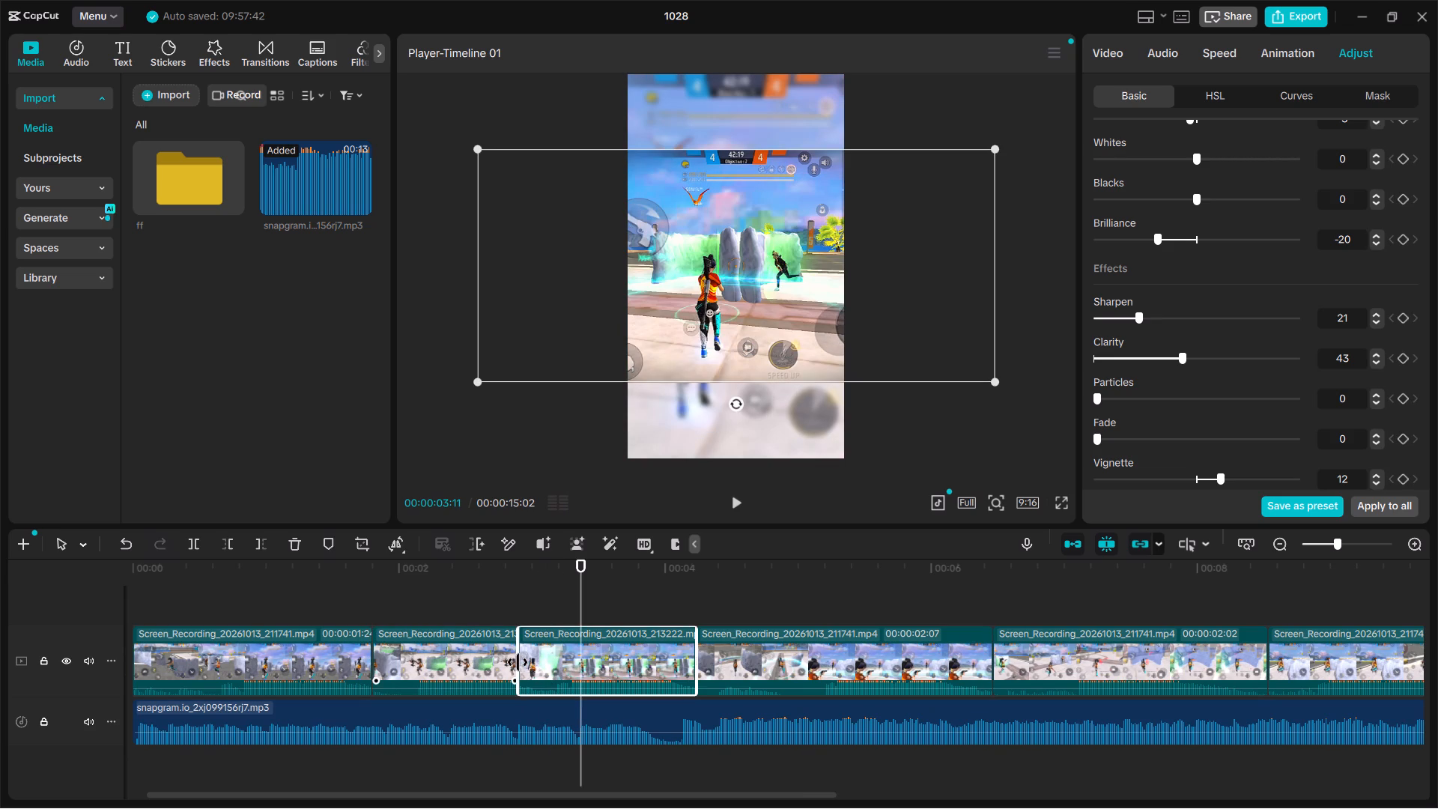
pyautogui.moveTo(518, 662); pyautogui.dragTo(556, 664)
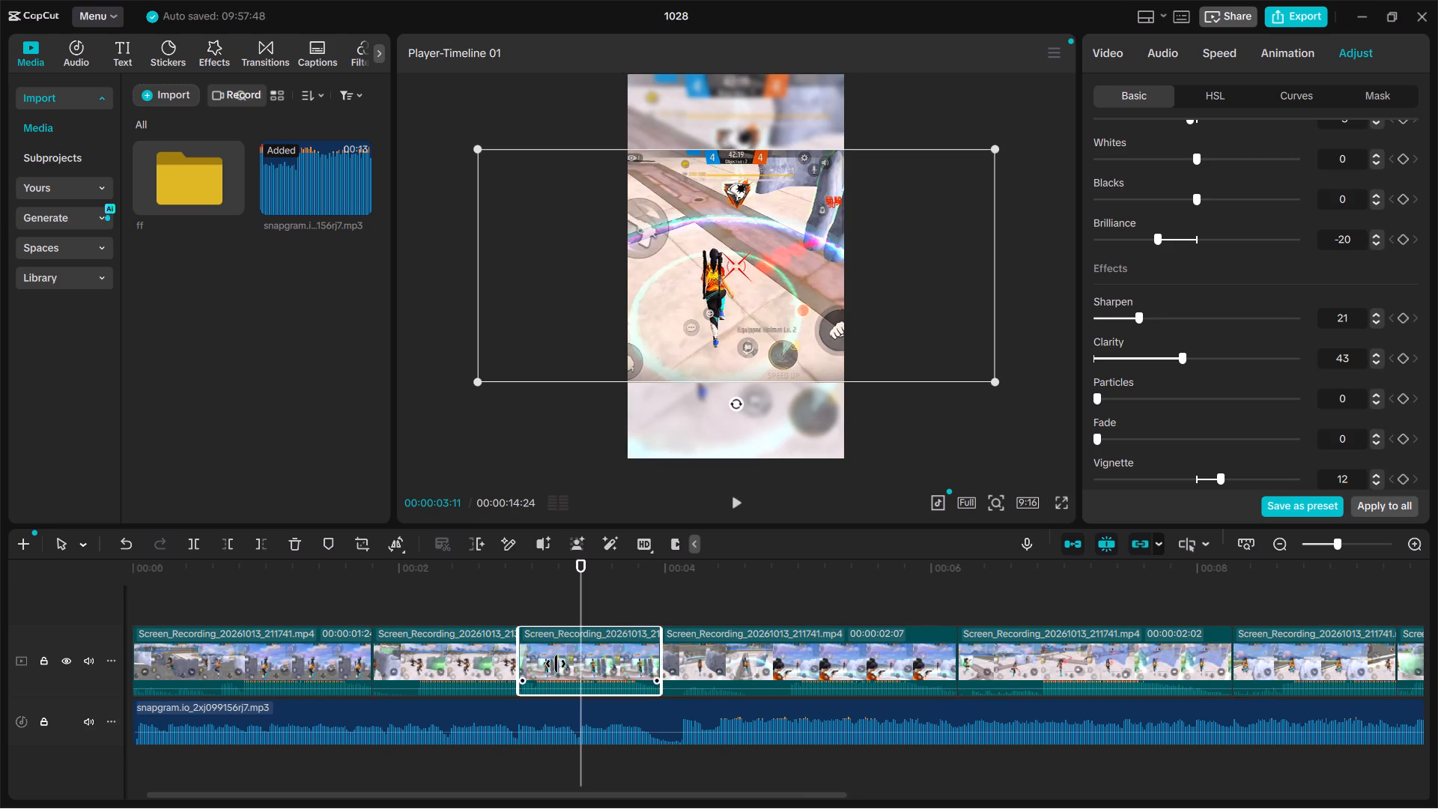
pyautogui.press('space')
pyautogui.press('space')
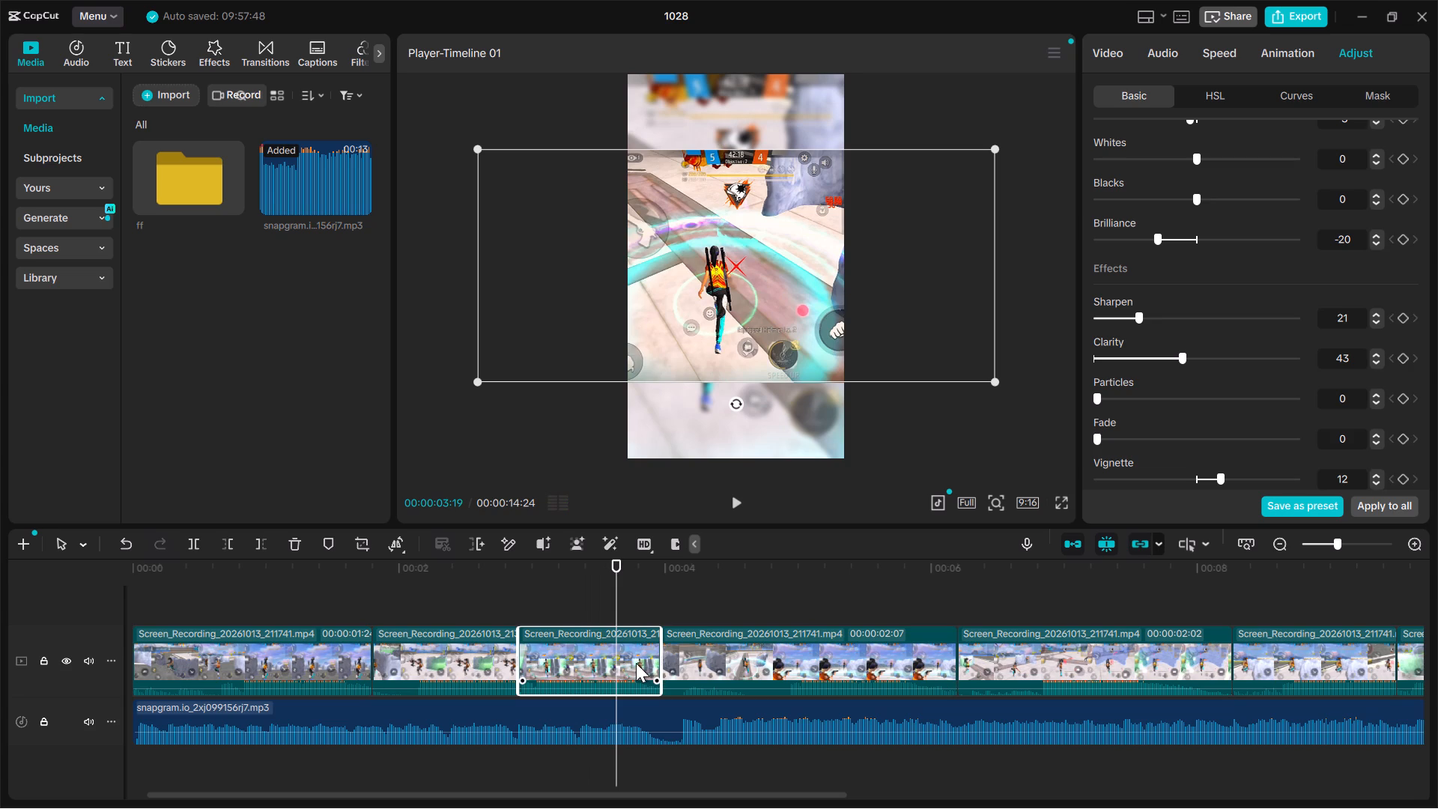
pyautogui.moveTo(660, 655); pyautogui.dragTo(625, 657)
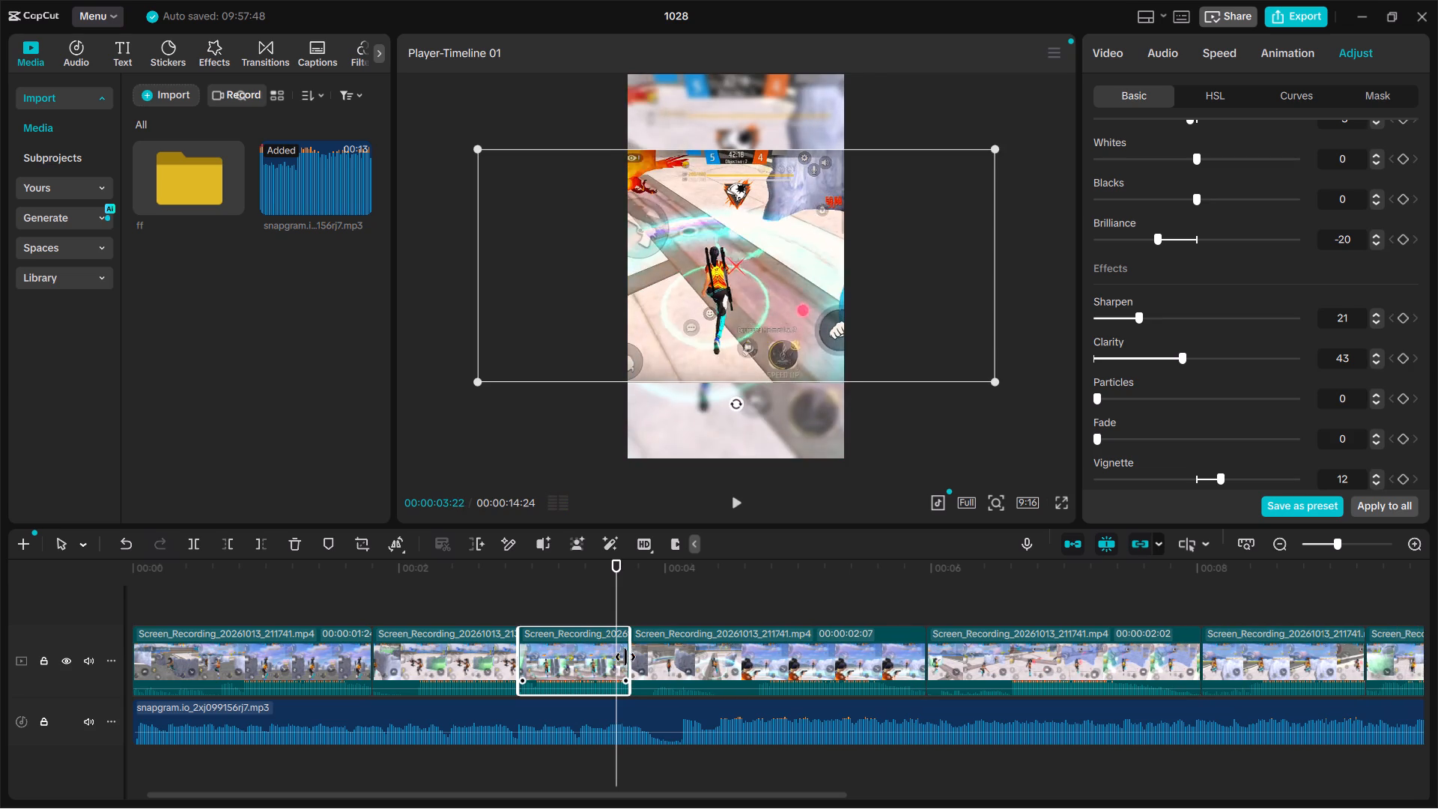
pyautogui.moveTo(625, 657); pyautogui.dragTo(629, 657)
# Tighten the fourth clip around its kill, trimming about 20 frames from its start and about 12 frames from its end.
pyautogui.press('space')
pyautogui.press('space')
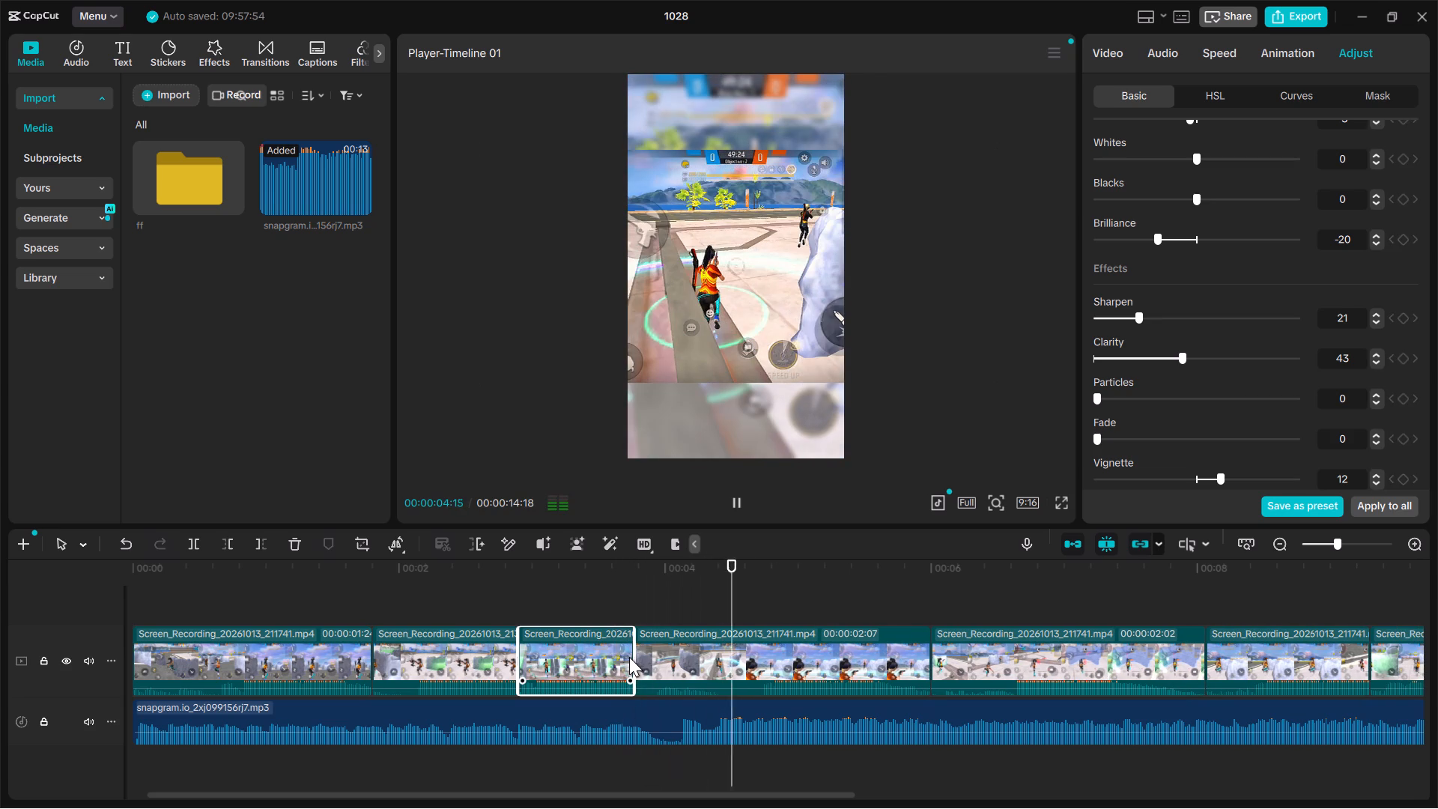
pyautogui.click(640, 652)
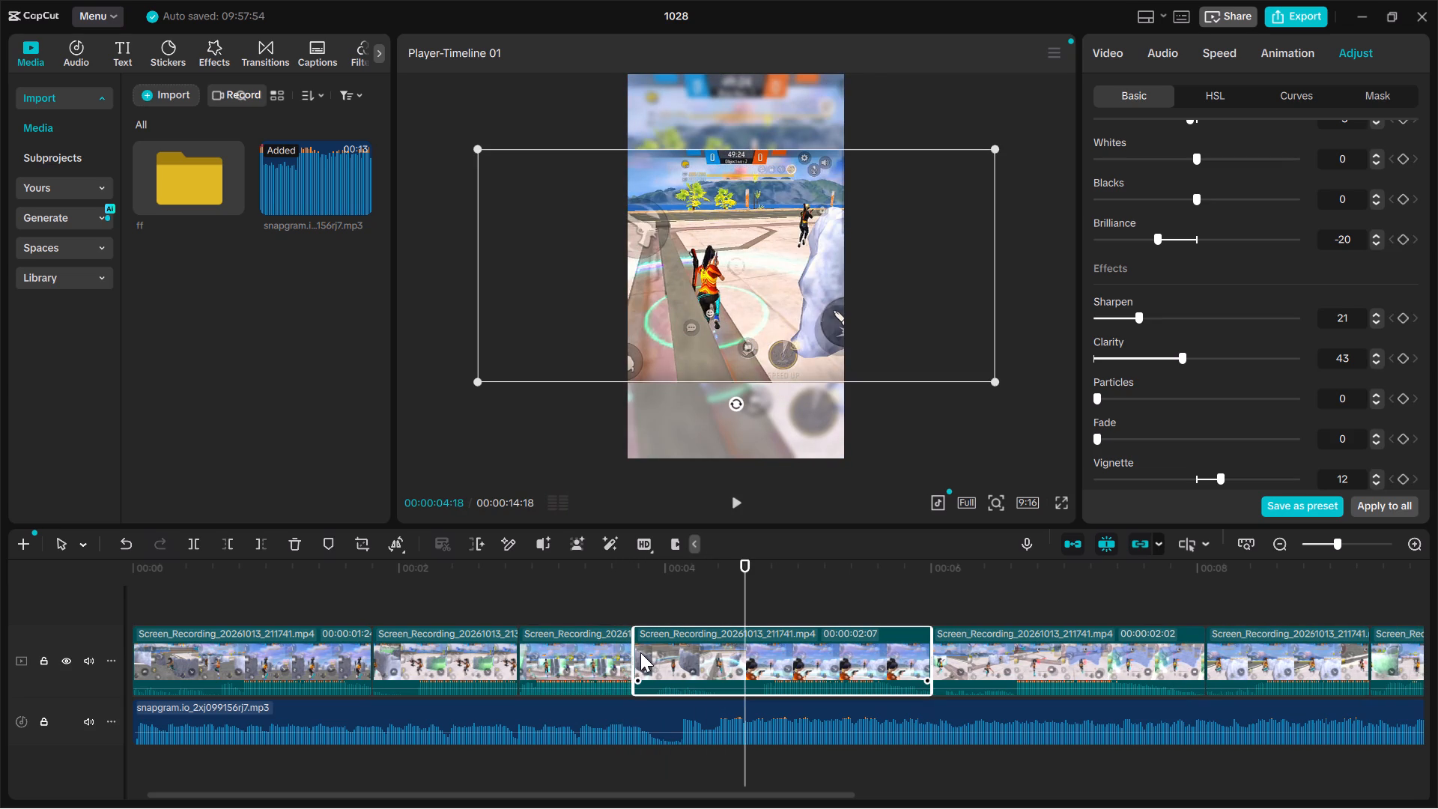
pyautogui.moveTo(635, 656); pyautogui.dragTo(709, 670)
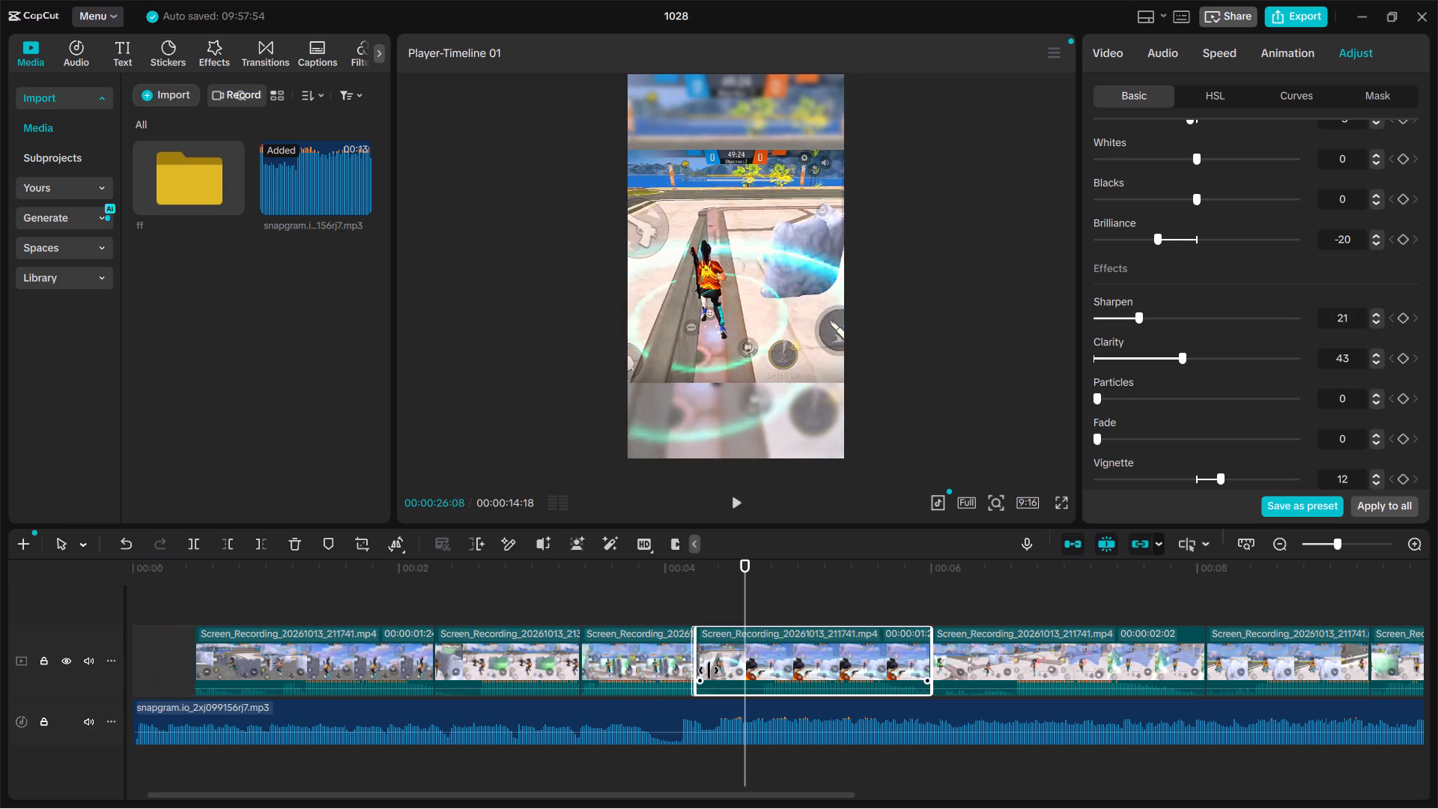
pyautogui.moveTo(709, 670); pyautogui.dragTo(723, 673)
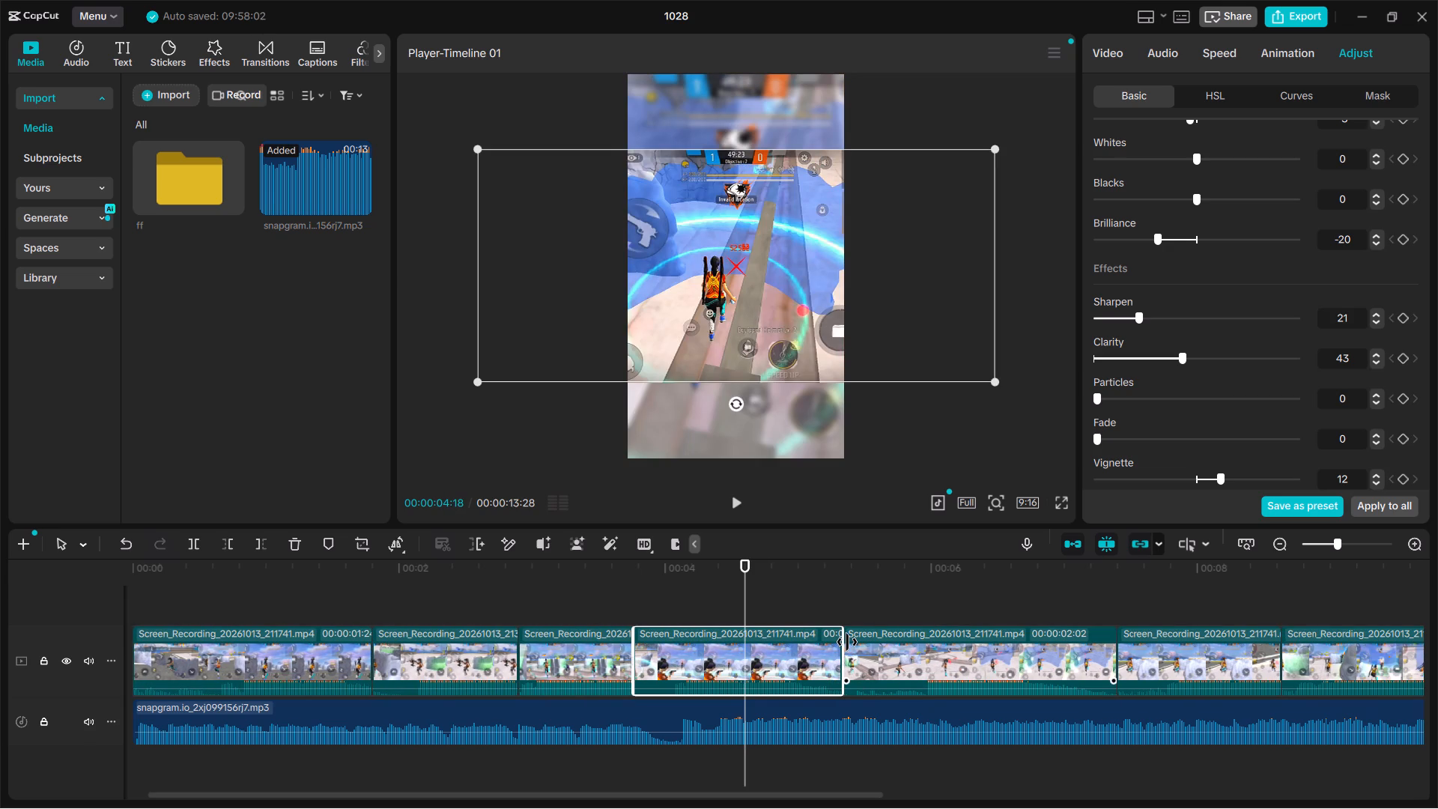
pyautogui.press('space')
pyautogui.press('space')
pyautogui.moveTo(847, 642); pyautogui.dragTo(816, 638)
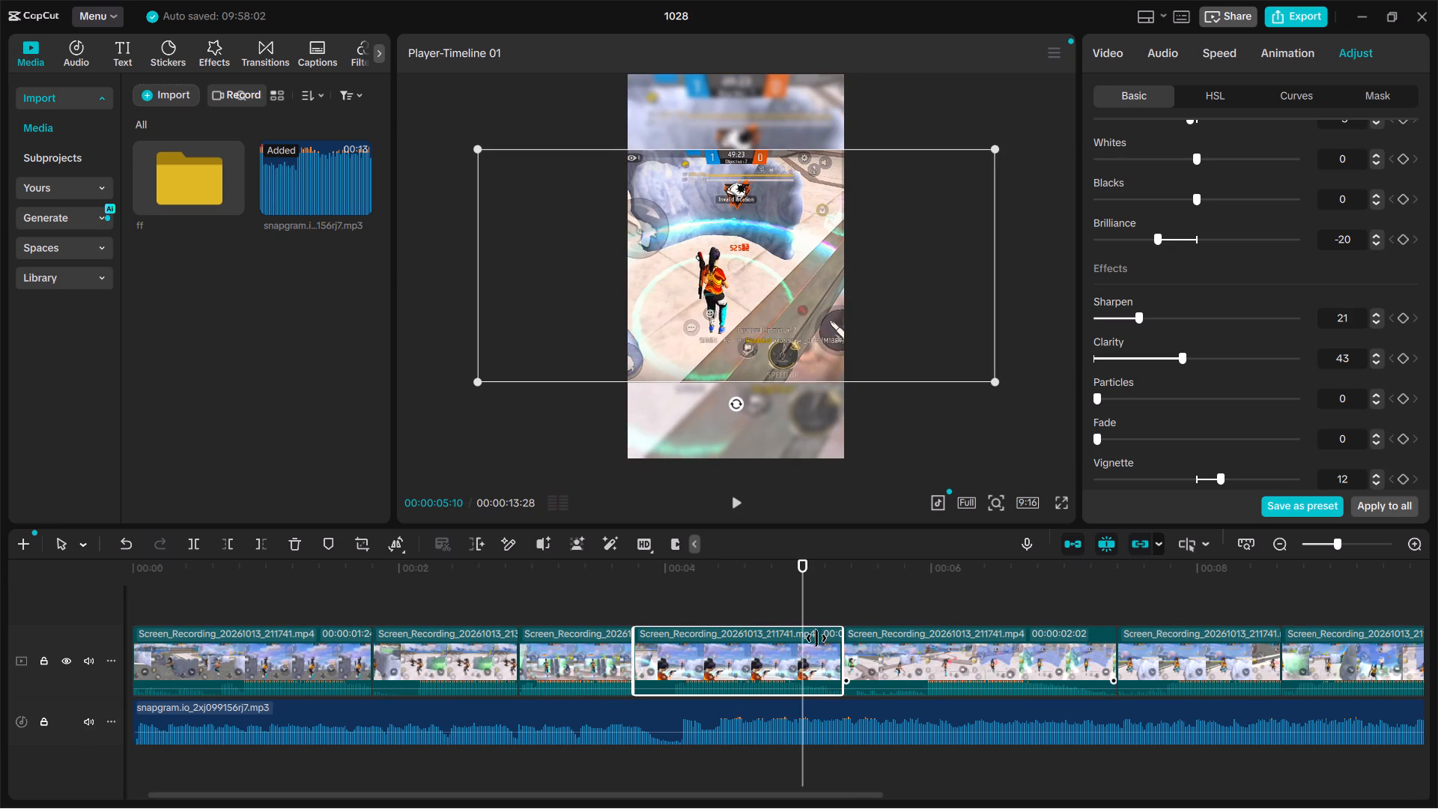
pyautogui.moveTo(816, 638); pyautogui.dragTo(789, 636)
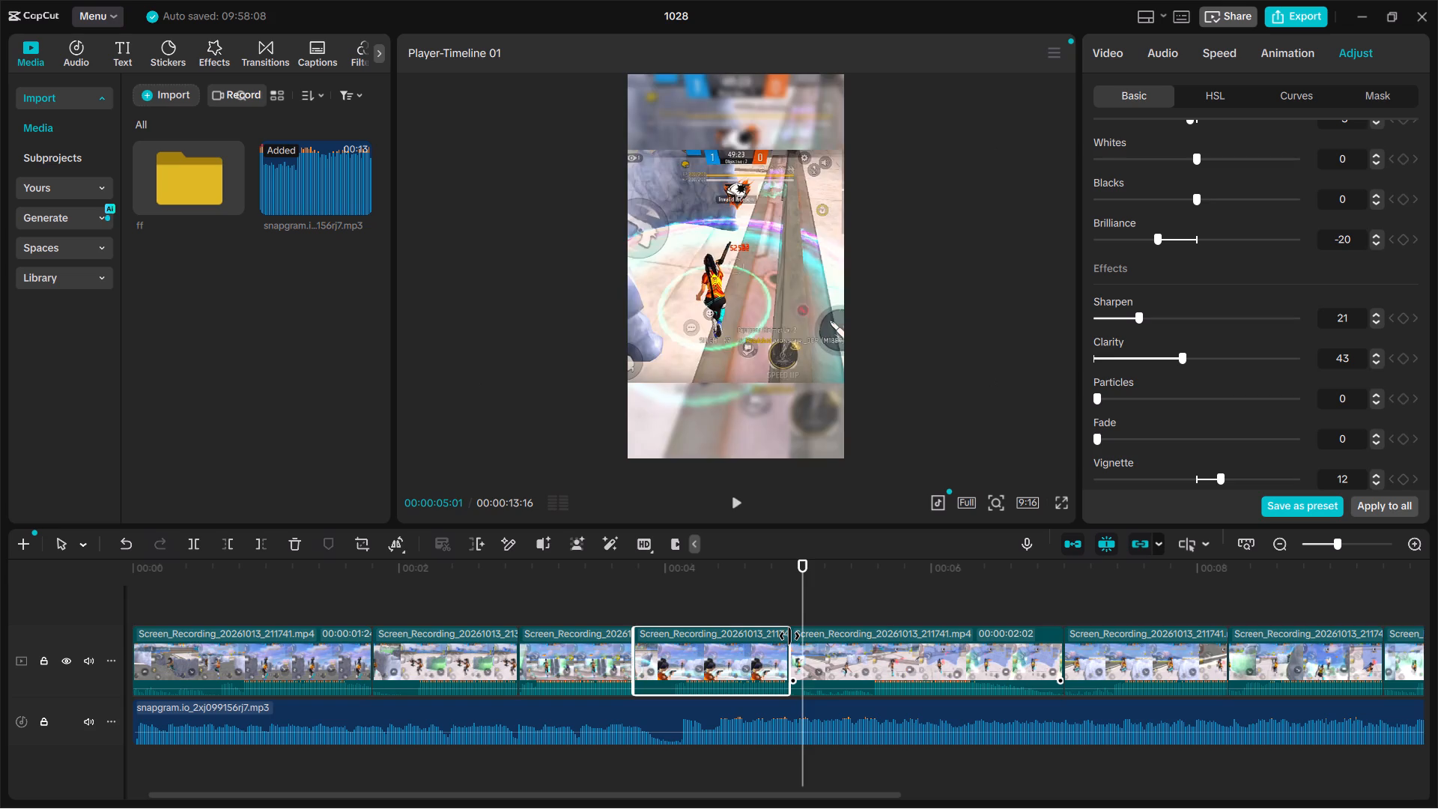
# Play into the fifth clip and trim about 9 frames from its start.
pyautogui.press('space')
pyautogui.press('space')
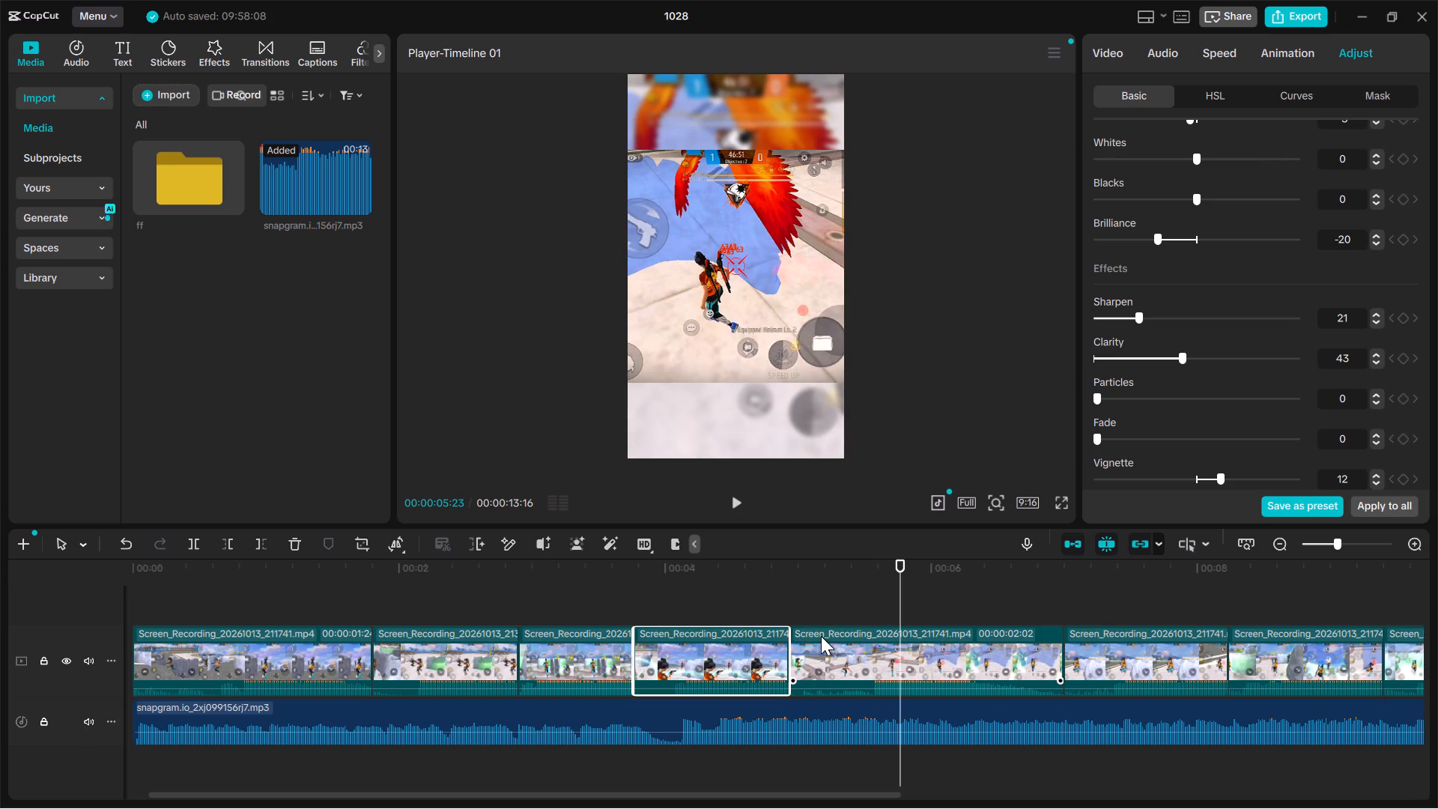
pyautogui.click(821, 636)
pyautogui.moveTo(786, 648); pyautogui.dragTo(819, 652)
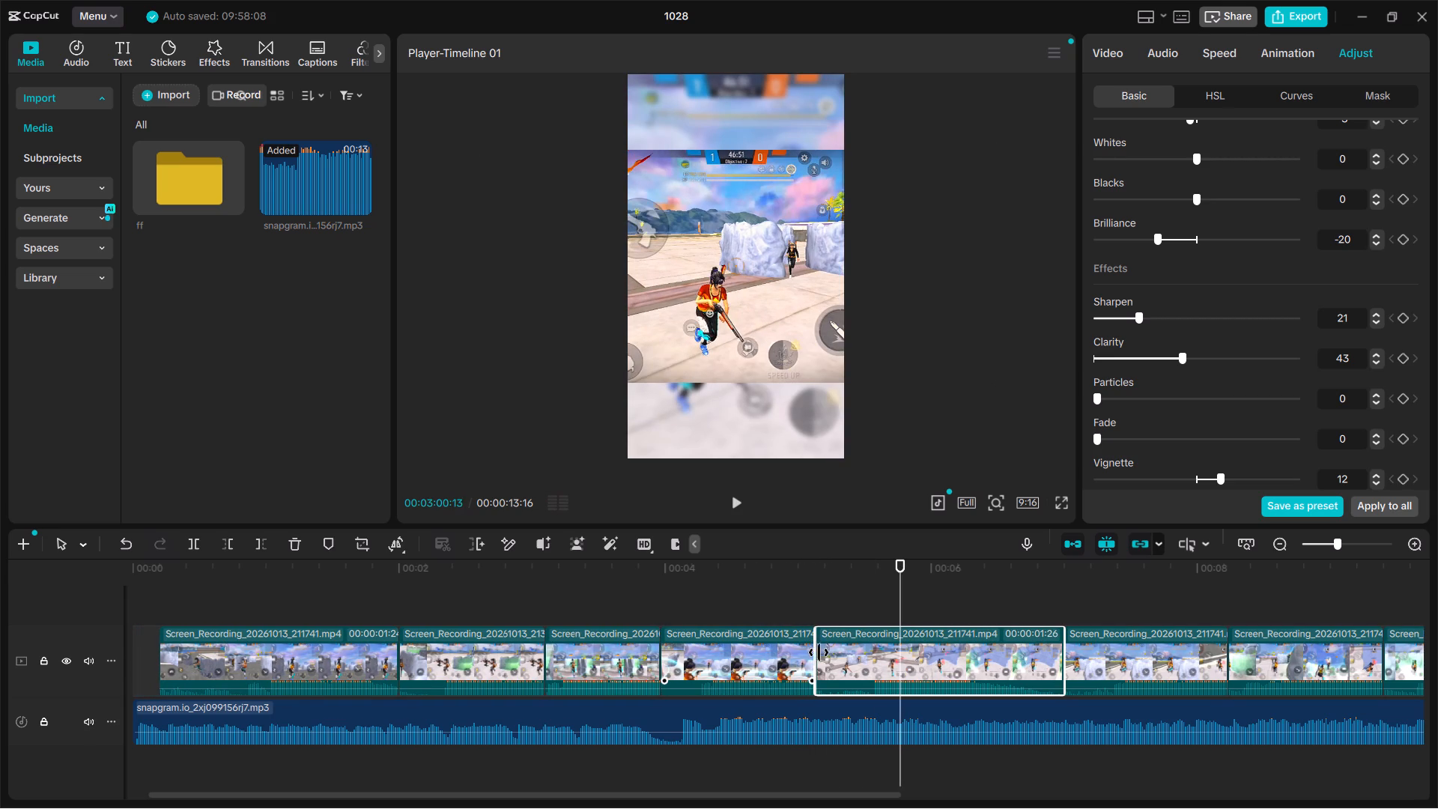
pyautogui.moveTo(819, 652); pyautogui.dragTo(831, 655)
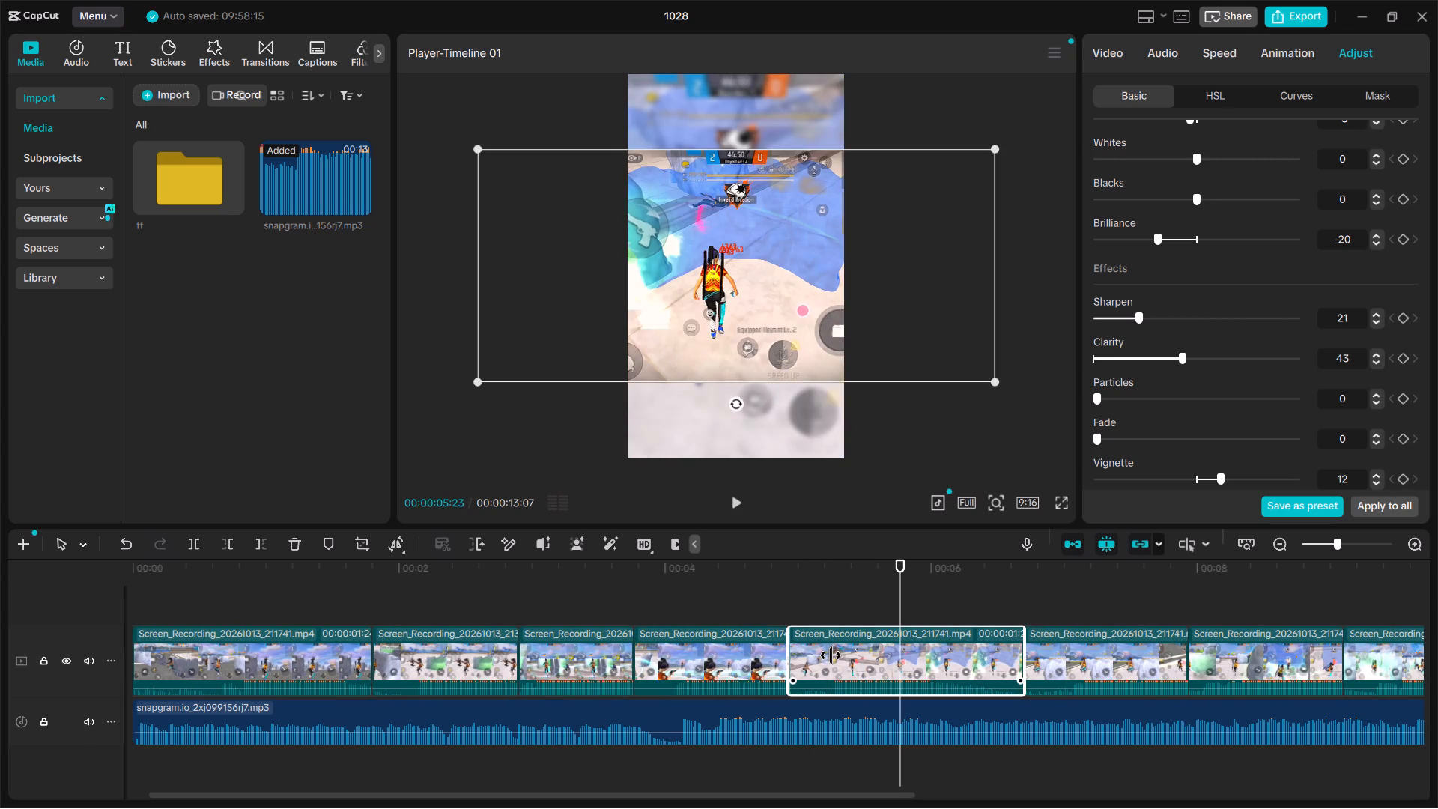
# Play the fifth clip from its new start through its kill to check the timing.
pyautogui.press('Up')
pyautogui.press('space')
pyautogui.press('space')
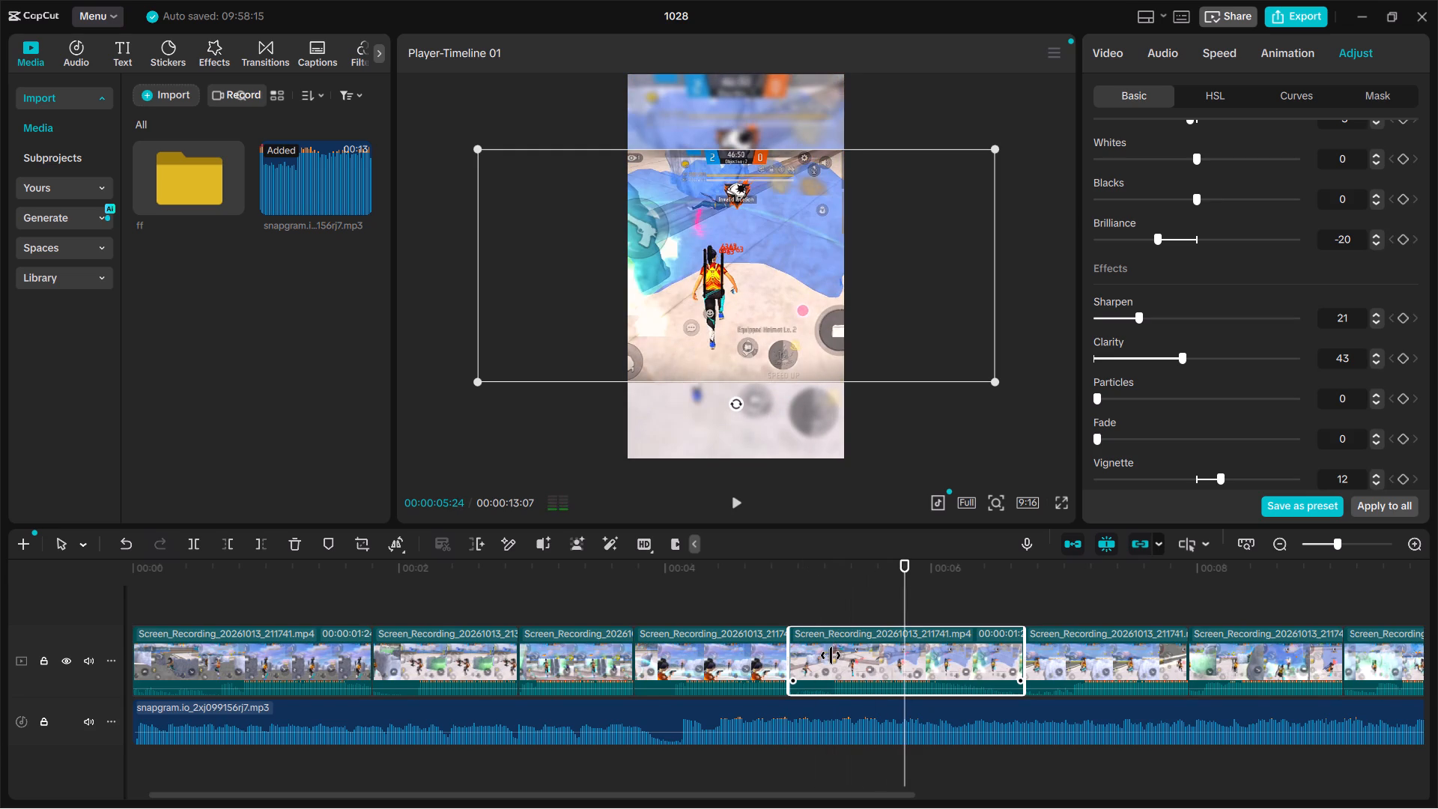
# Trim about 18 frames from the end of the fifth clip so it cuts sooner after its kill.
pyautogui.moveTo(1027, 645); pyautogui.dragTo(942, 644)
# Tighten the sixth clip around its kill, trimming about 6 frames from its start and about 4 frames from its end.
pyautogui.press('space')
pyautogui.press('space')
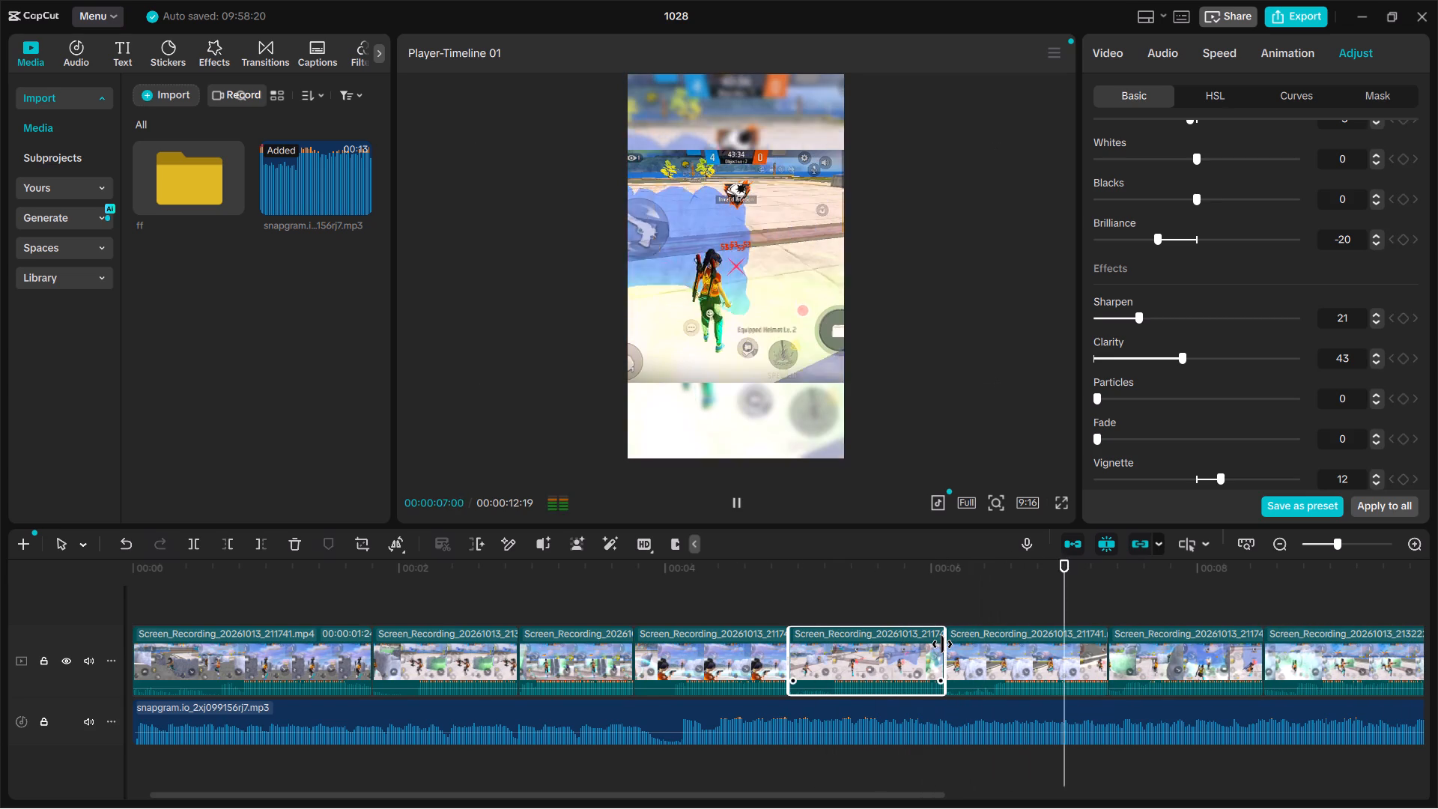
pyautogui.click(977, 677)
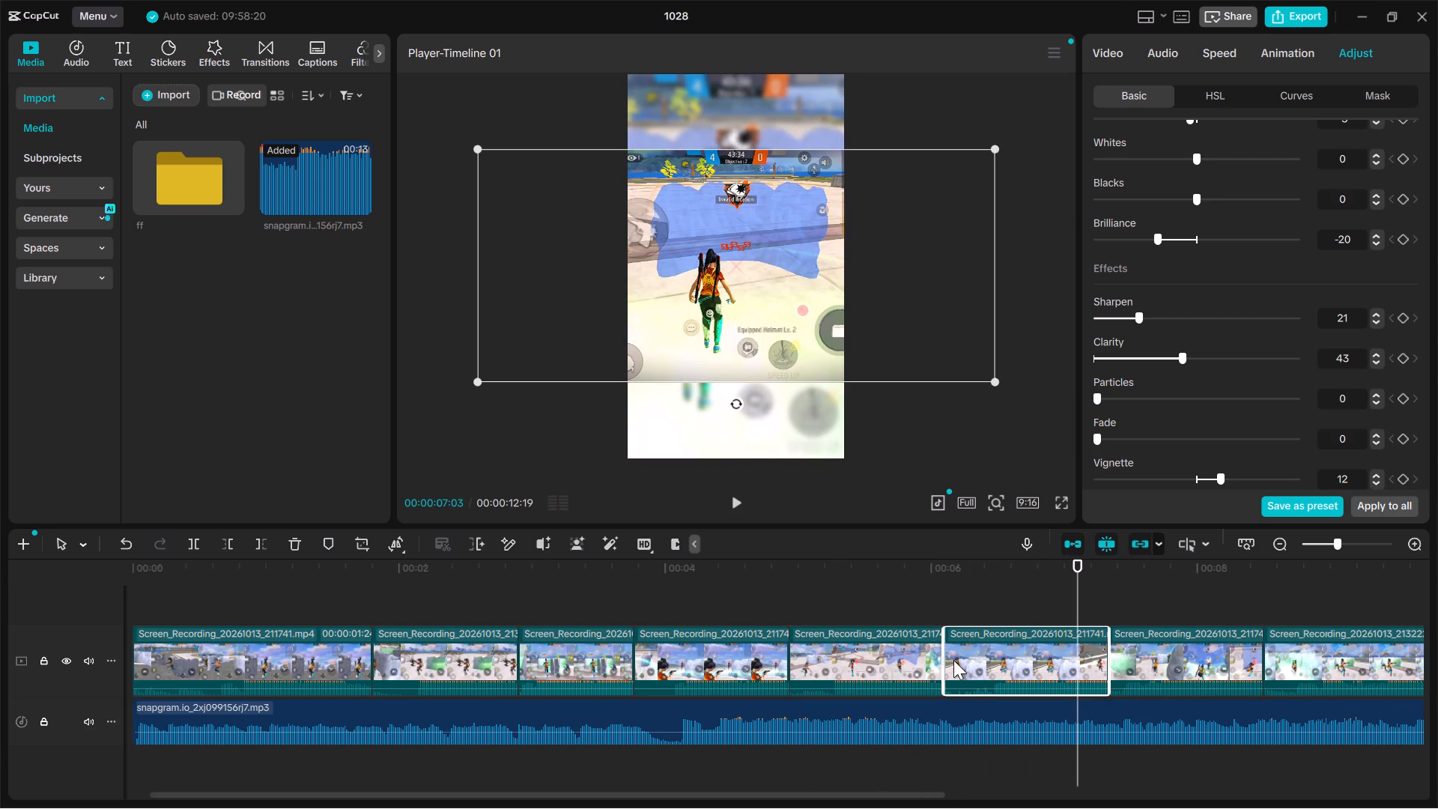
pyautogui.moveTo(941, 652); pyautogui.dragTo(981, 653)
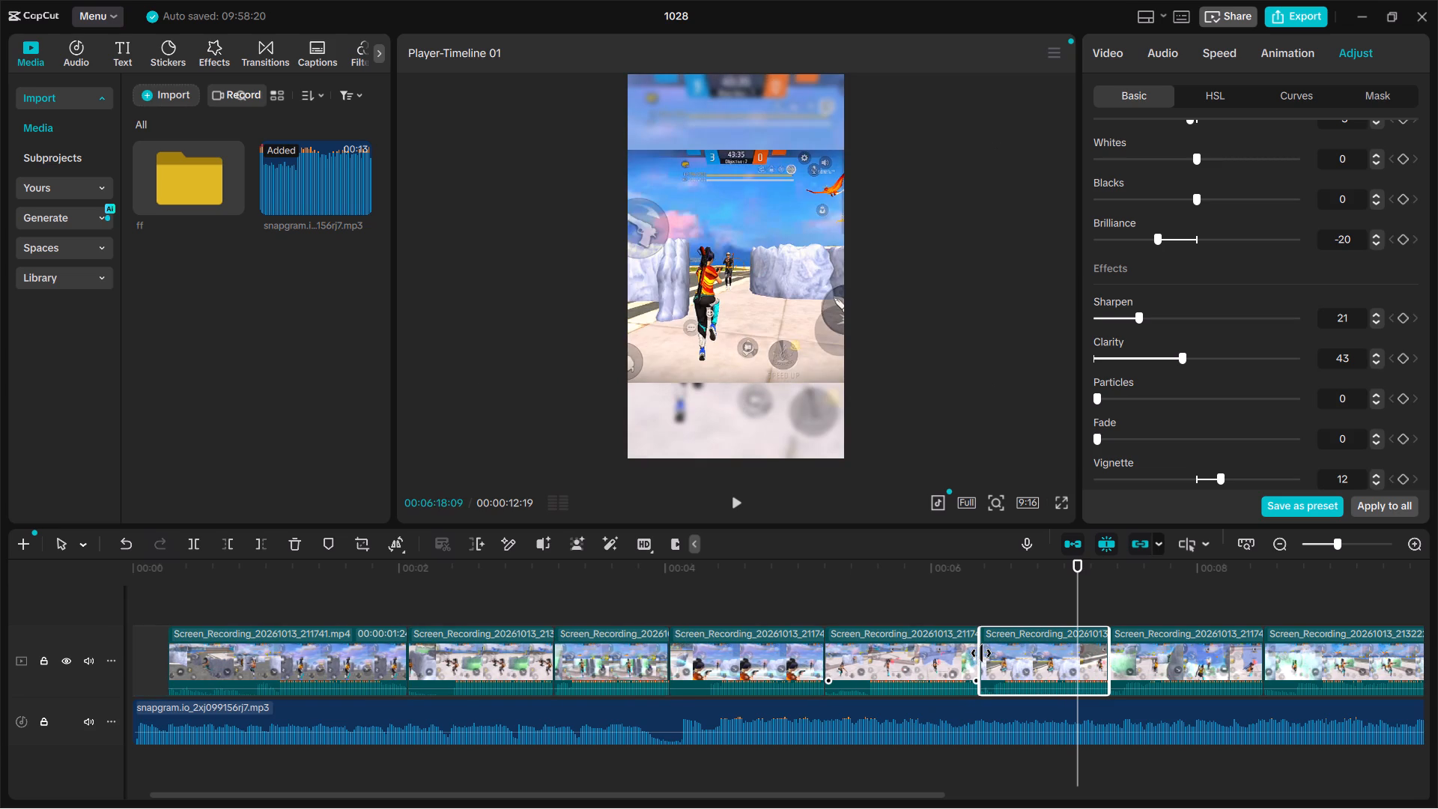
pyautogui.moveTo(981, 653); pyautogui.dragTo(971, 655)
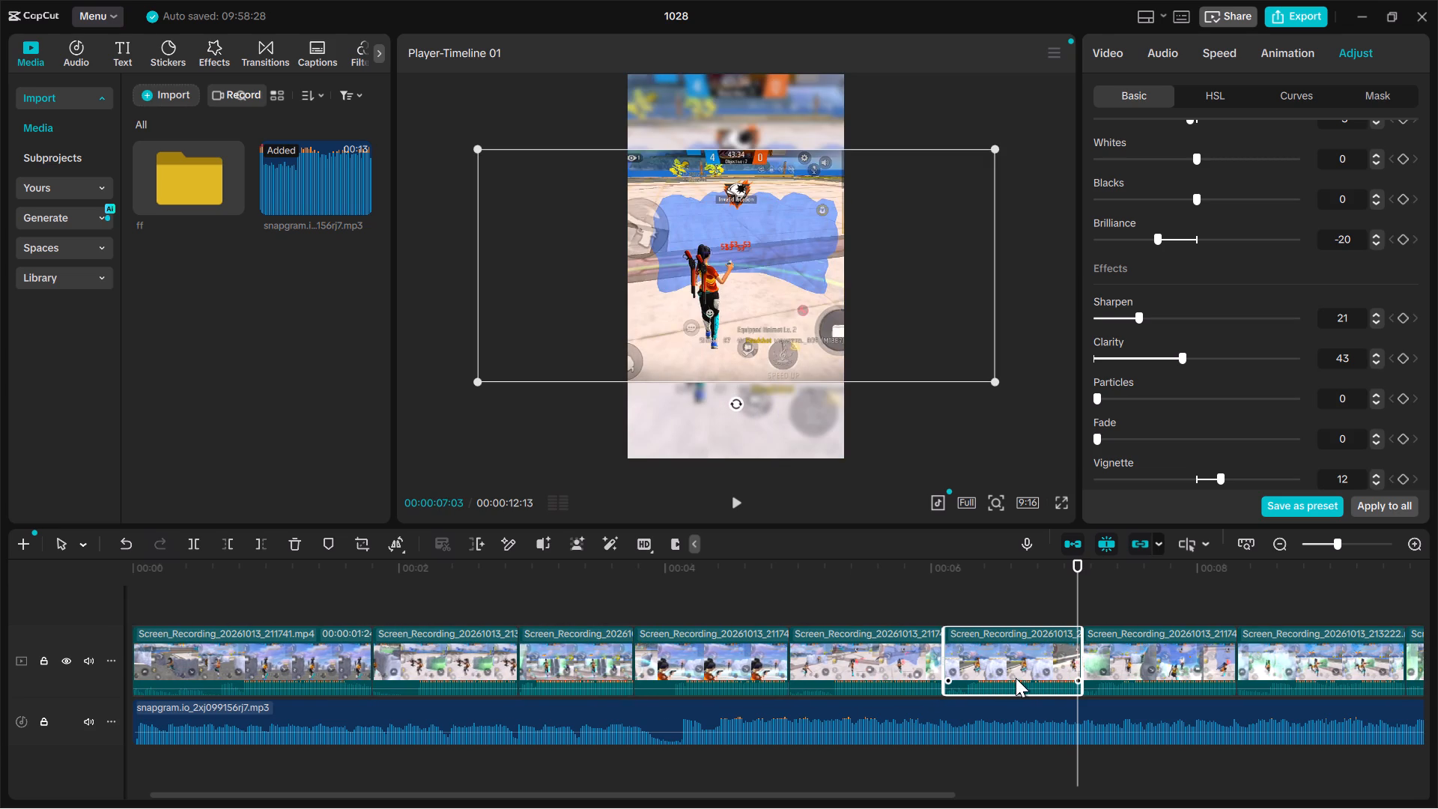
pyautogui.moveTo(1081, 655); pyautogui.dragTo(1065, 654)
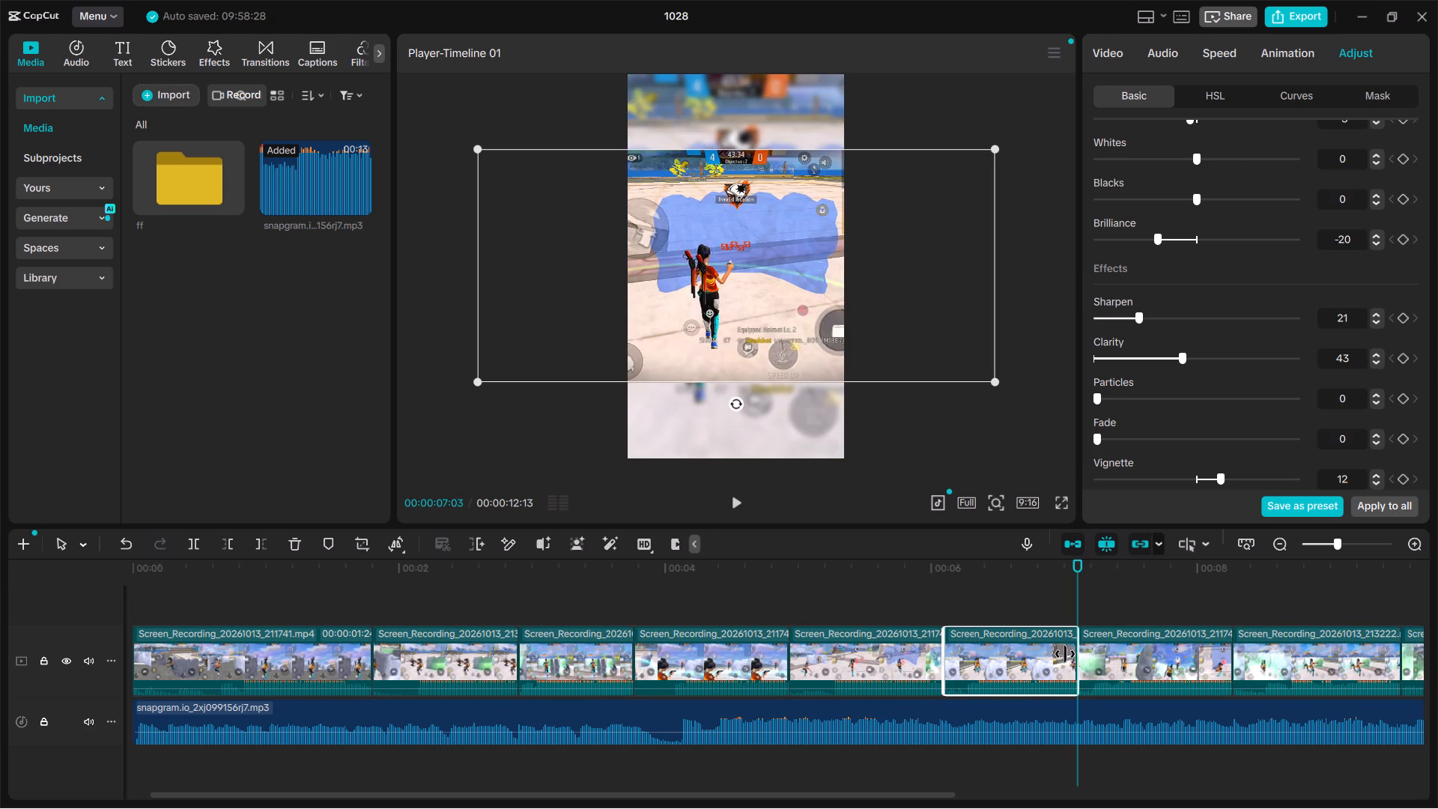
pyautogui.moveTo(1065, 654); pyautogui.dragTo(1060, 654)
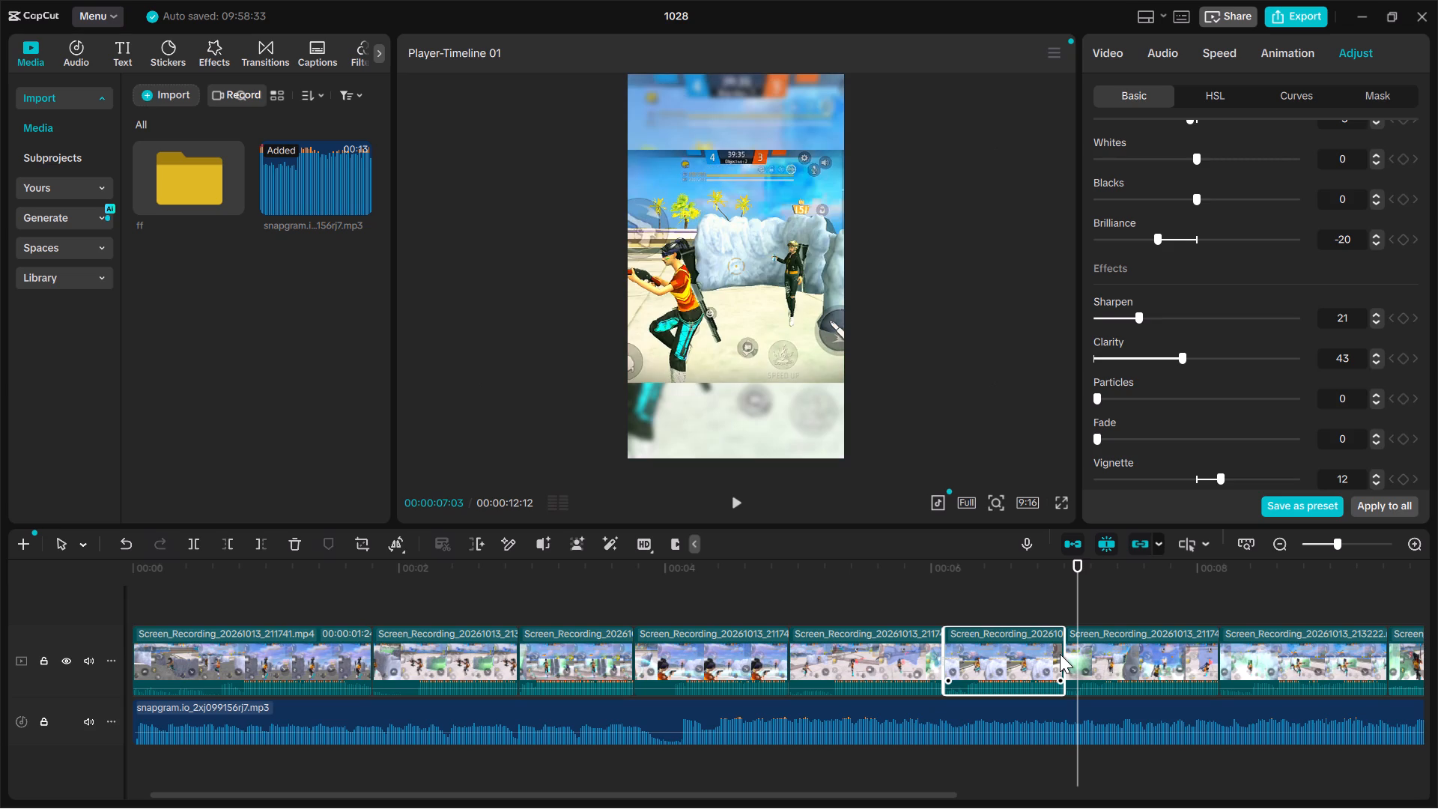
# Play the montage from the seventh clip through to the end to check the timing of the remaining clips.
pyautogui.press('space')
pyautogui.press('space')
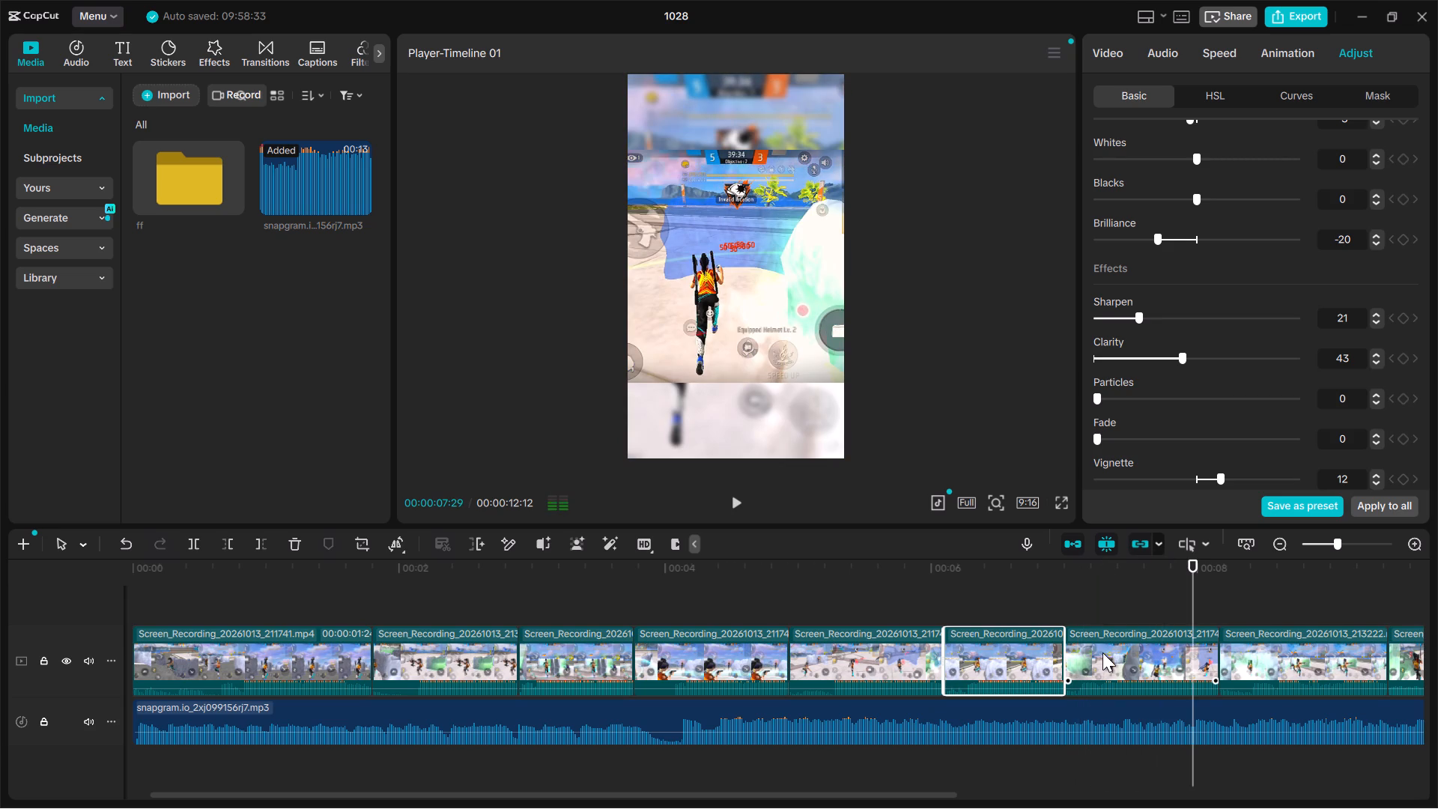
pyautogui.press('space')
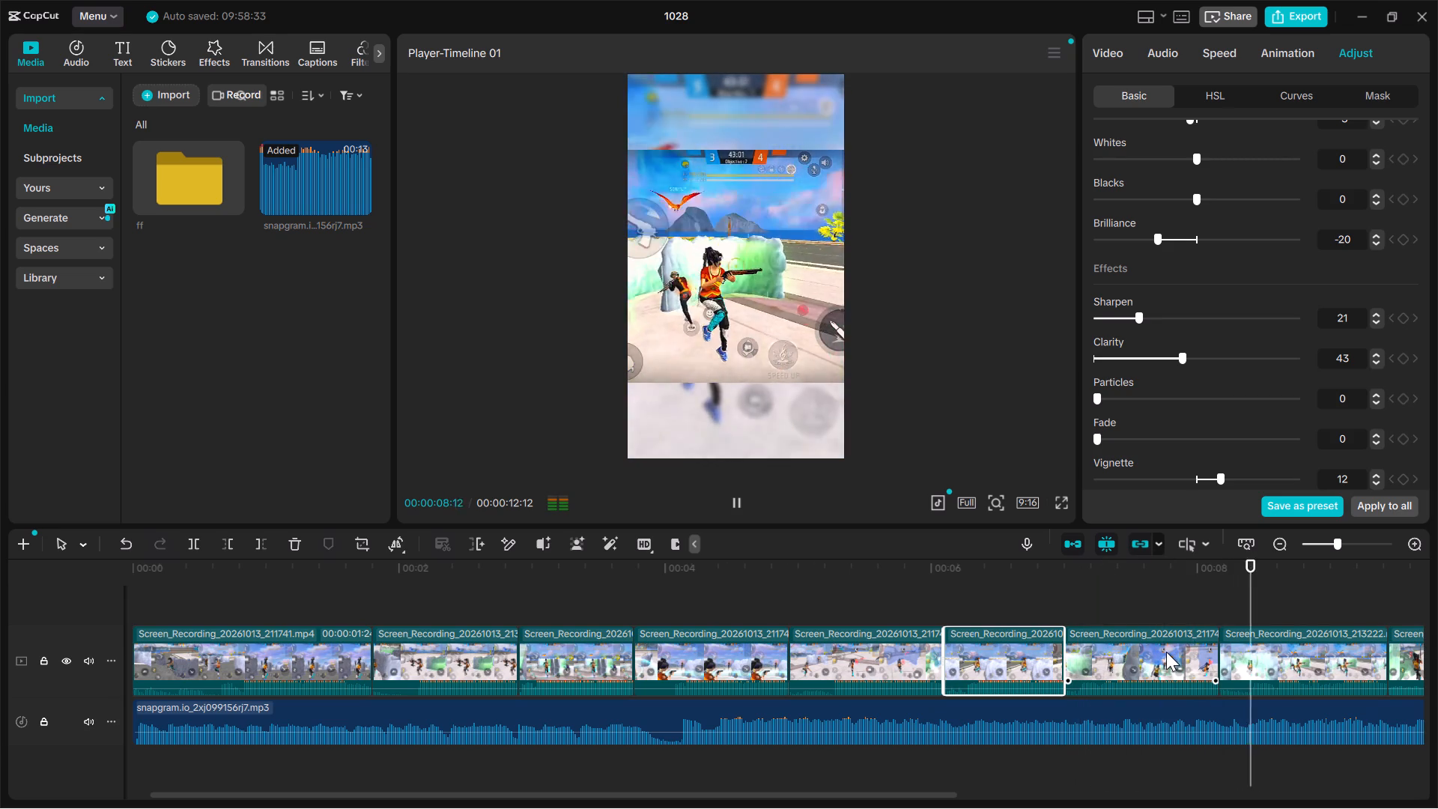
# Trim about 3 frames from the end of the audio track so it finishes with the last clip at 00:00:12:09.
pyautogui.hscroll(-4, 1166, 652)
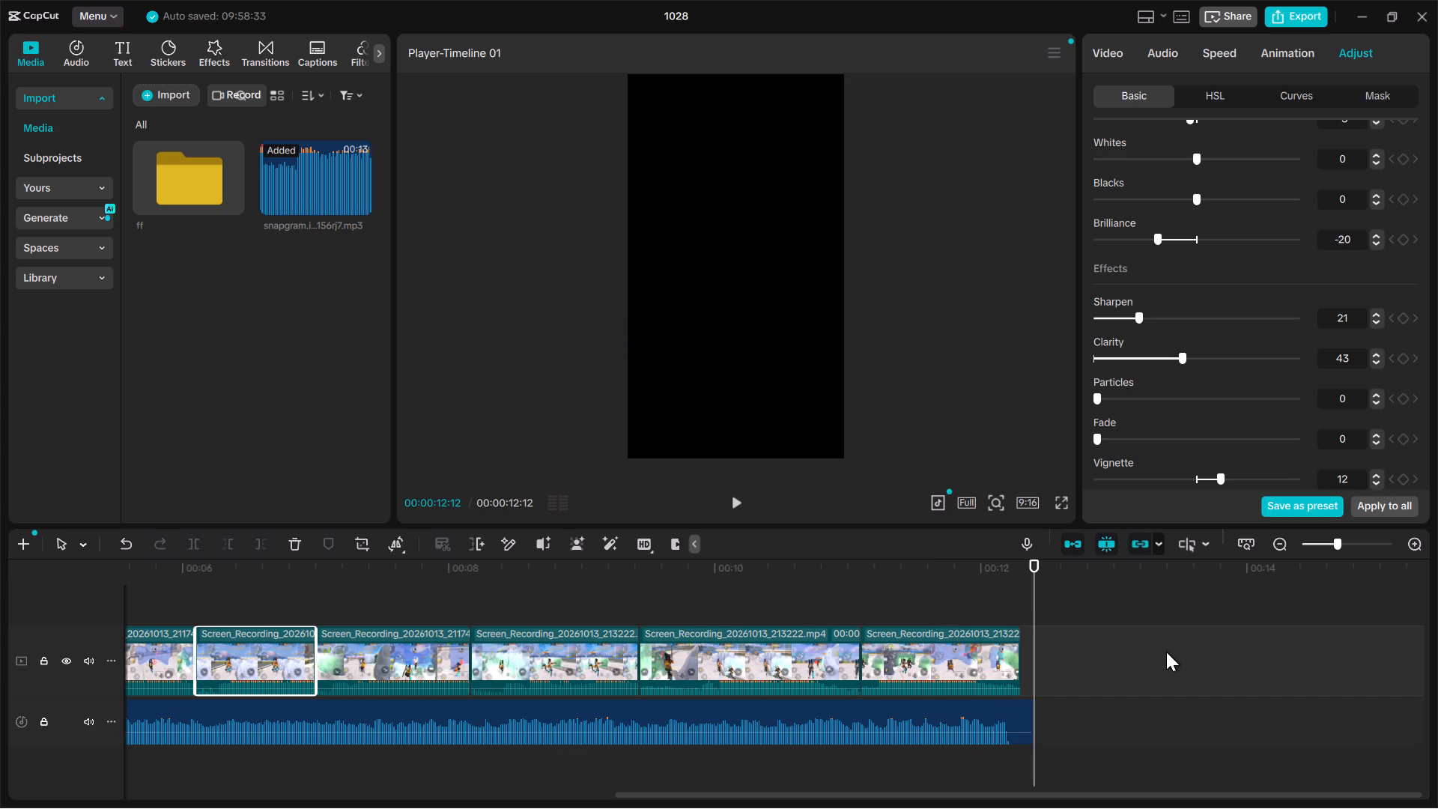
pyautogui.click(1024, 716)
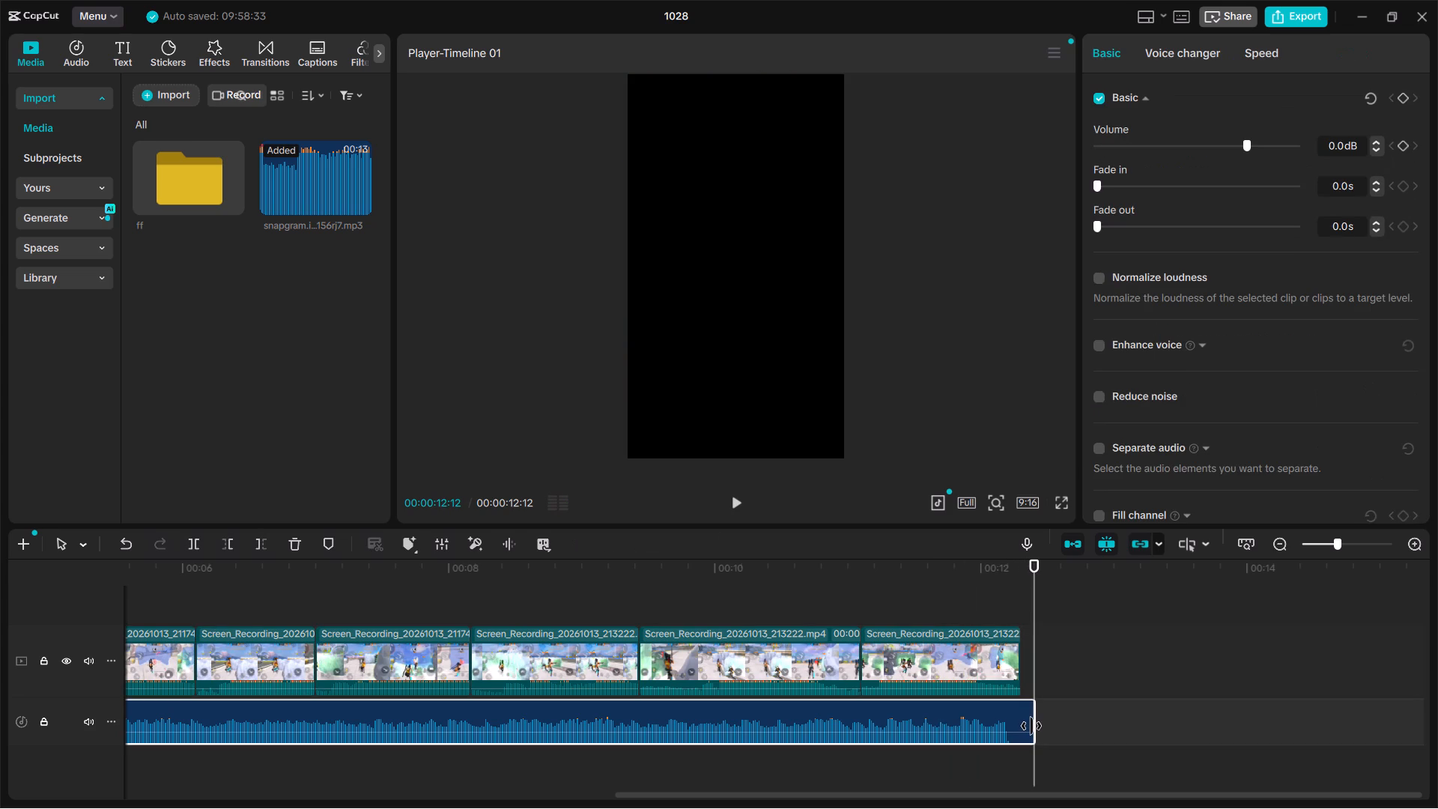
pyautogui.moveTo(1035, 727); pyautogui.dragTo(1022, 727)
pyautogui.moveTo(1022, 727); pyautogui.dragTo(1021, 727)
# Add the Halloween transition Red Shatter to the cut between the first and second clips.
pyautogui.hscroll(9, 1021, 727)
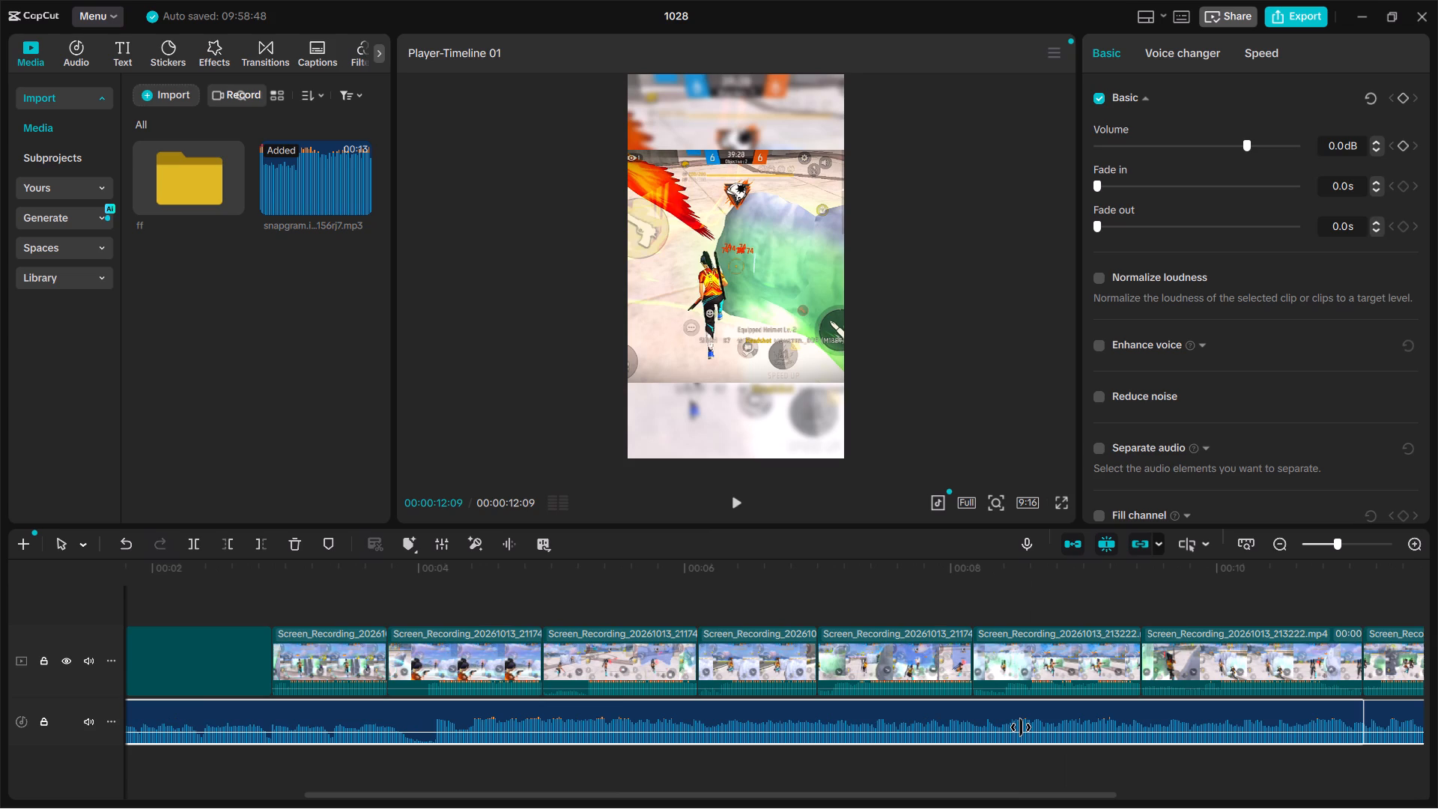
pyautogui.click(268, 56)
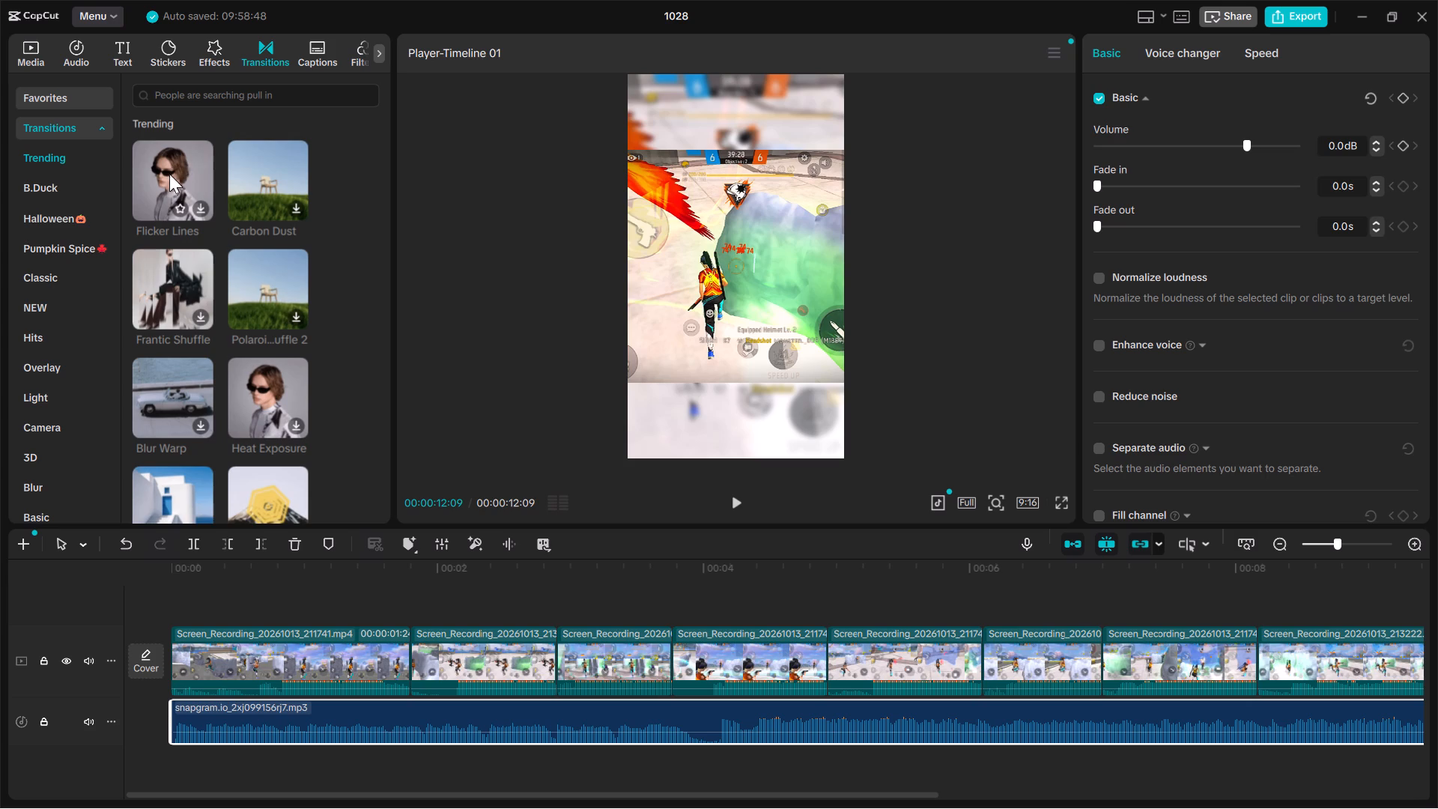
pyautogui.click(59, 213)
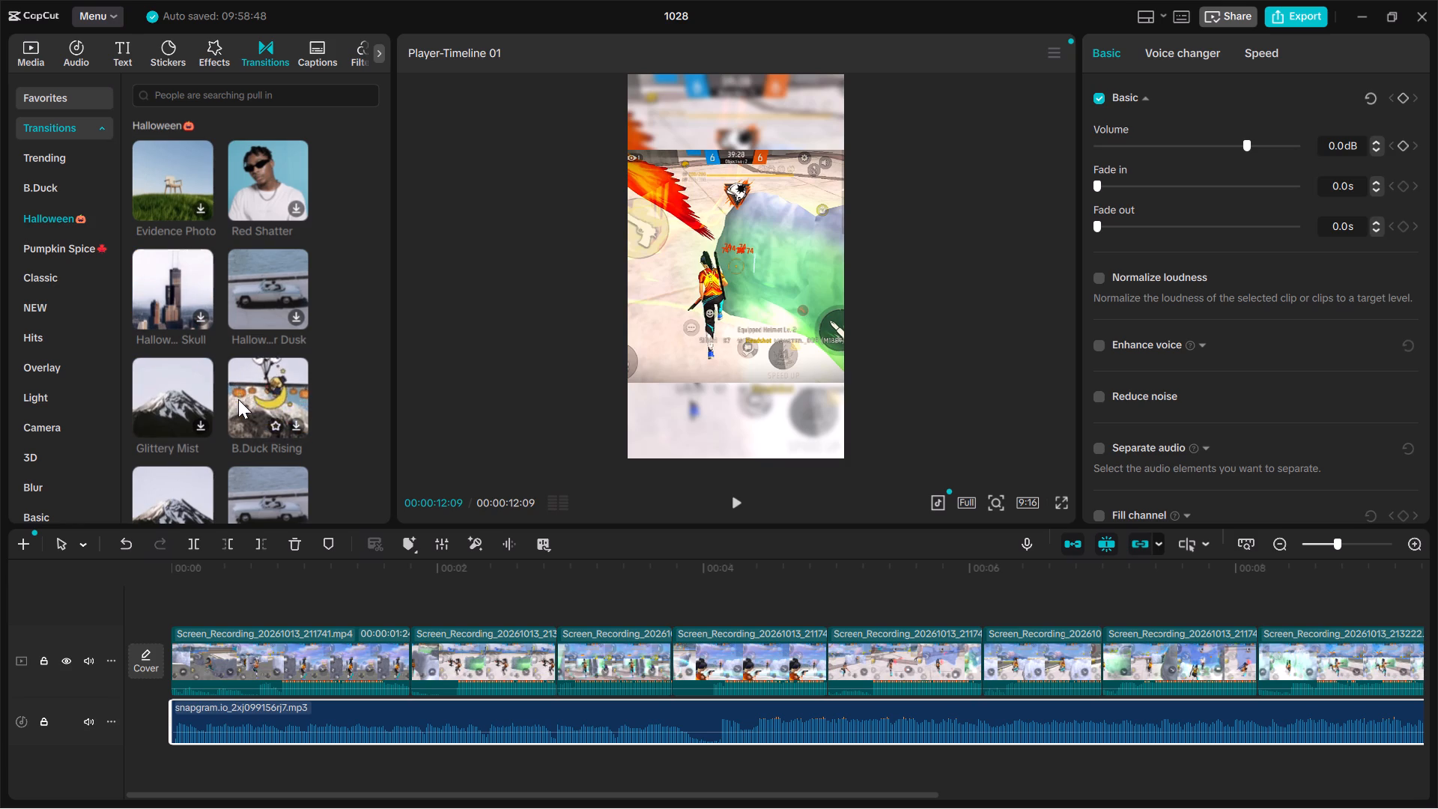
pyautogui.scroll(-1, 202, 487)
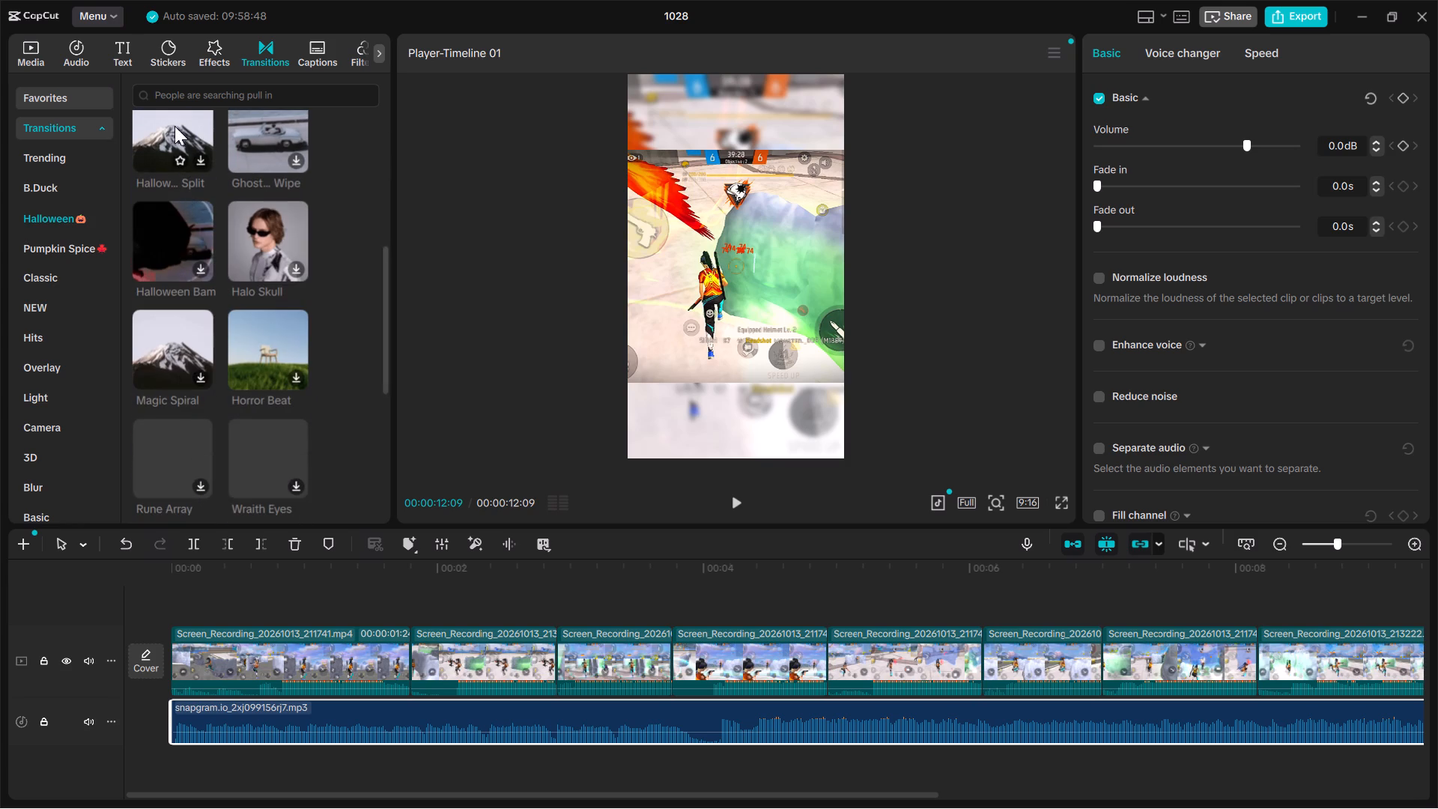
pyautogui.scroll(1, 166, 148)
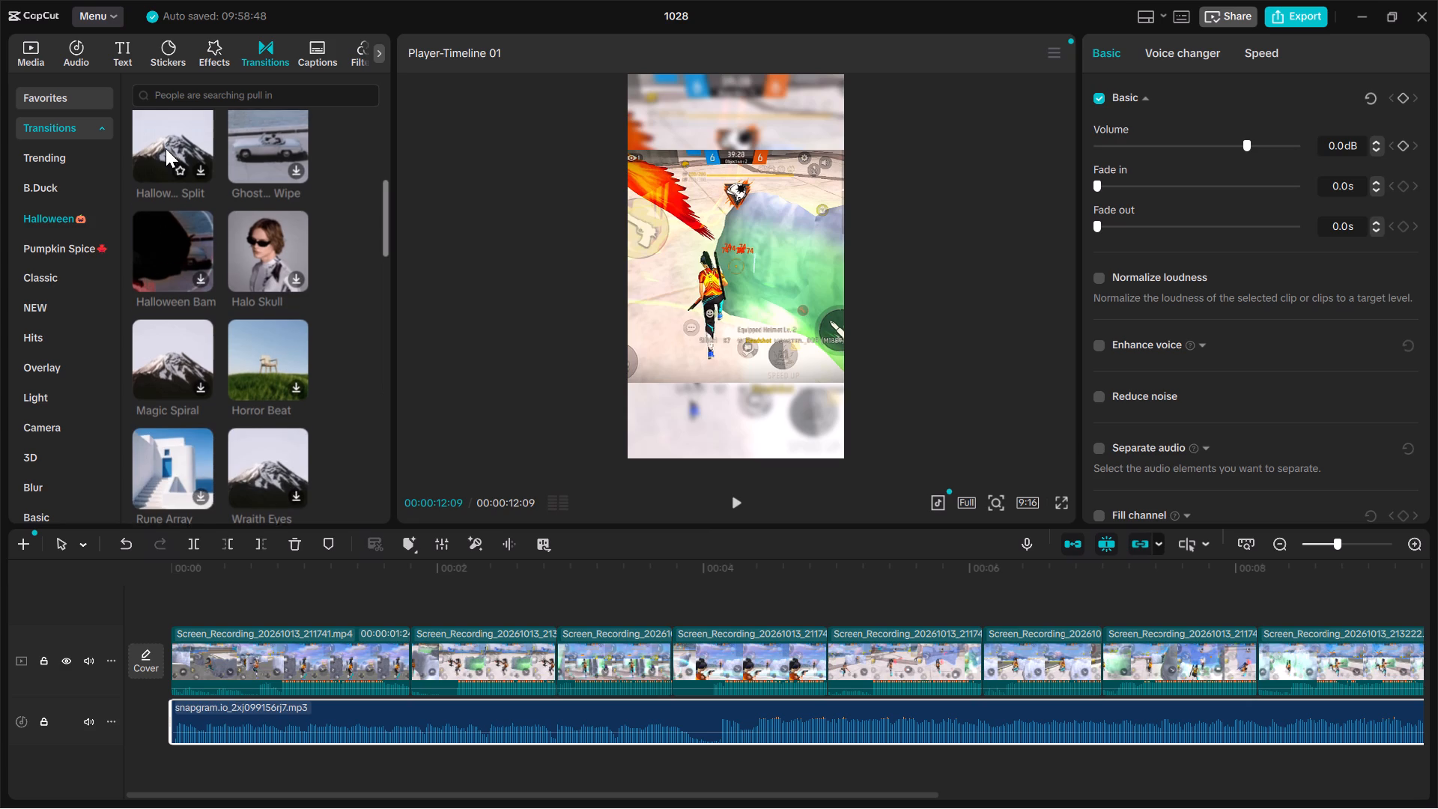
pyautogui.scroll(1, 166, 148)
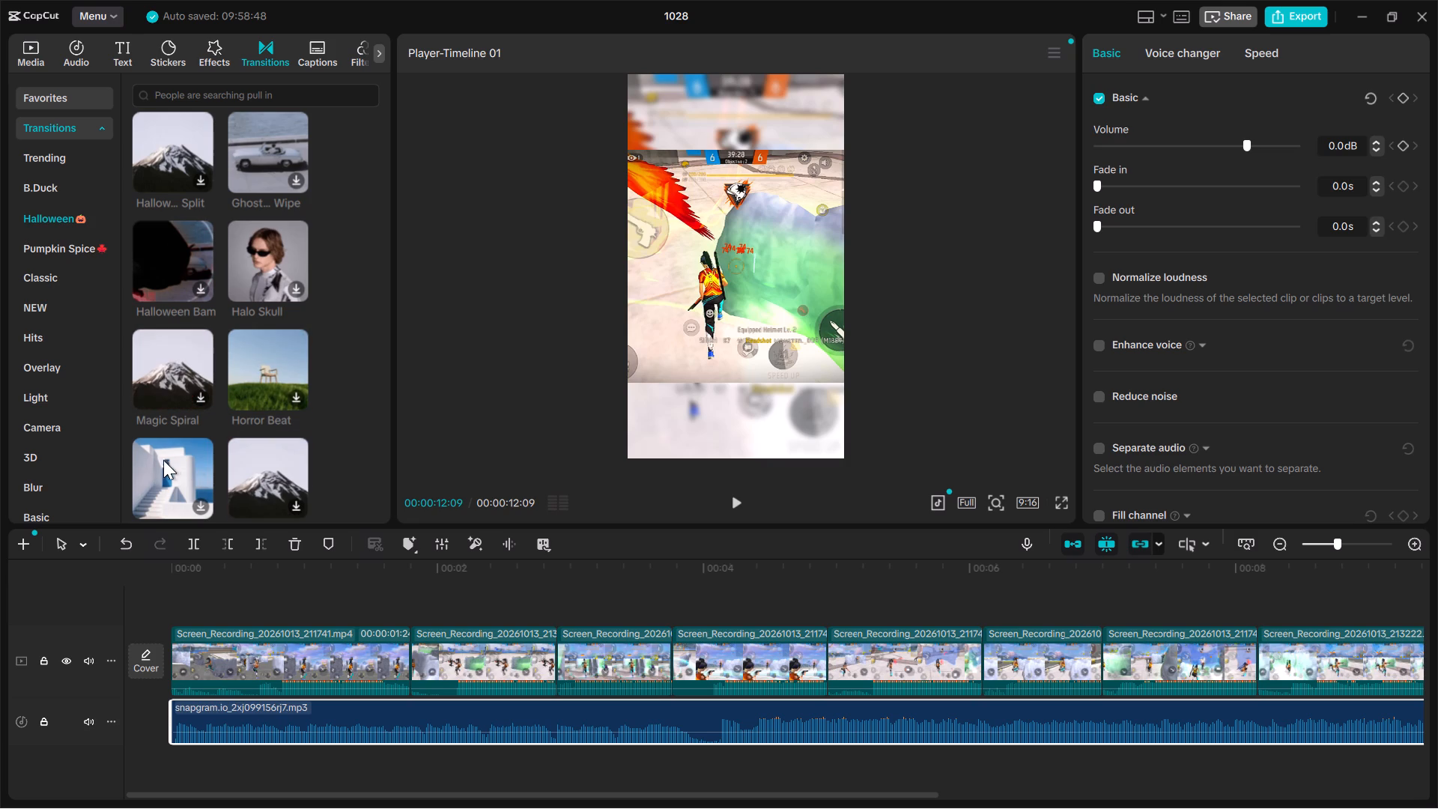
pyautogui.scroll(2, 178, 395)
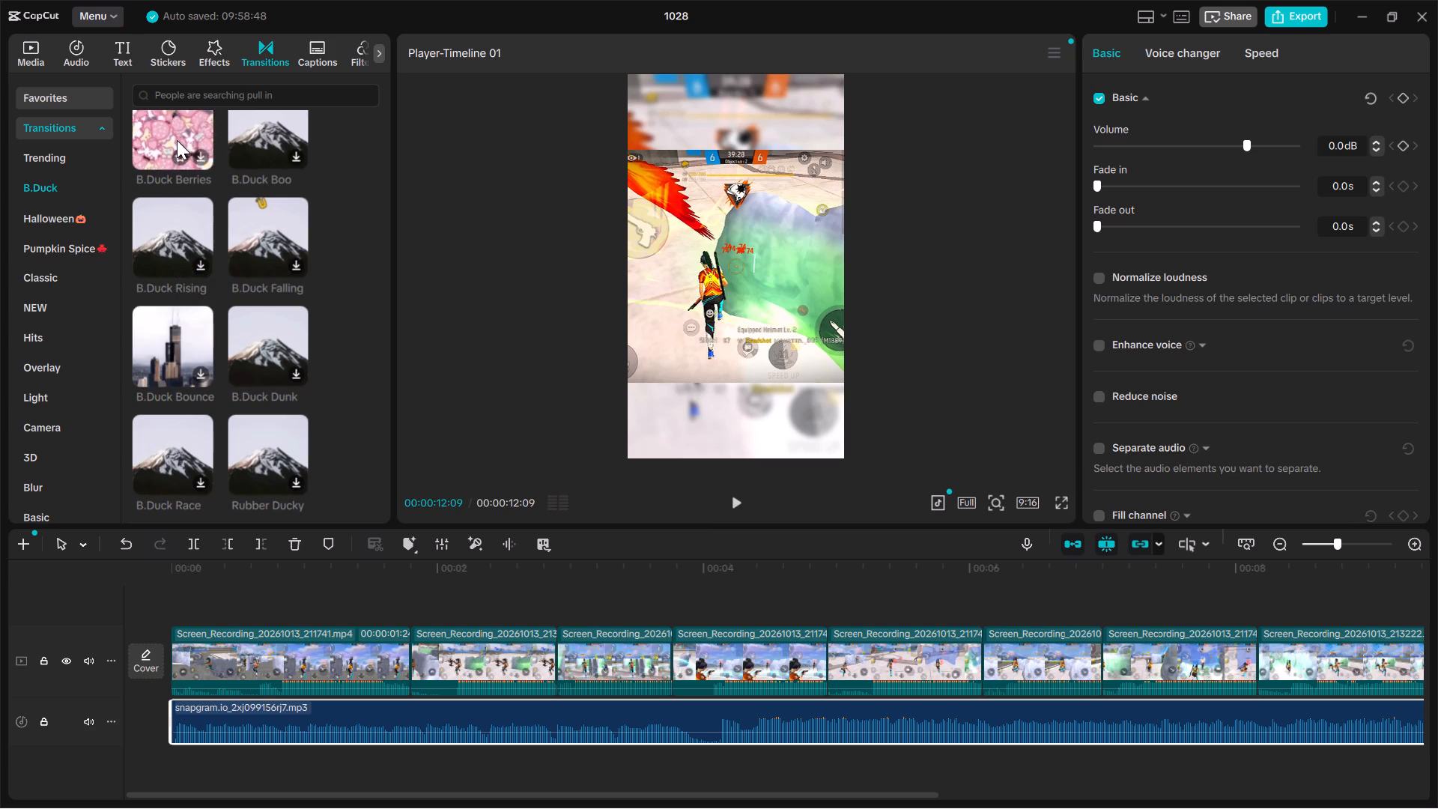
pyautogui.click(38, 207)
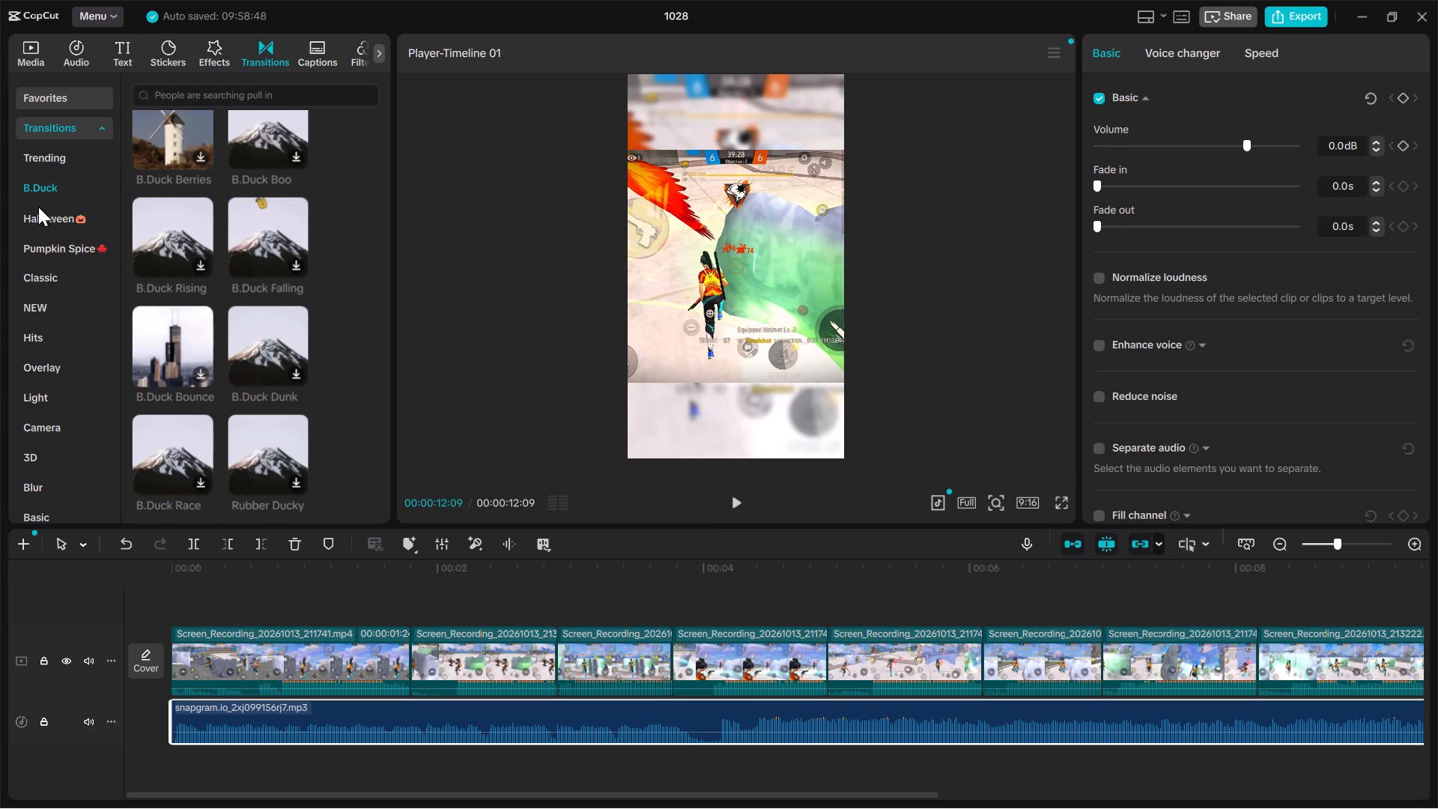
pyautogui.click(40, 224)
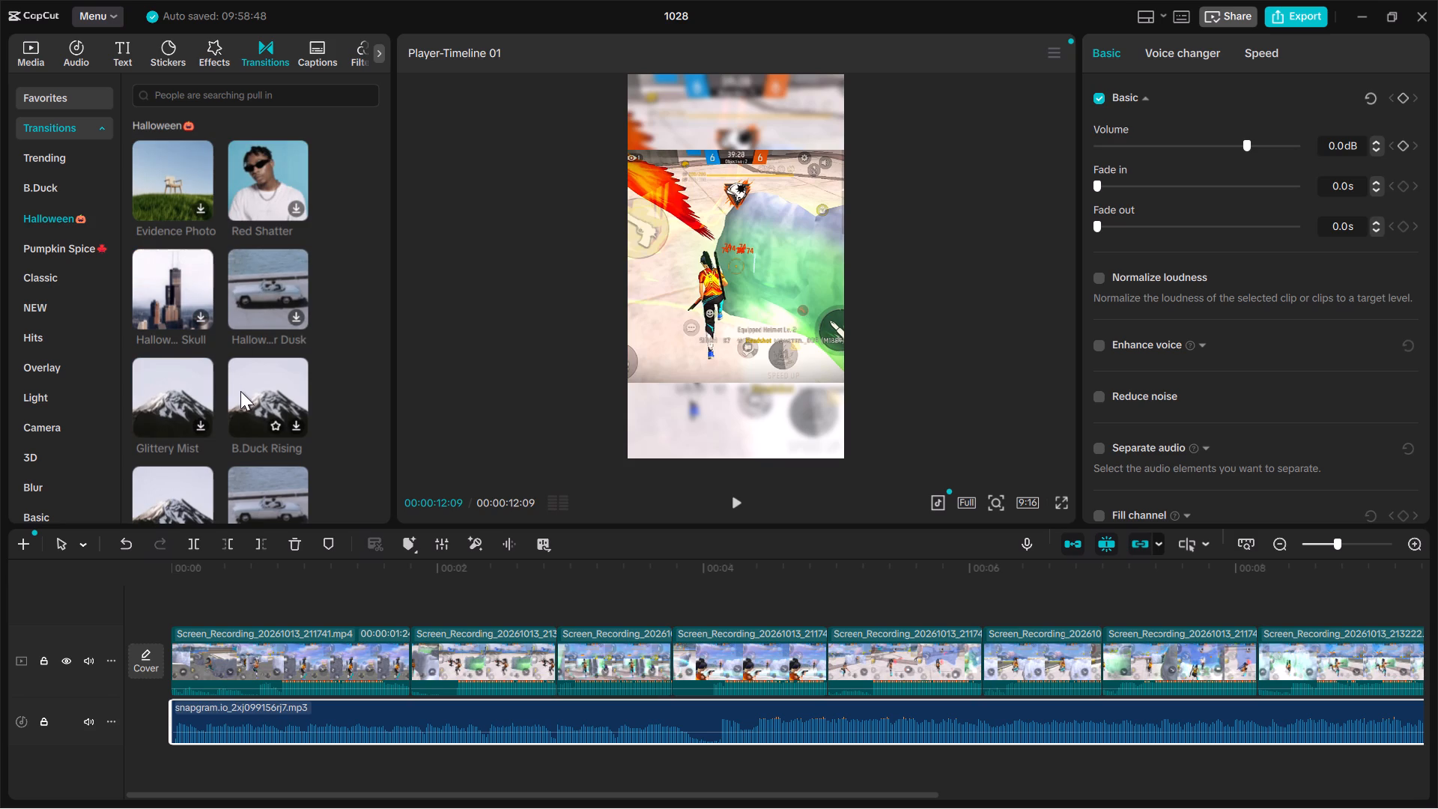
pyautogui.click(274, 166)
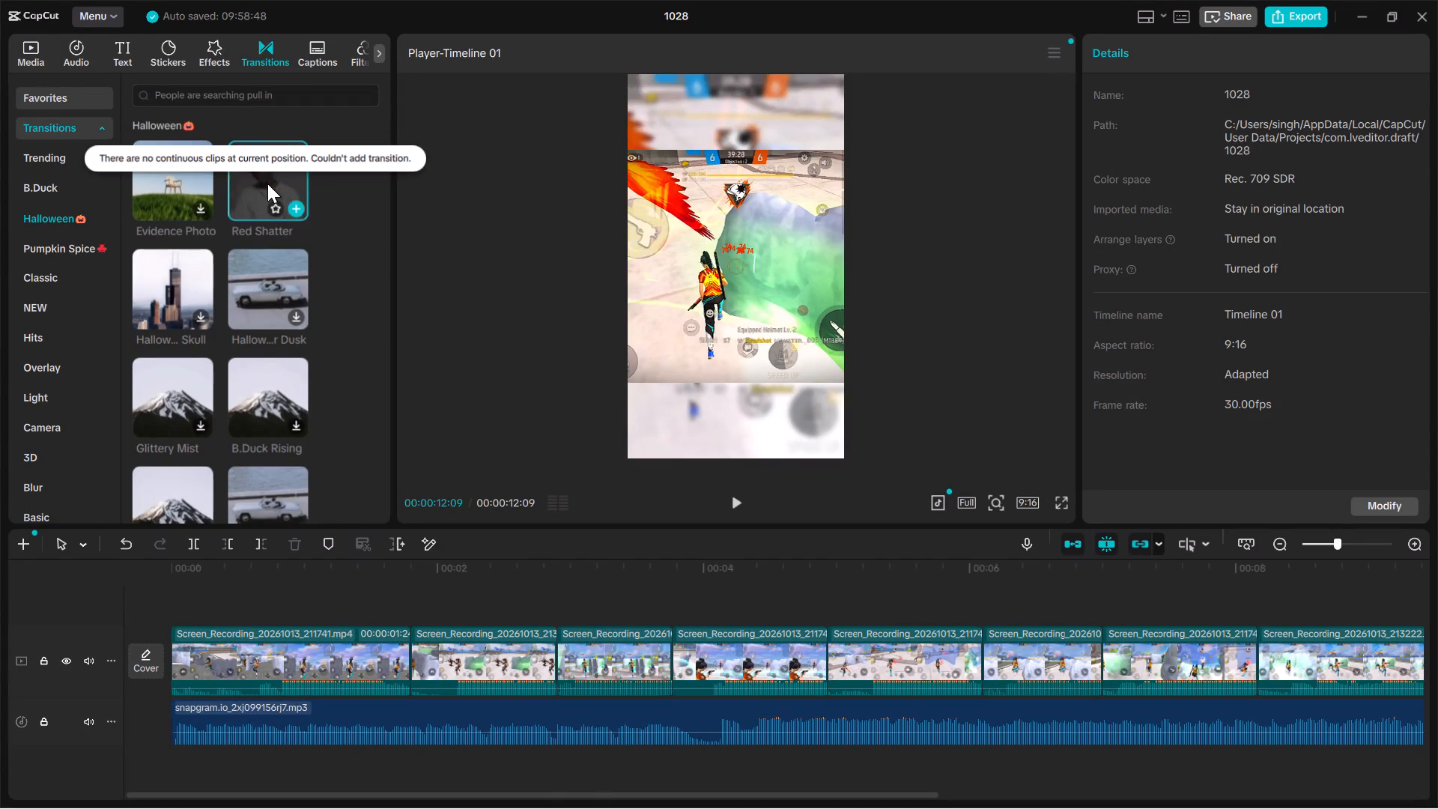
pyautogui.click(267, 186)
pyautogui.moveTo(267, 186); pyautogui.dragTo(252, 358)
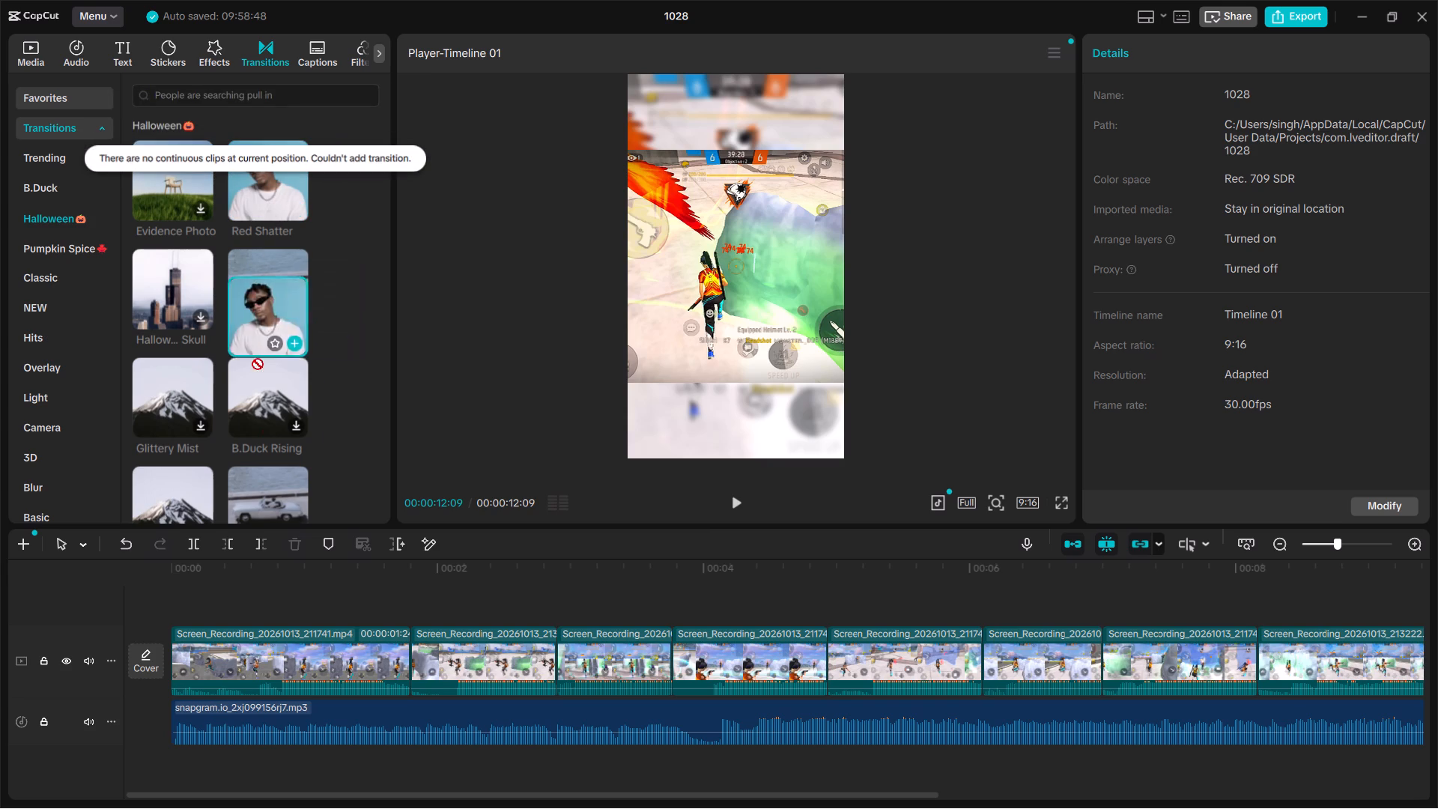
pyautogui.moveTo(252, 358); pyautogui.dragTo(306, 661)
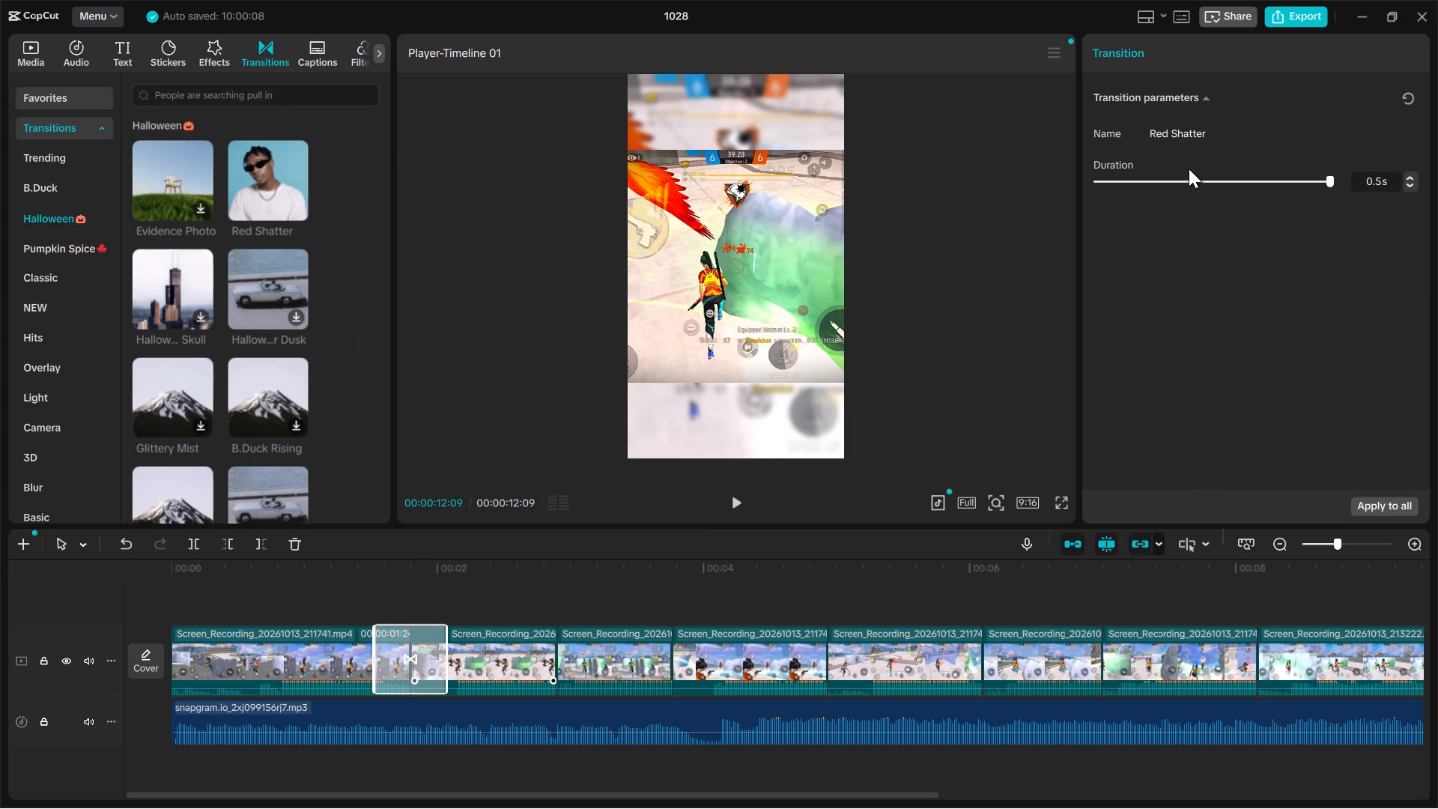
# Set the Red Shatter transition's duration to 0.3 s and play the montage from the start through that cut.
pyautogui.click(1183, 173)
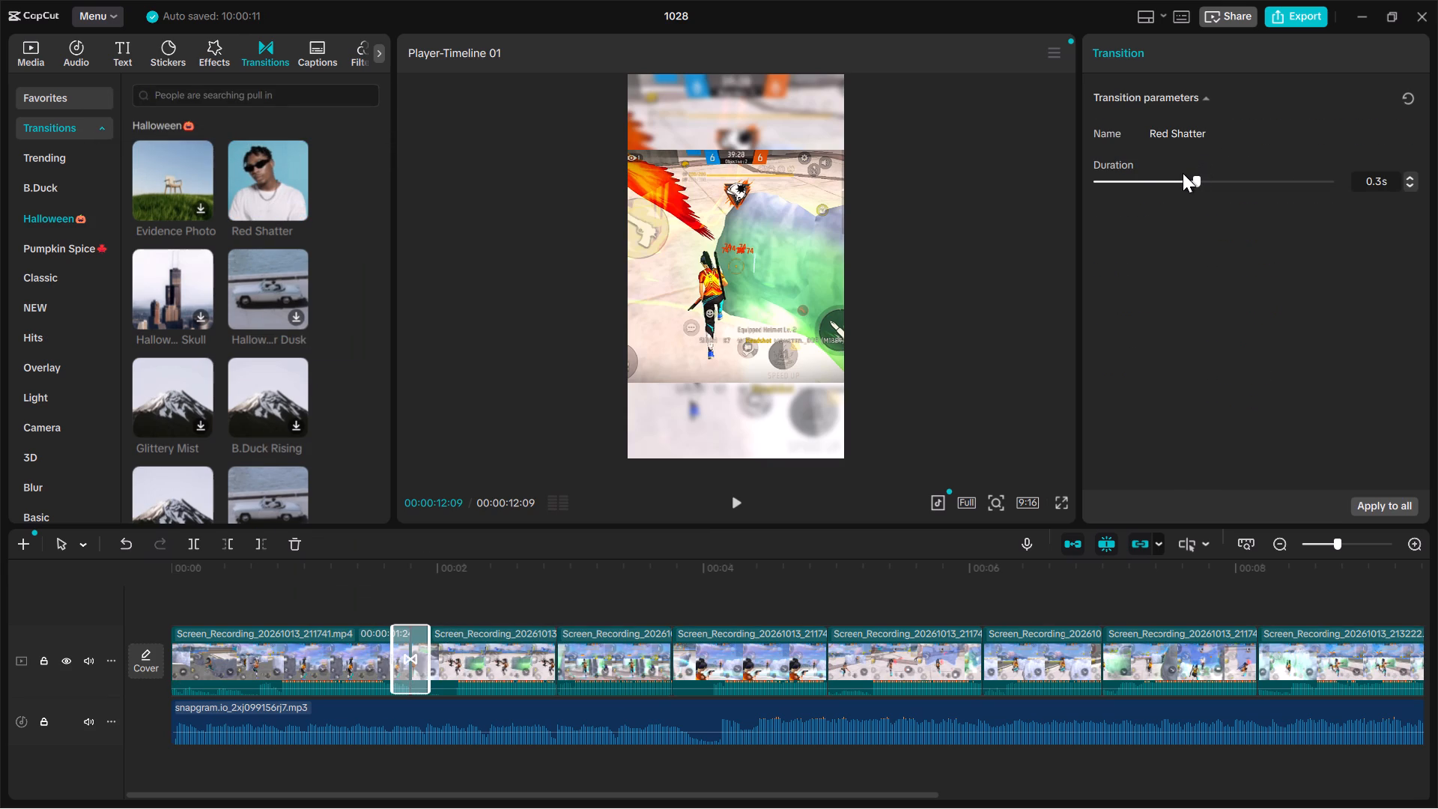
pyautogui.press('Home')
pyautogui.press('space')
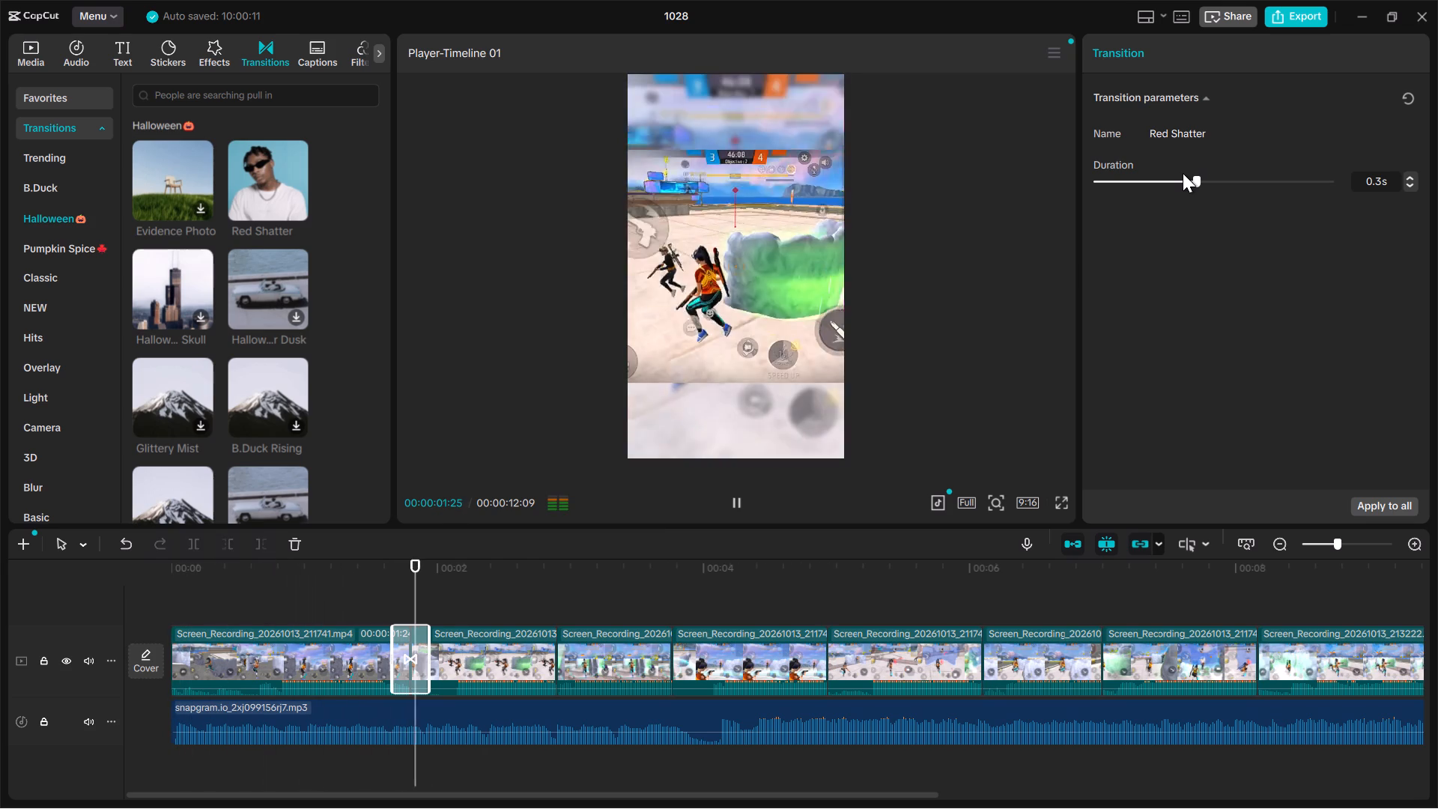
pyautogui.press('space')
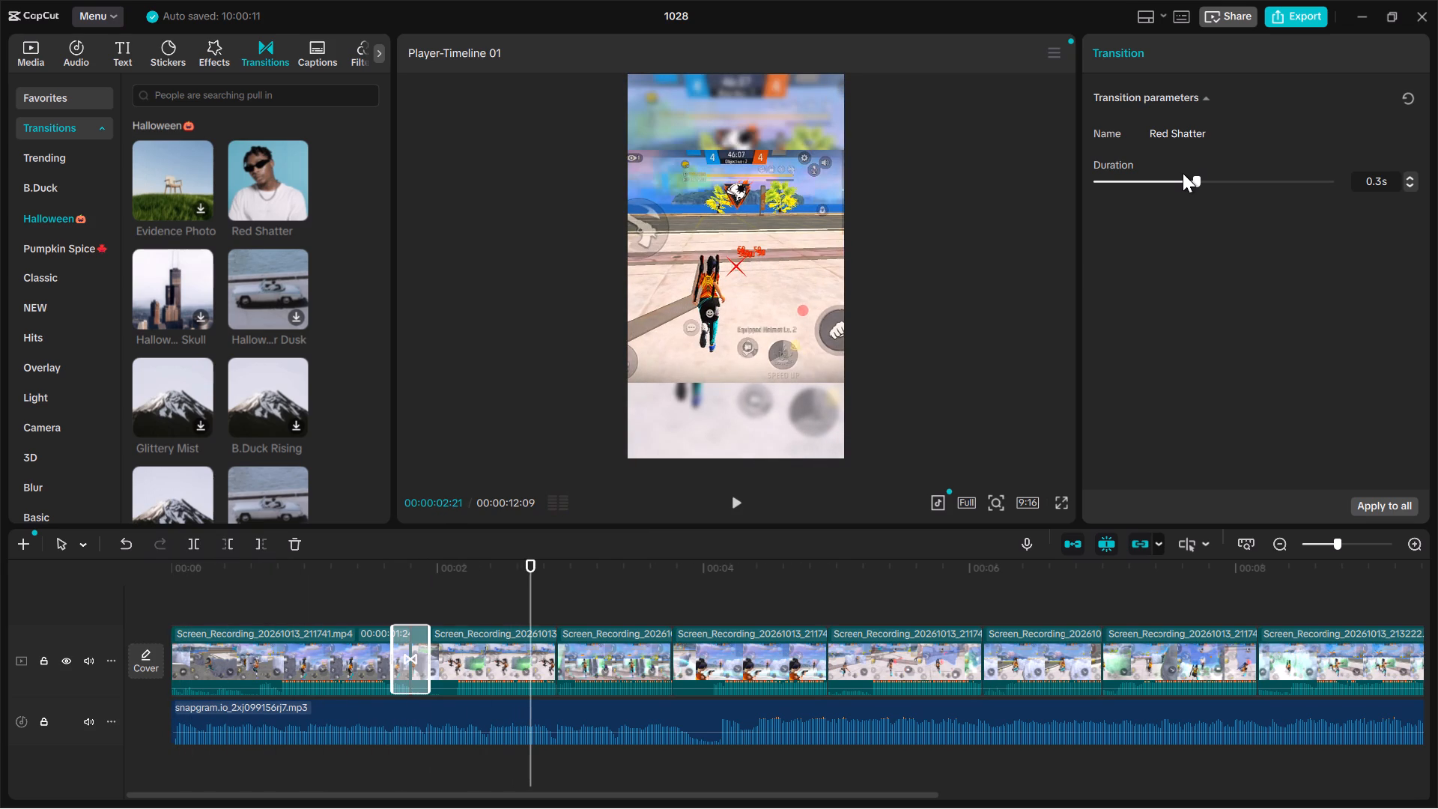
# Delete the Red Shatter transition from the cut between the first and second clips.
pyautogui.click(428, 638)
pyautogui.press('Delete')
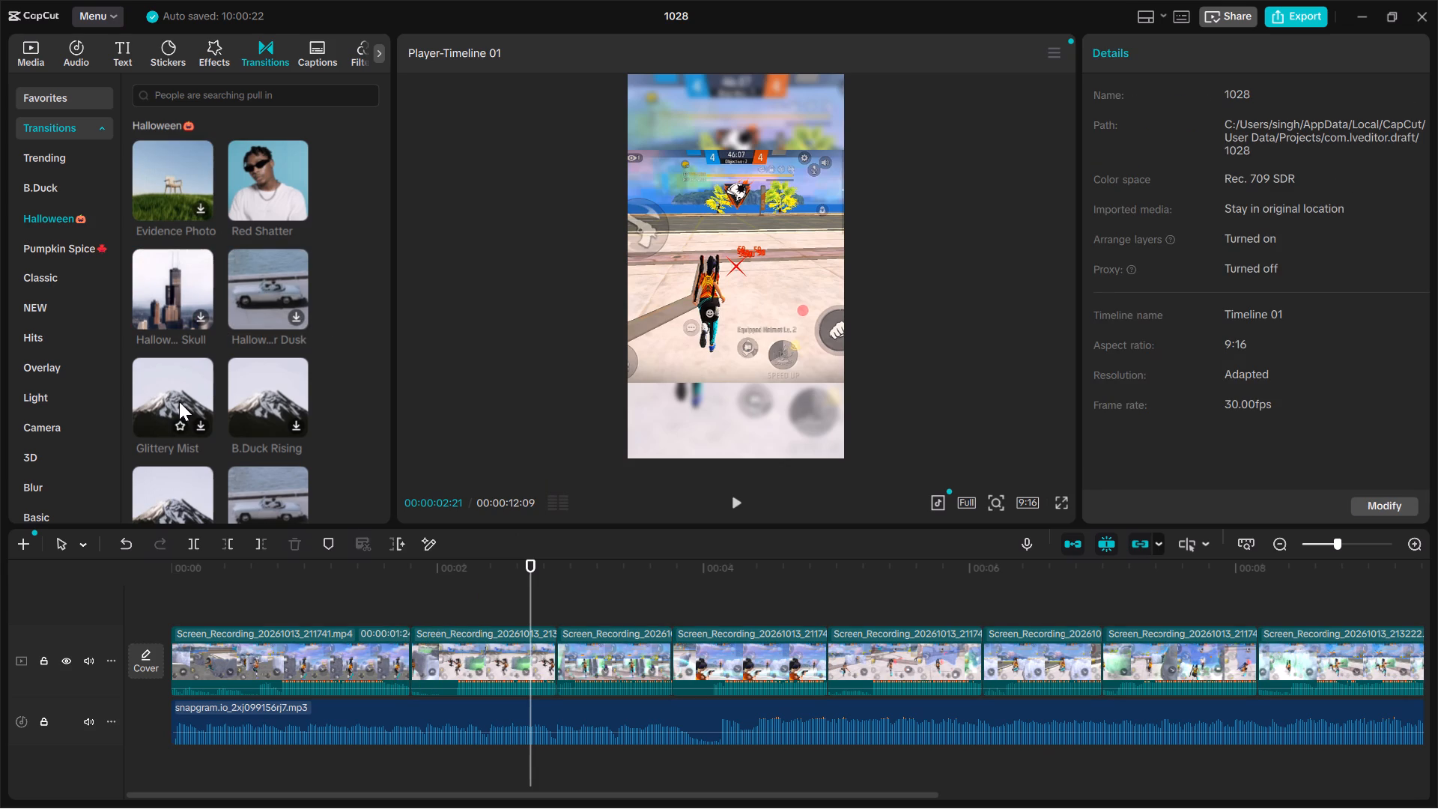
# Preview the Halloween Disco Skull transition from the Halloween category and add it to the cut between the first and second clips.
pyautogui.scroll(-1, 247, 401)
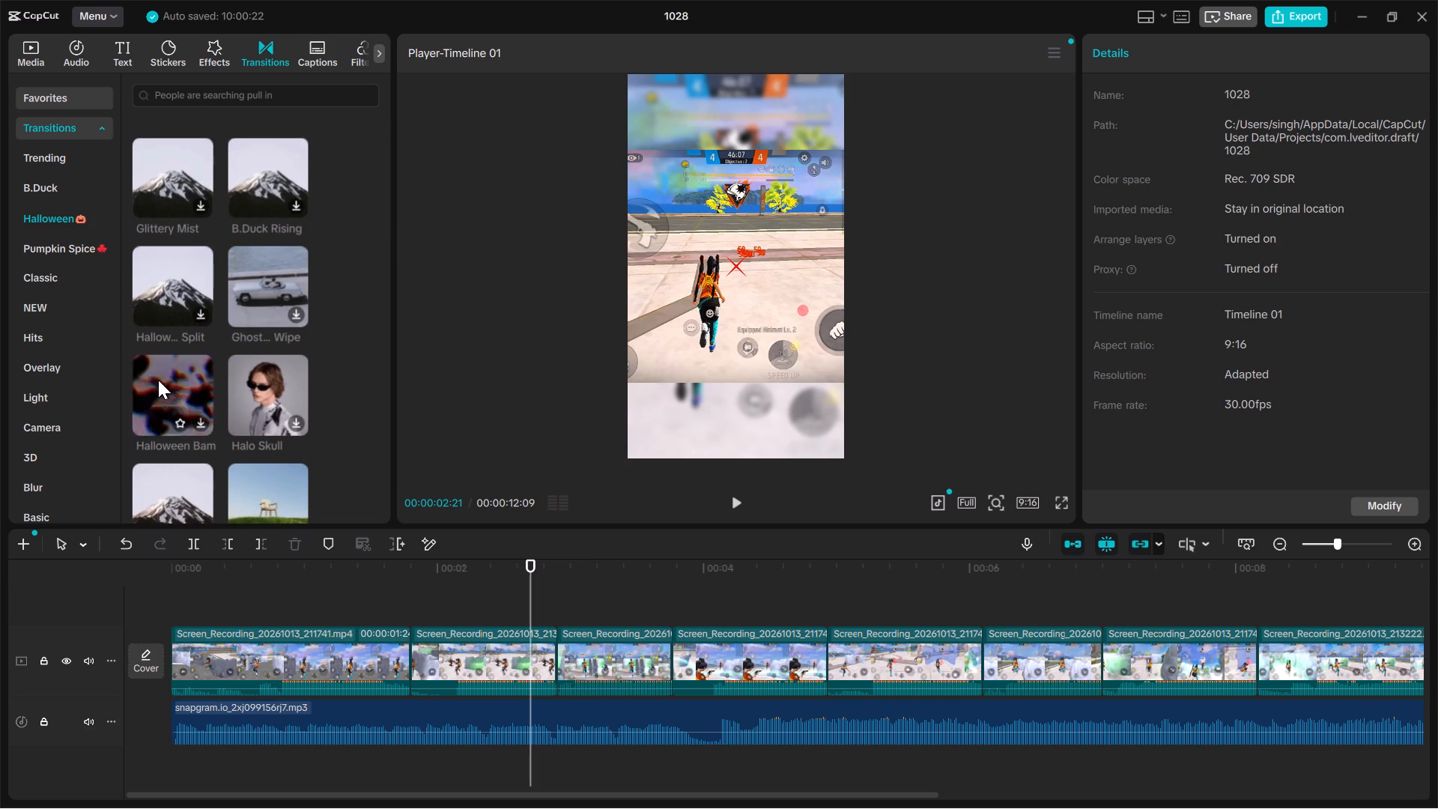
pyautogui.scroll(-2, 264, 383)
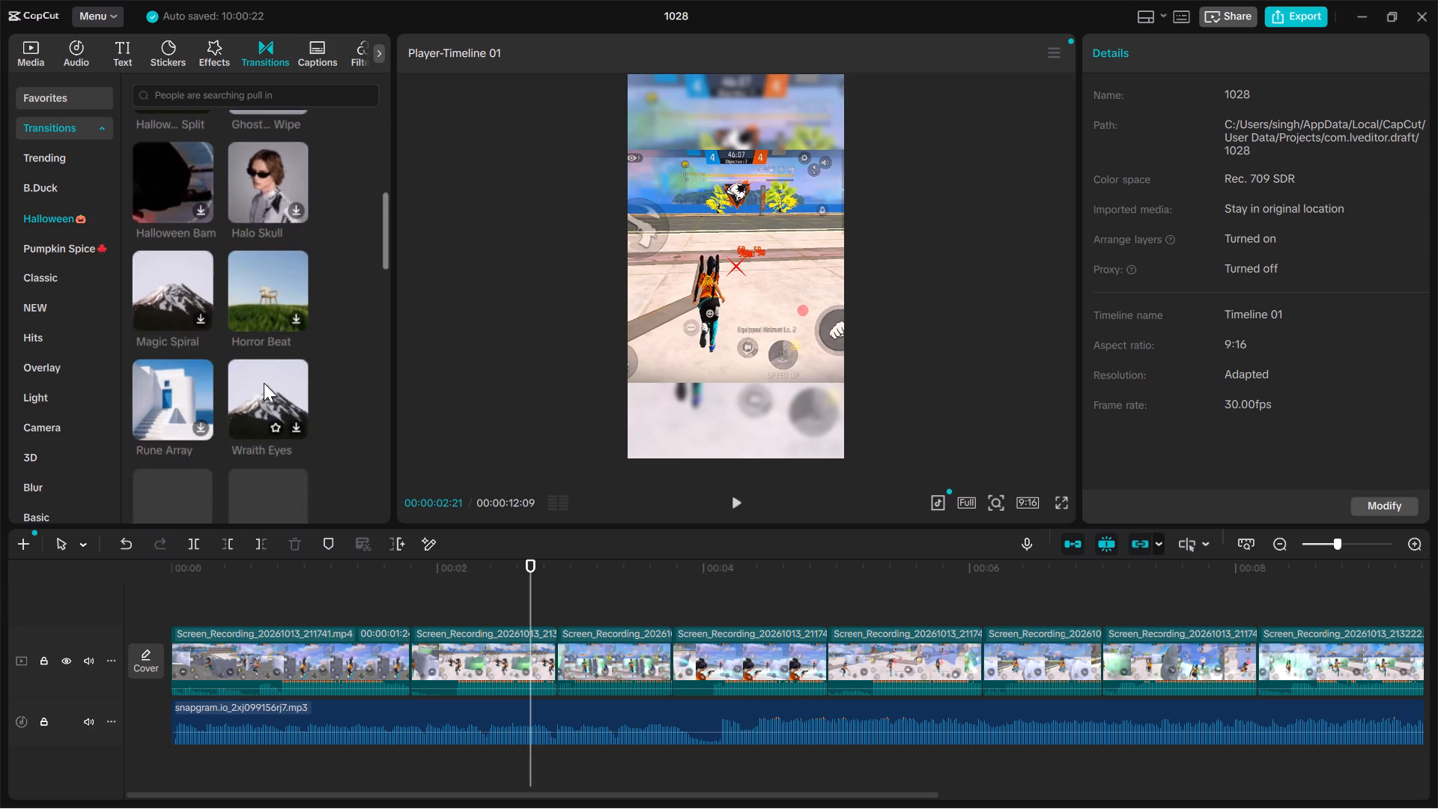
pyautogui.scroll(-1, 264, 383)
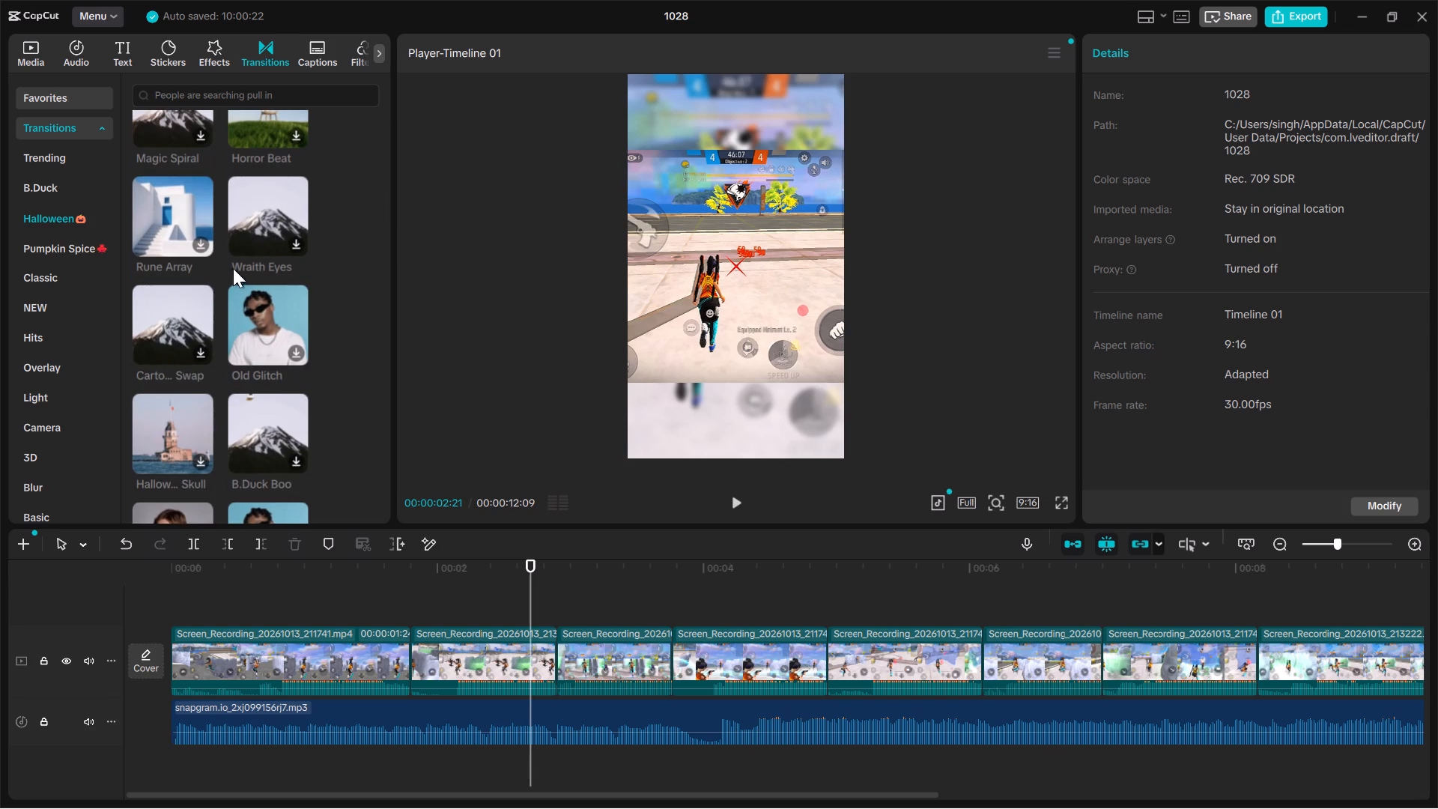
pyautogui.scroll(1, 249, 141)
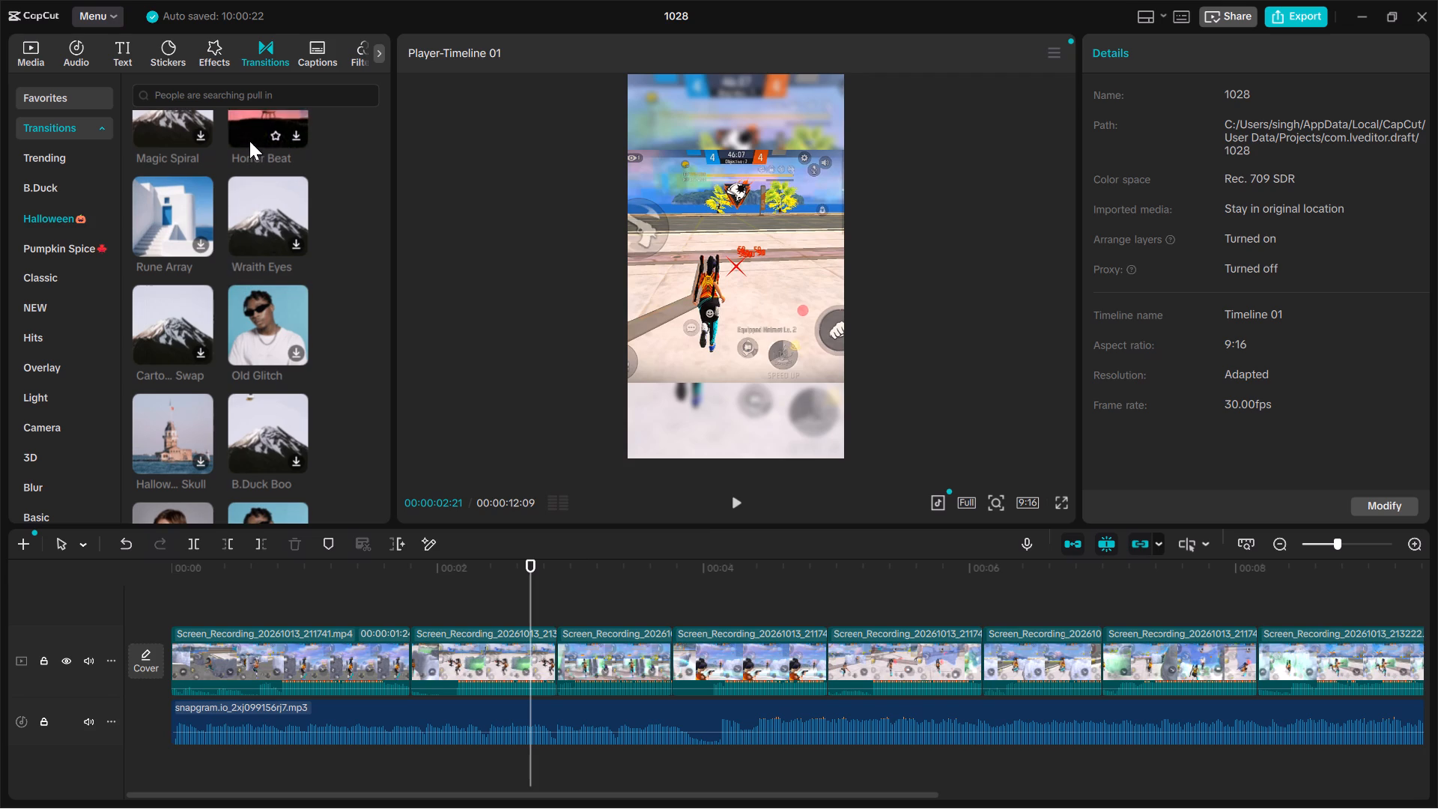
pyautogui.scroll(1, 249, 141)
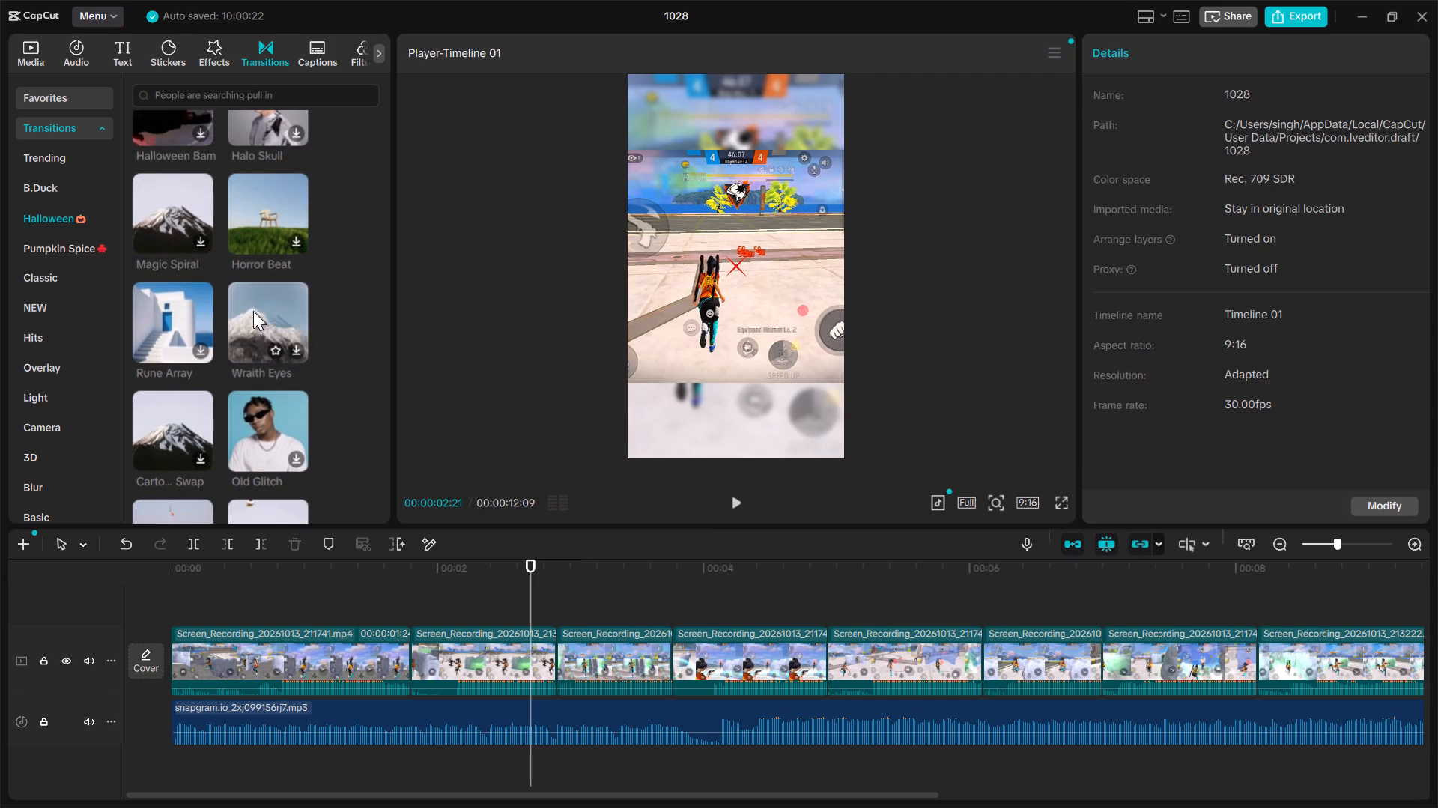
pyautogui.scroll(-1, 243, 444)
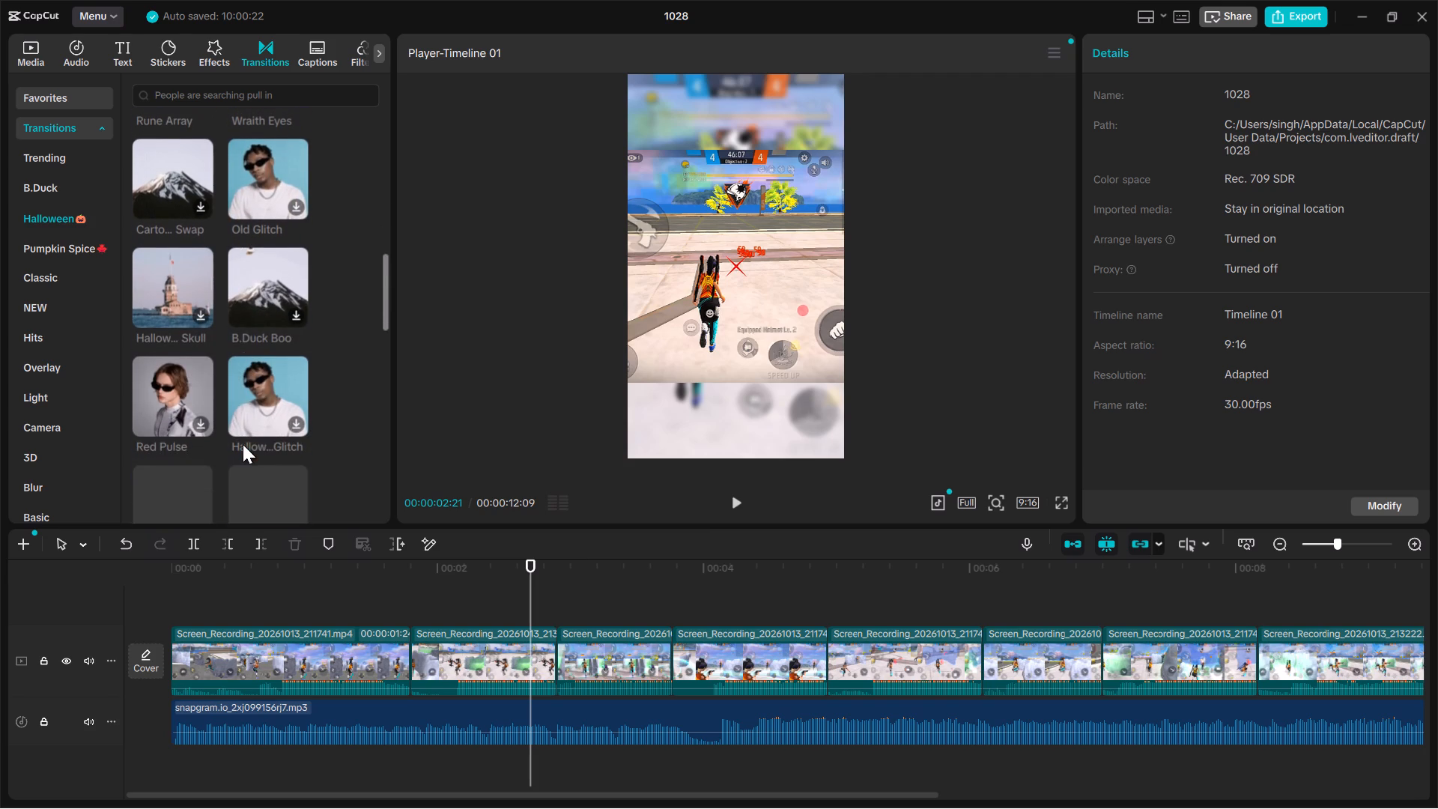
pyautogui.scroll(-1, 243, 444)
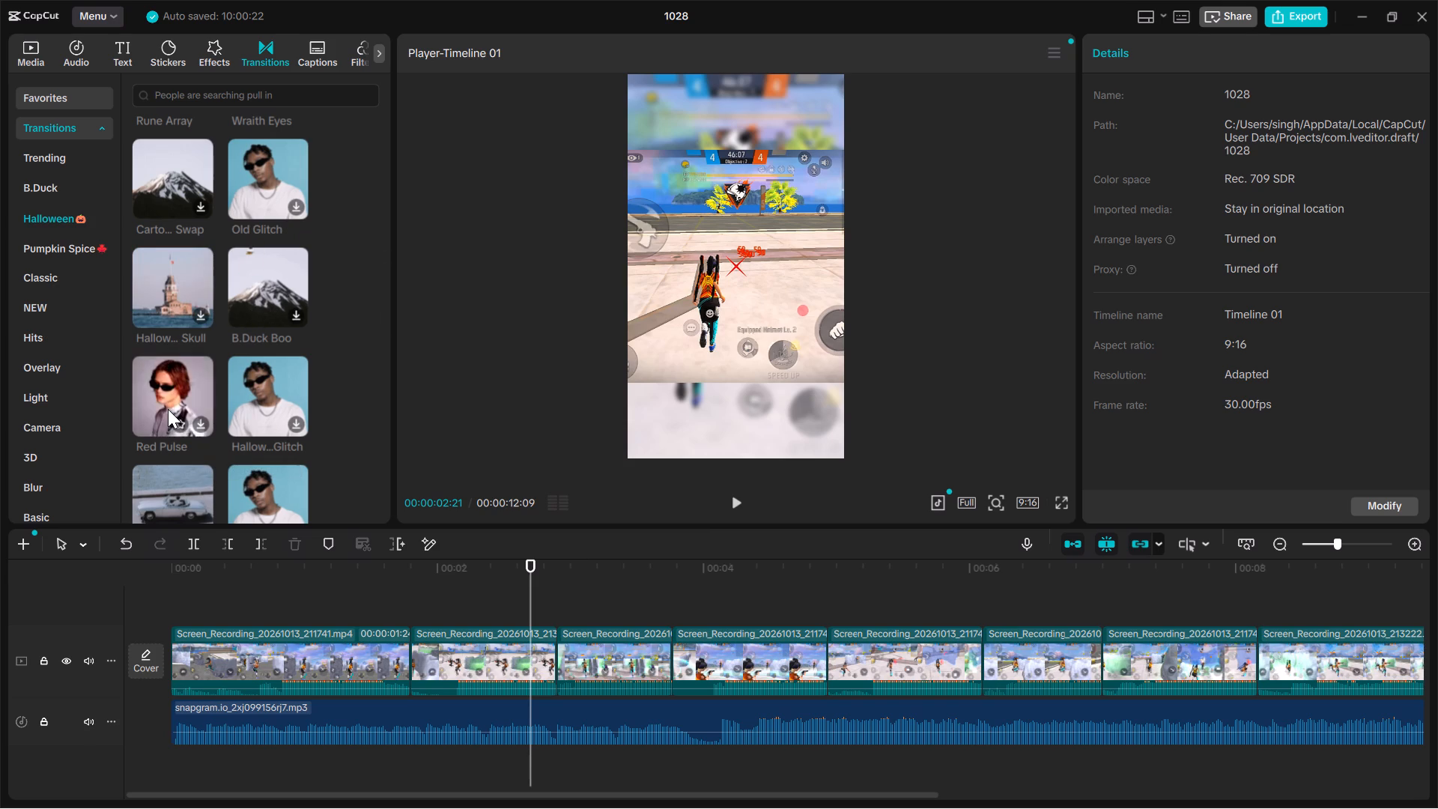
pyautogui.click(157, 281)
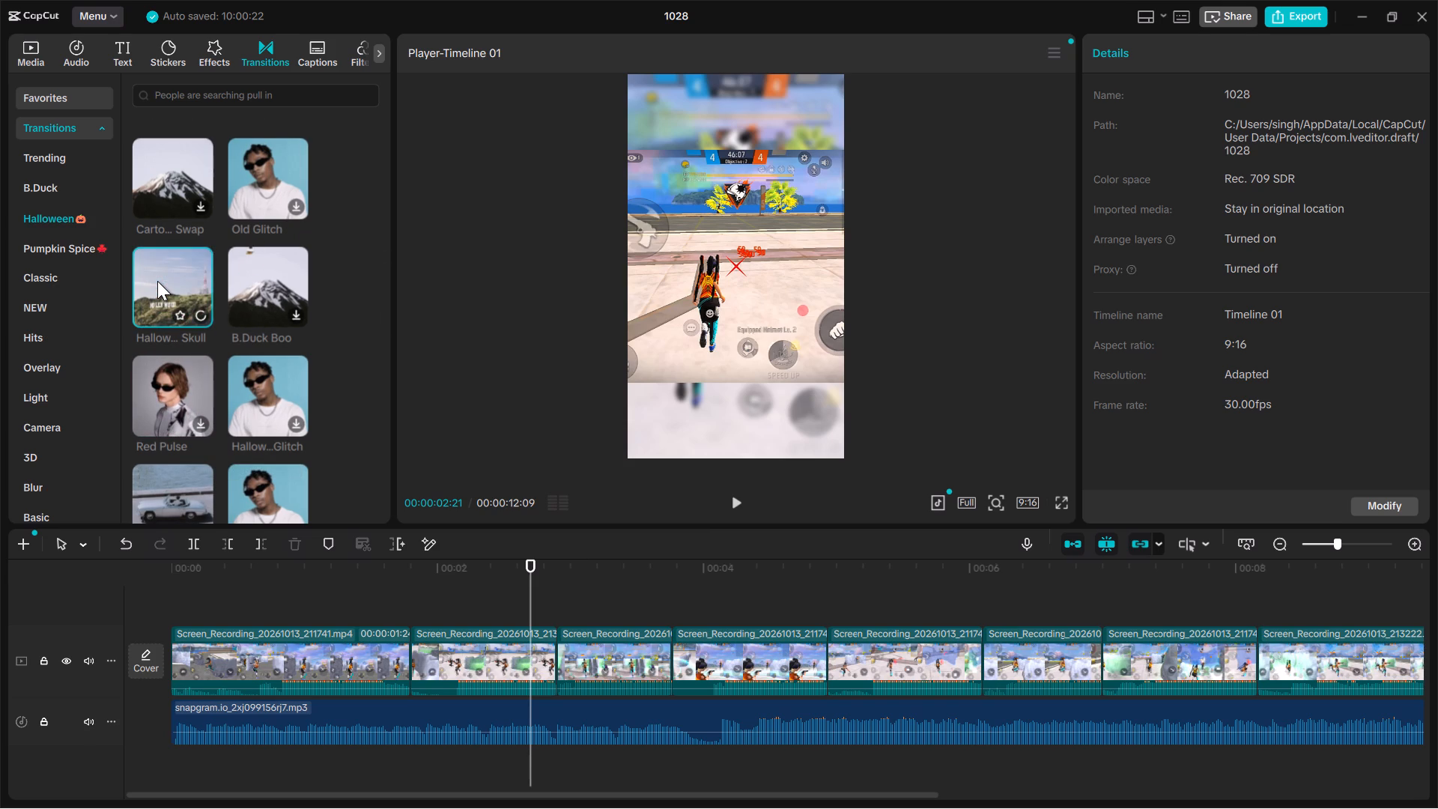
pyautogui.moveTo(157, 281); pyautogui.dragTo(161, 294)
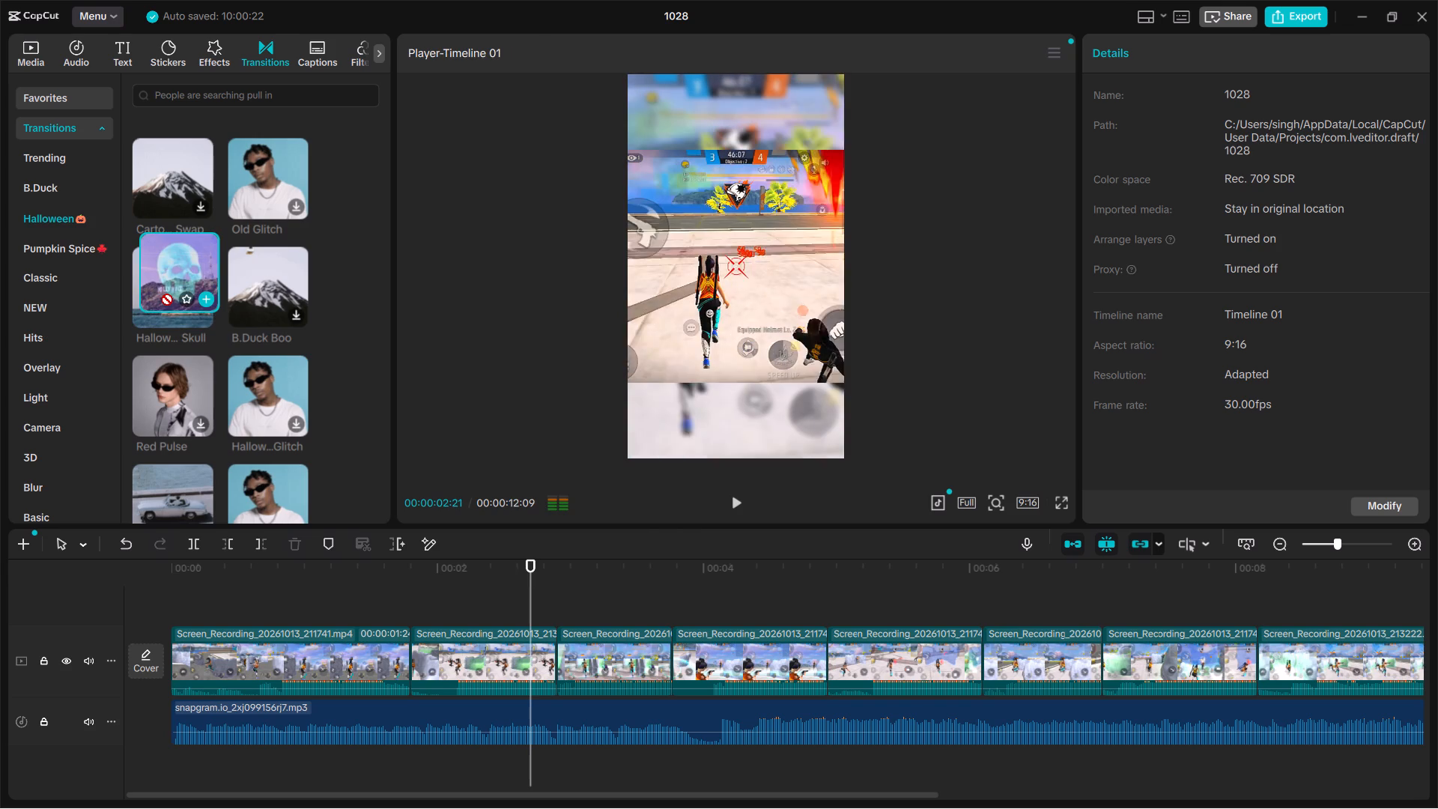
pyautogui.moveTo(161, 294); pyautogui.dragTo(161, 322)
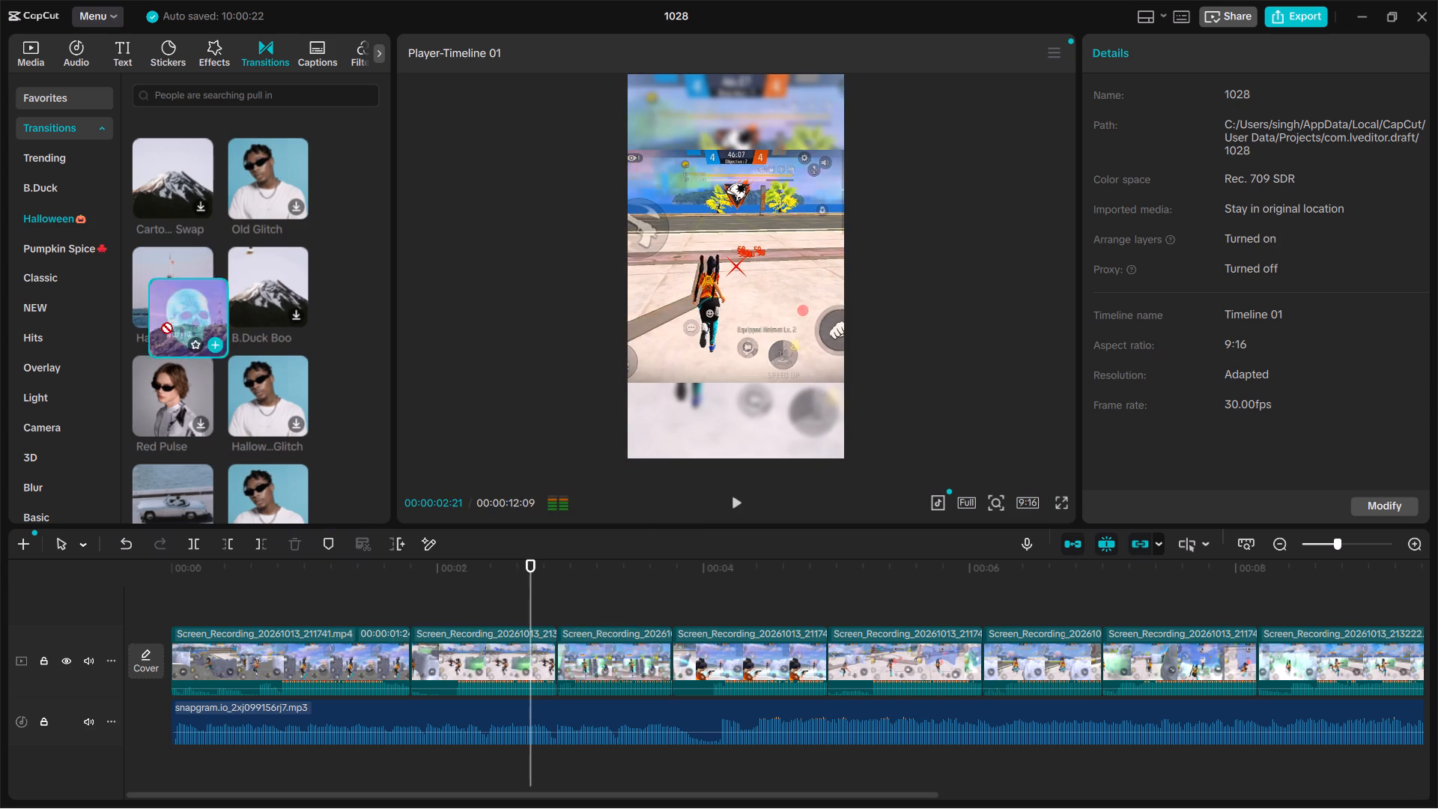
pyautogui.moveTo(161, 322); pyautogui.dragTo(154, 311)
pyautogui.click(154, 311)
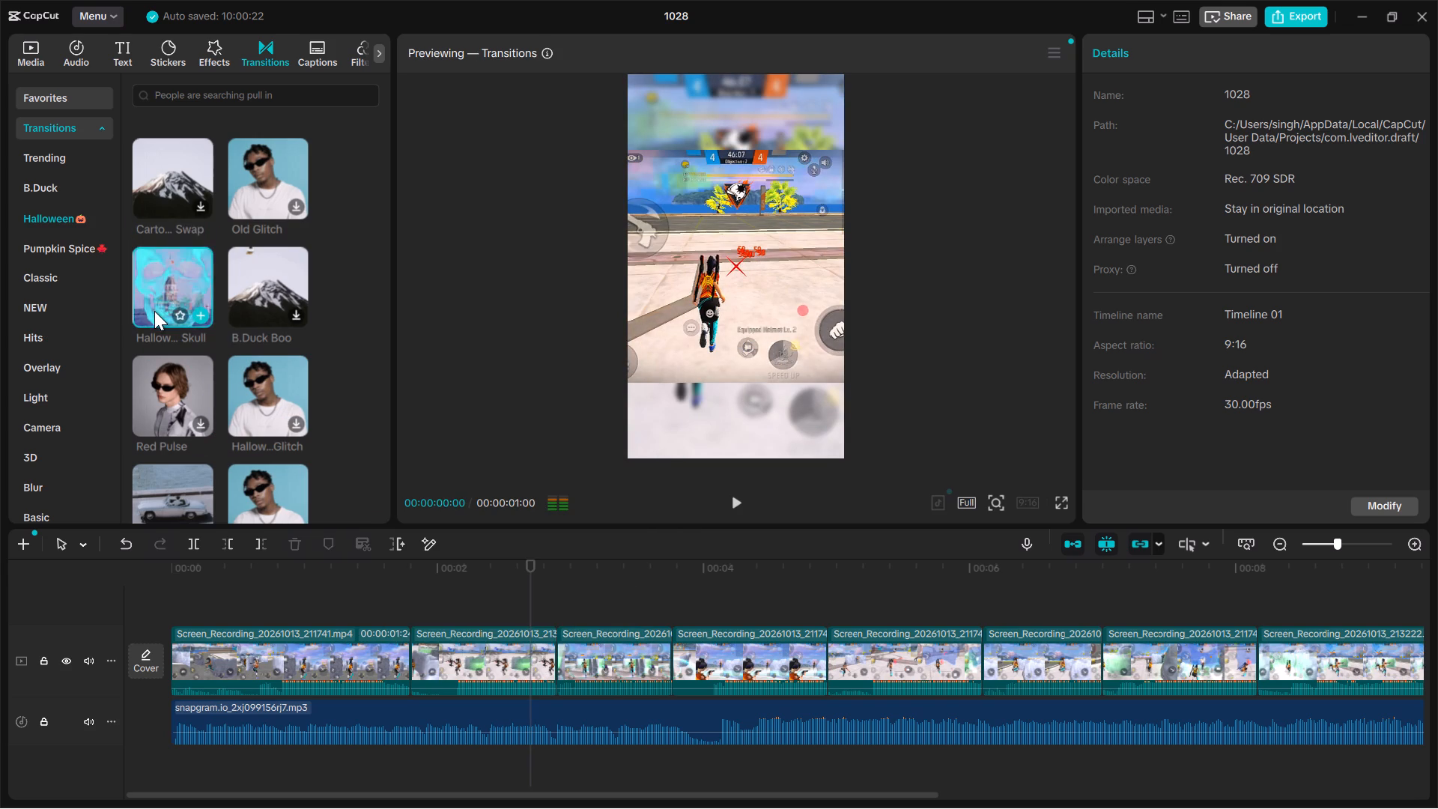
pyautogui.press('space')
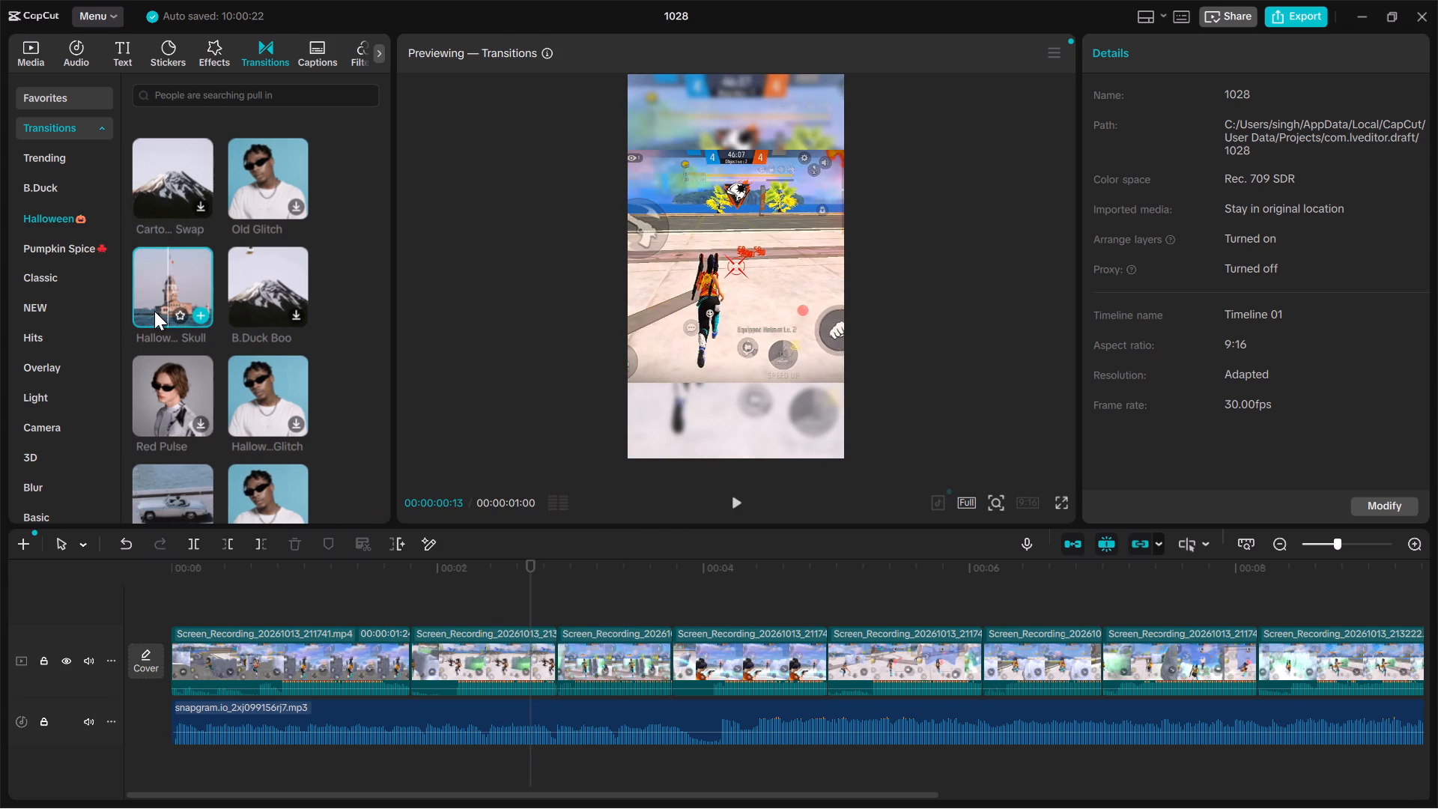
pyautogui.moveTo(167, 270); pyautogui.dragTo(358, 666)
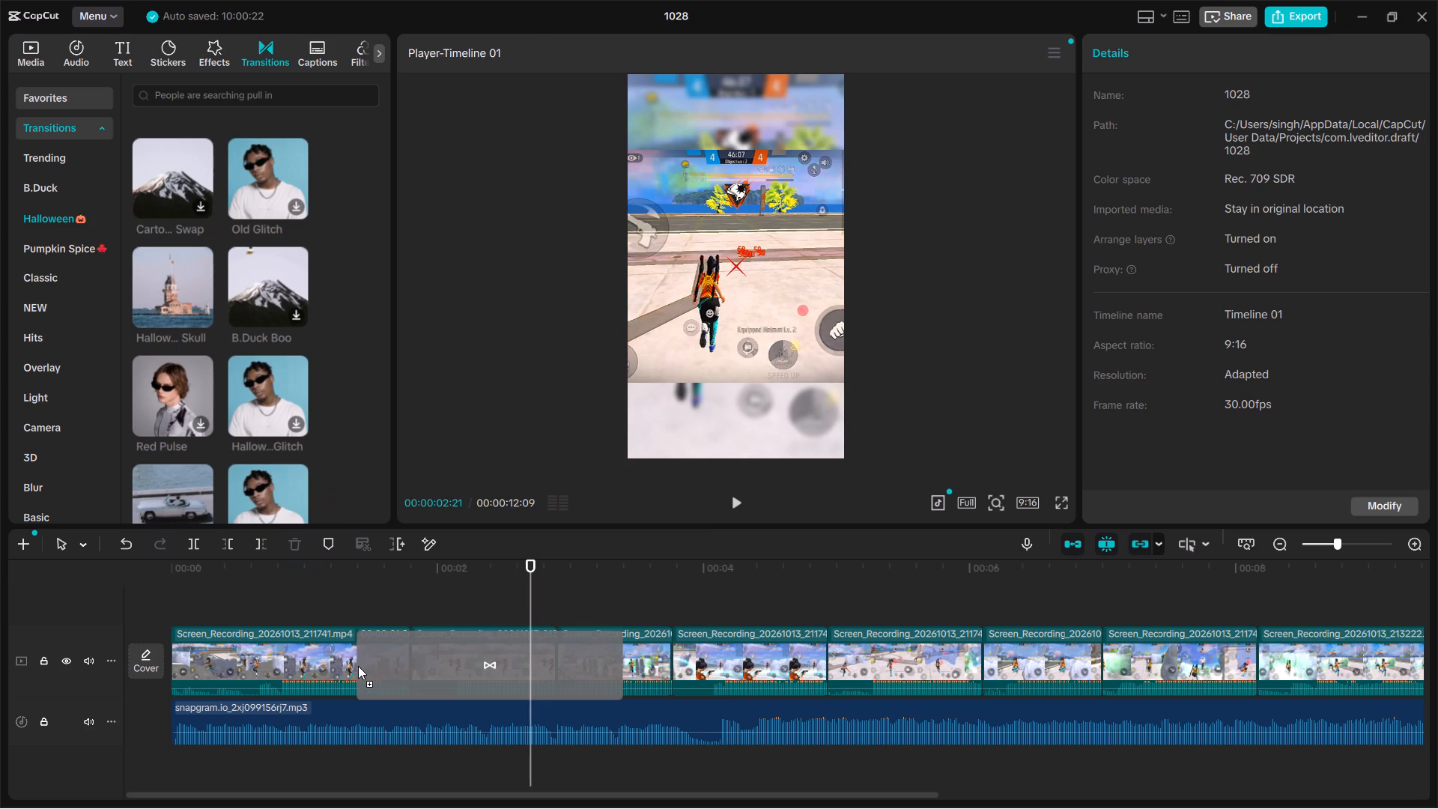
pyautogui.moveTo(358, 666); pyautogui.dragTo(274, 661)
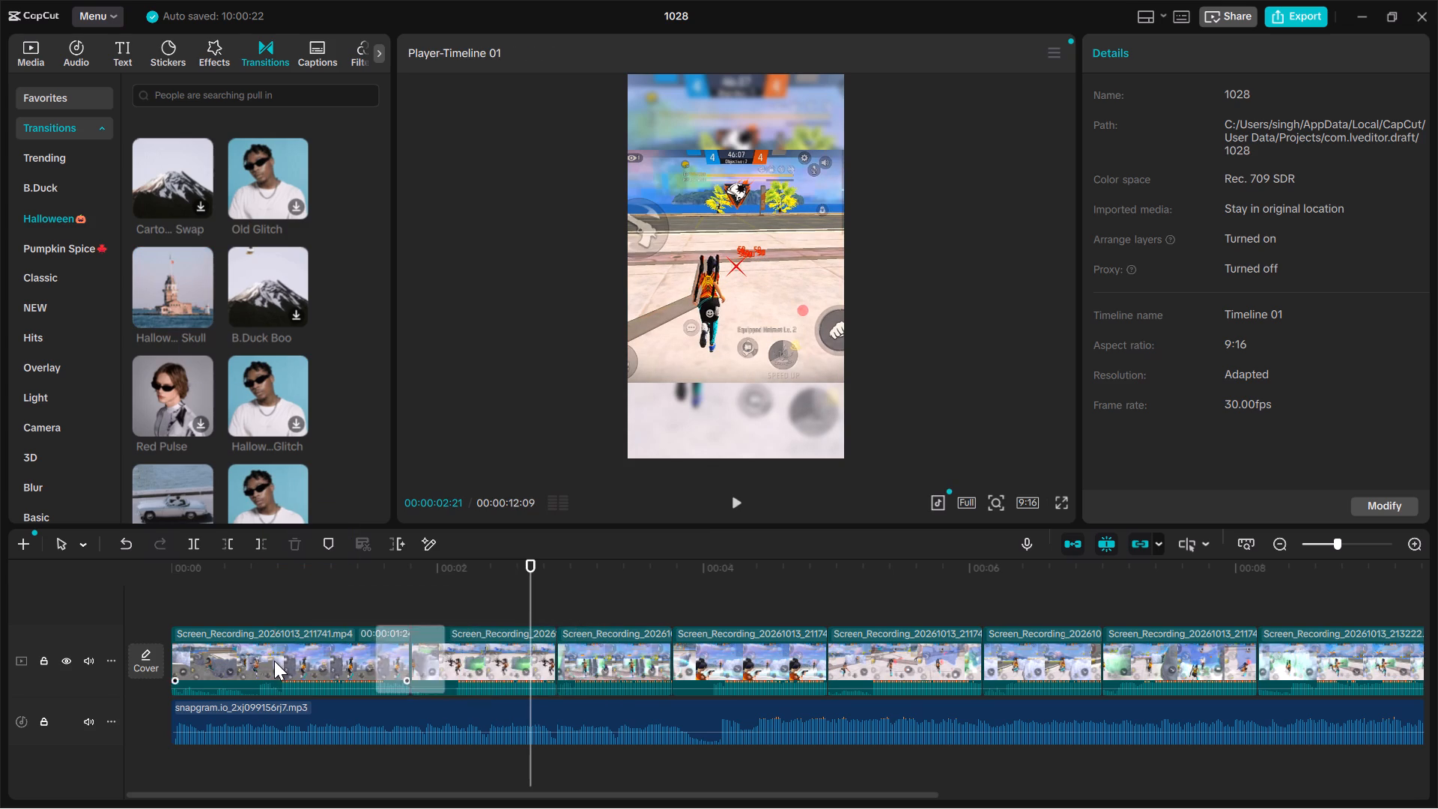
# Set the Halloween Disco Skull transition's duration to 0.1 s and apply it to all cuts.
pyautogui.click(1144, 175)
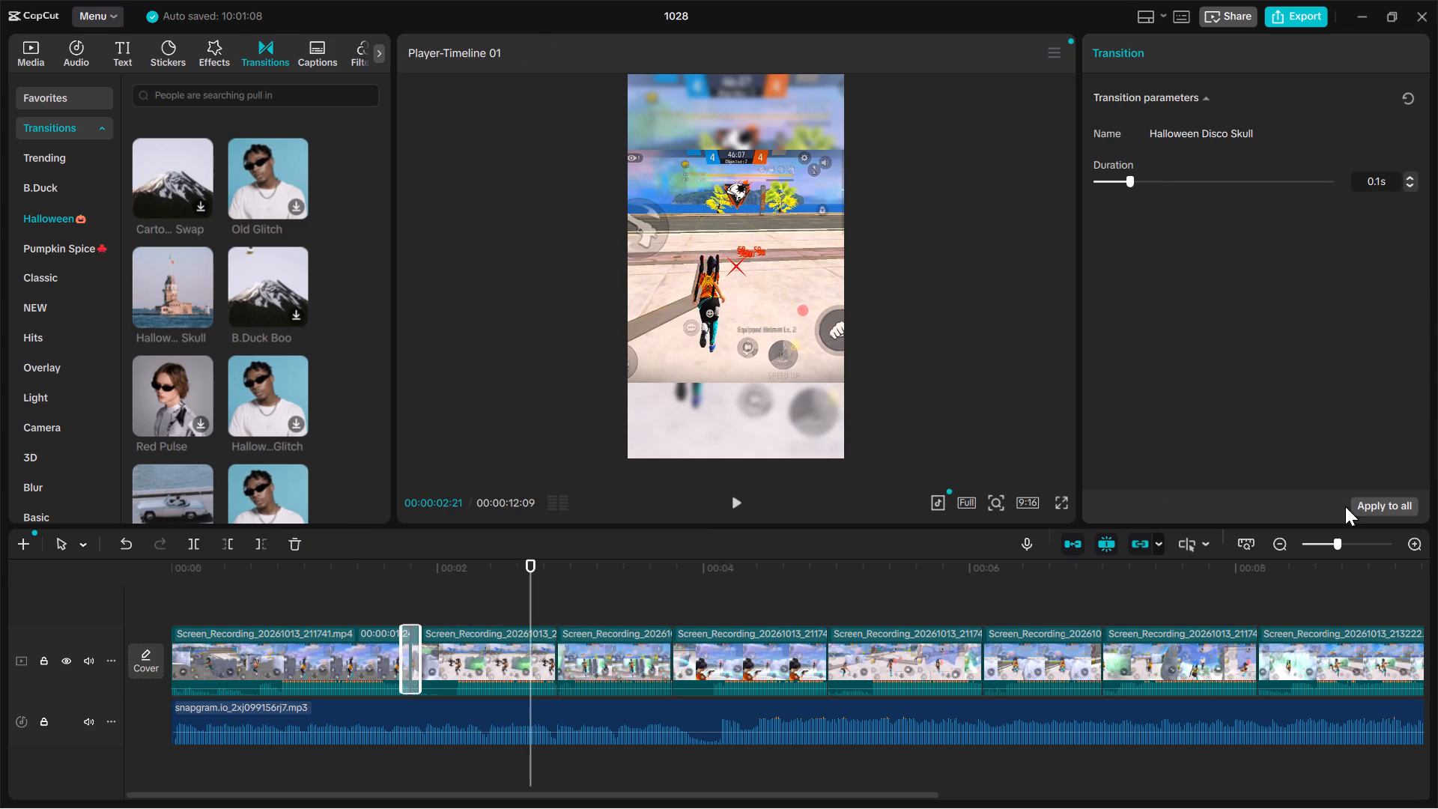
pyautogui.click(1366, 504)
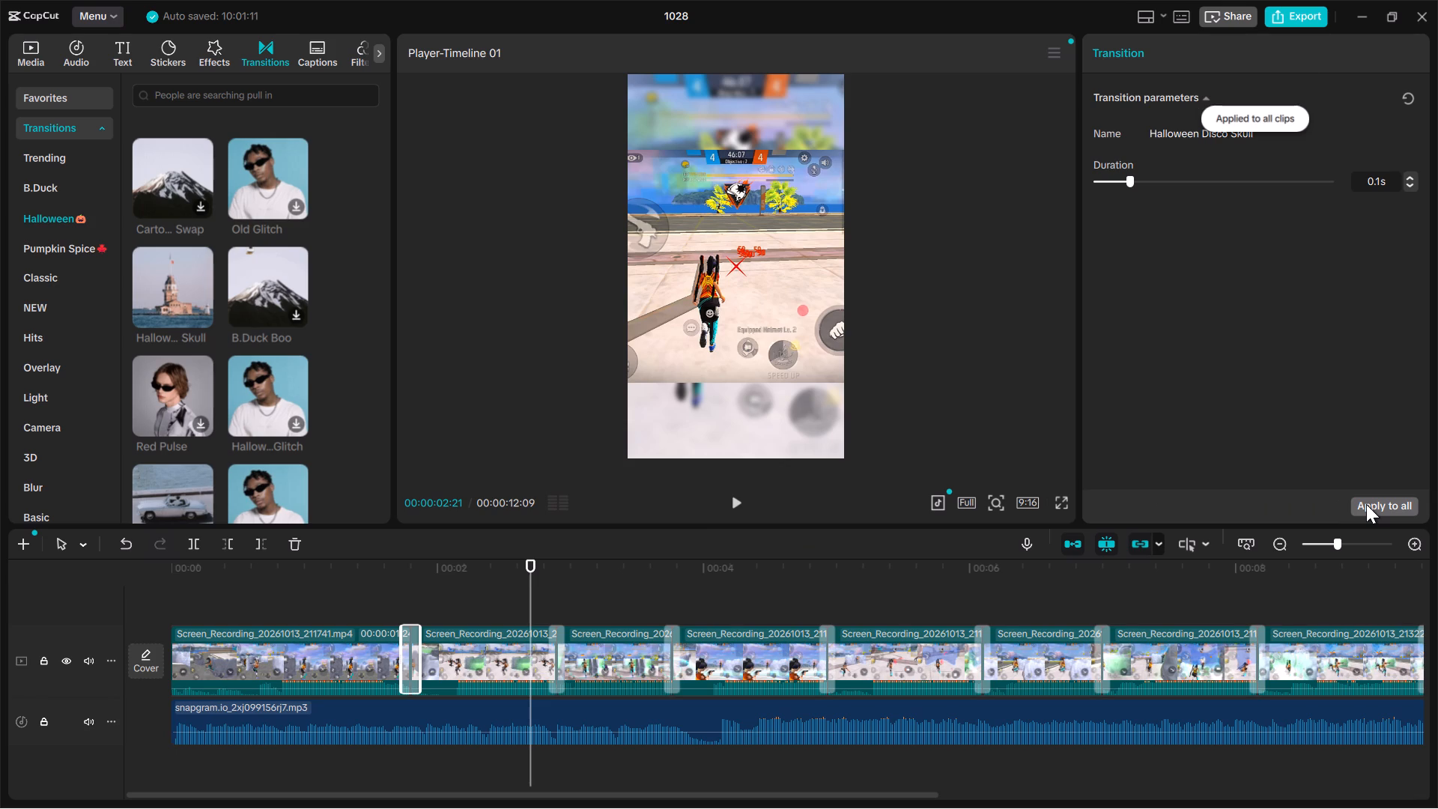
# Play the whole montage from the start to check the transitions at every cut.
pyautogui.press('Home')
pyautogui.press('space')
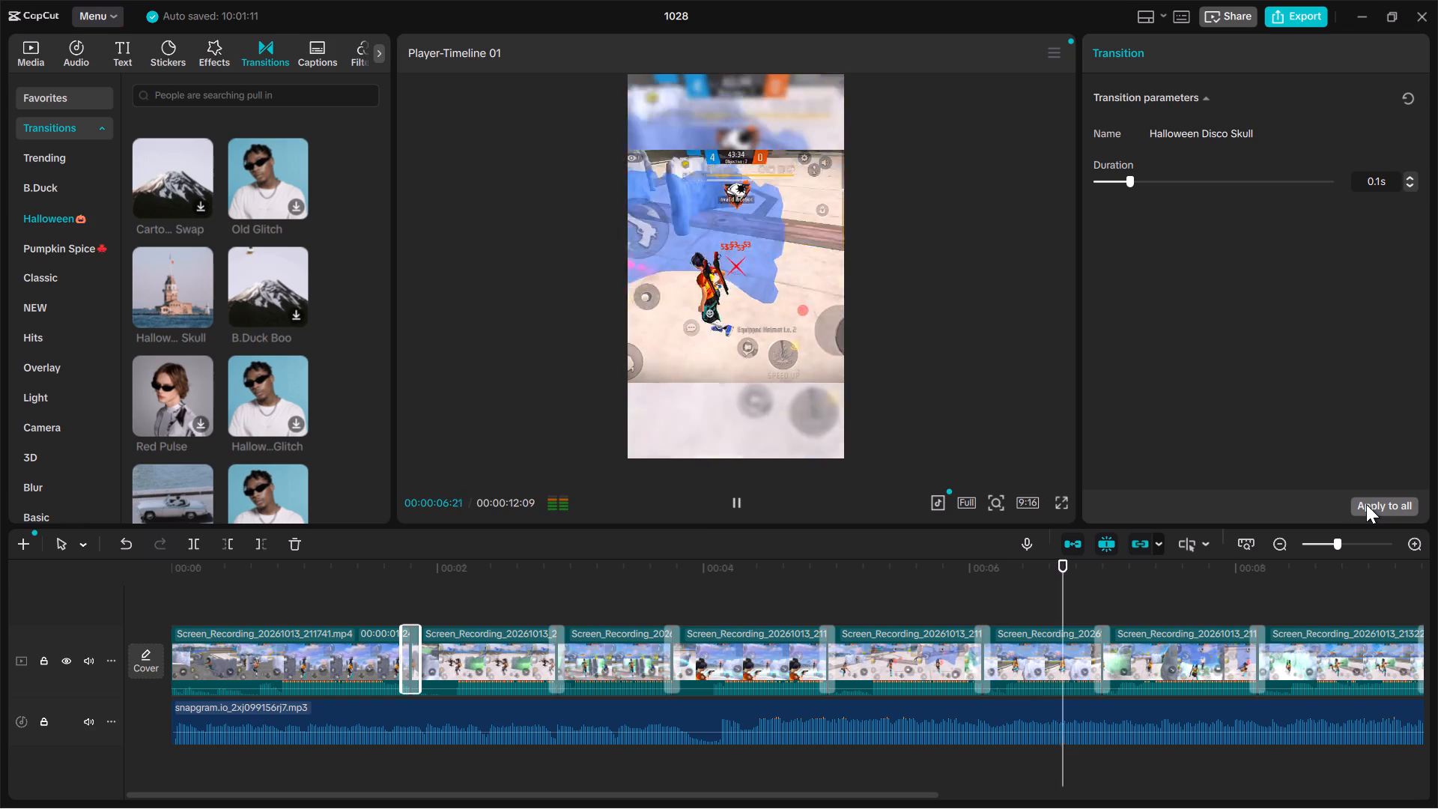
pyautogui.press('space')
pyautogui.press('space')
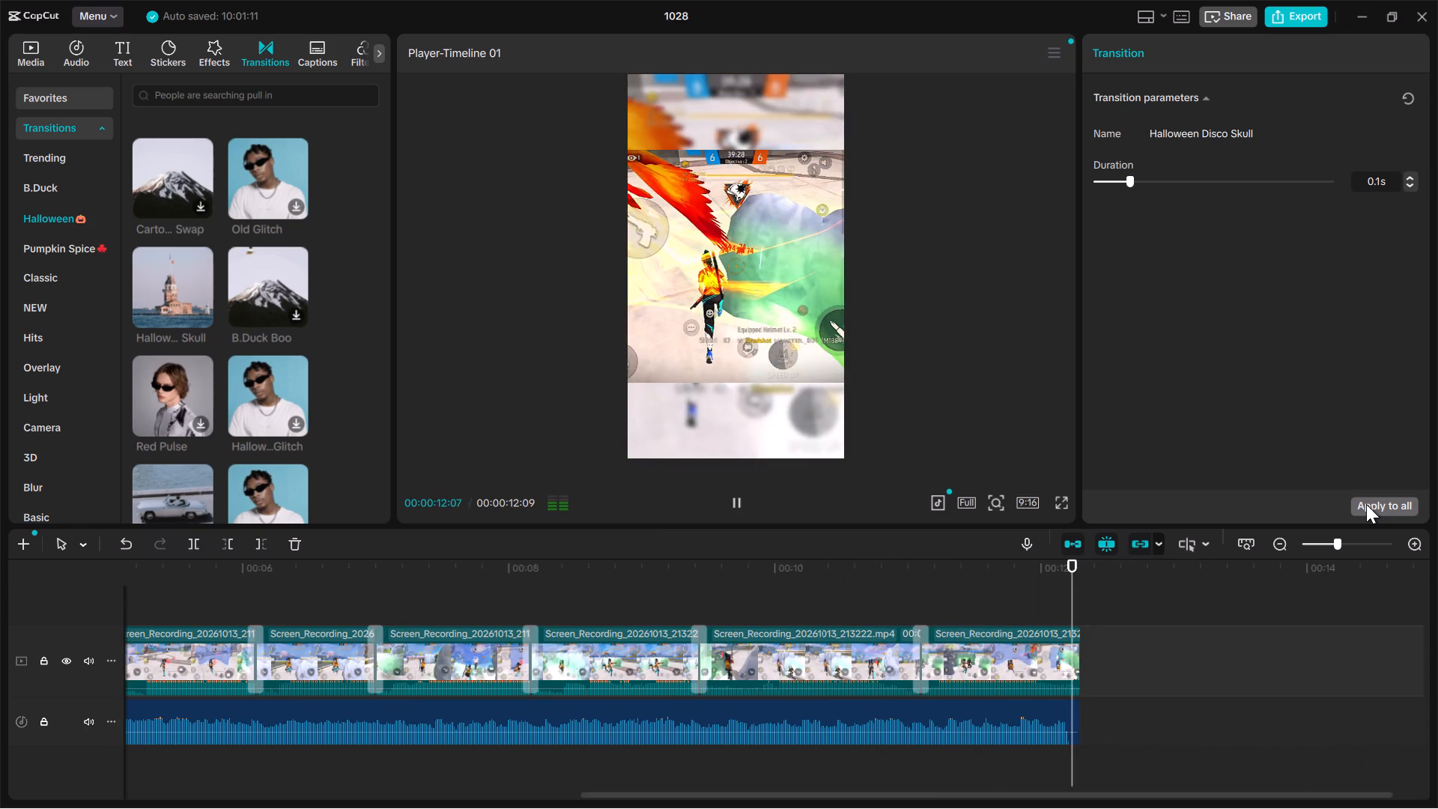
pyautogui.press('space')
pyautogui.press('space')
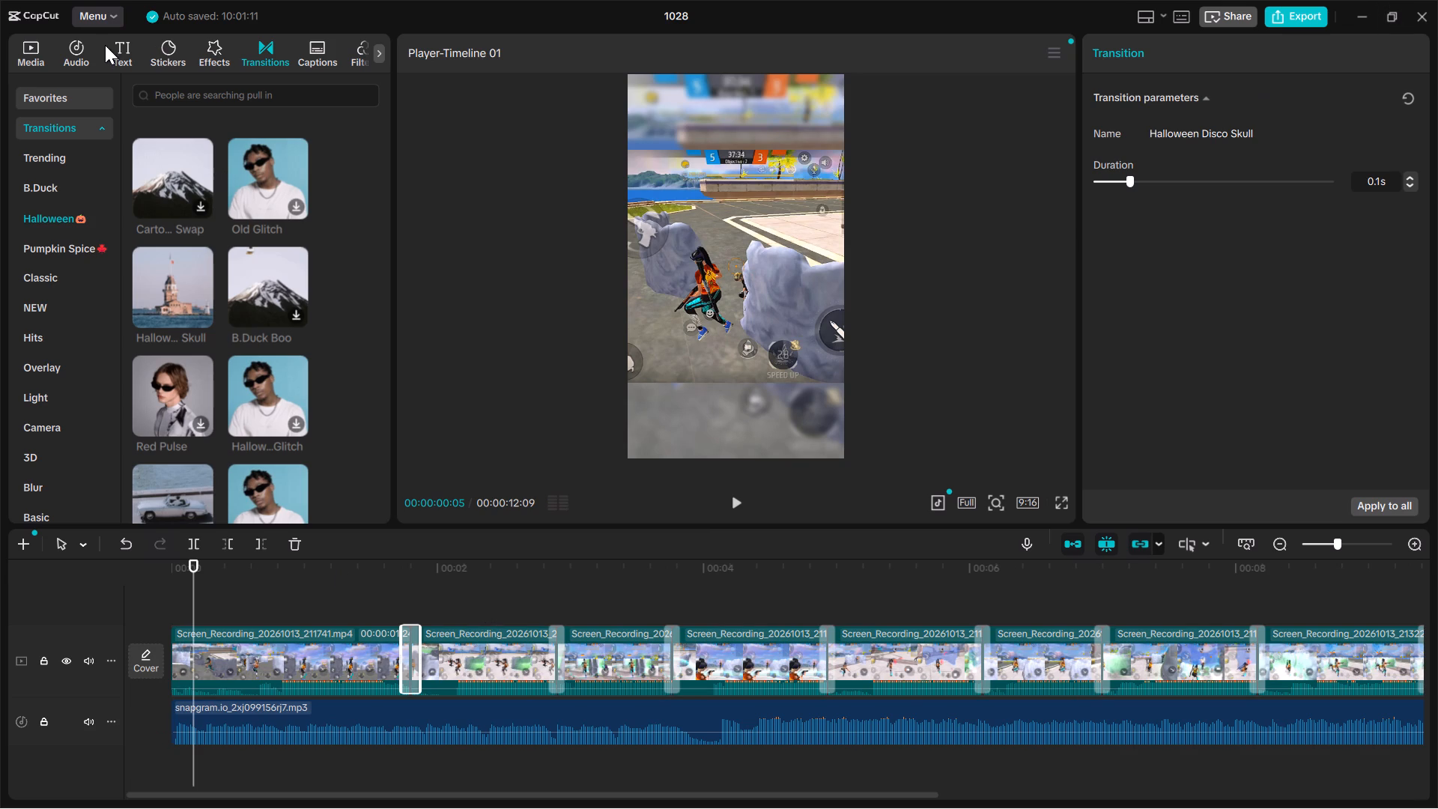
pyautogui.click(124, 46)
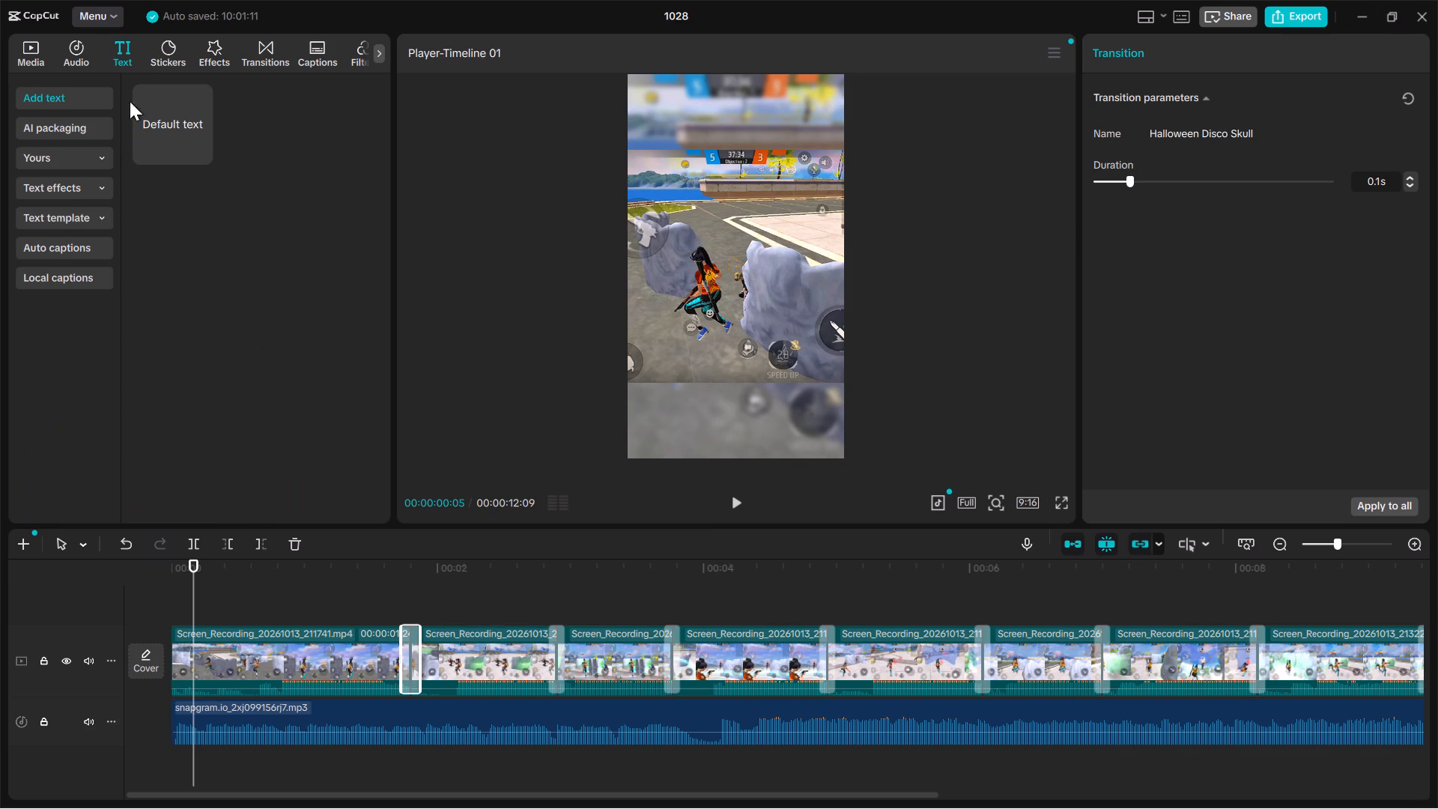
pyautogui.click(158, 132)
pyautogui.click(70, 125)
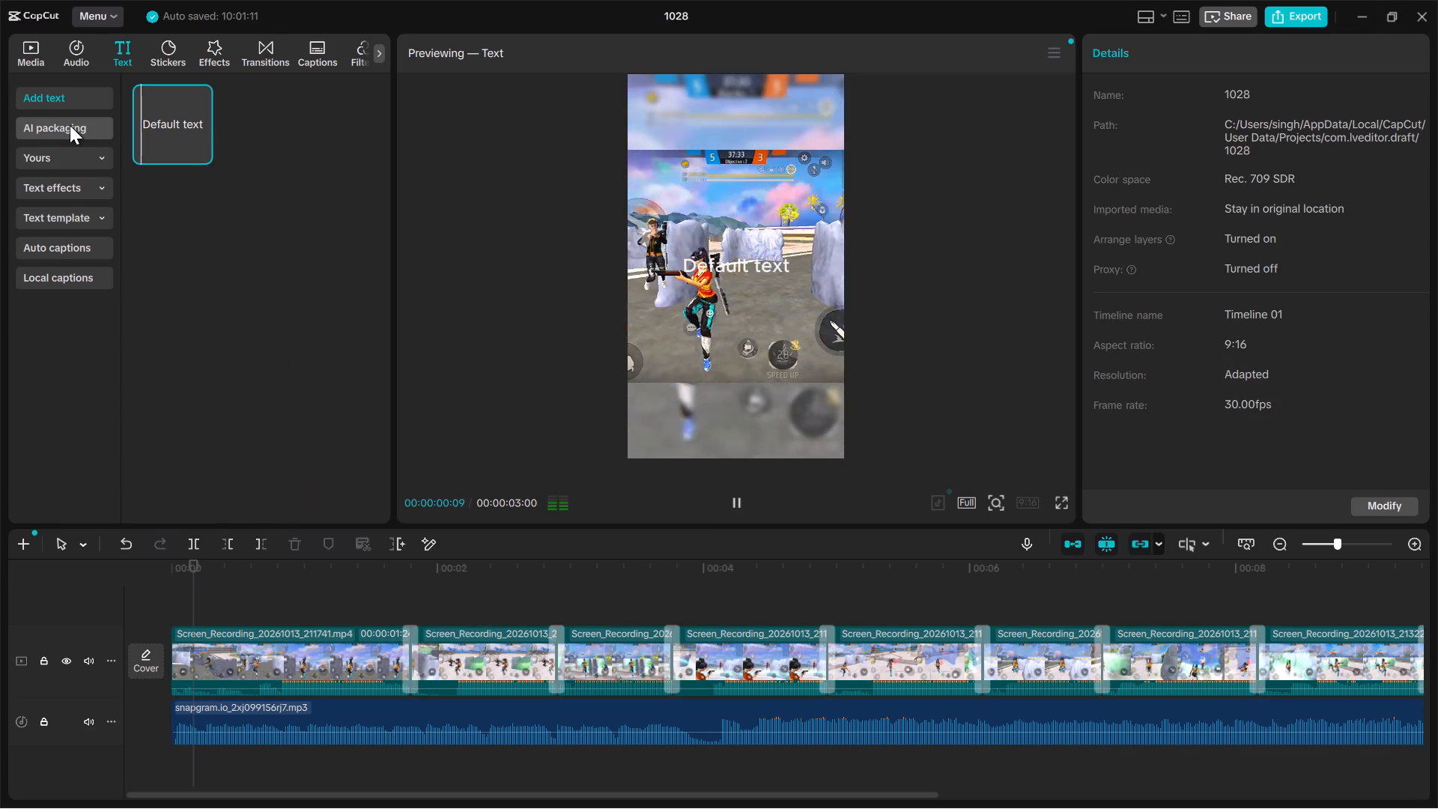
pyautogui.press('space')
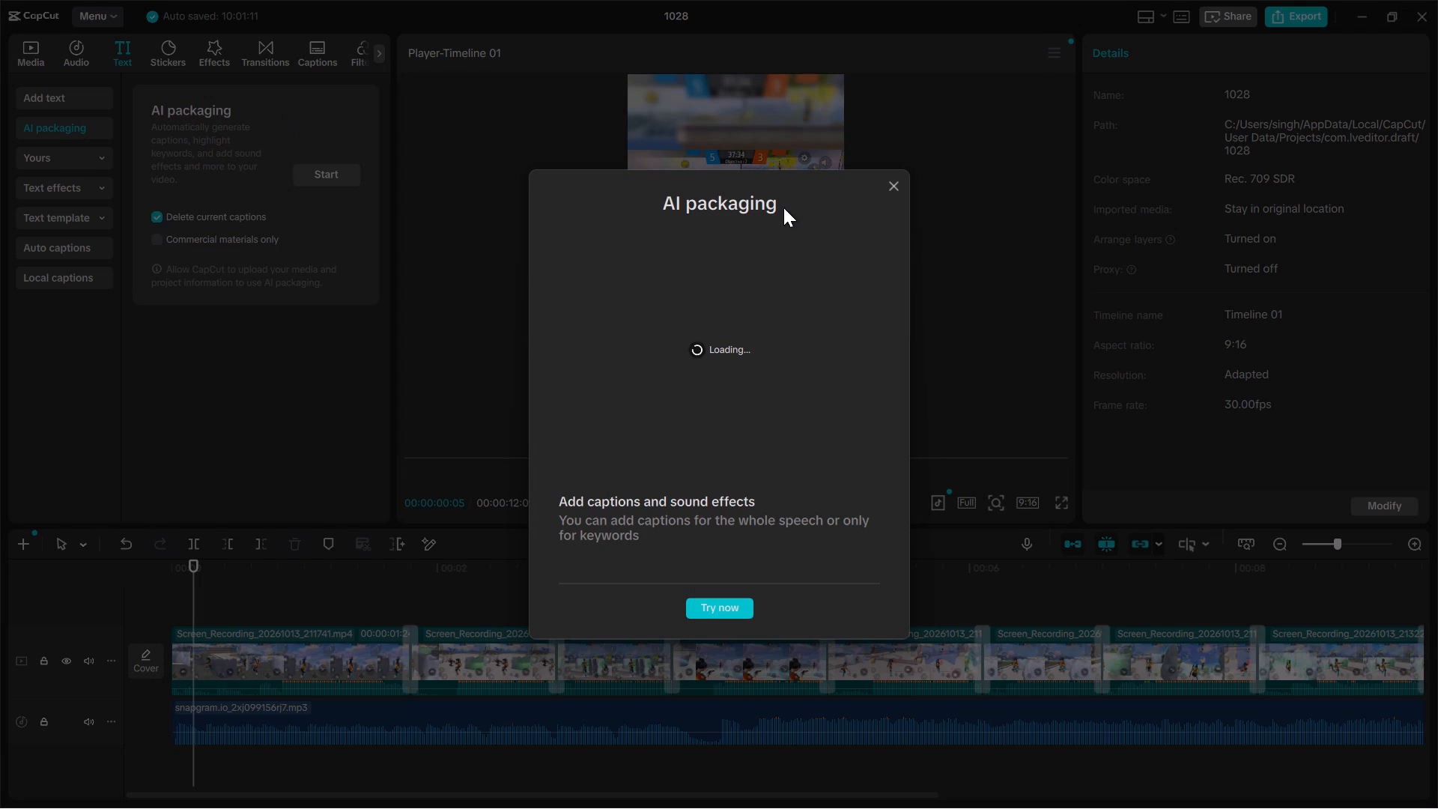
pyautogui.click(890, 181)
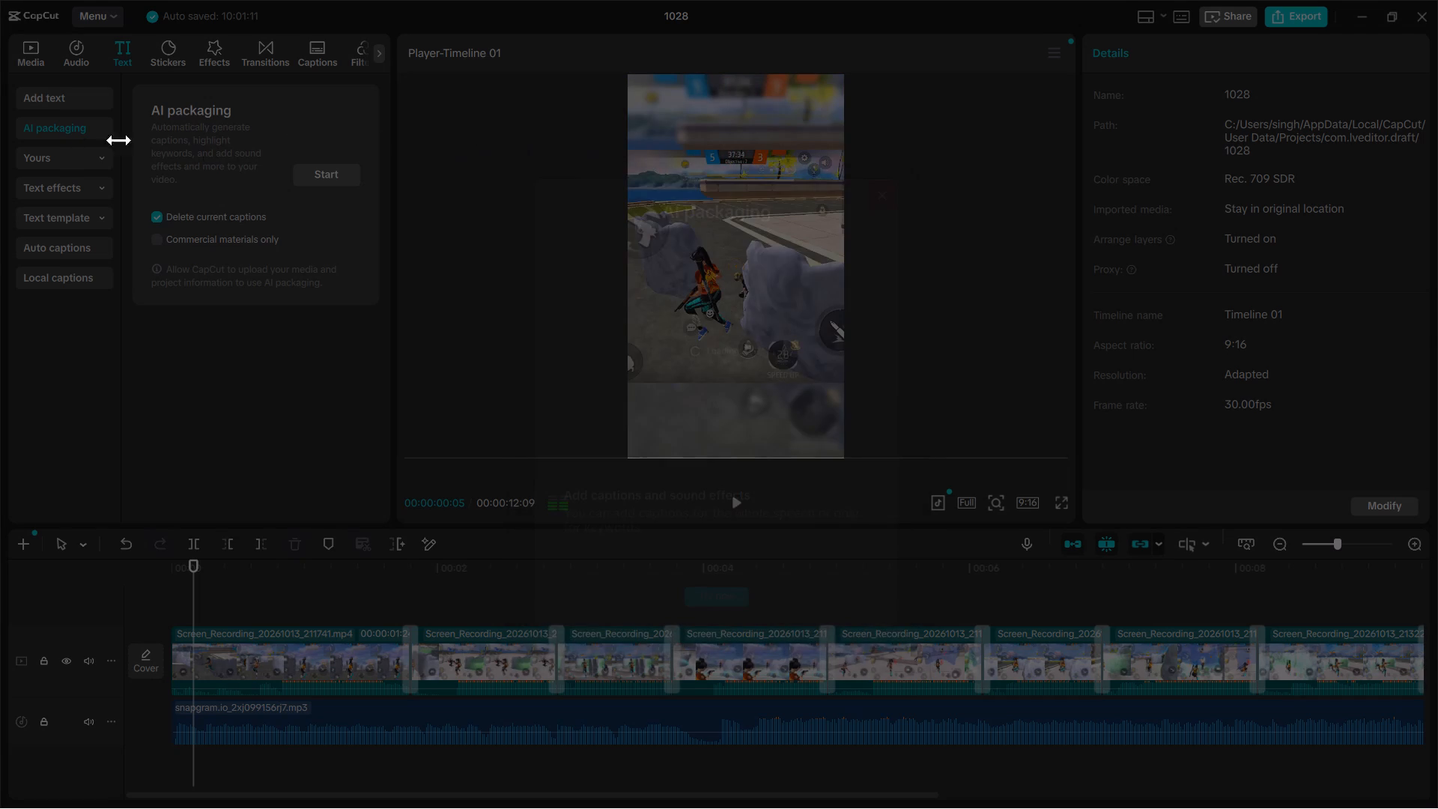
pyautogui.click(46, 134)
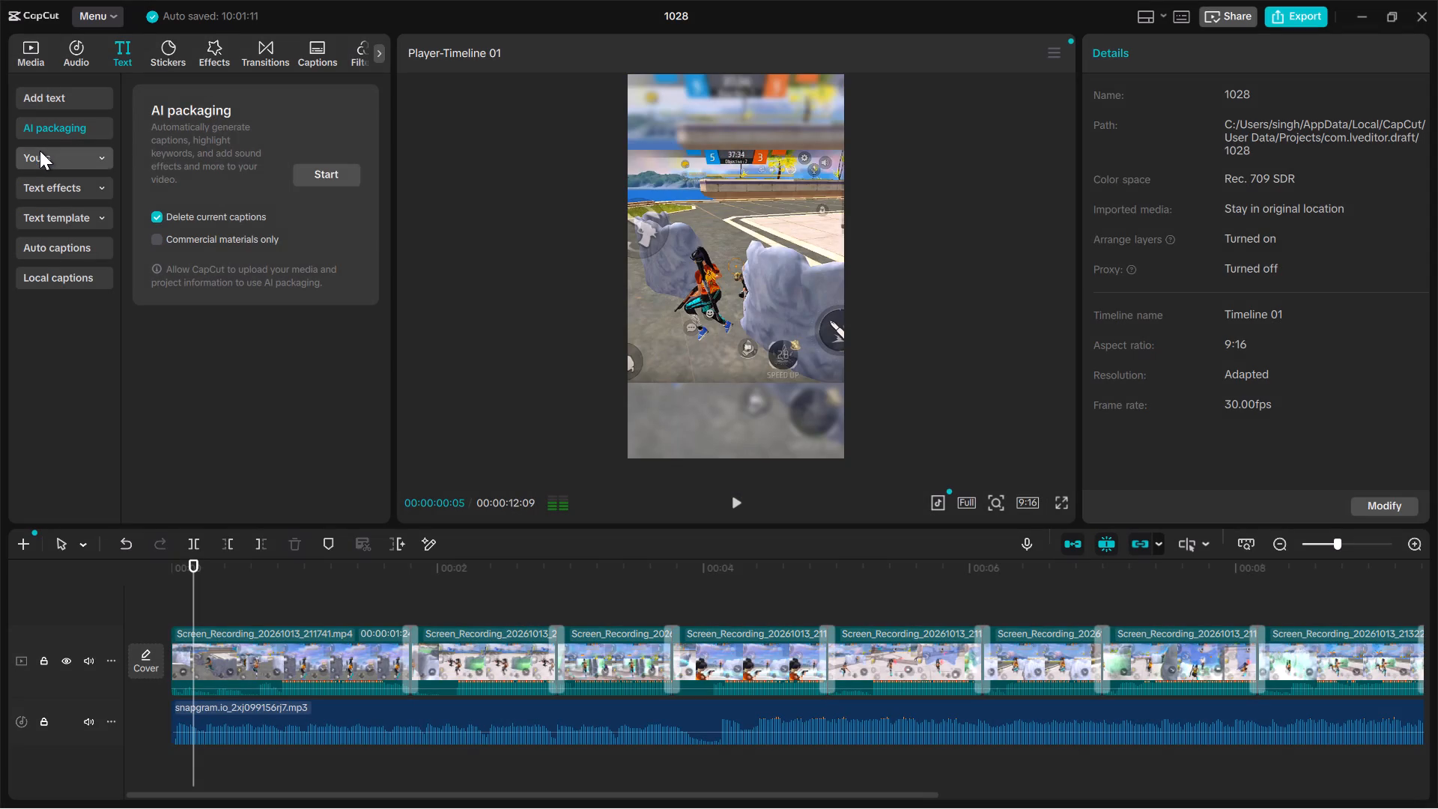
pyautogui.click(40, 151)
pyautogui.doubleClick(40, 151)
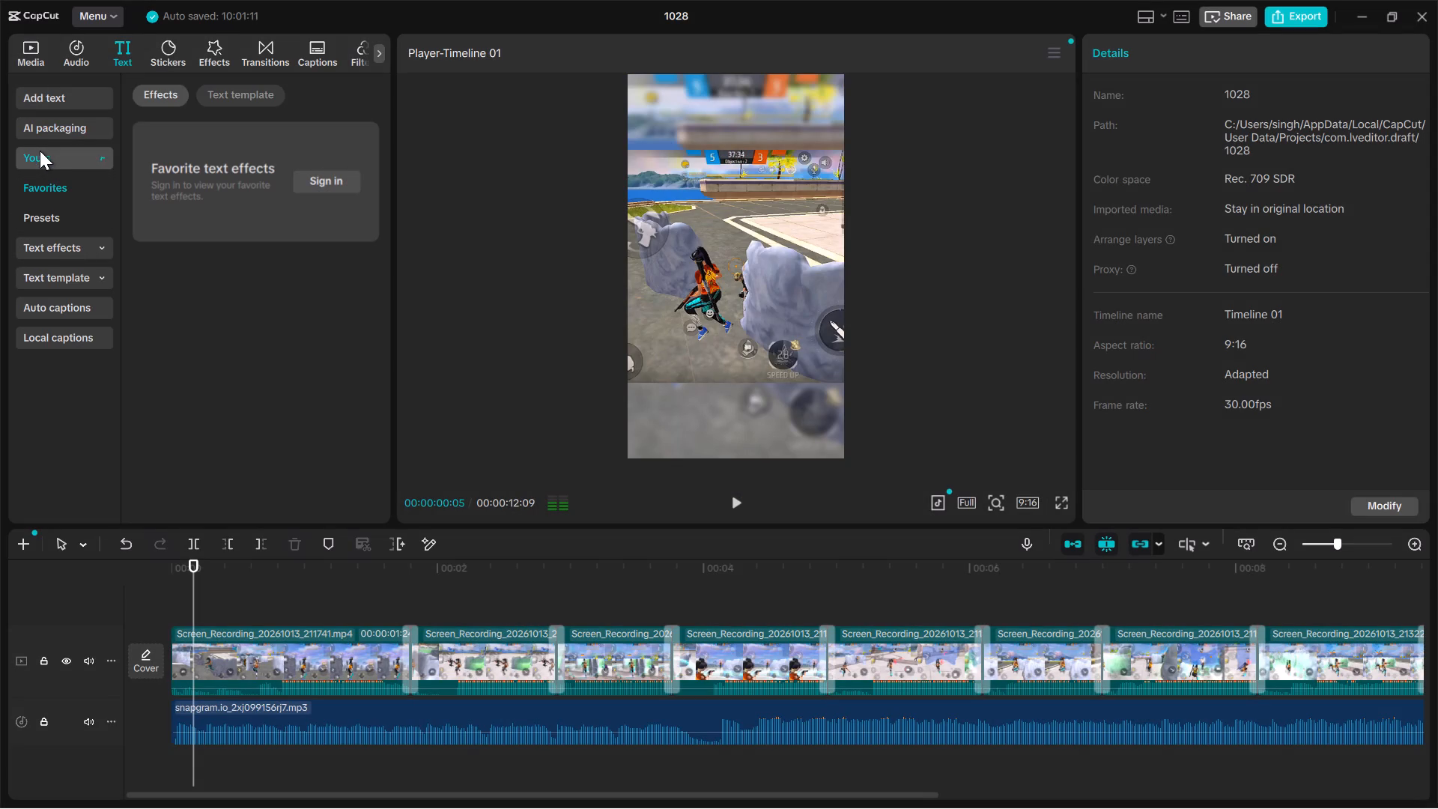
# Add a text with the dark red Halloween text effect on a new track above the clips, starting just after the playhead near the beginning.
pyautogui.click(51, 240)
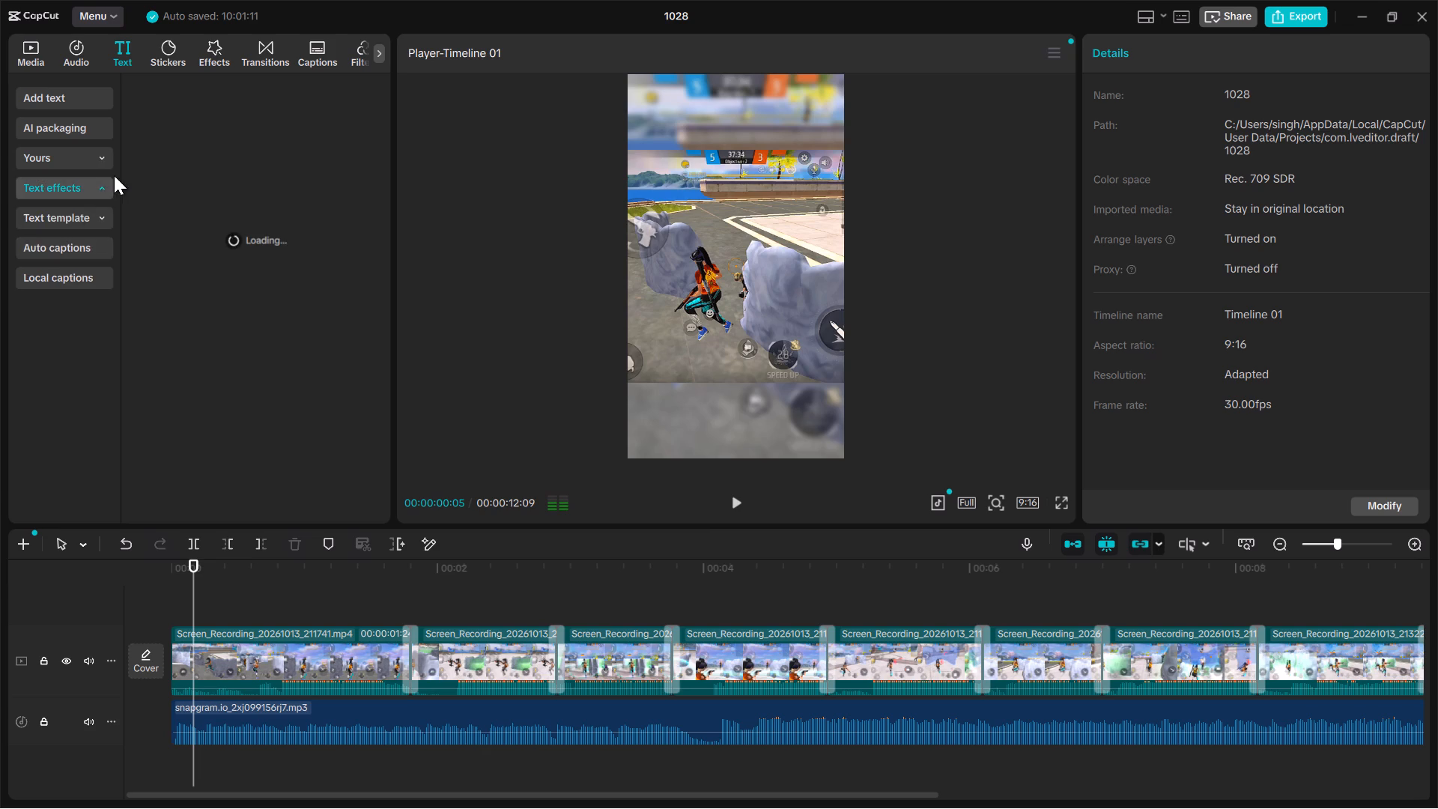
pyautogui.scroll(-1, 207, 413)
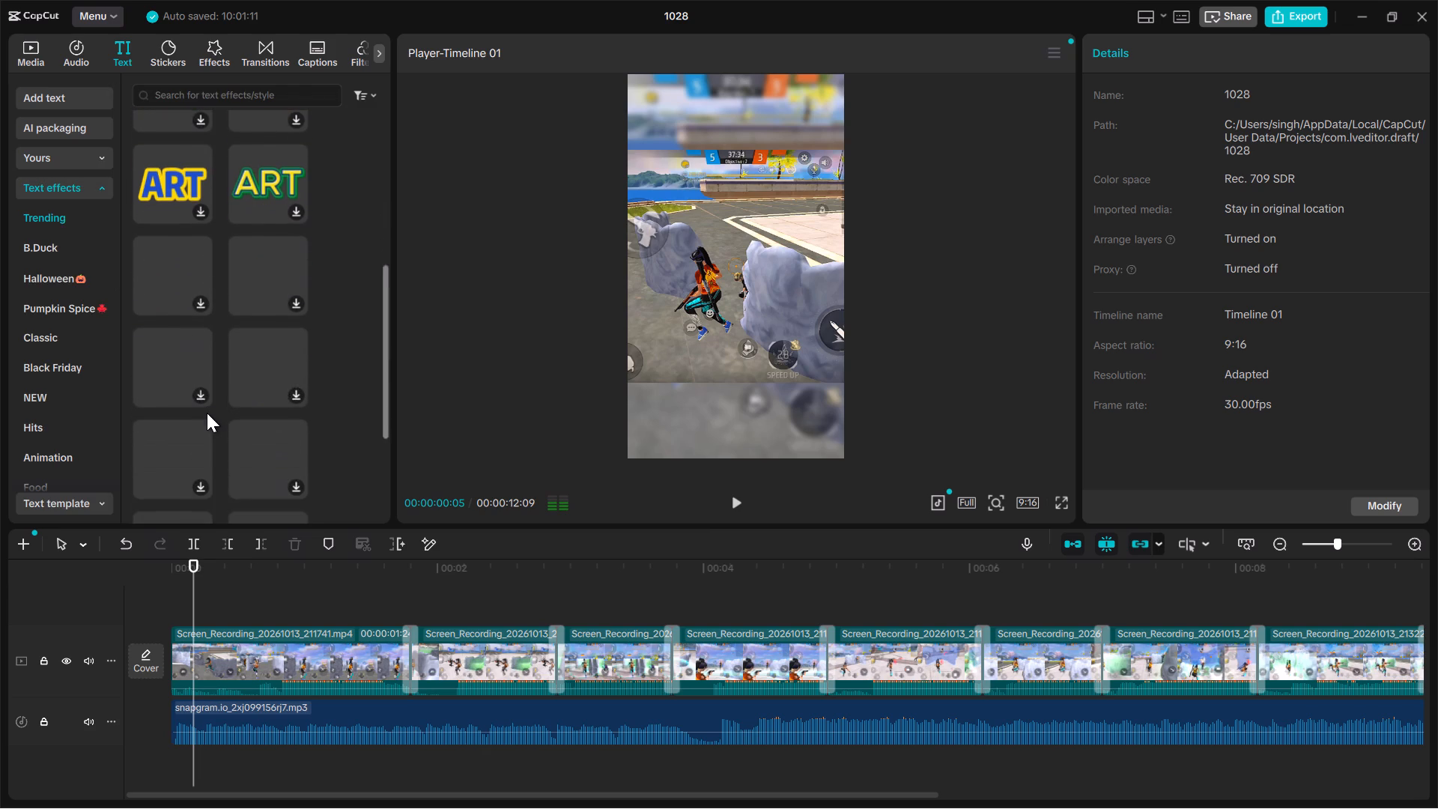
pyautogui.scroll(-3, 207, 413)
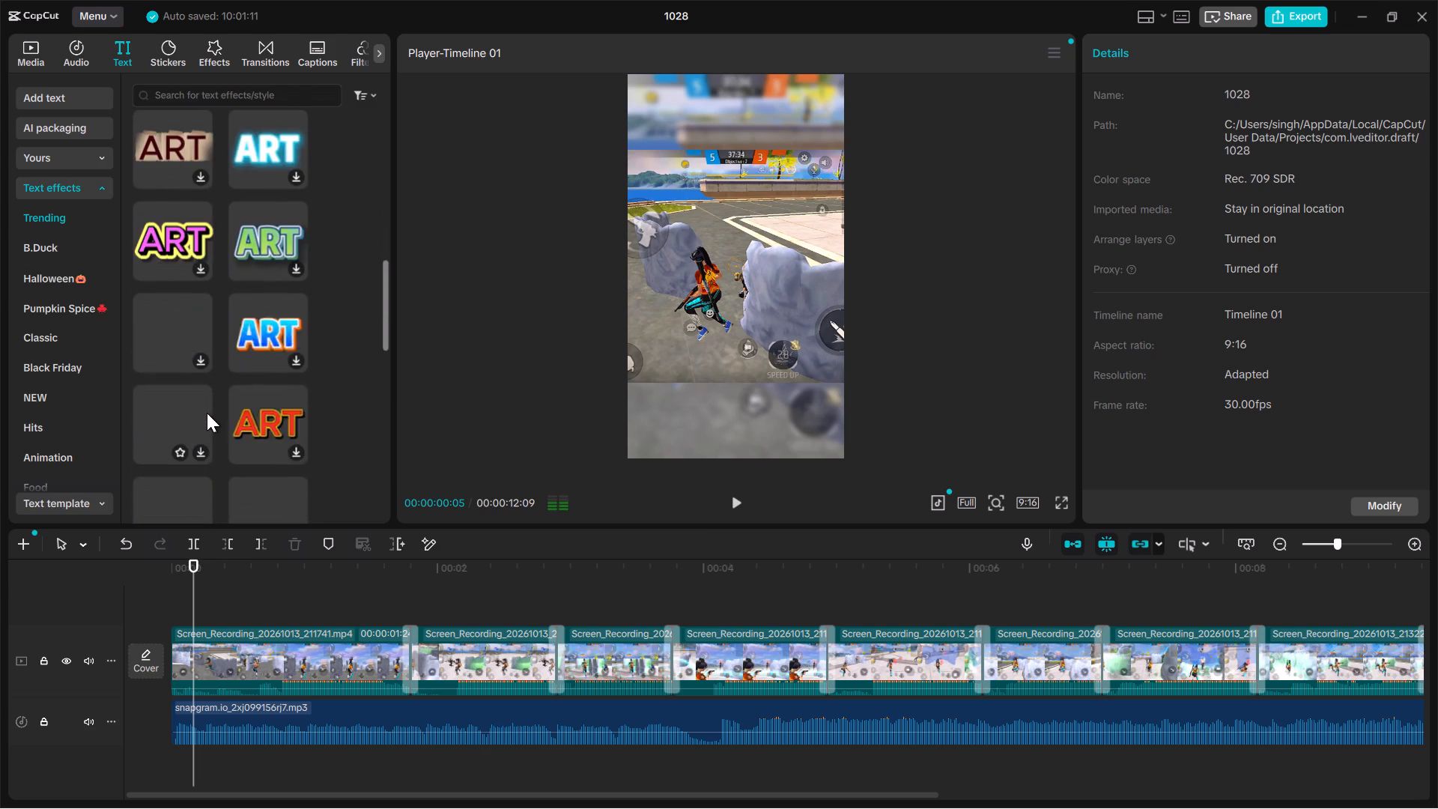
pyautogui.scroll(-1, 207, 413)
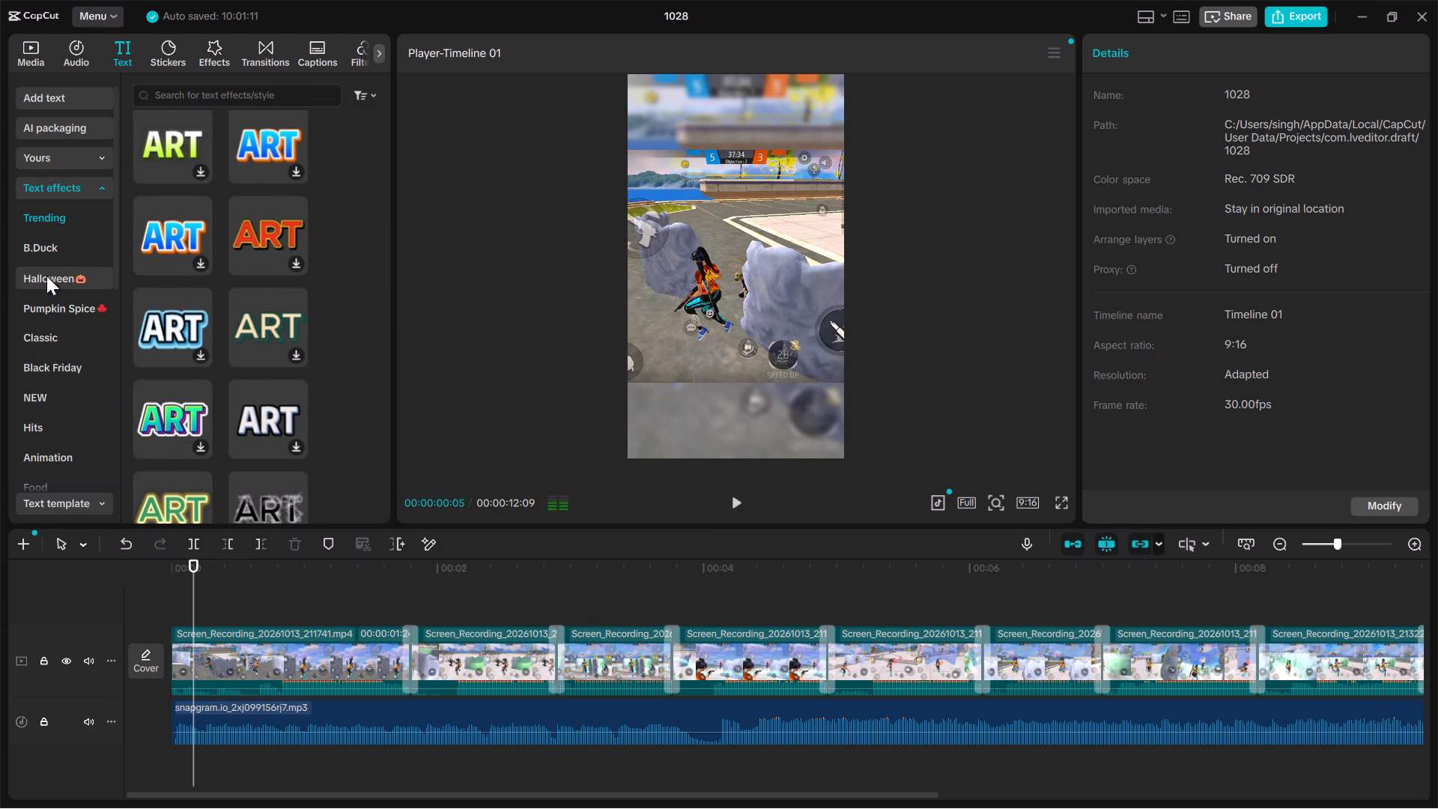
pyautogui.click(46, 276)
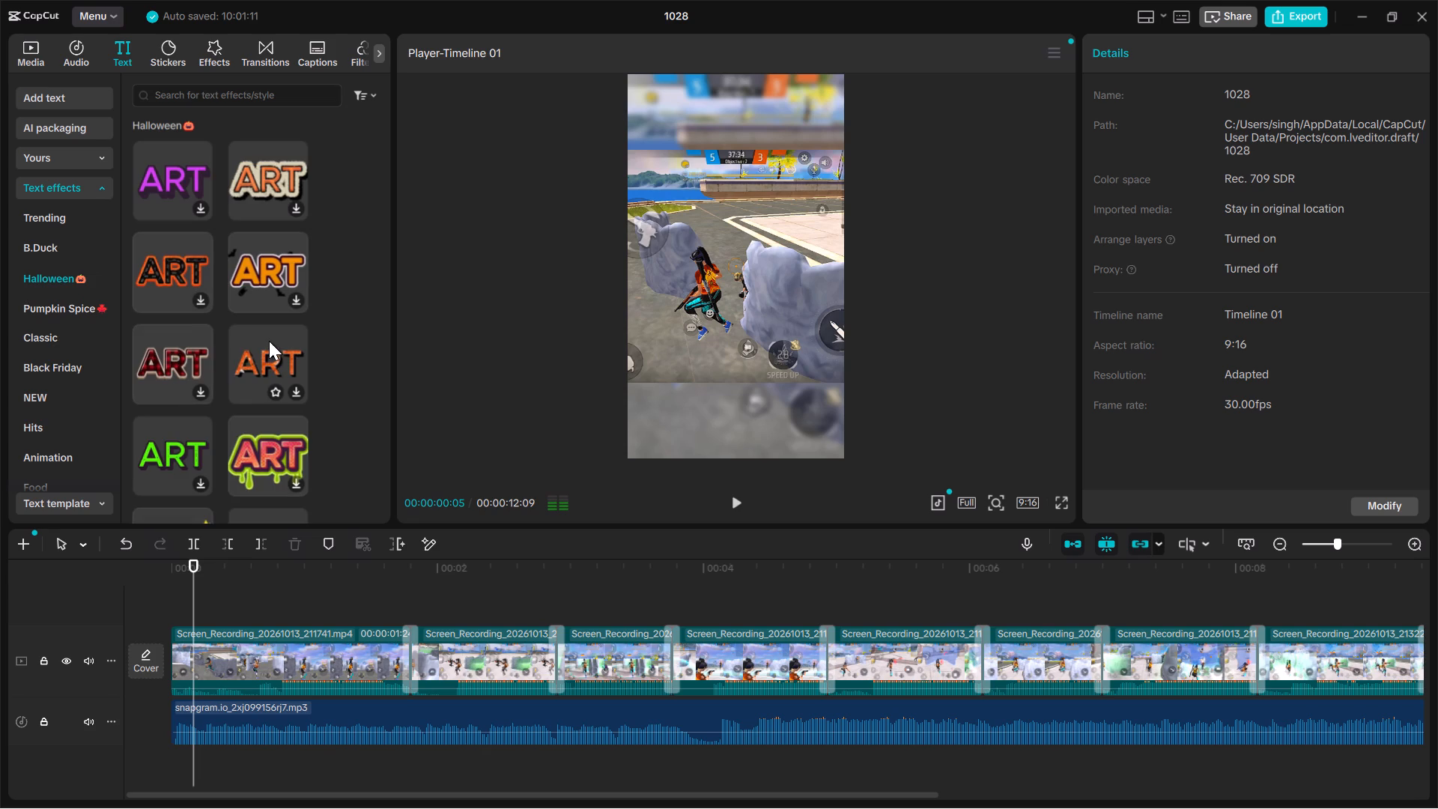
pyautogui.scroll(-2, 271, 340)
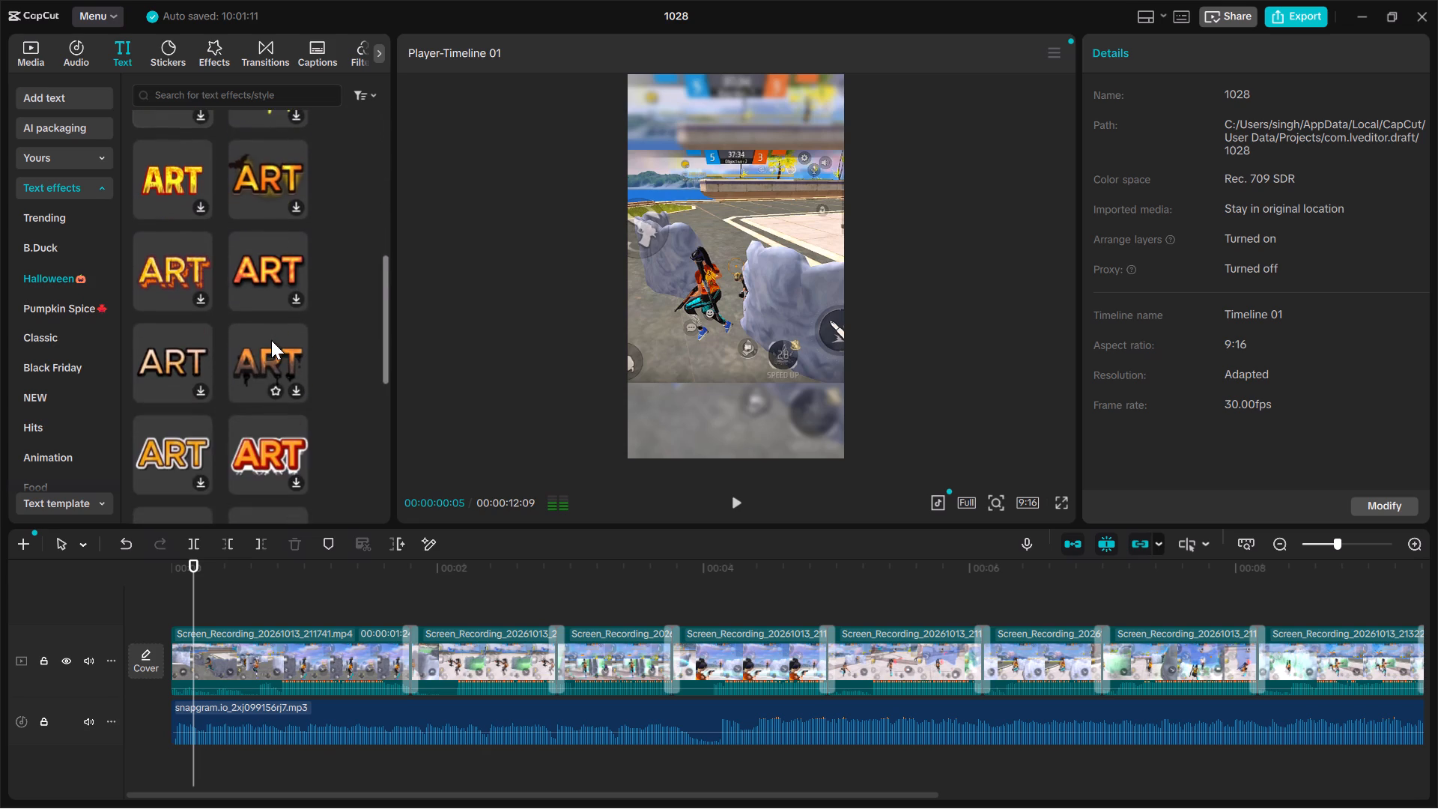
pyautogui.scroll(-2, 271, 340)
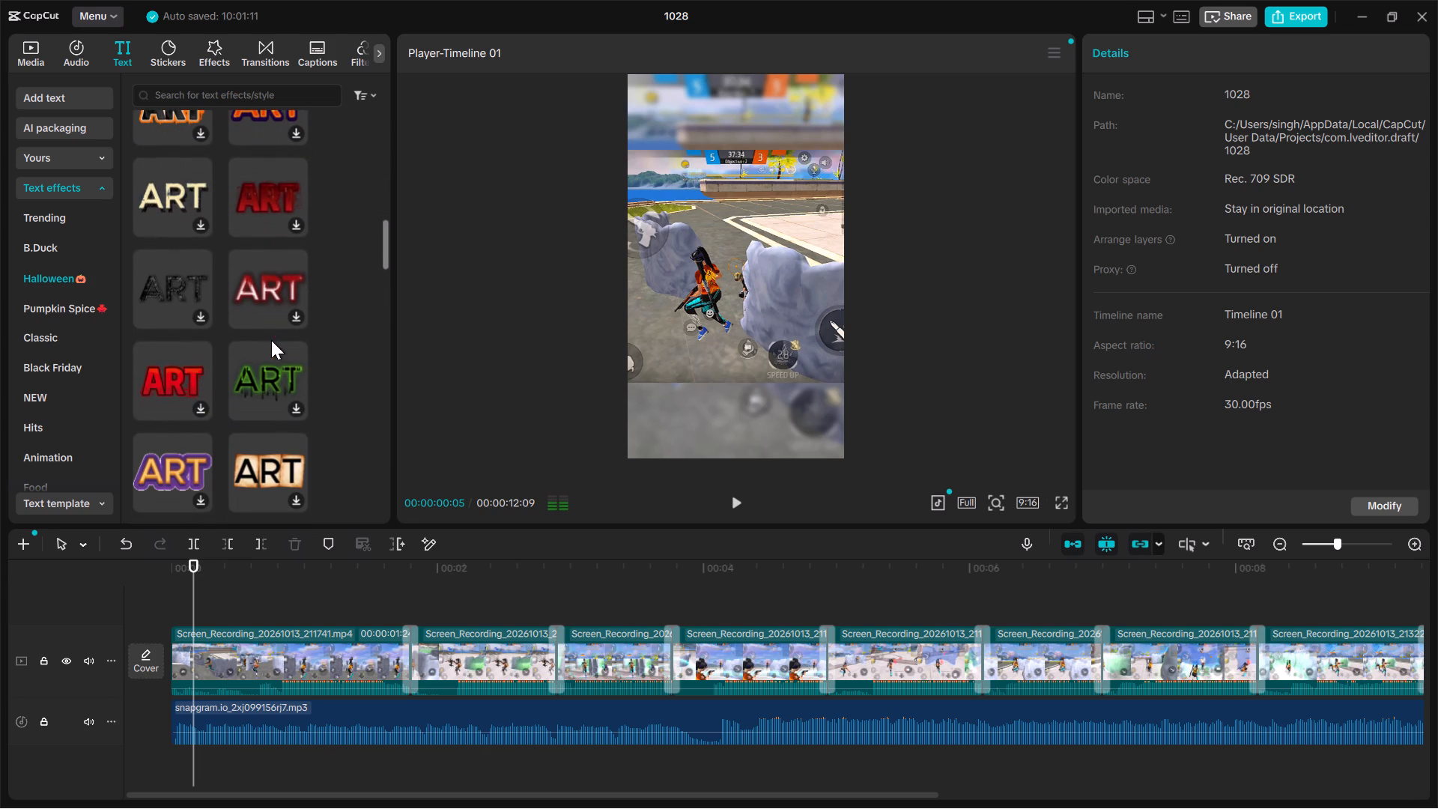
pyautogui.click(249, 189)
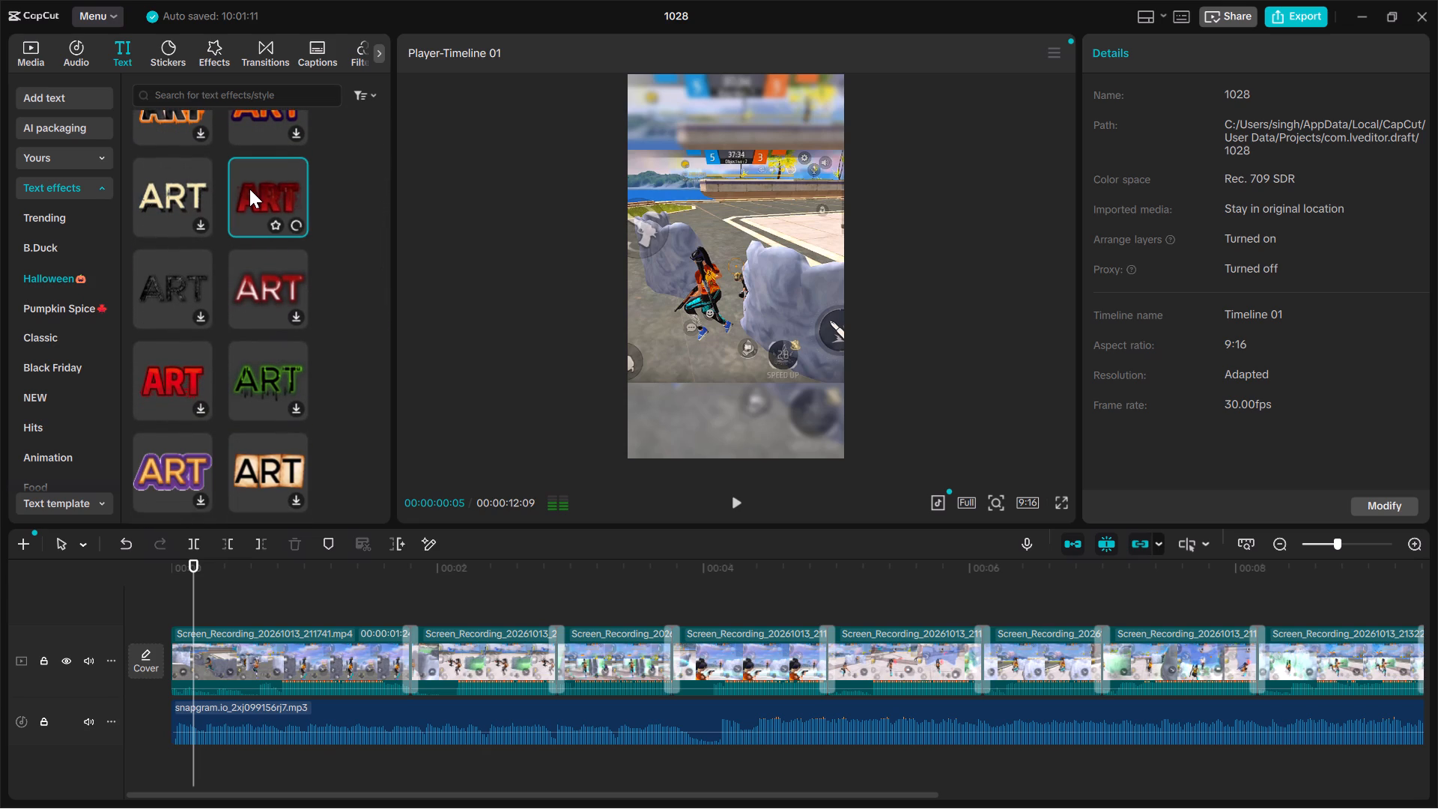
pyautogui.moveTo(249, 189); pyautogui.dragTo(206, 596)
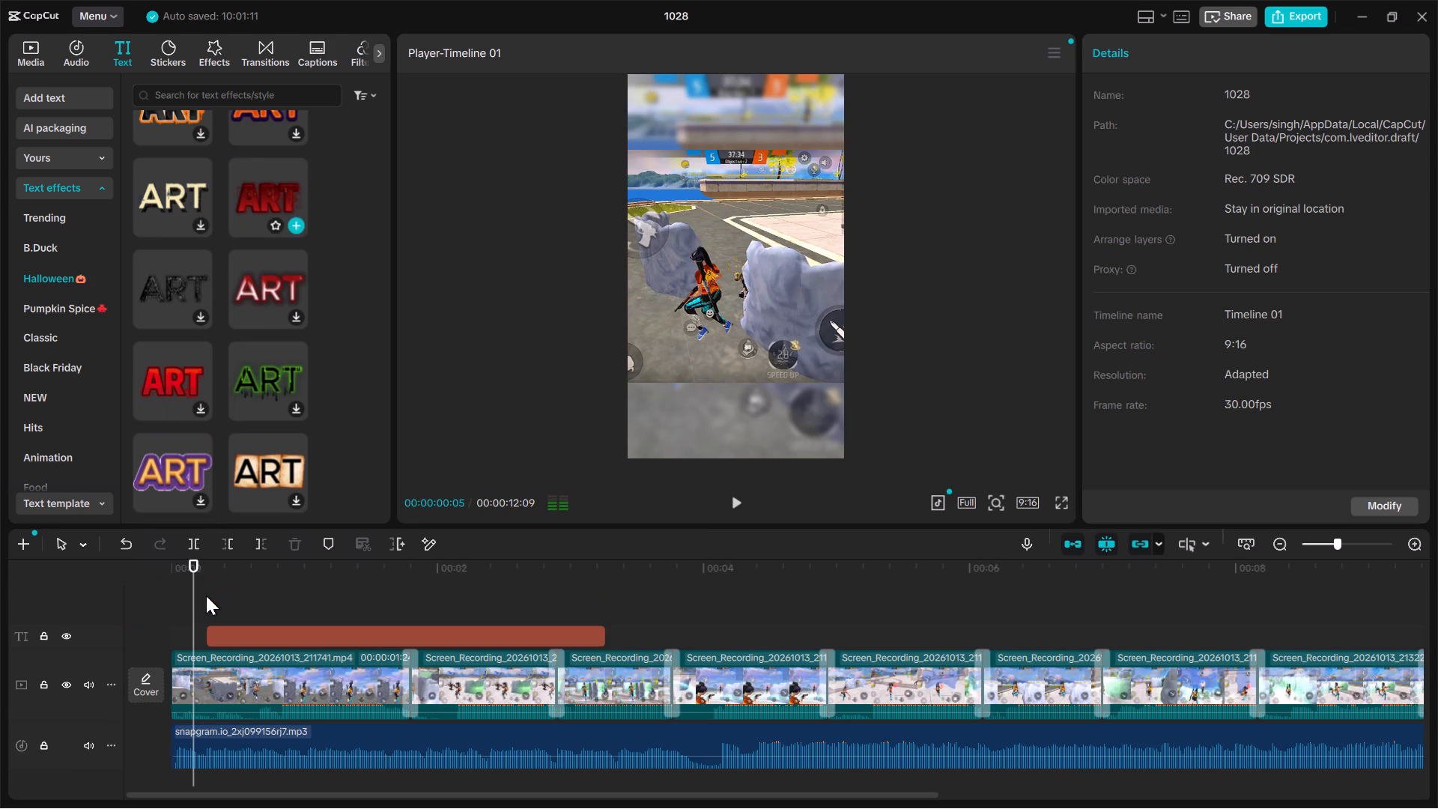
pyautogui.scroll(-1, 220, 426)
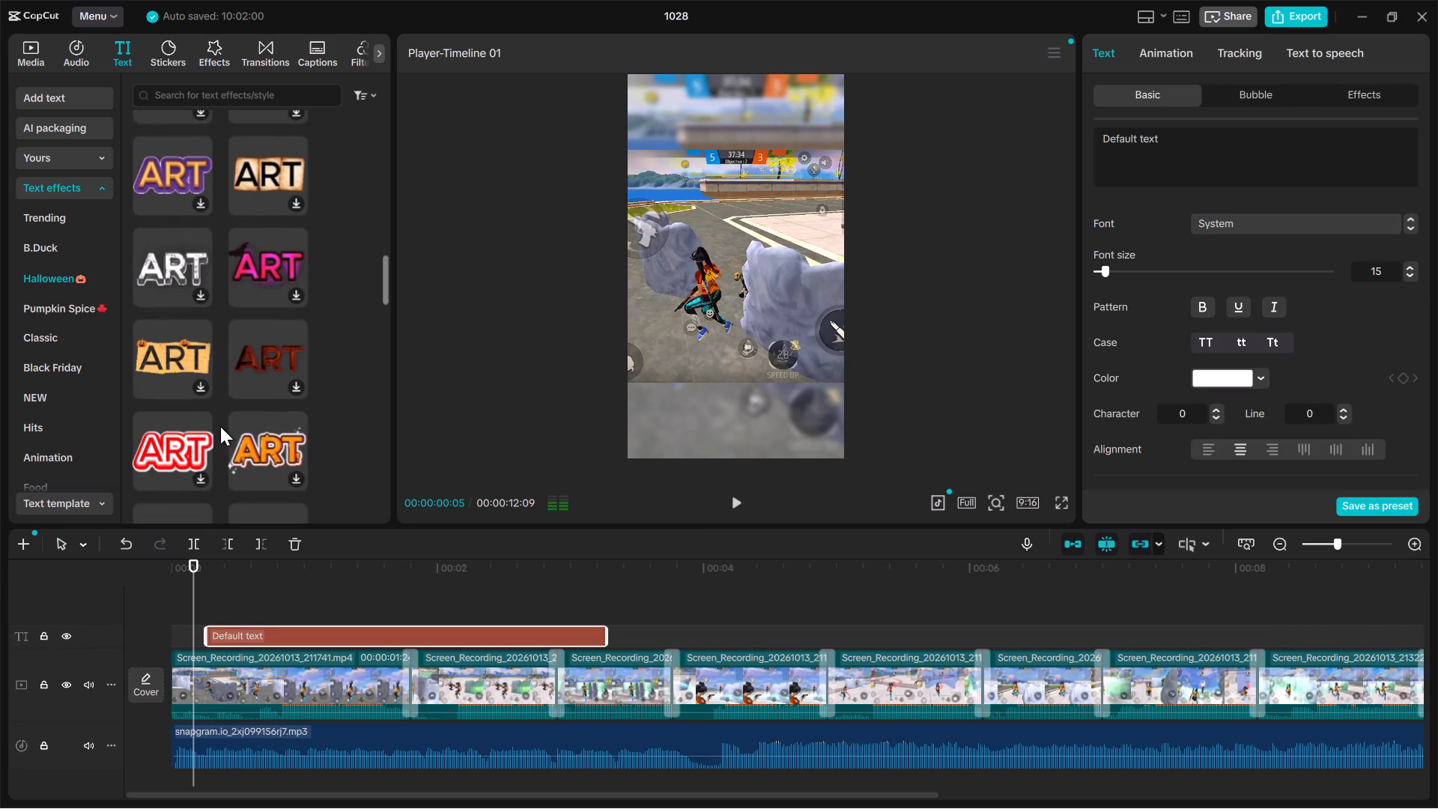
# Look through the remaining Halloween text effects for a title style.
pyautogui.scroll(-2, 220, 426)
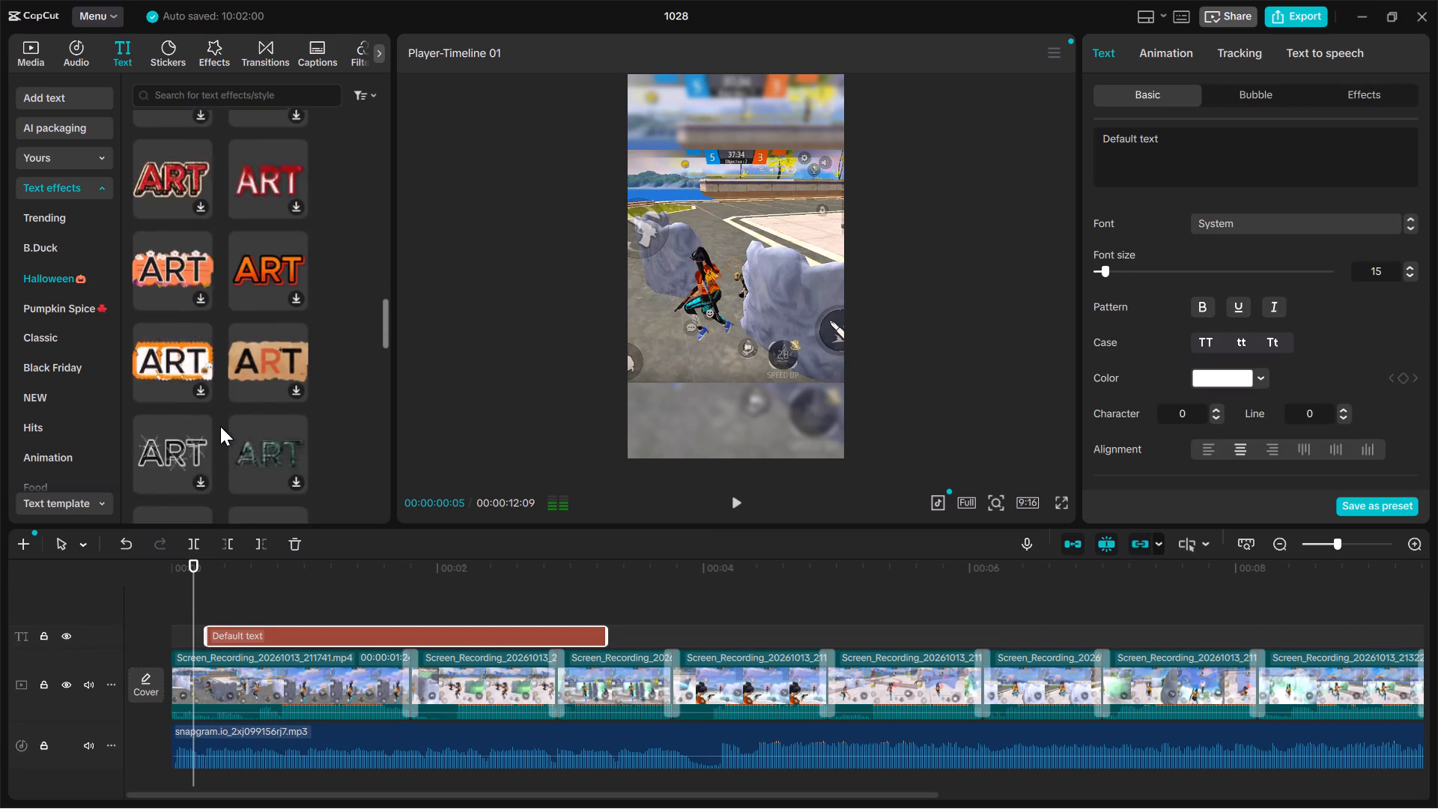
pyautogui.scroll(-2, 220, 426)
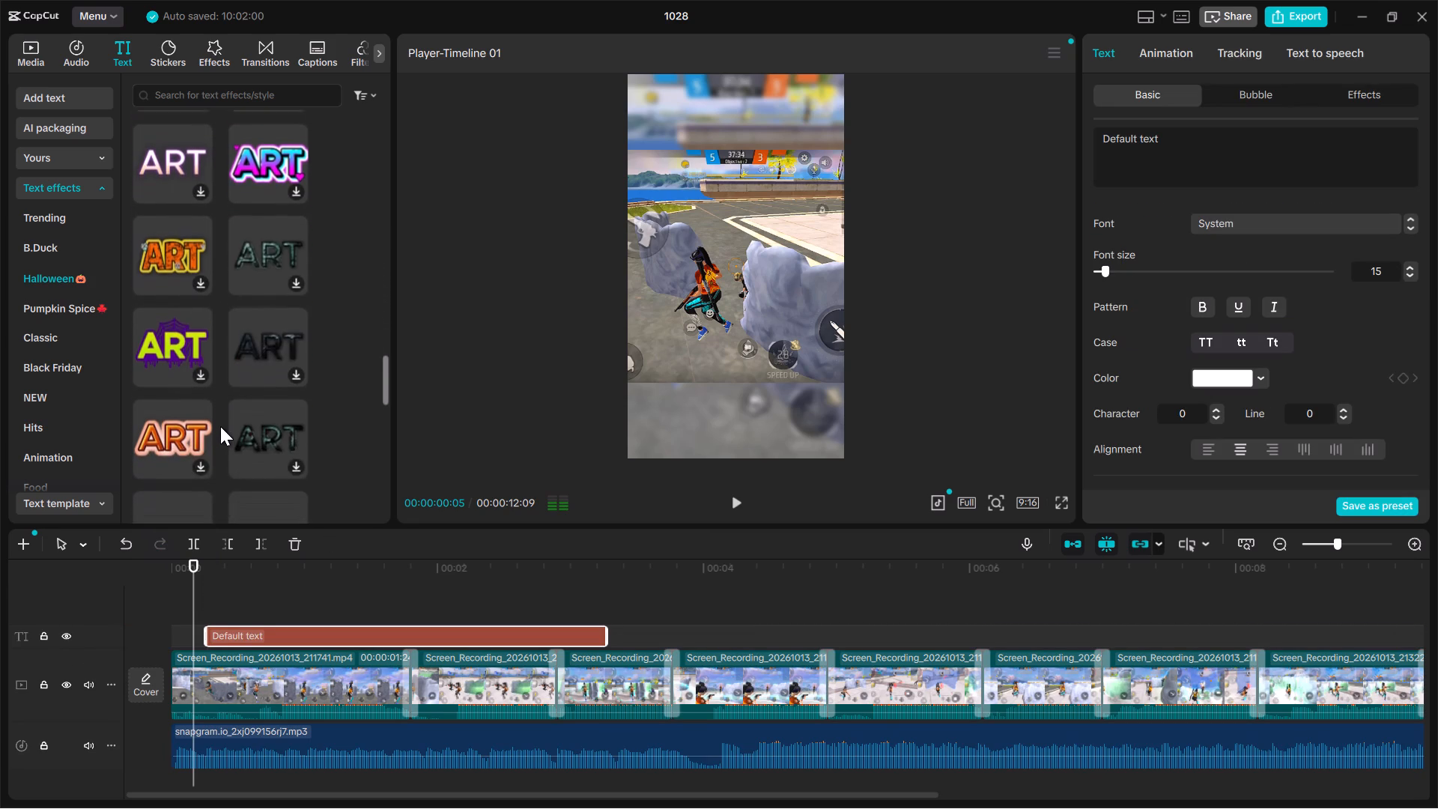
pyautogui.scroll(-2, 220, 426)
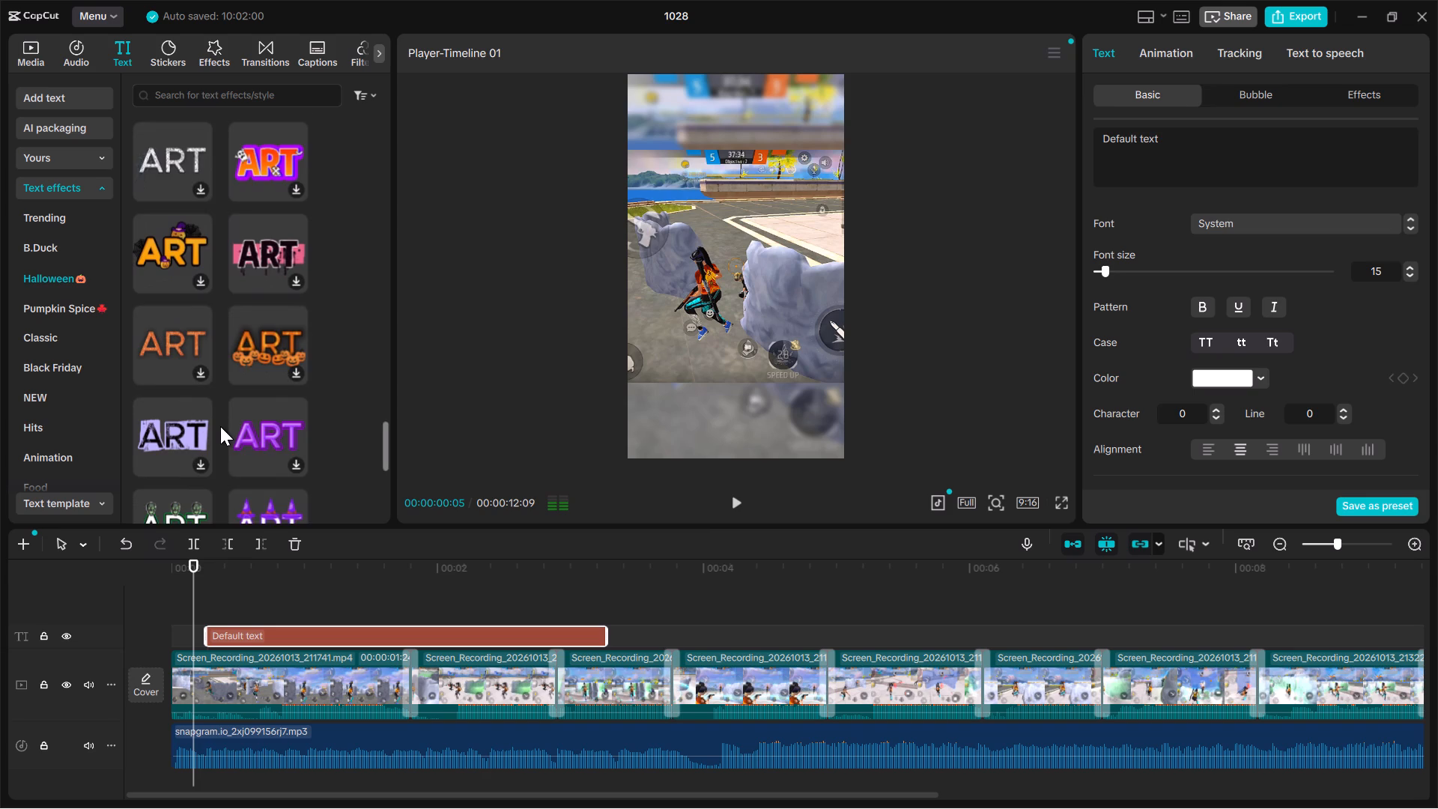
pyautogui.scroll(-2, 220, 426)
# Look through the Pumpkin Spice and Classic text effects for a title style.
pyautogui.hscroll(2, 220, 426)
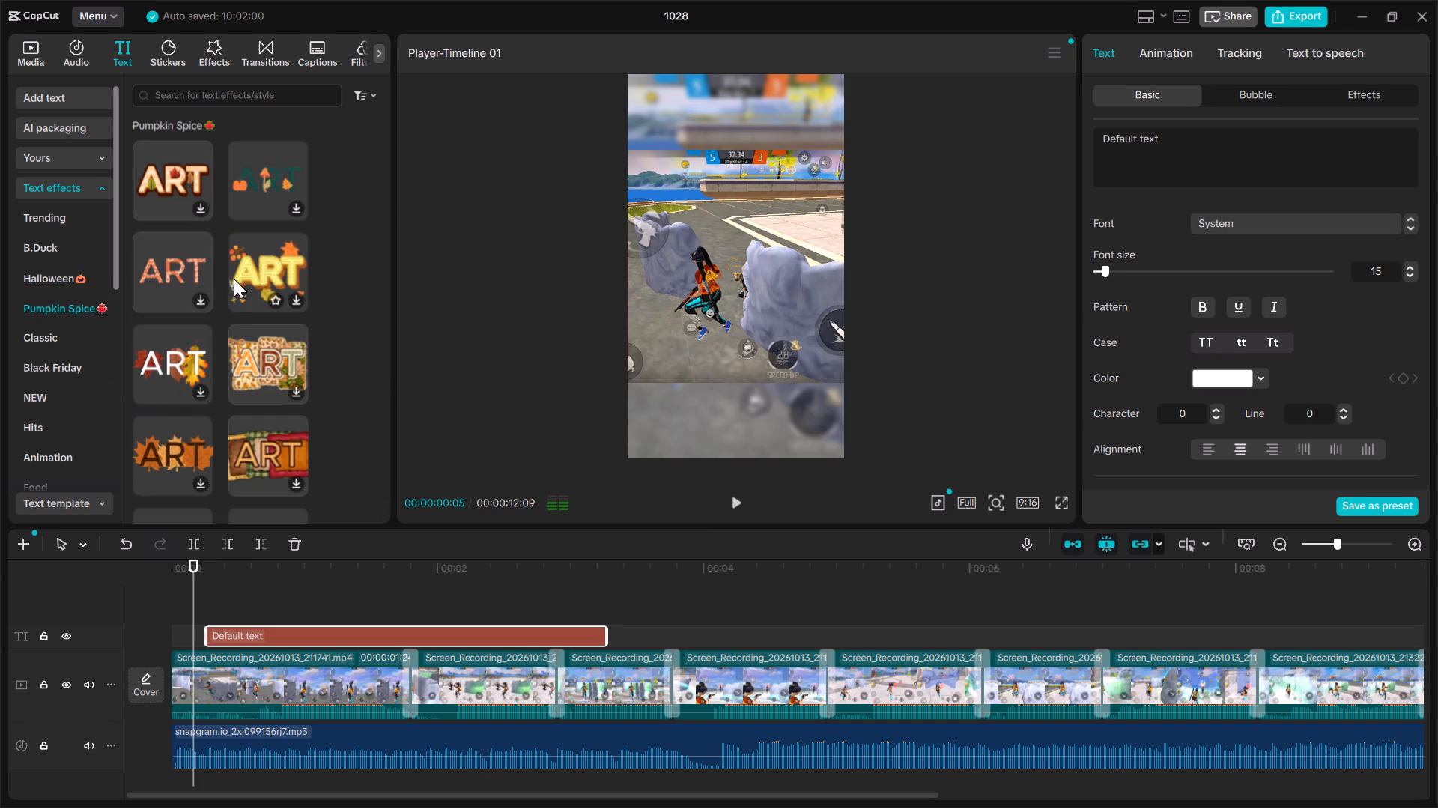
pyautogui.scroll(-2, 234, 279)
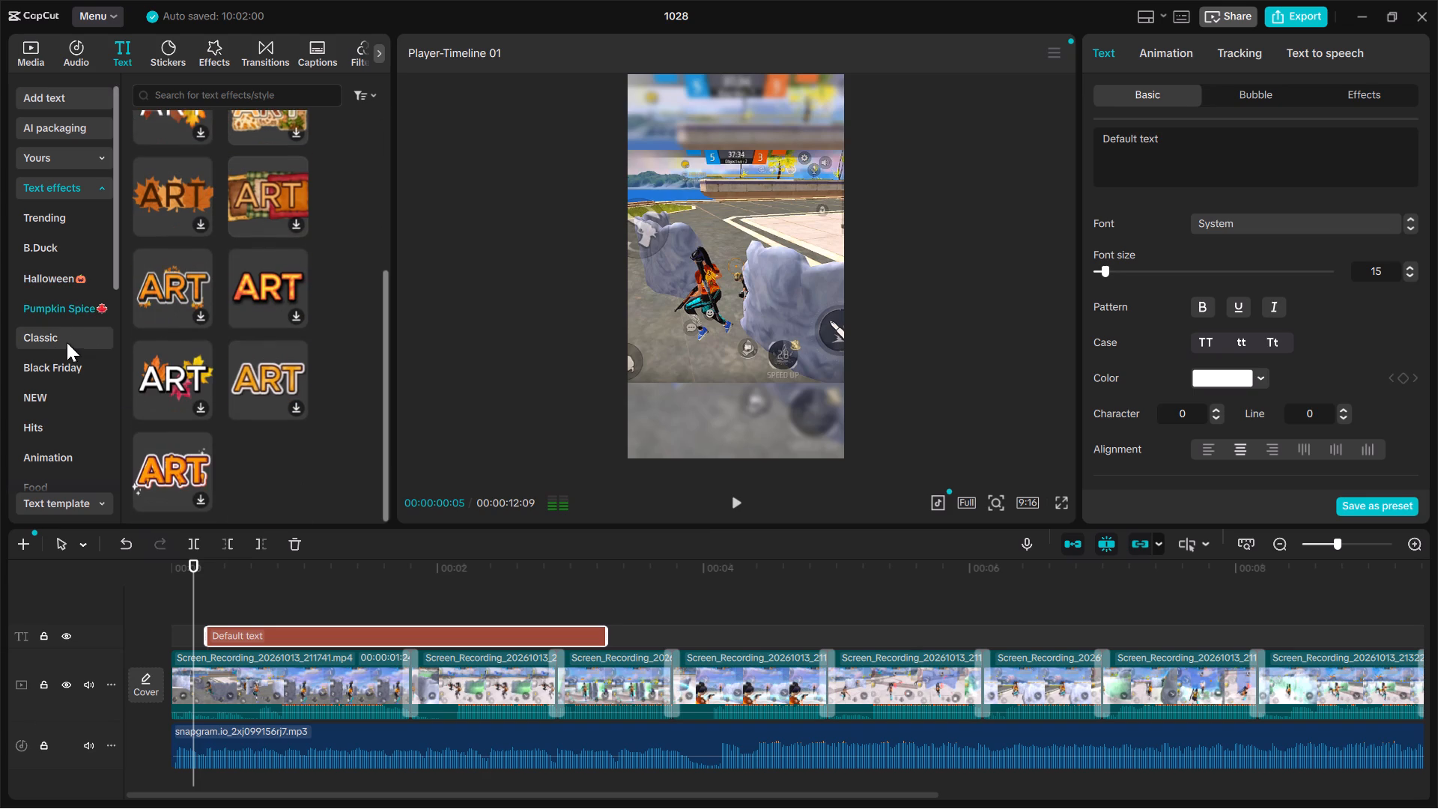
pyautogui.click(55, 348)
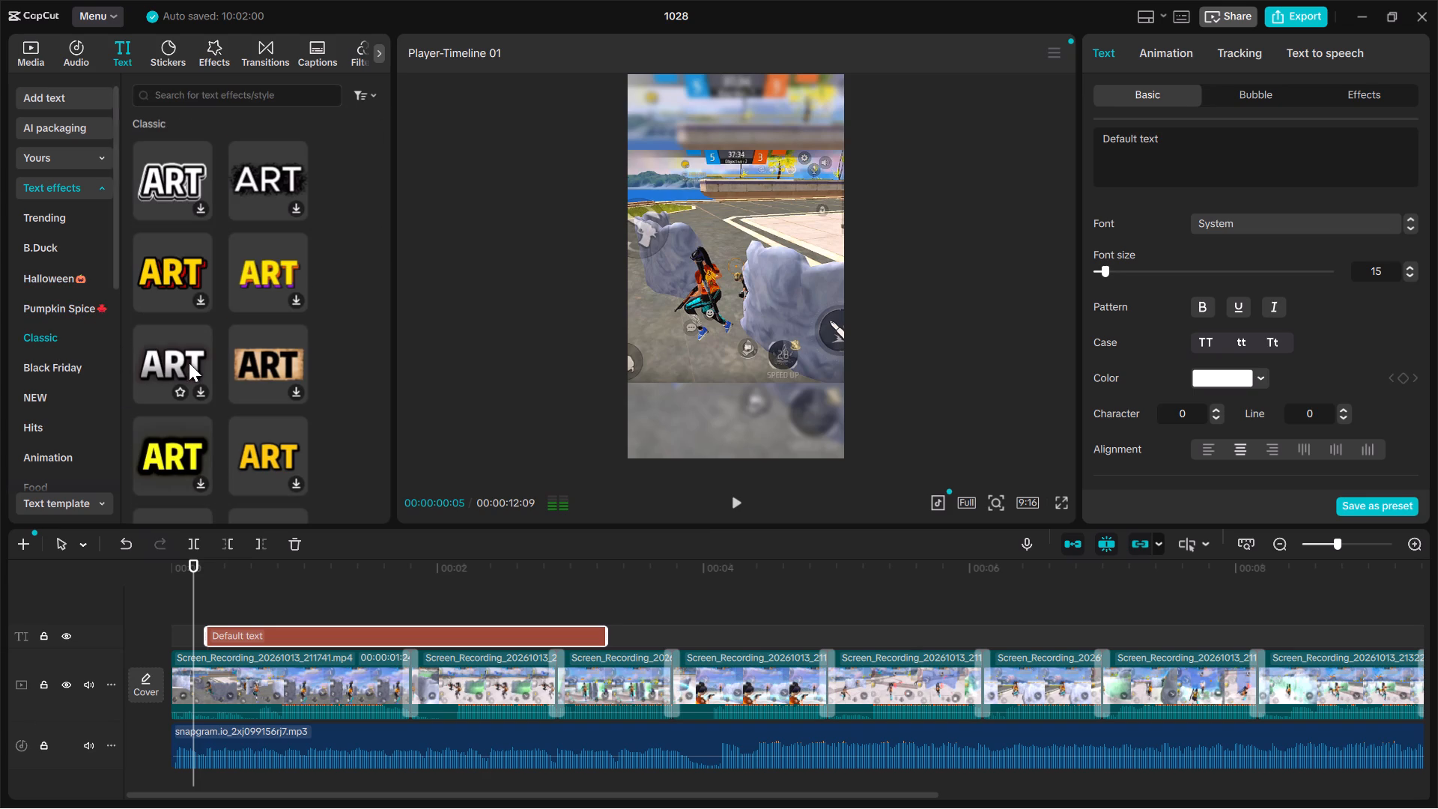
pyautogui.scroll(-1, 189, 363)
# Examine the text effects in the Black Friday category for a suitable title style.
pyautogui.click(64, 374)
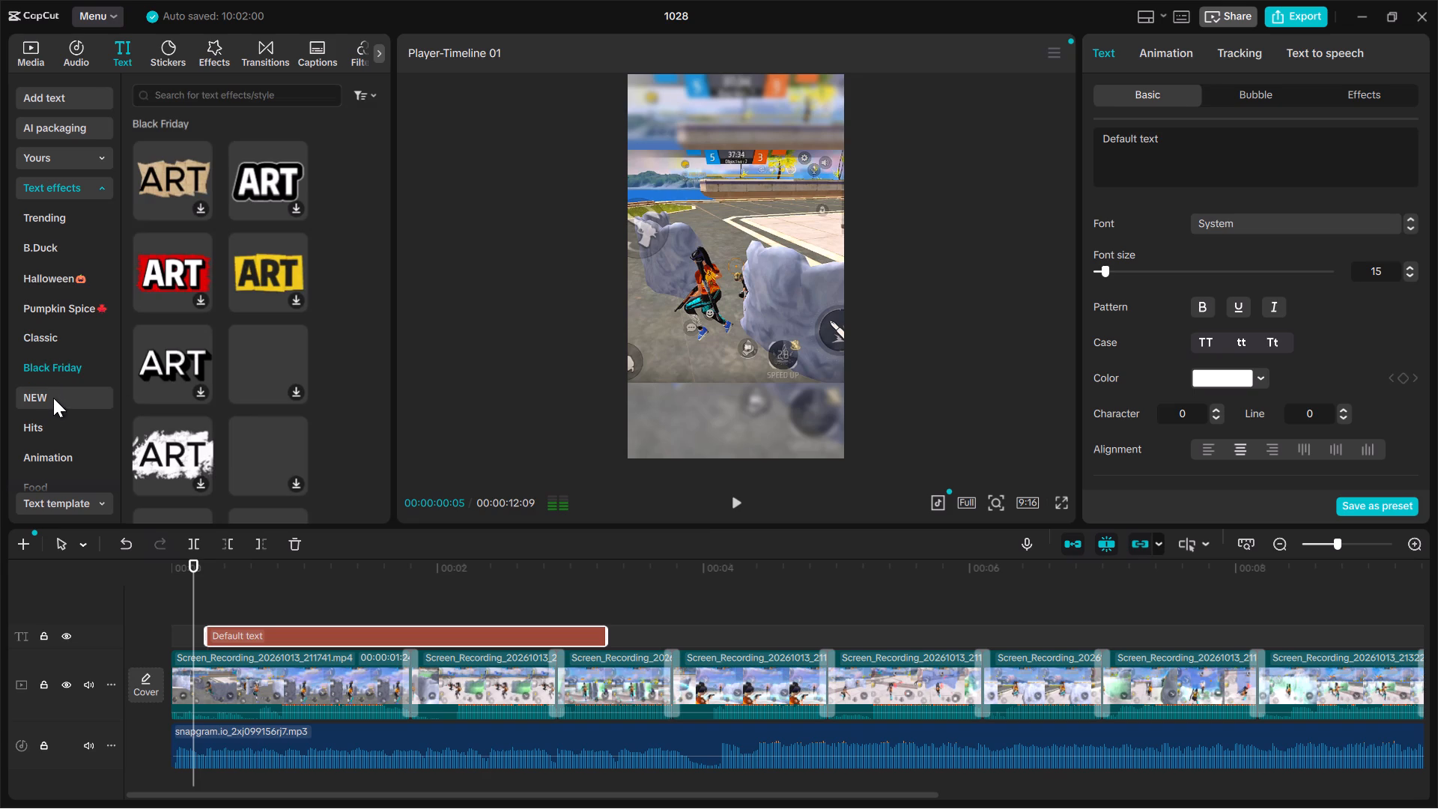
pyautogui.scroll(-1, 212, 351)
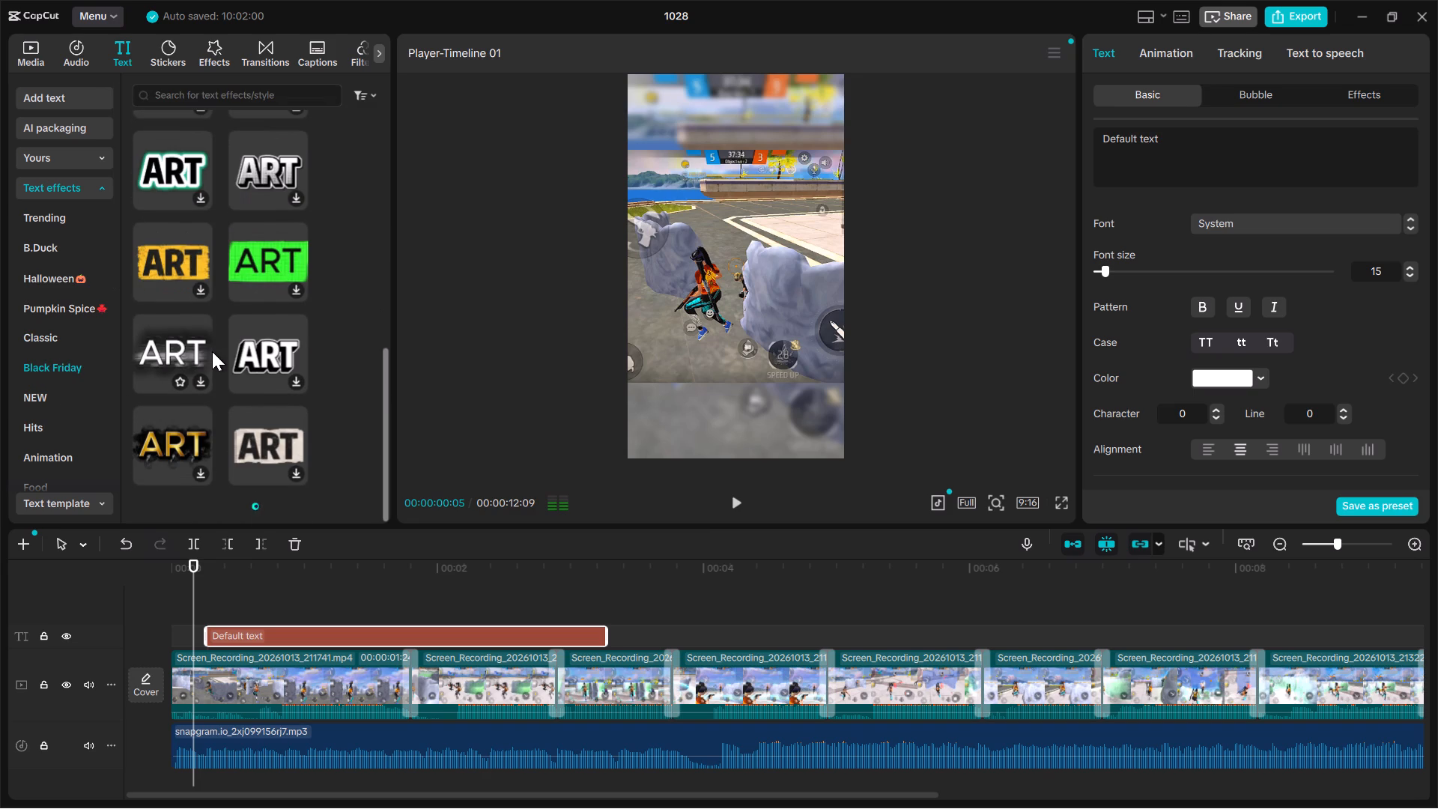
pyautogui.scroll(-2, 212, 351)
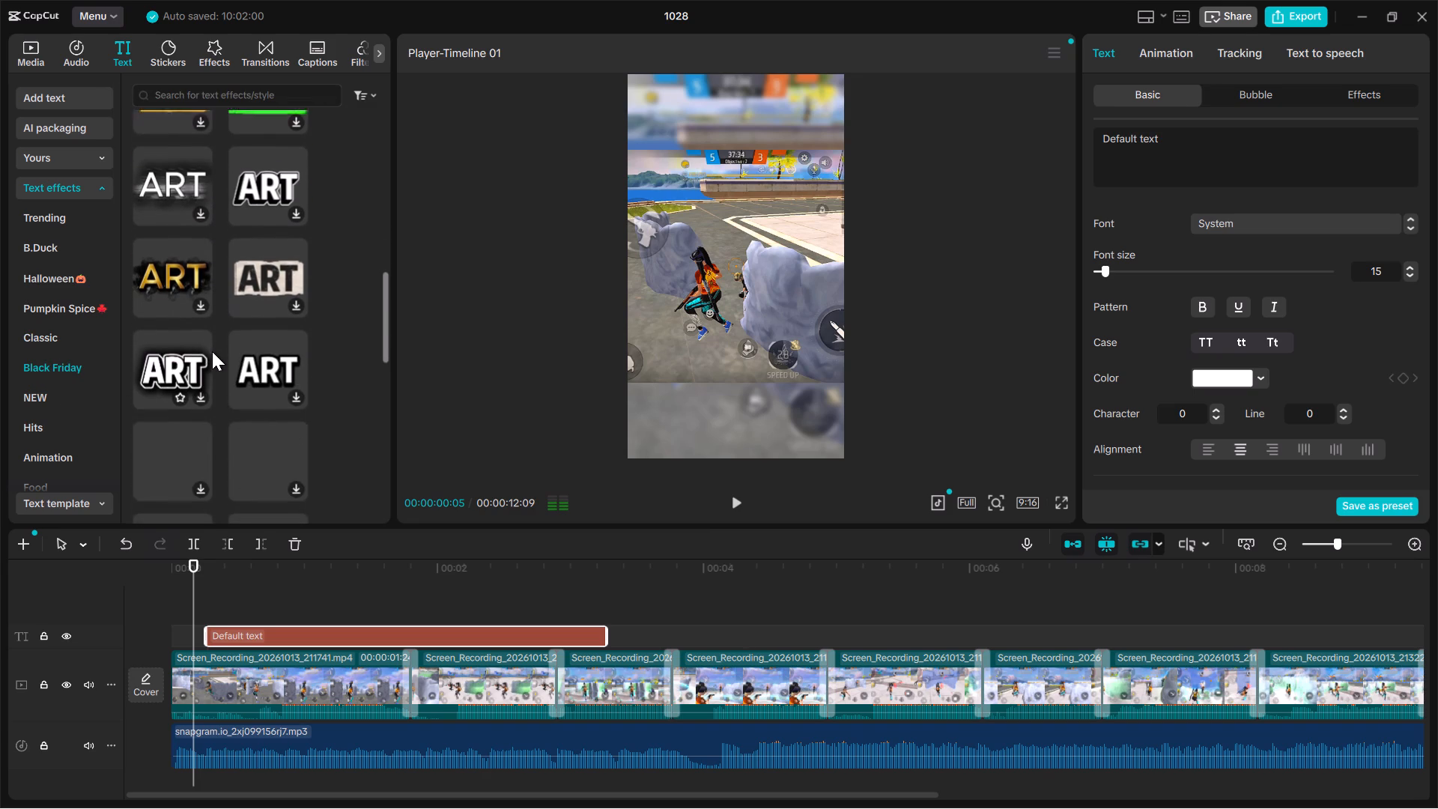
pyautogui.scroll(-3, 212, 351)
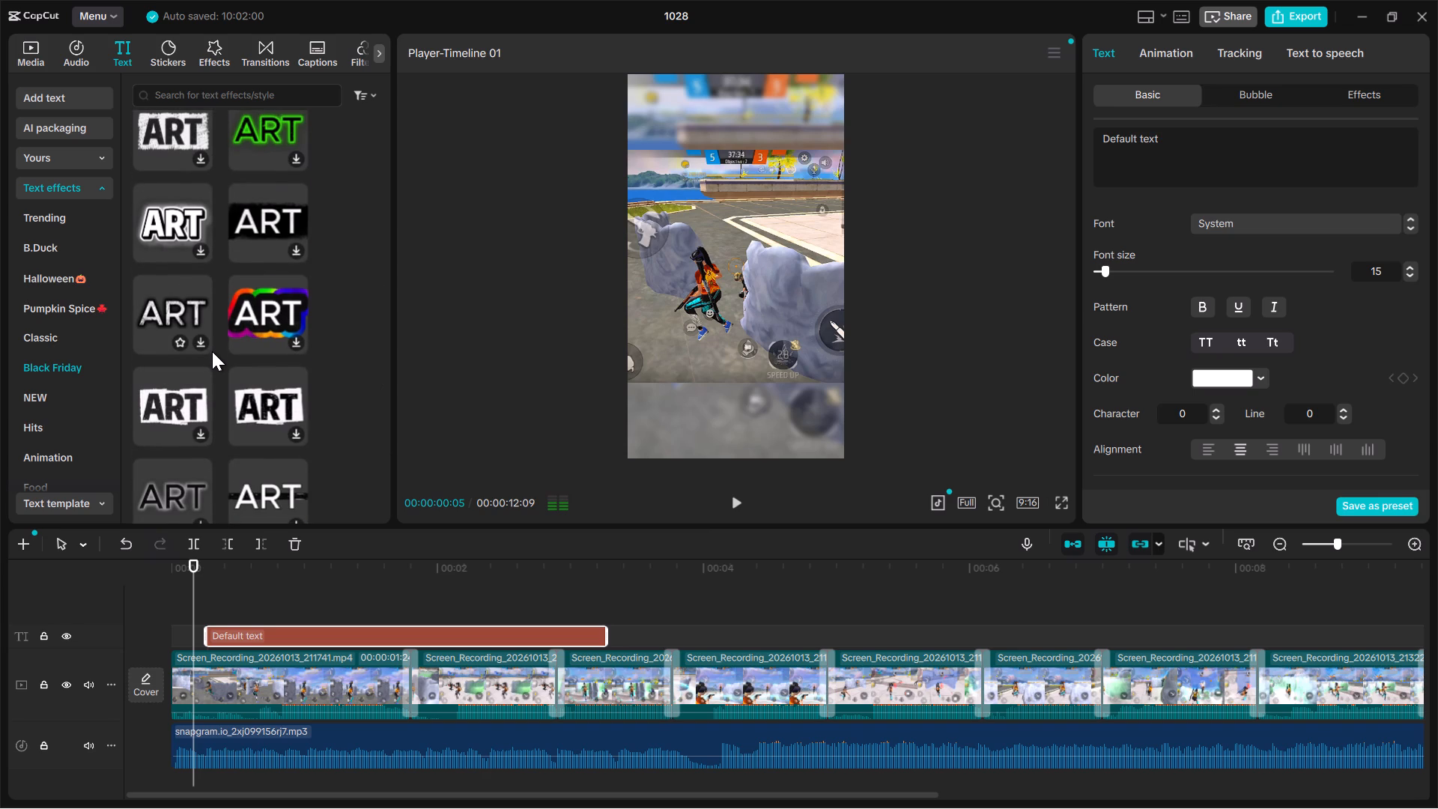
pyautogui.scroll(-1, 212, 351)
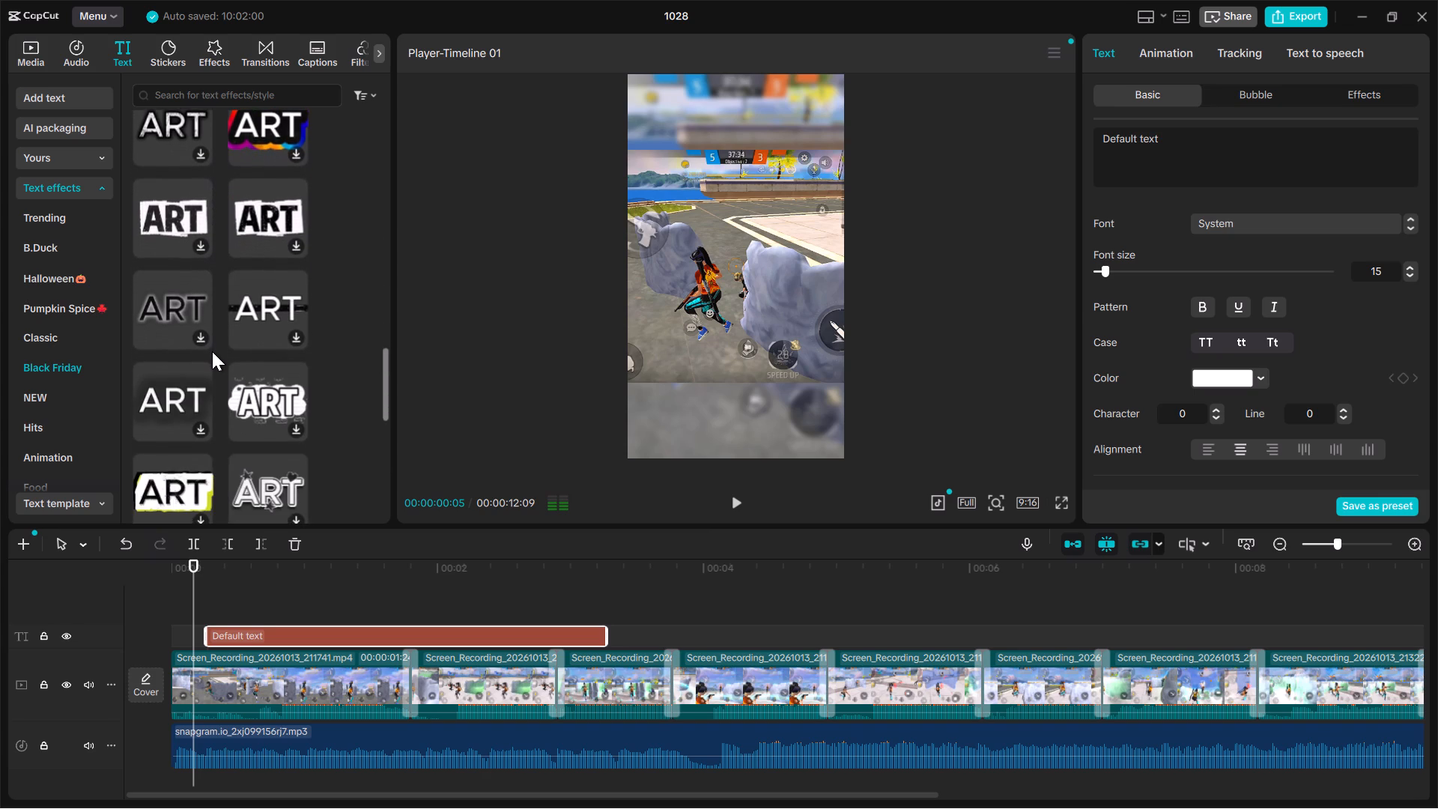
pyautogui.scroll(-4, 212, 351)
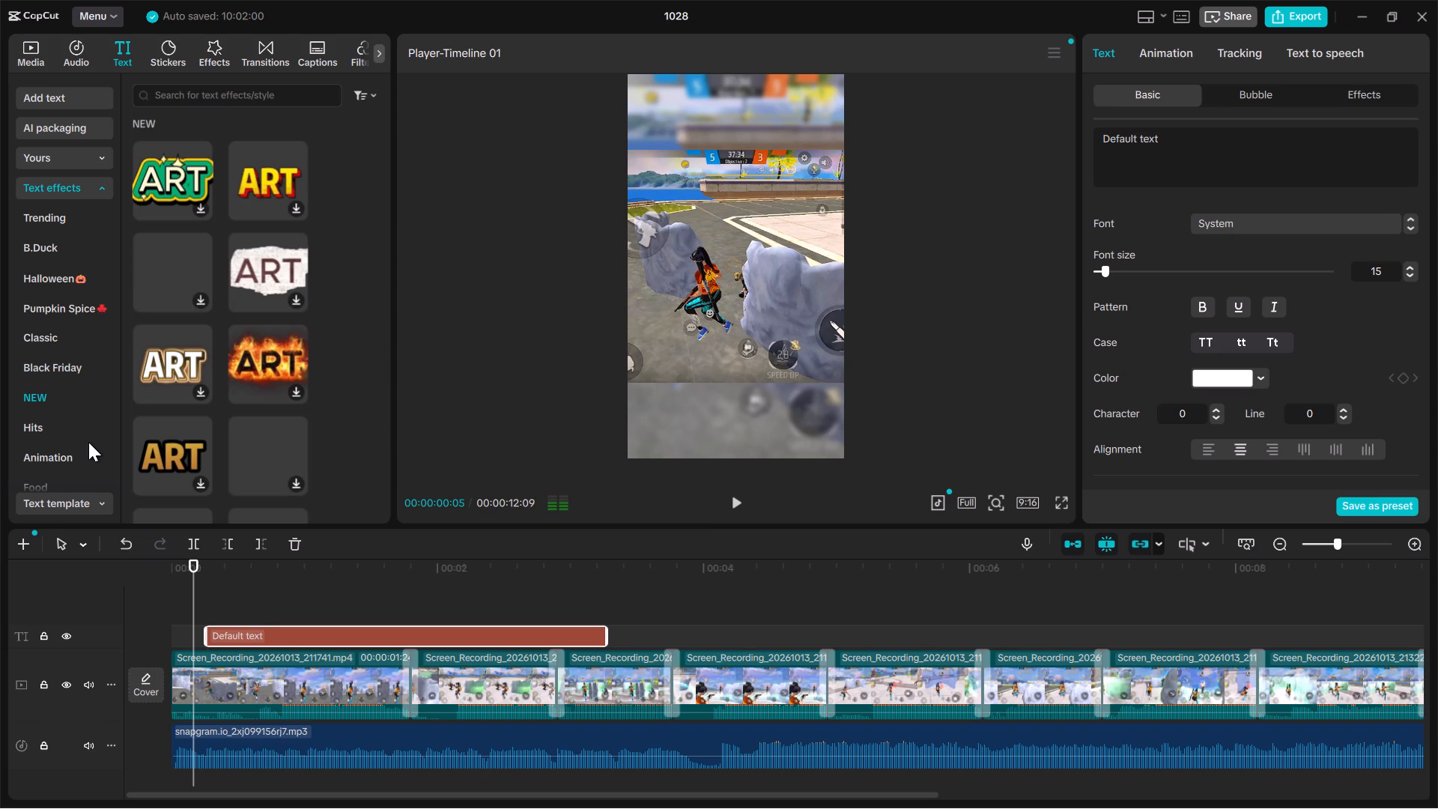
# Examine the text effects in the NEW category for a suitable title style.
pyautogui.scroll(-1, 224, 373)
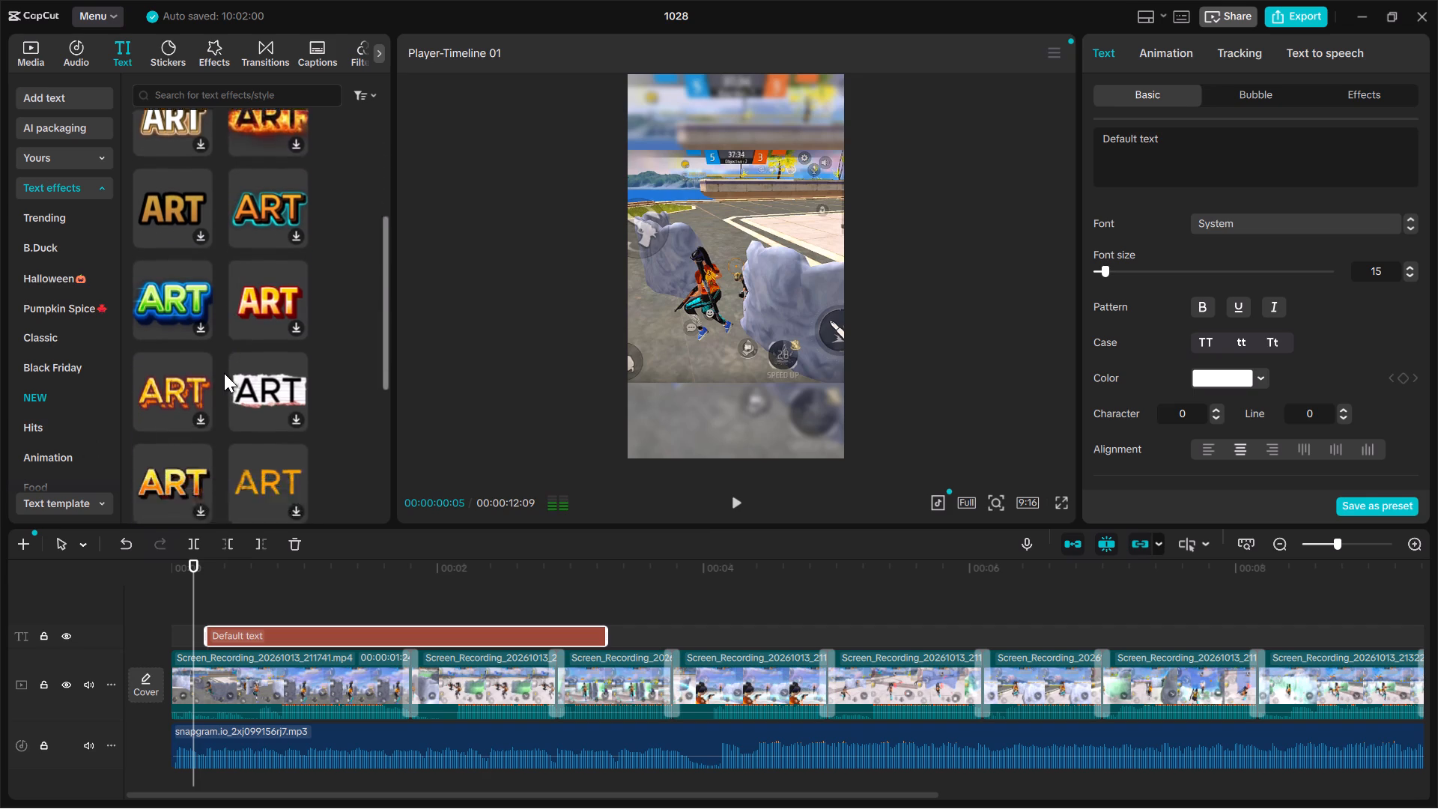
pyautogui.scroll(-1, 224, 373)
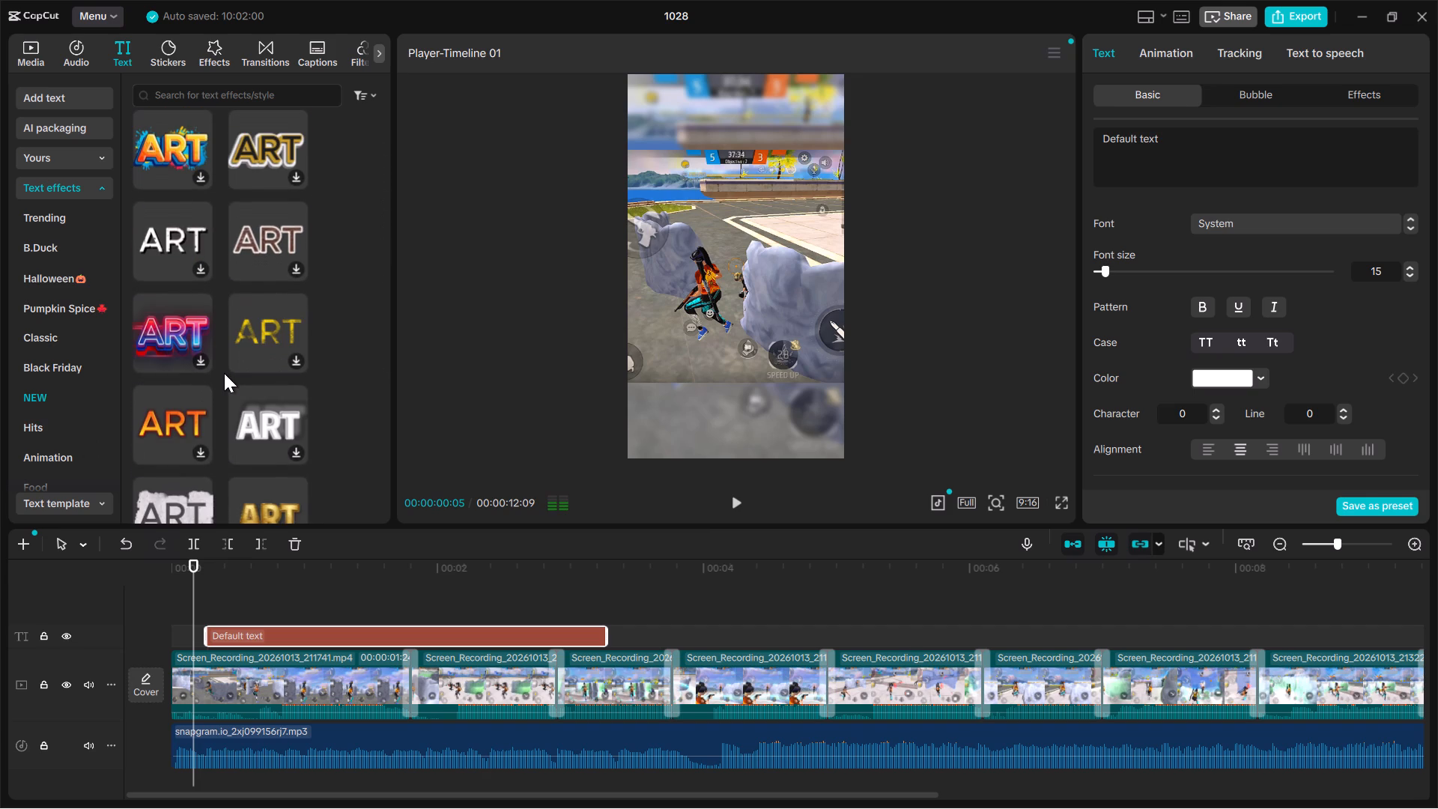
pyautogui.scroll(-3, 224, 373)
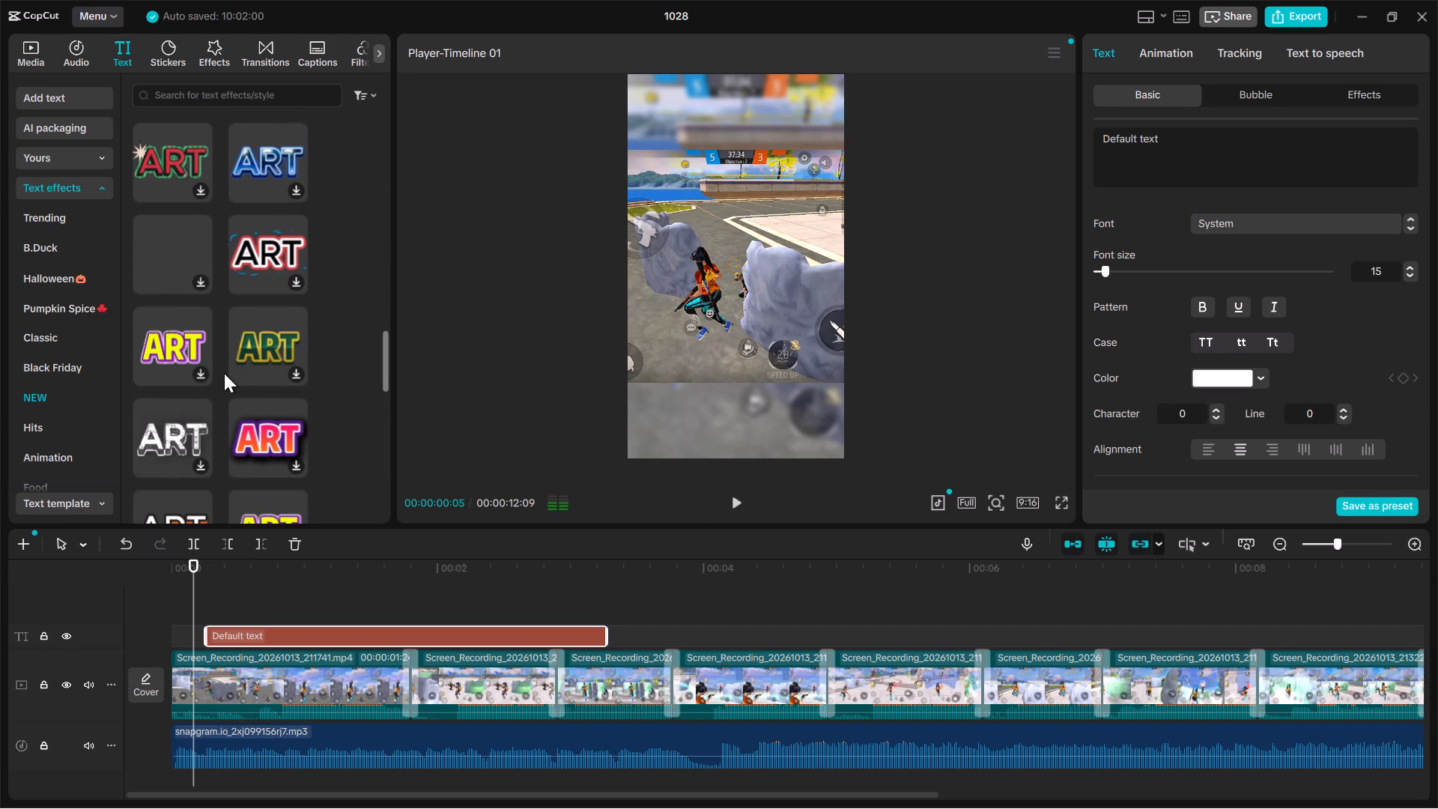
pyautogui.scroll(-2, 224, 373)
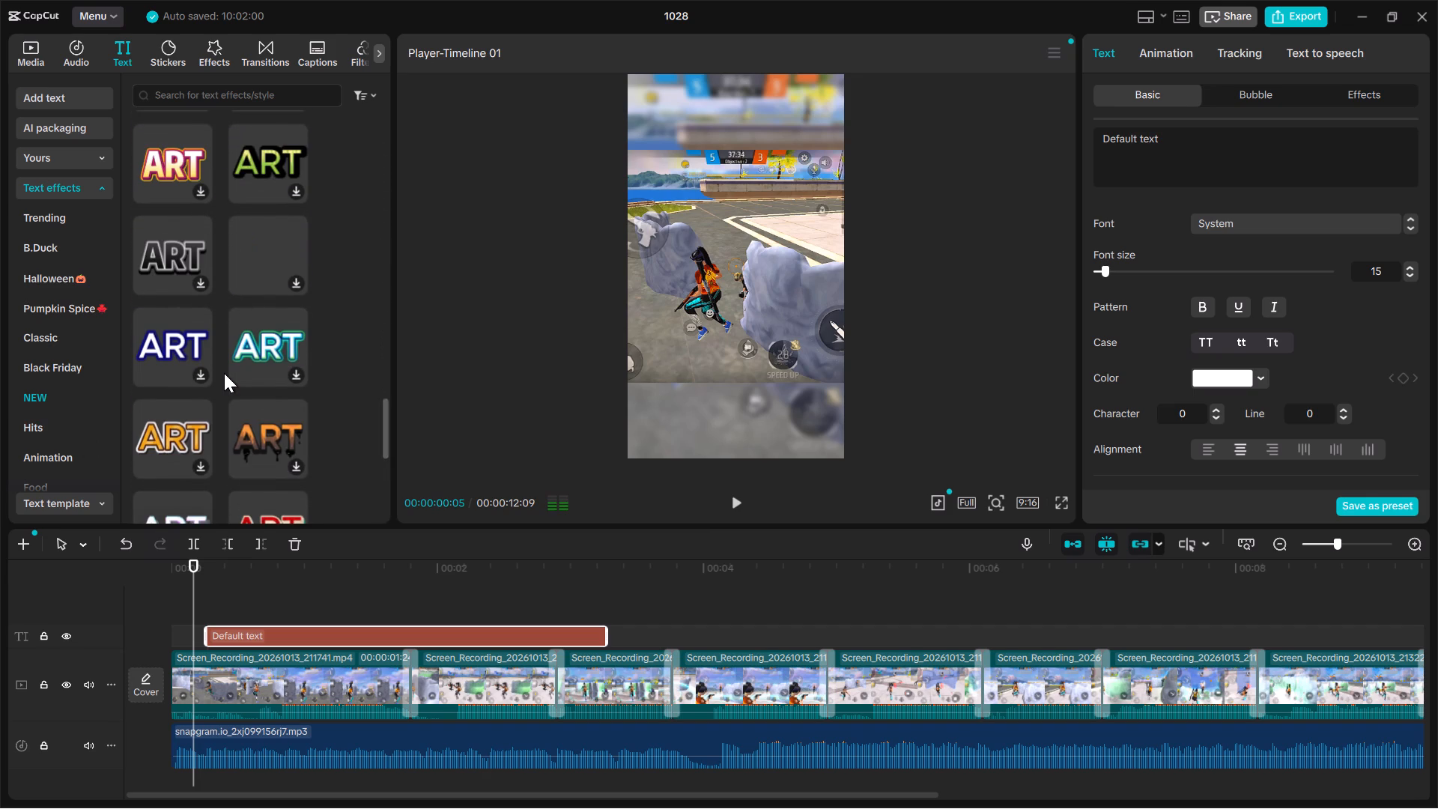
pyautogui.scroll(-3, 224, 373)
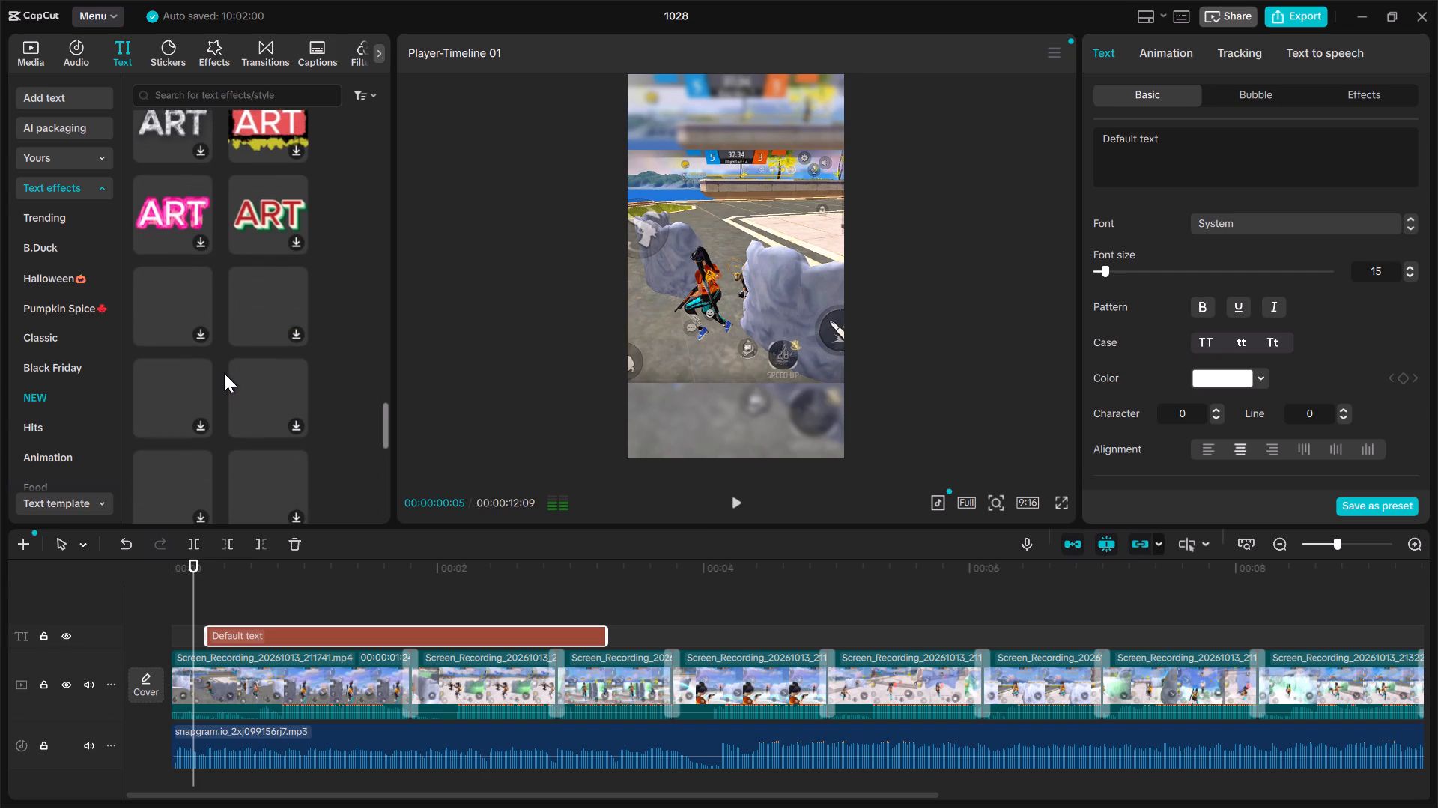
pyautogui.scroll(-3, 224, 373)
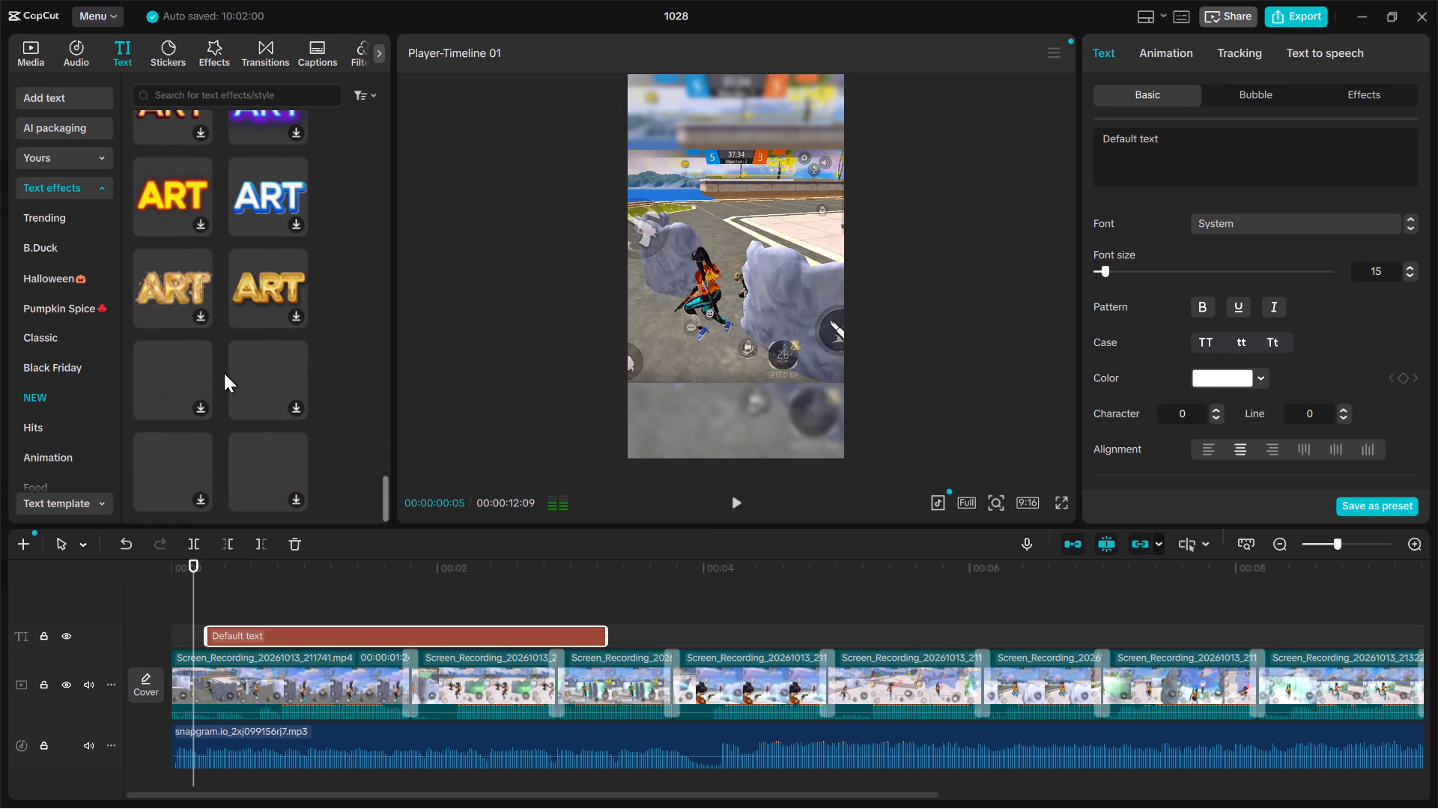
pyautogui.scroll(-1, 224, 373)
# Look through the text effects in the Hits category for a title style.
pyautogui.click(31, 434)
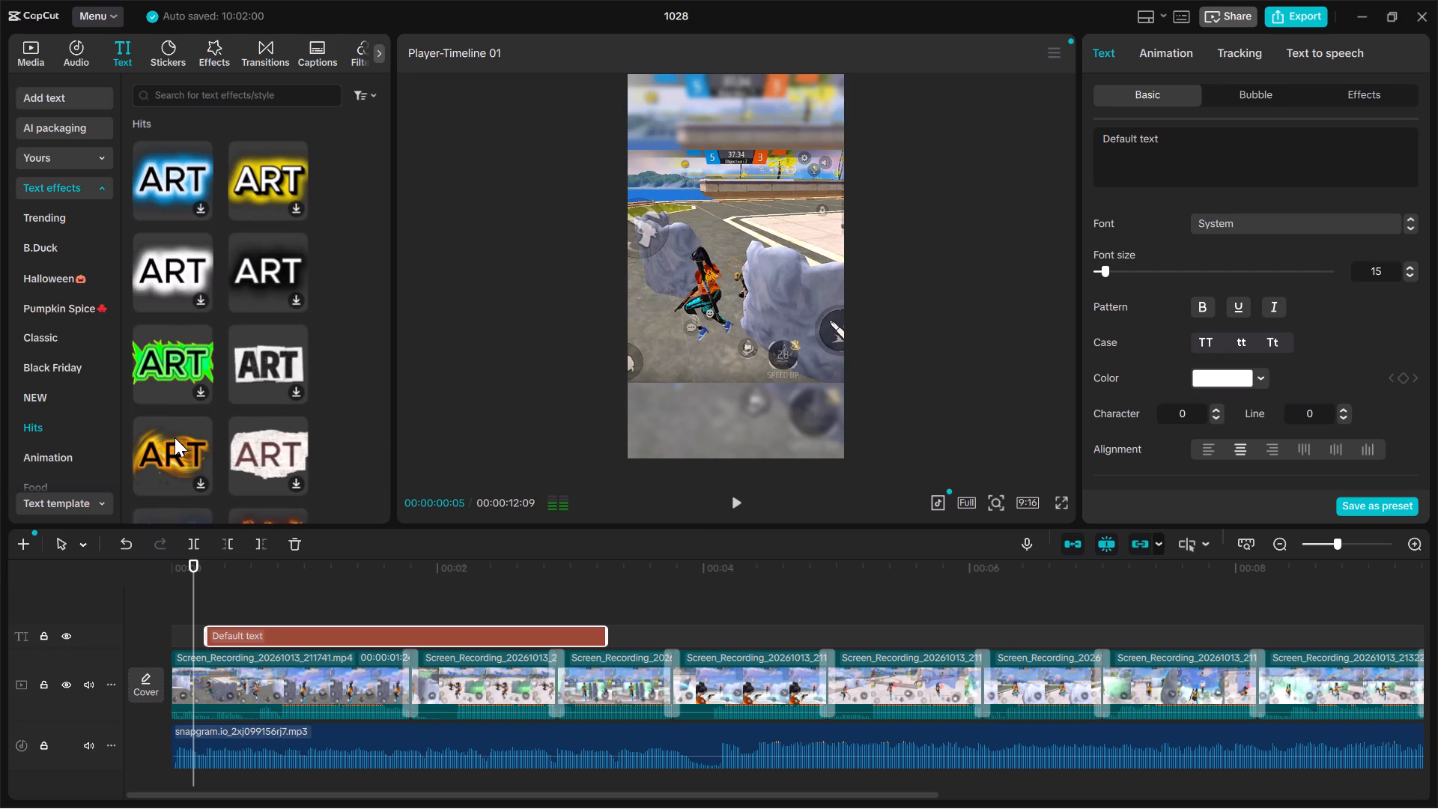
pyautogui.hscroll(2, 175, 437)
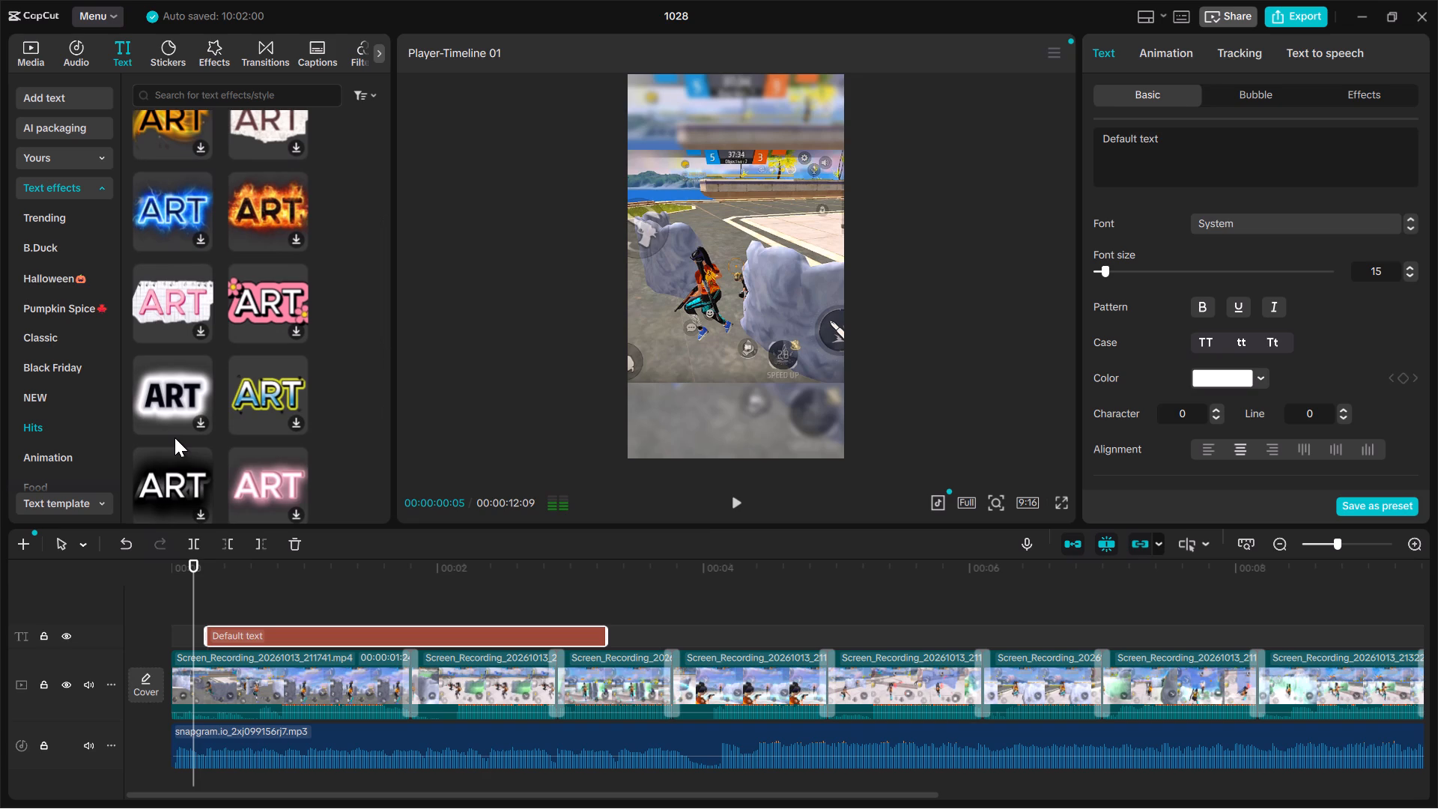
pyautogui.scroll(-2, 175, 437)
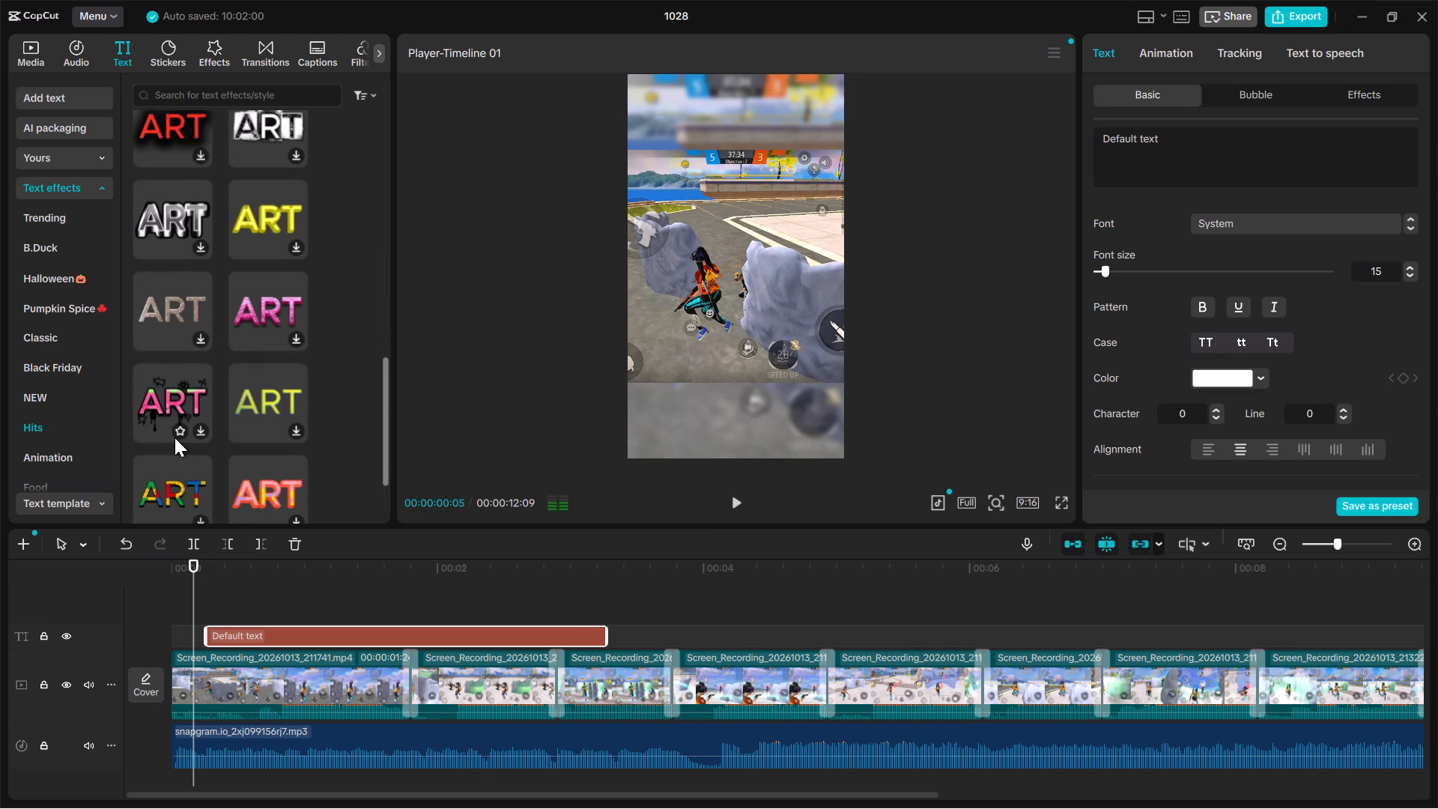
pyautogui.scroll(-2, 175, 437)
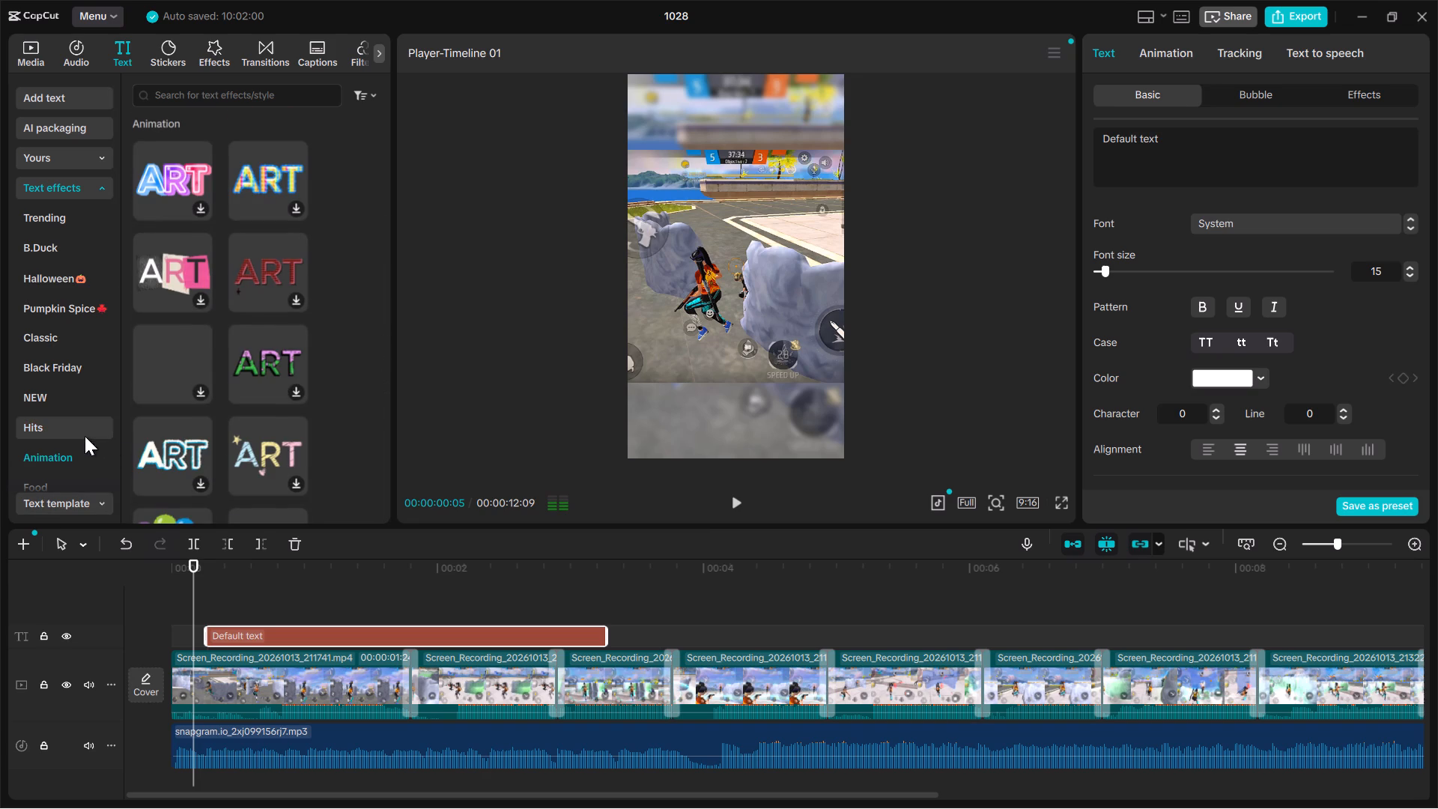
# Examine the animated text effects in the Animation category for a suitable title style.
pyautogui.scroll(-1, 221, 363)
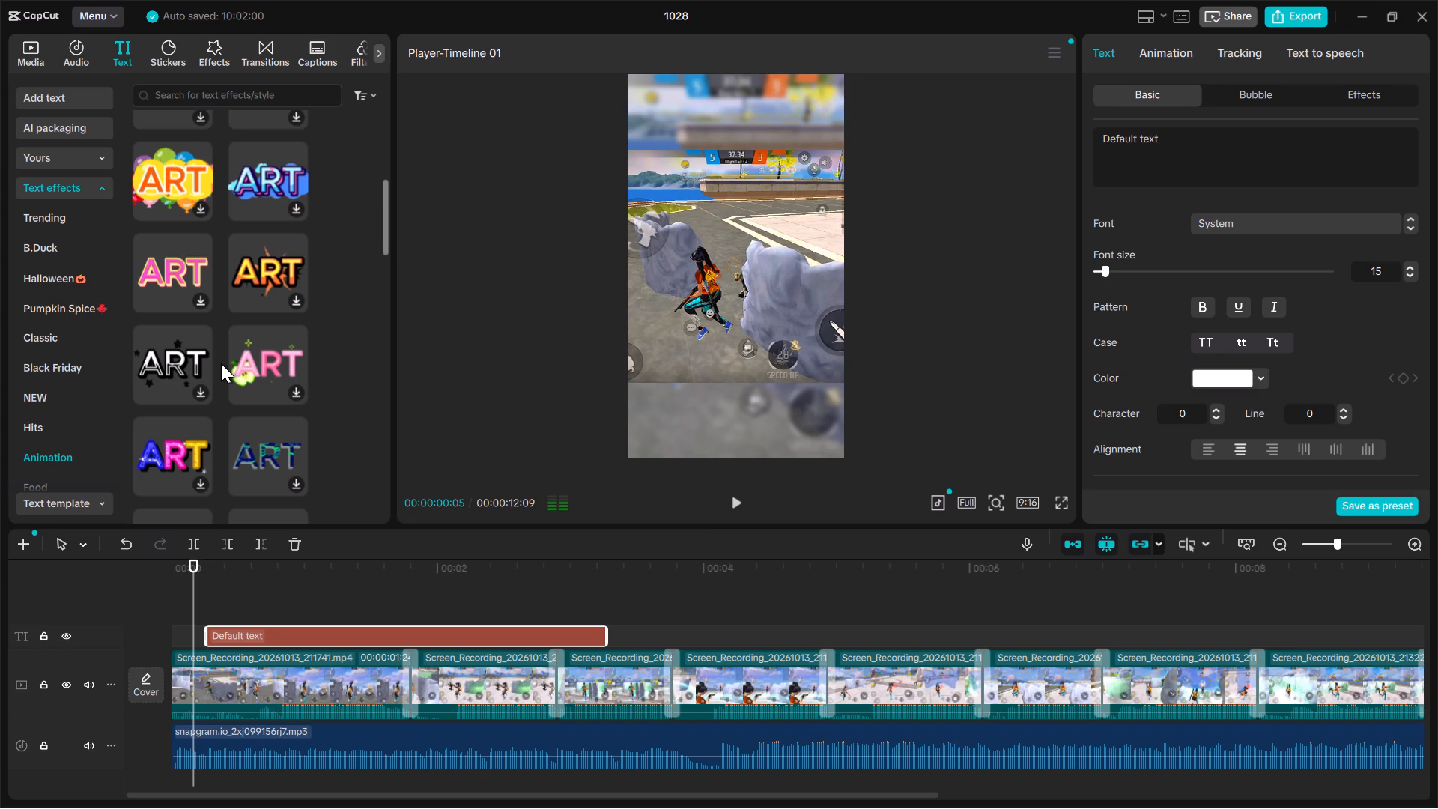
pyautogui.scroll(-2, 221, 363)
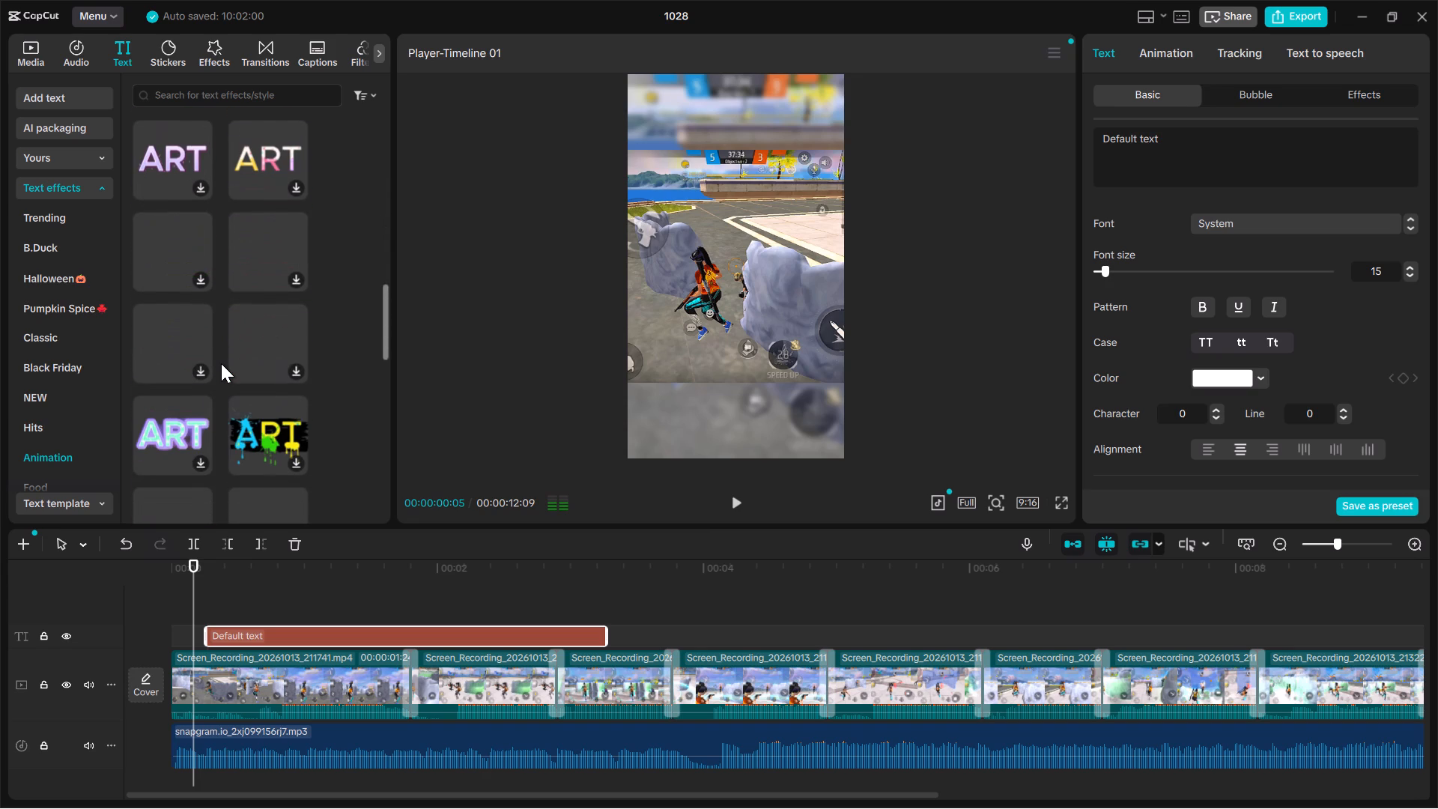
pyautogui.scroll(-2, 221, 363)
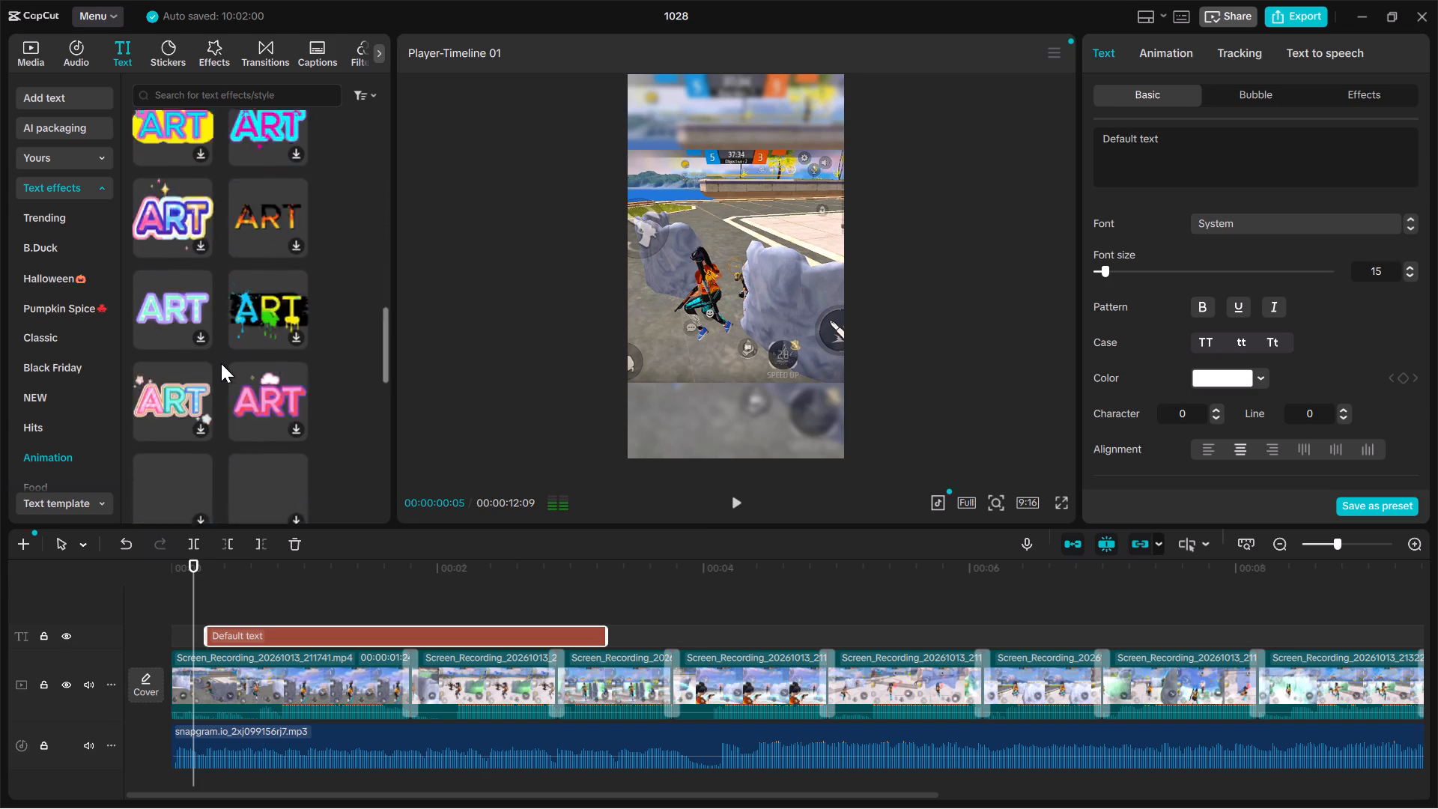
pyautogui.scroll(-2, 221, 363)
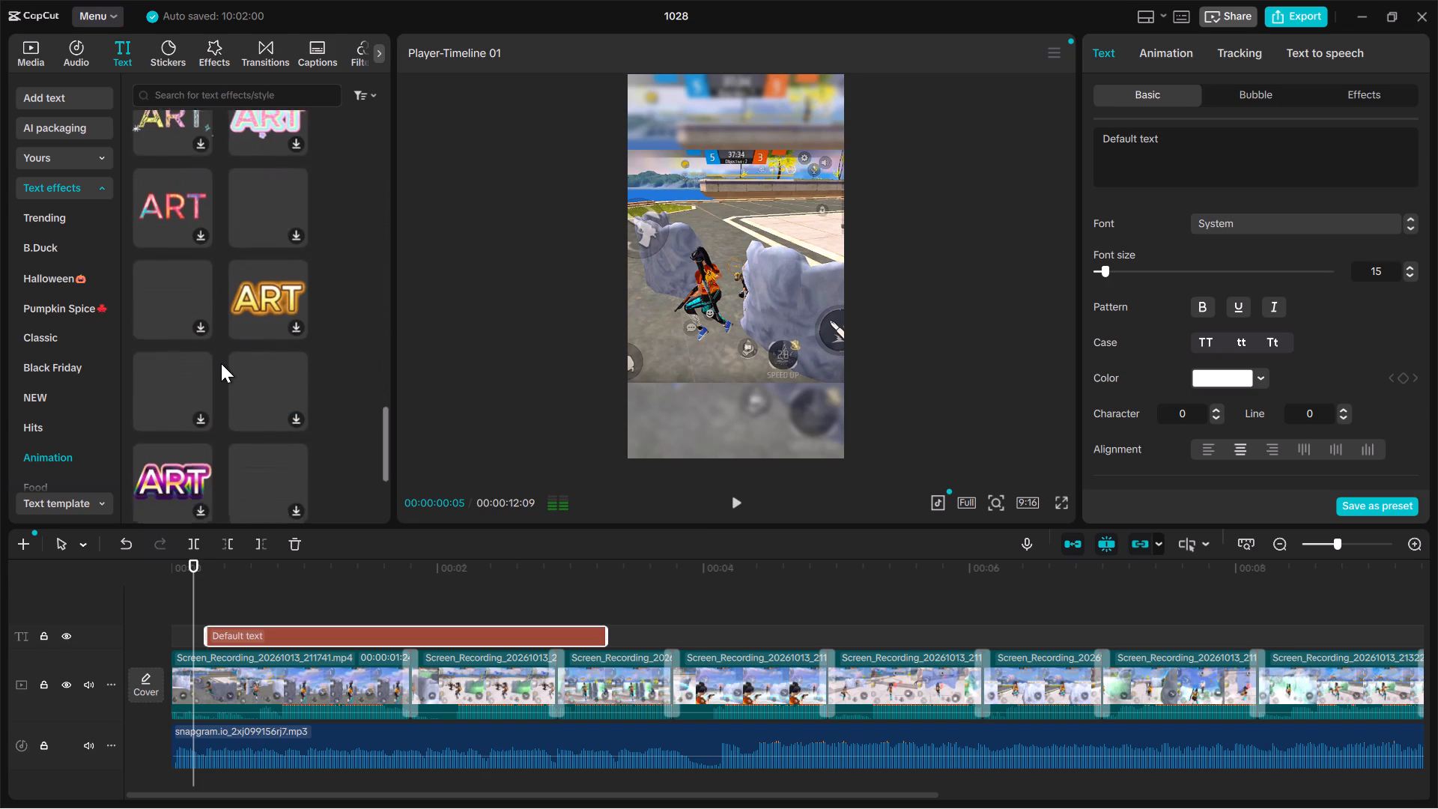
pyautogui.scroll(-3, 221, 363)
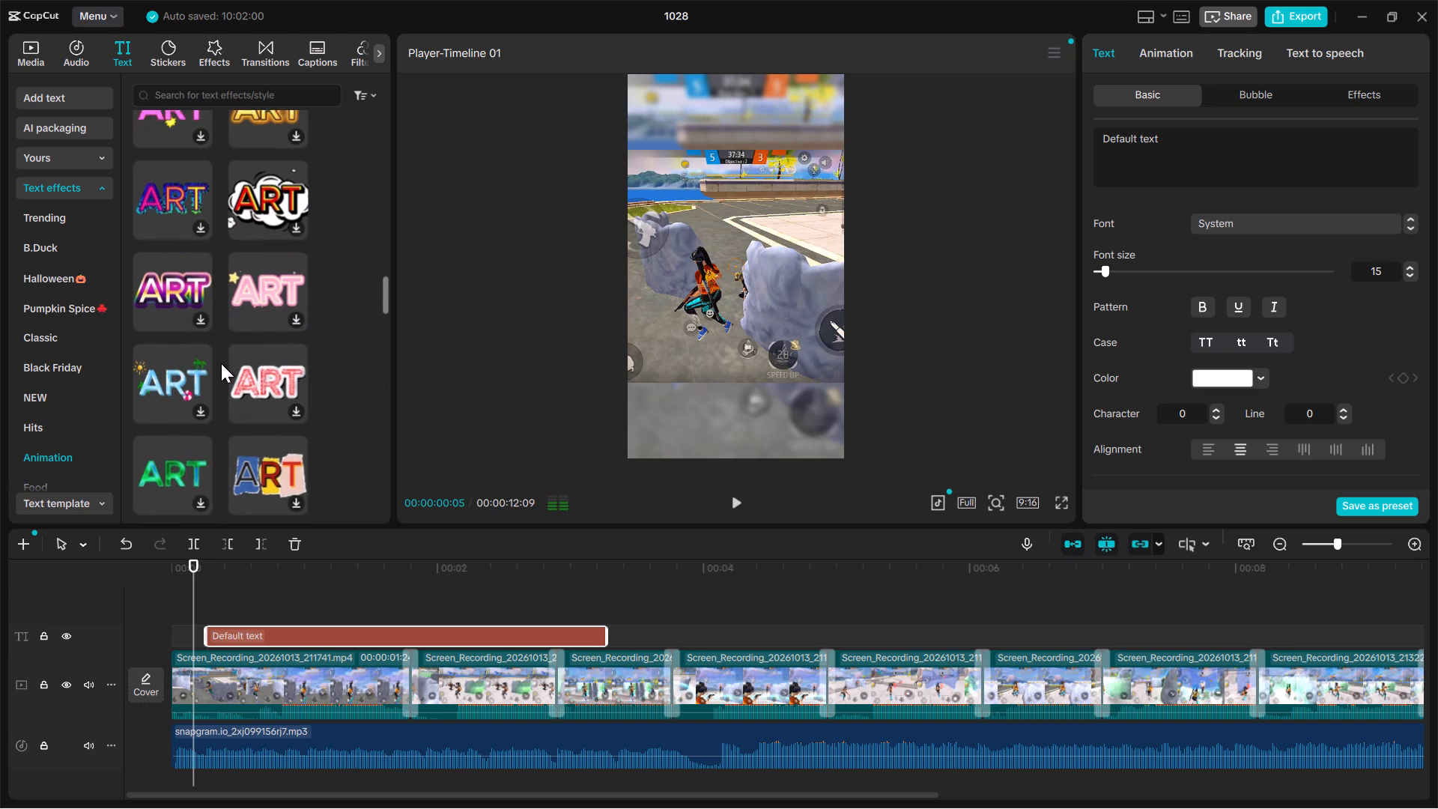
pyautogui.scroll(-3, 221, 363)
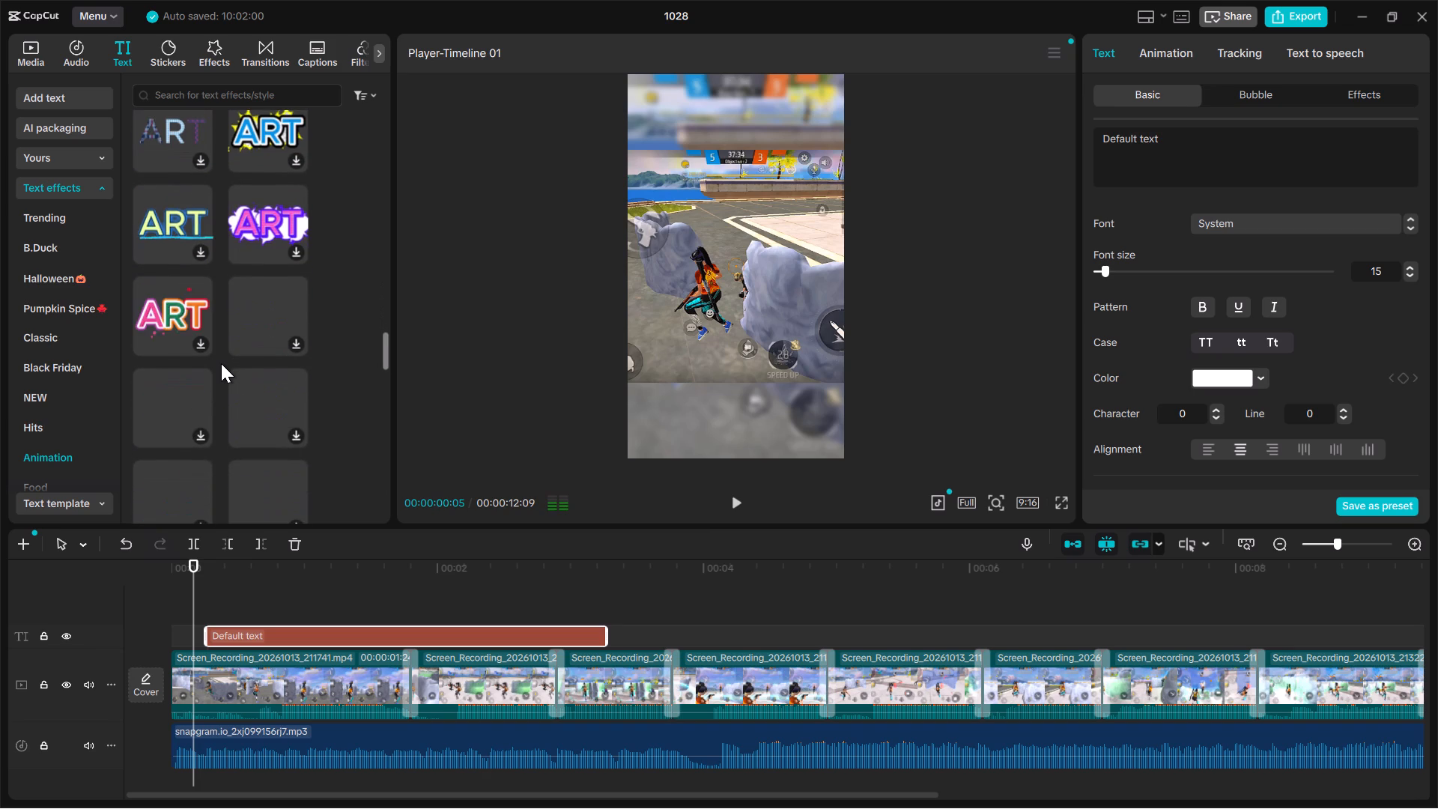
pyautogui.scroll(-1, 221, 363)
pyautogui.scroll(1, 221, 363)
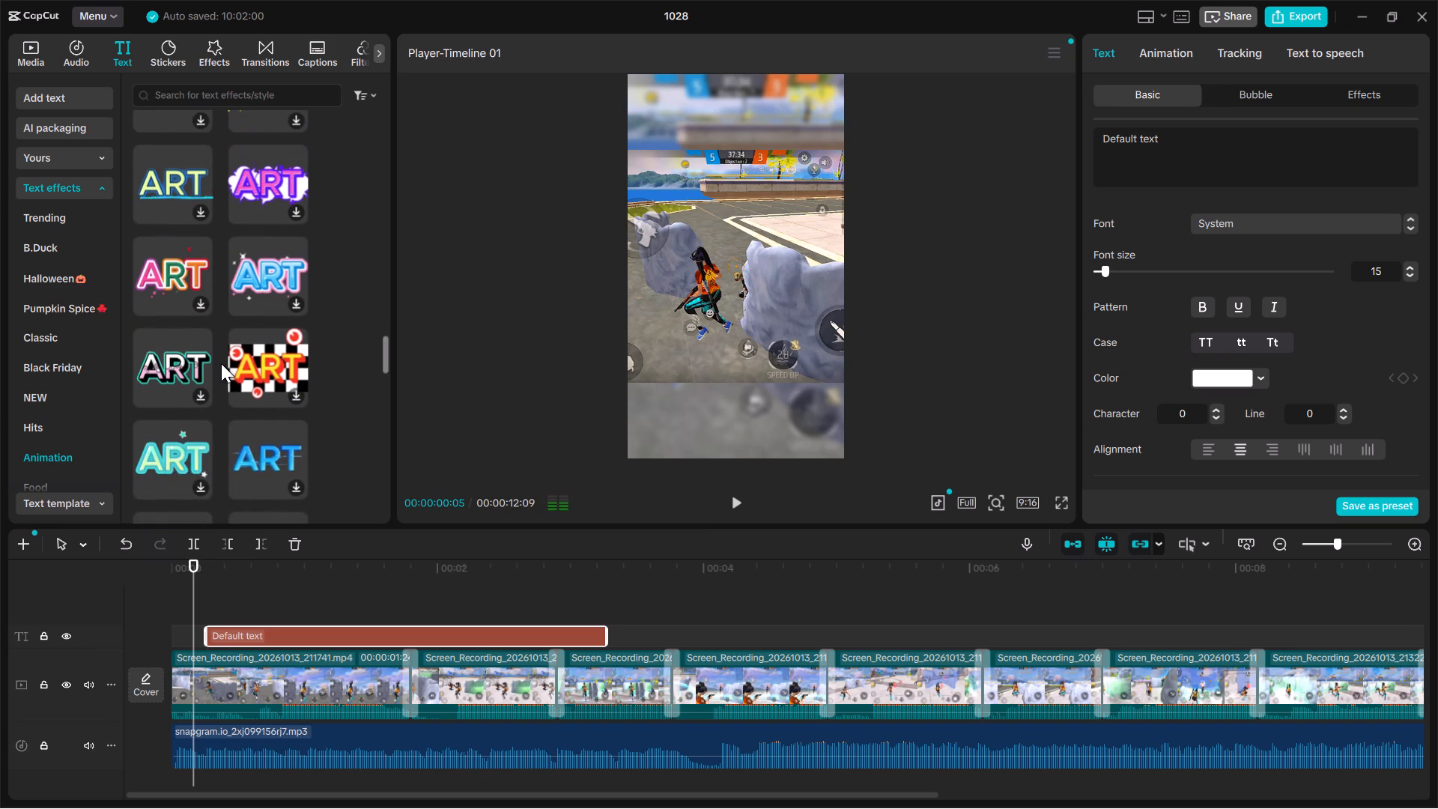
pyautogui.scroll(1, 221, 363)
pyautogui.scroll(-3, 221, 363)
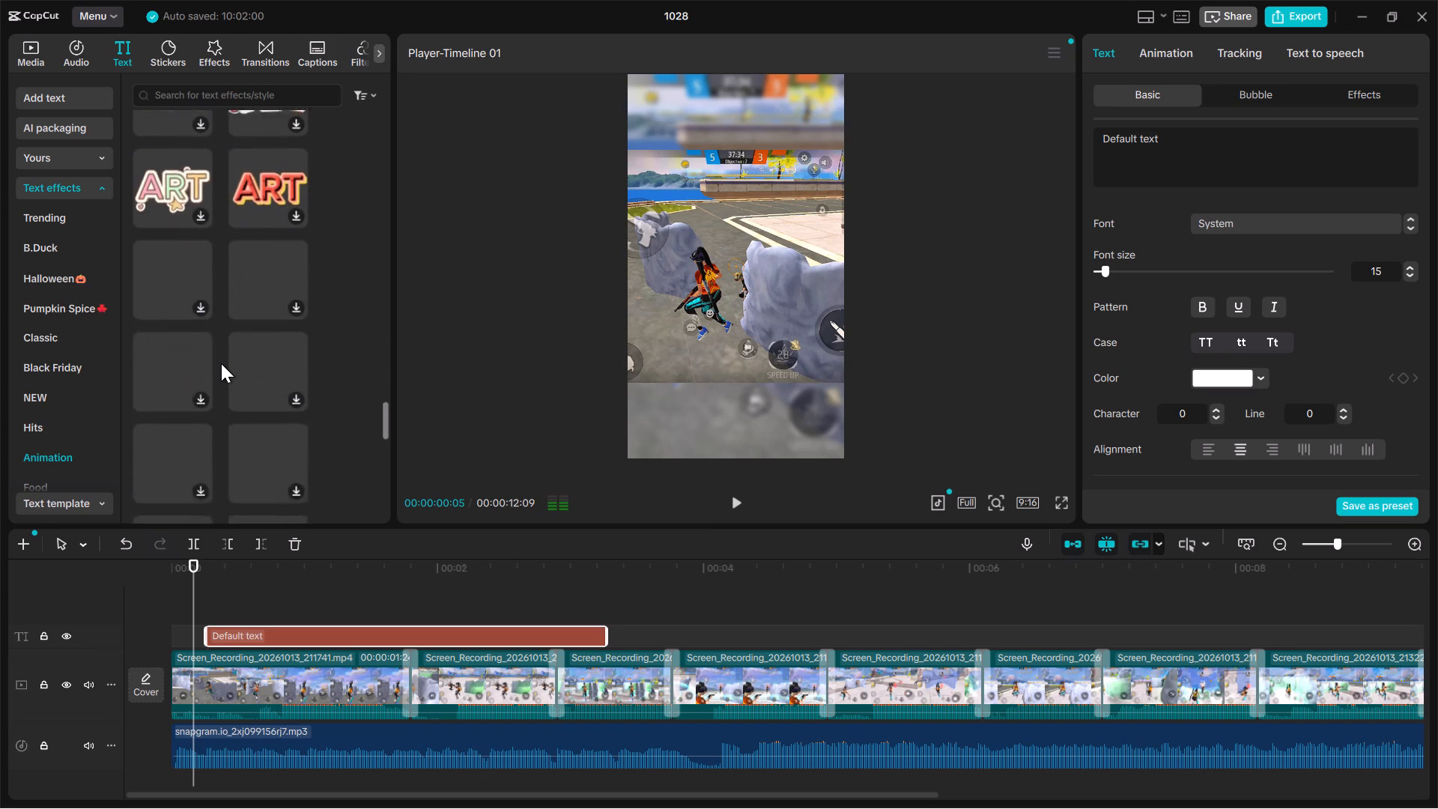
pyautogui.scroll(-2, 221, 363)
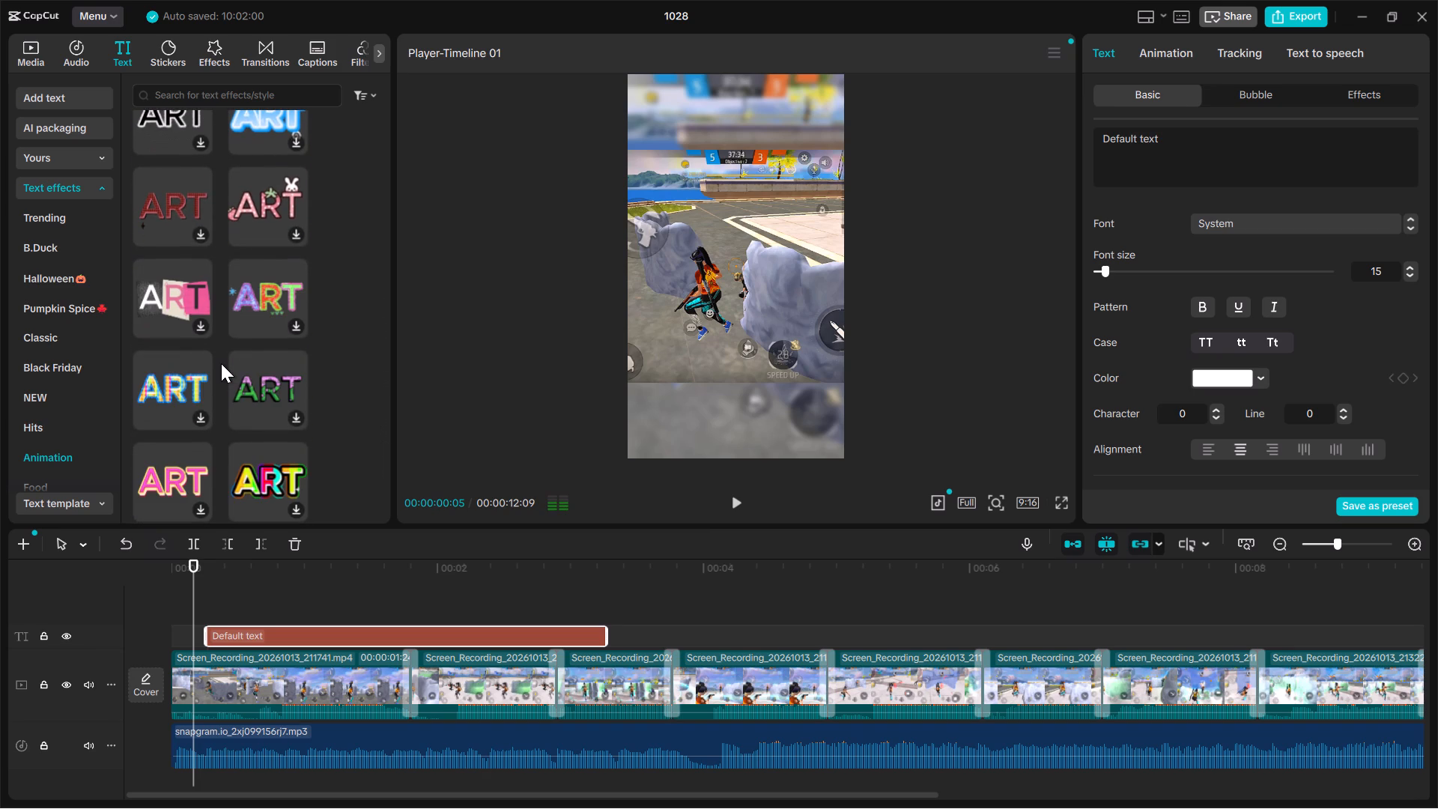
pyautogui.scroll(-3, 221, 363)
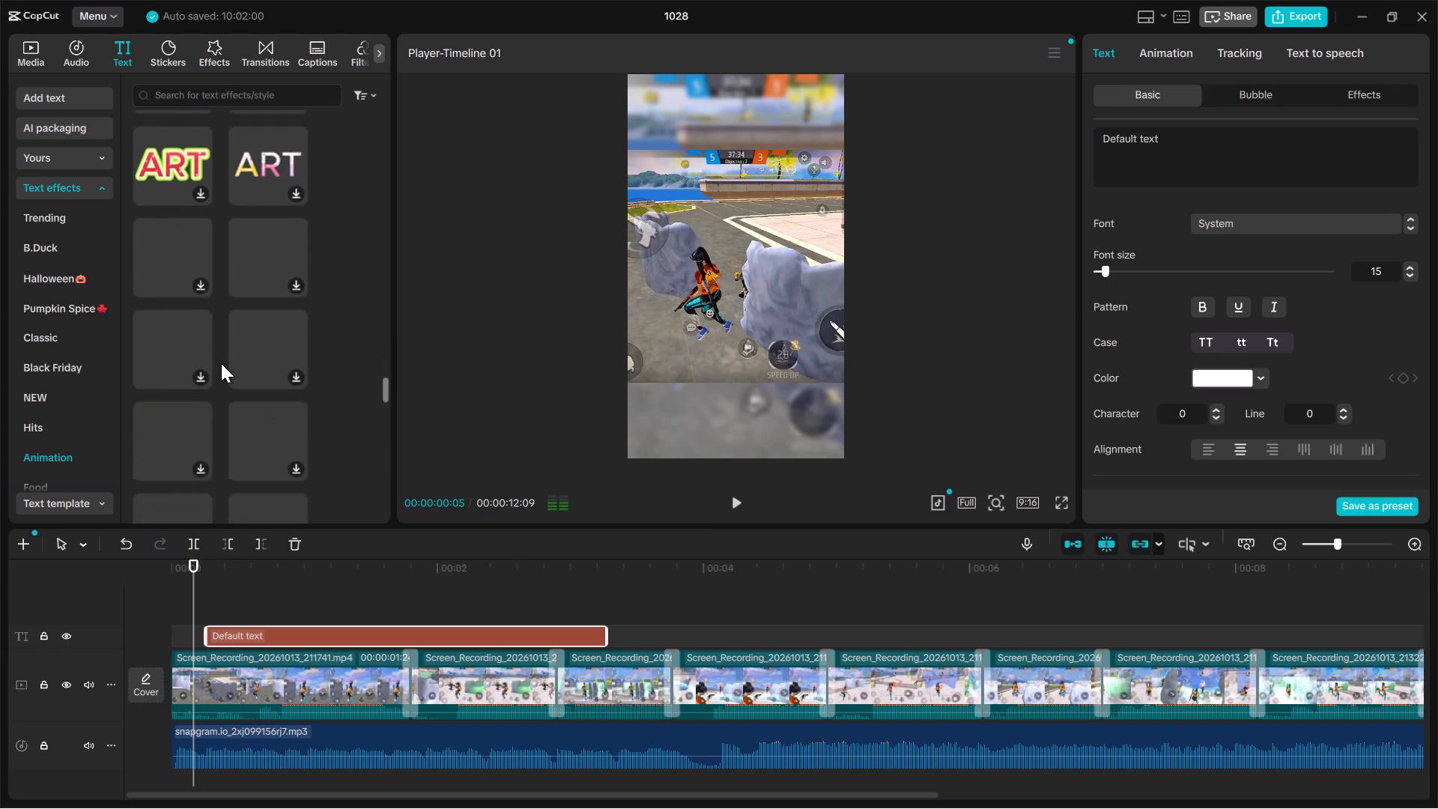
pyautogui.scroll(-3, 221, 363)
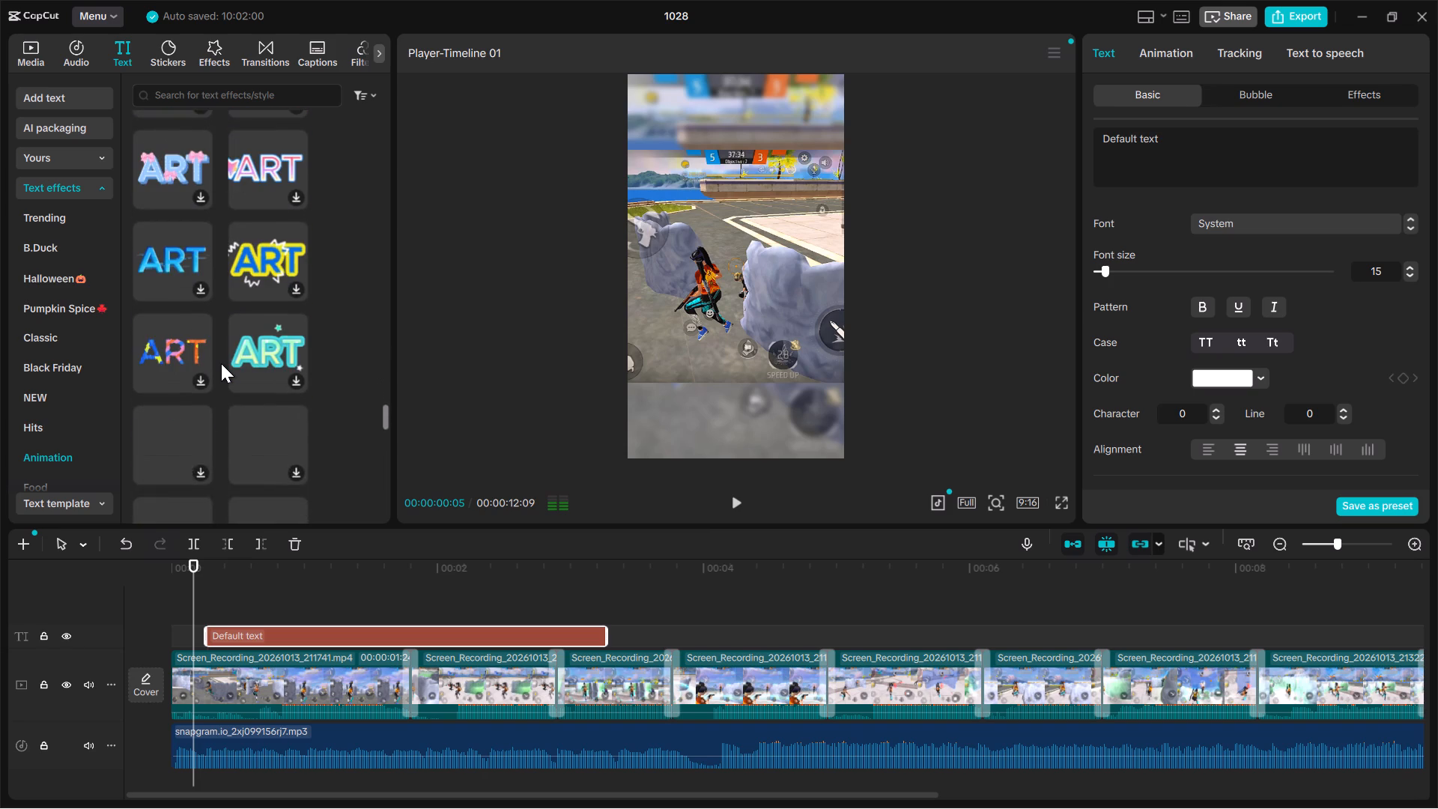
pyautogui.scroll(-2, 221, 363)
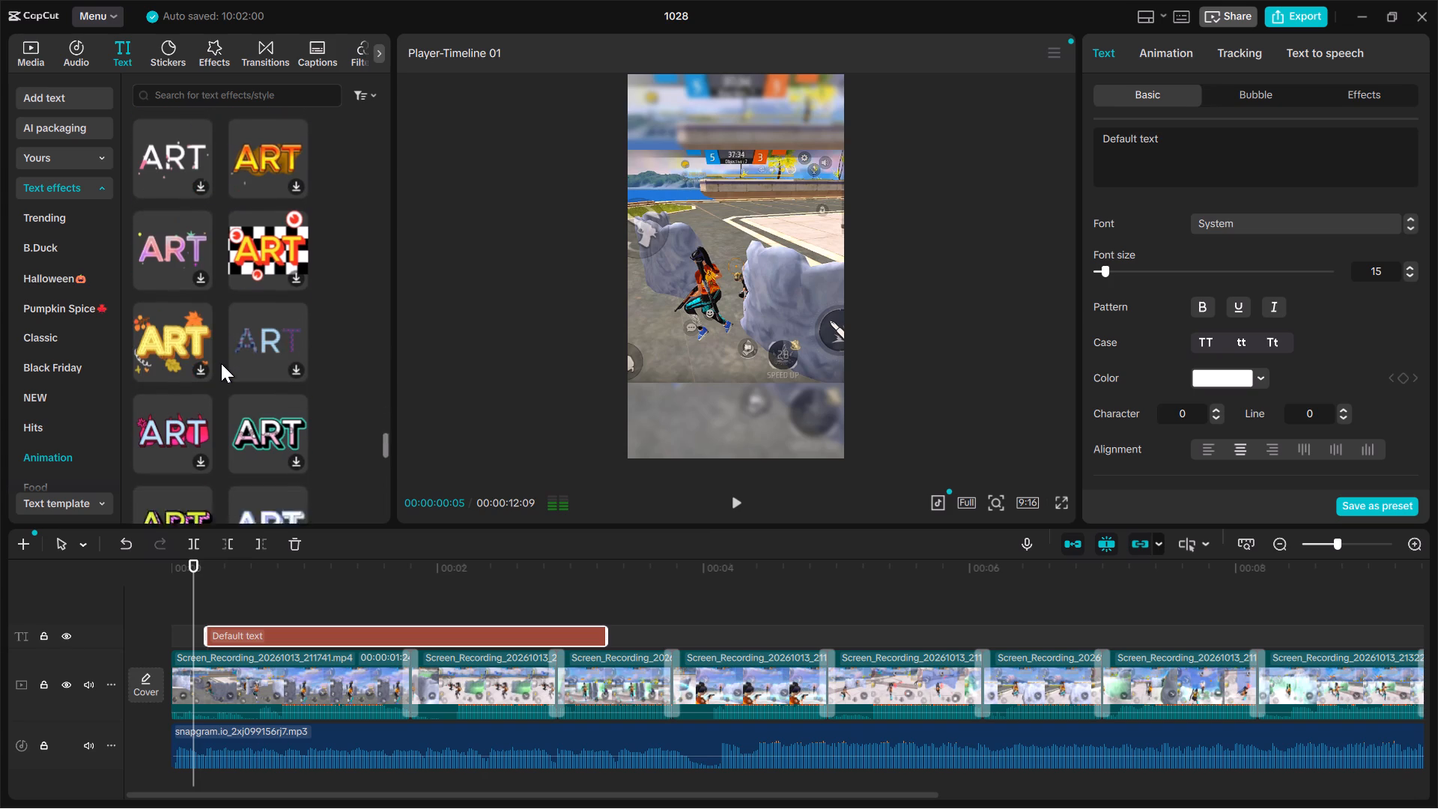
pyautogui.scroll(-1, 221, 363)
pyautogui.scroll(-1, 70, 460)
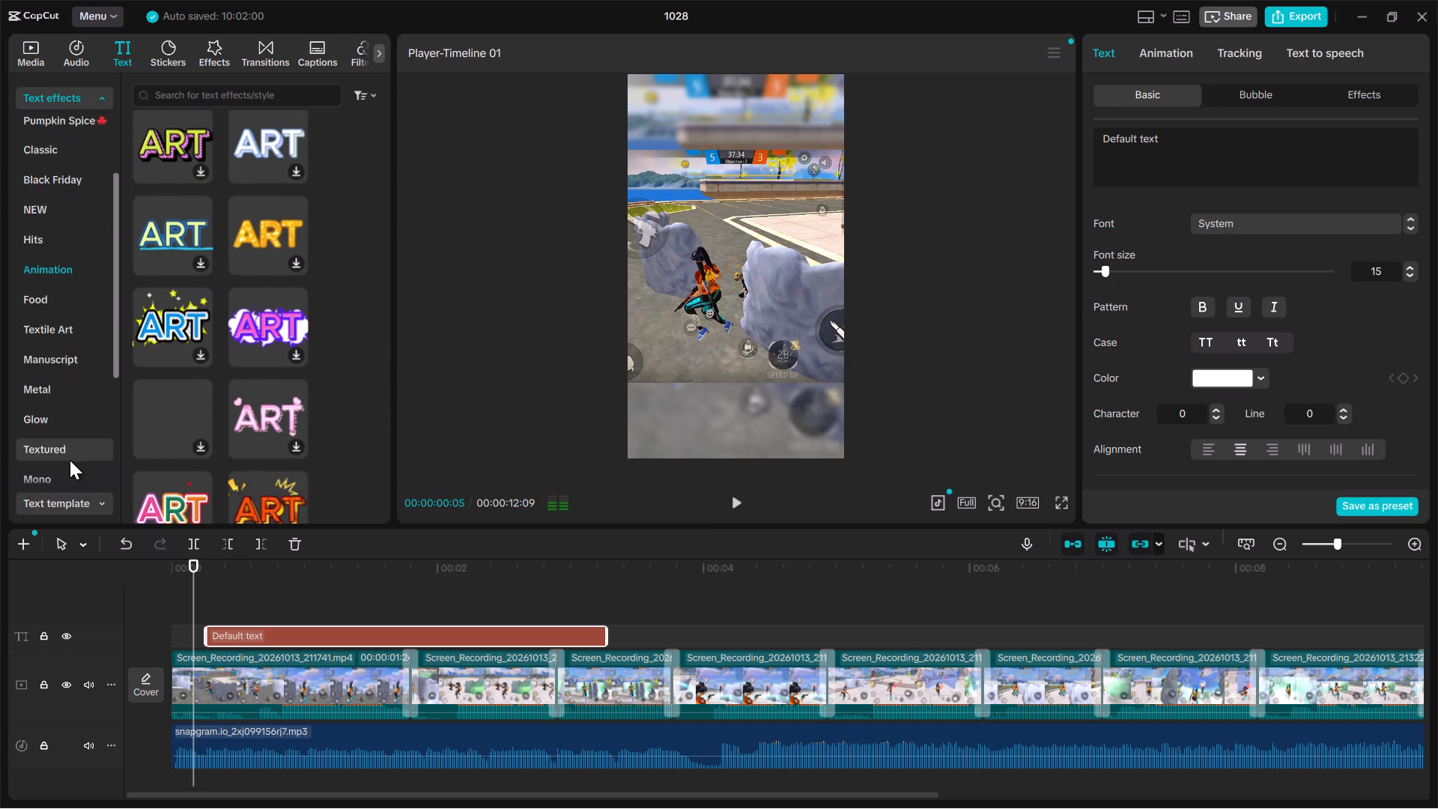
# Add the black-and-white dripping text effect from the Mono category as a new text clip above the existing text near the timeline start.
pyautogui.scroll(-1, 70, 460)
pyautogui.scroll(-1, 68, 357)
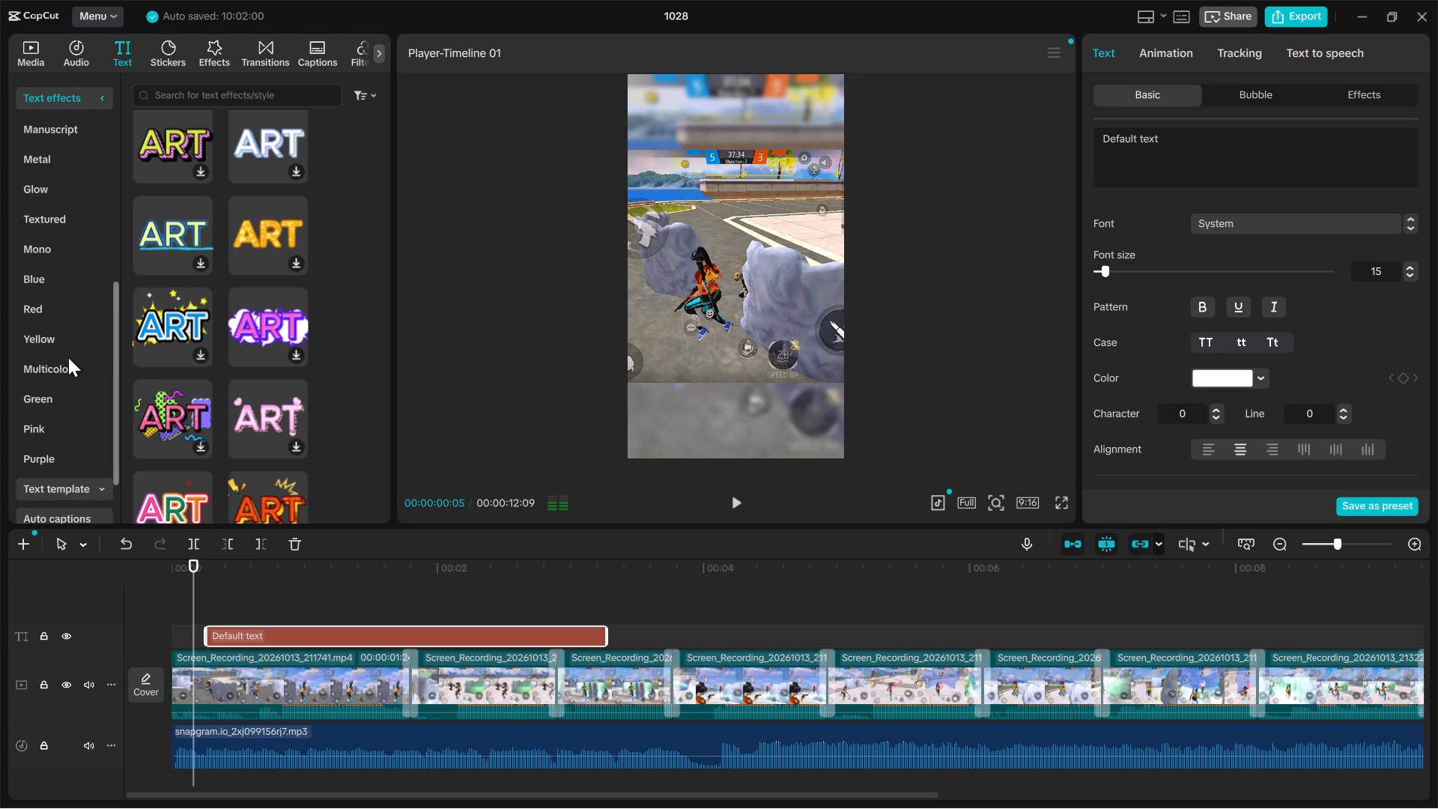
pyautogui.scroll(-1, 68, 357)
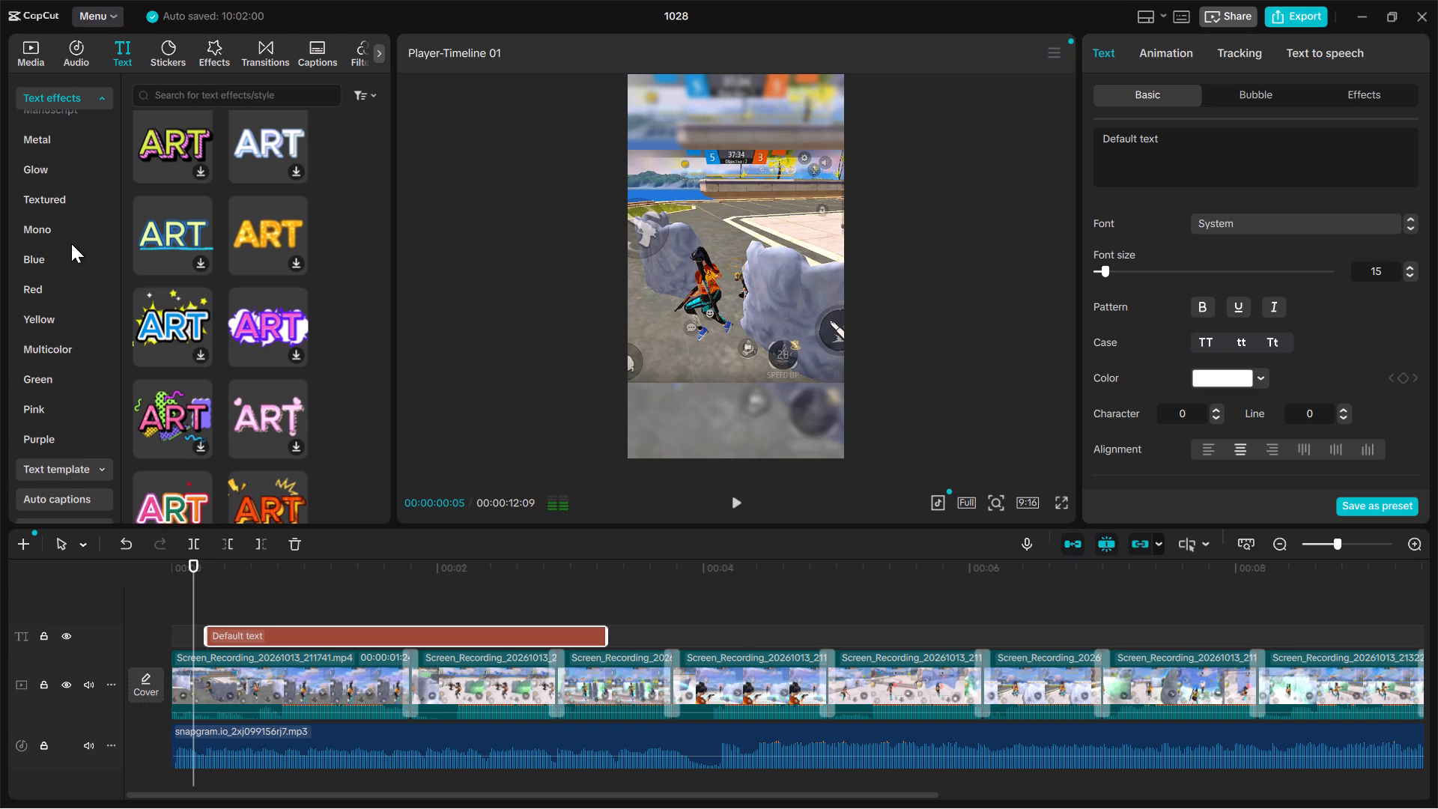
pyautogui.click(56, 229)
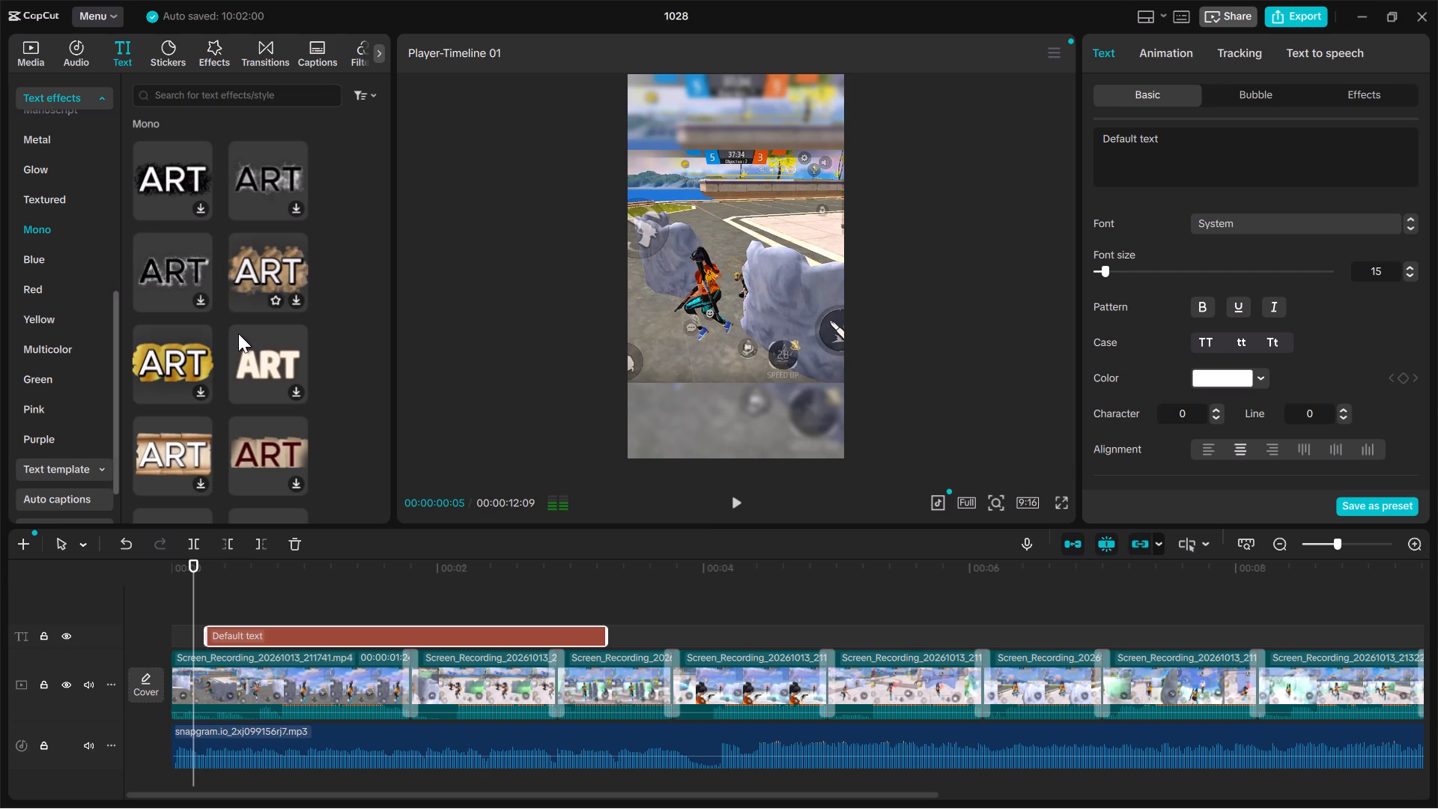
pyautogui.scroll(-2, 238, 333)
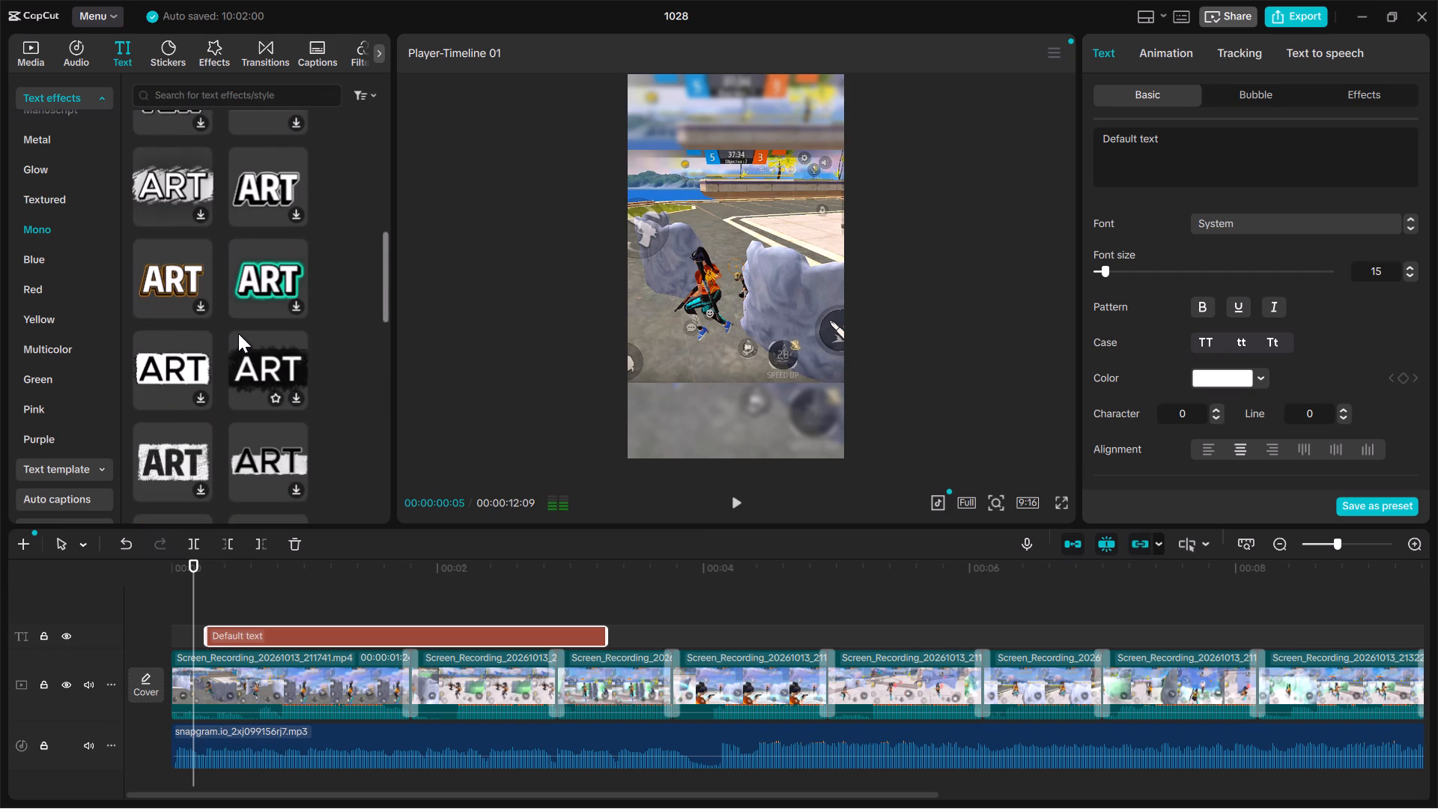
pyautogui.scroll(-2, 238, 333)
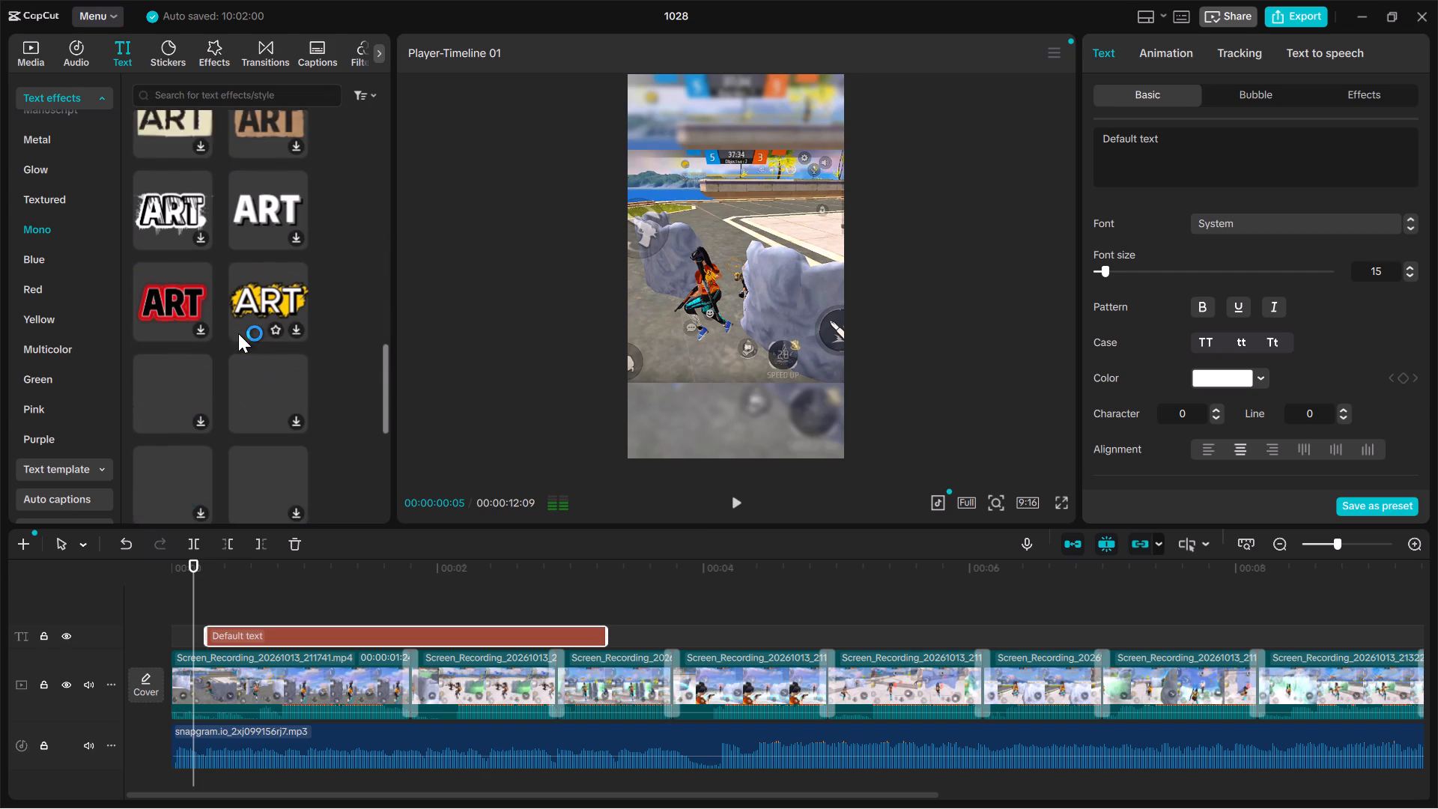
pyautogui.scroll(-1, 238, 333)
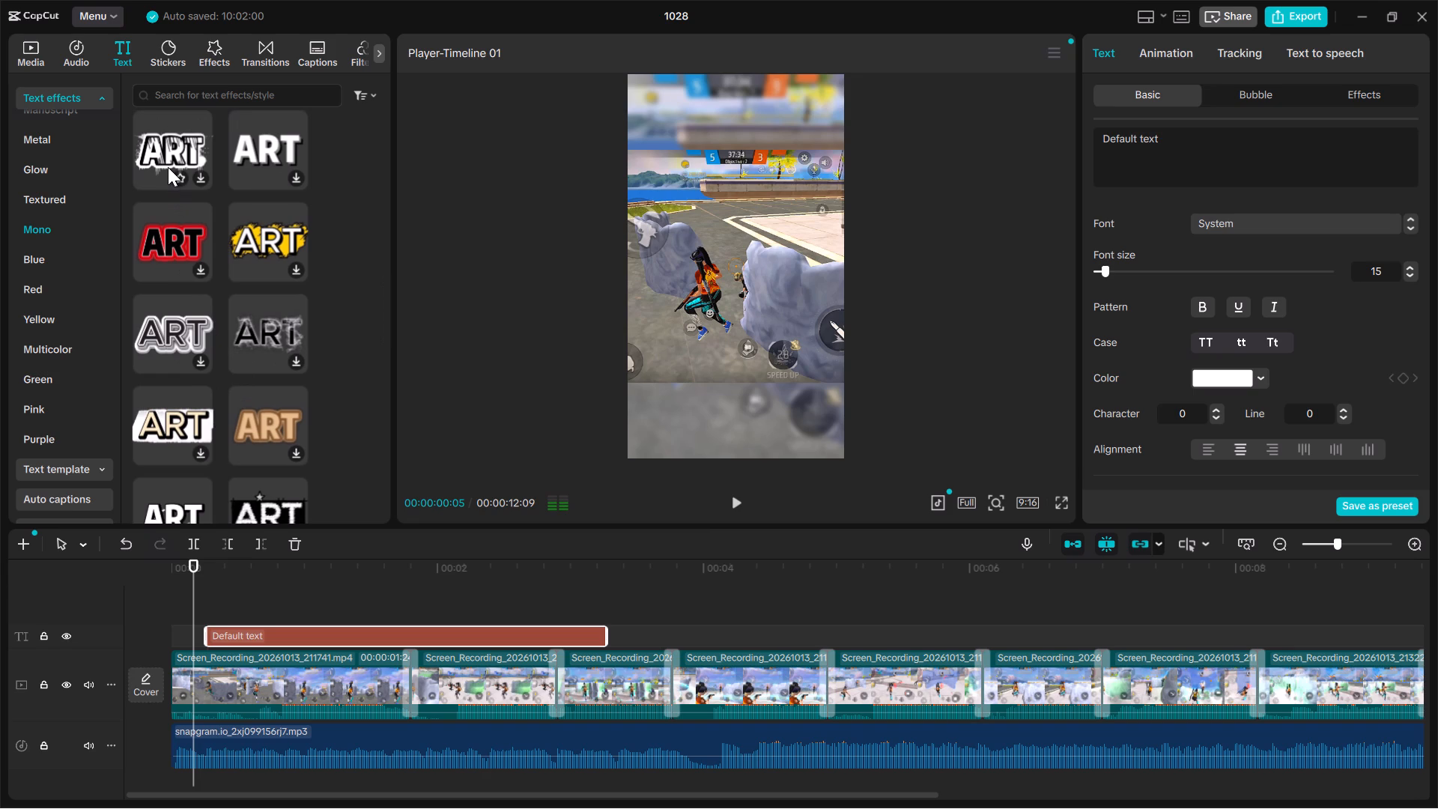
pyautogui.click(163, 149)
pyautogui.moveTo(163, 149); pyautogui.dragTo(196, 422)
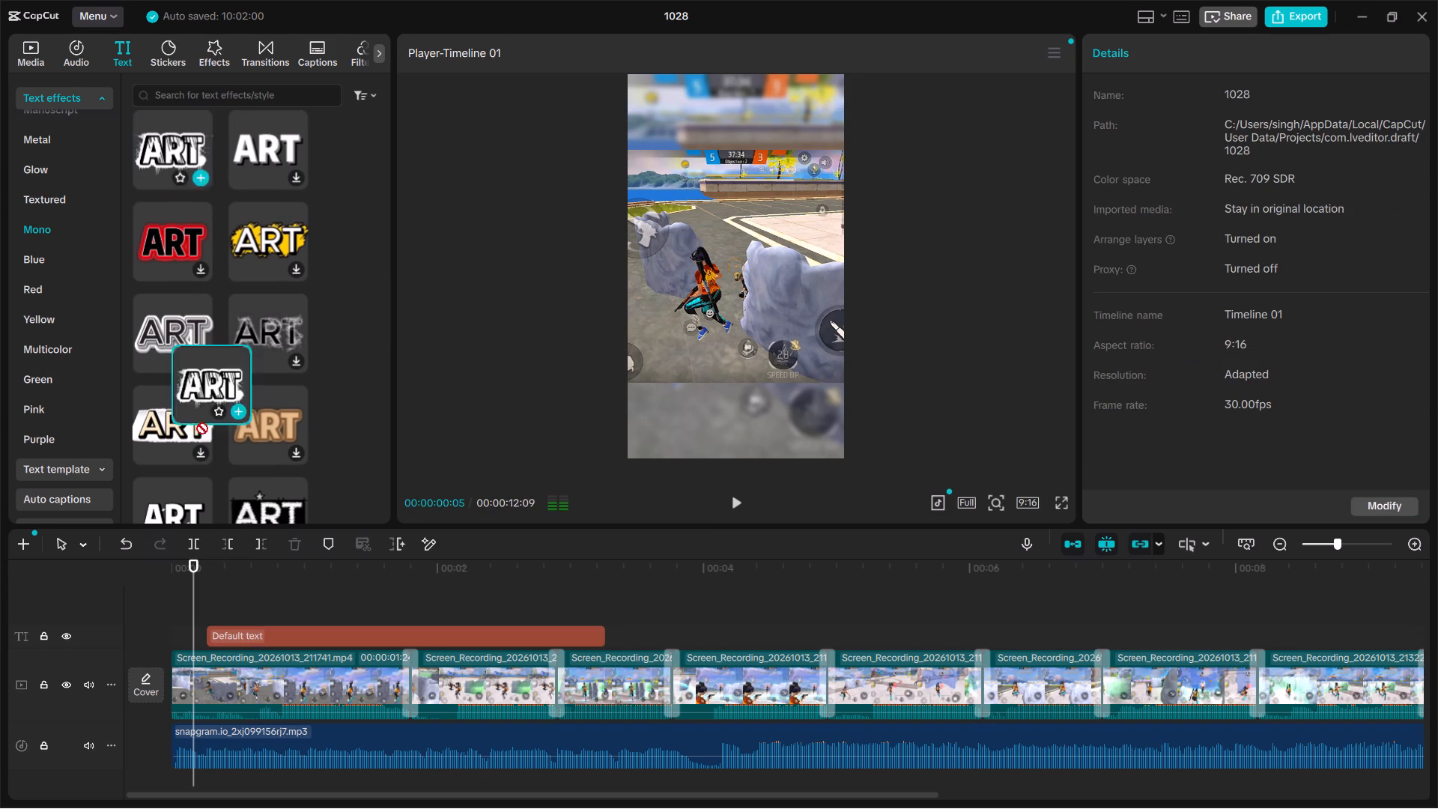
pyautogui.moveTo(196, 422); pyautogui.dragTo(205, 586)
# Examine the remaining text effects in the Mono category for other suitable title styles.
pyautogui.scroll(-1, 212, 353)
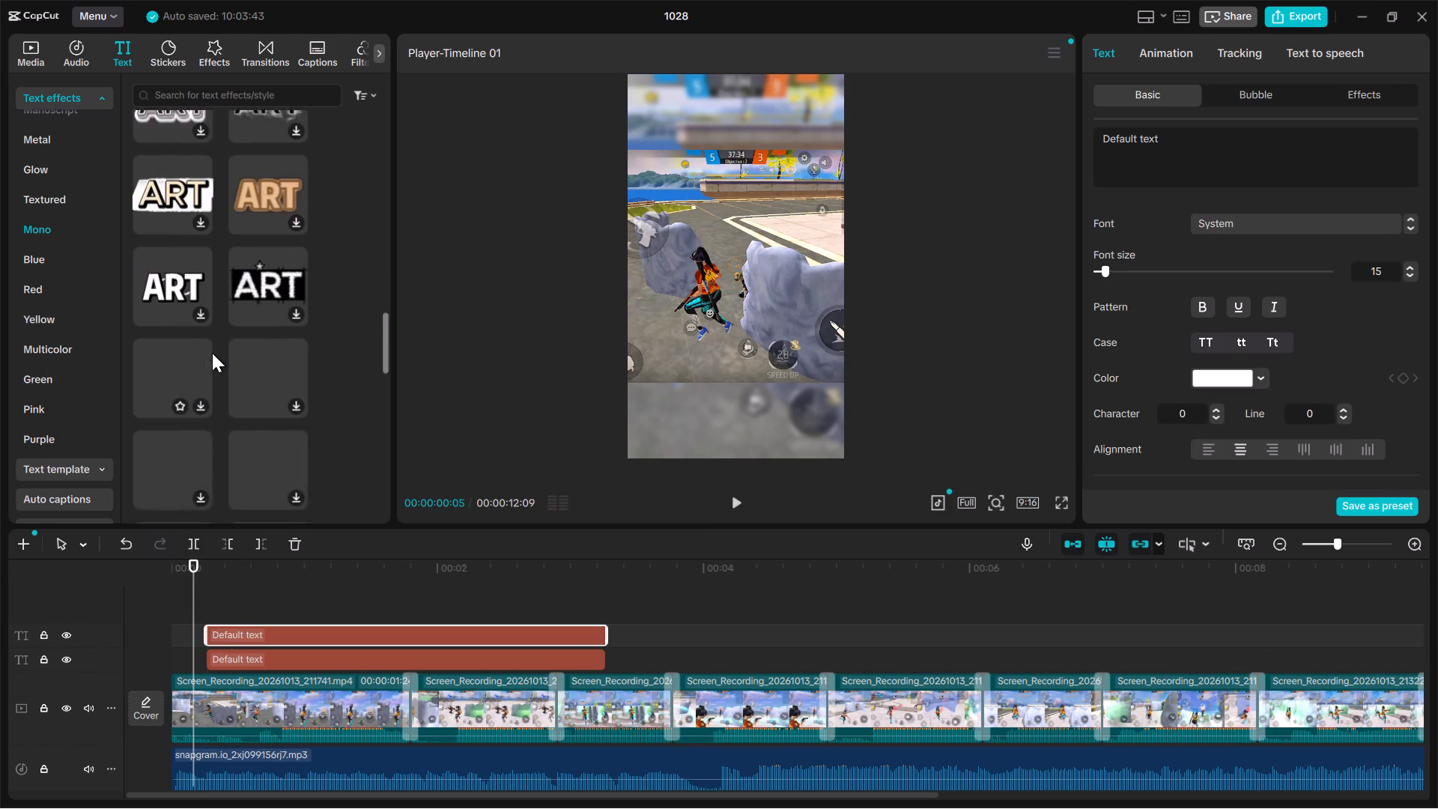
pyautogui.scroll(-2, 212, 353)
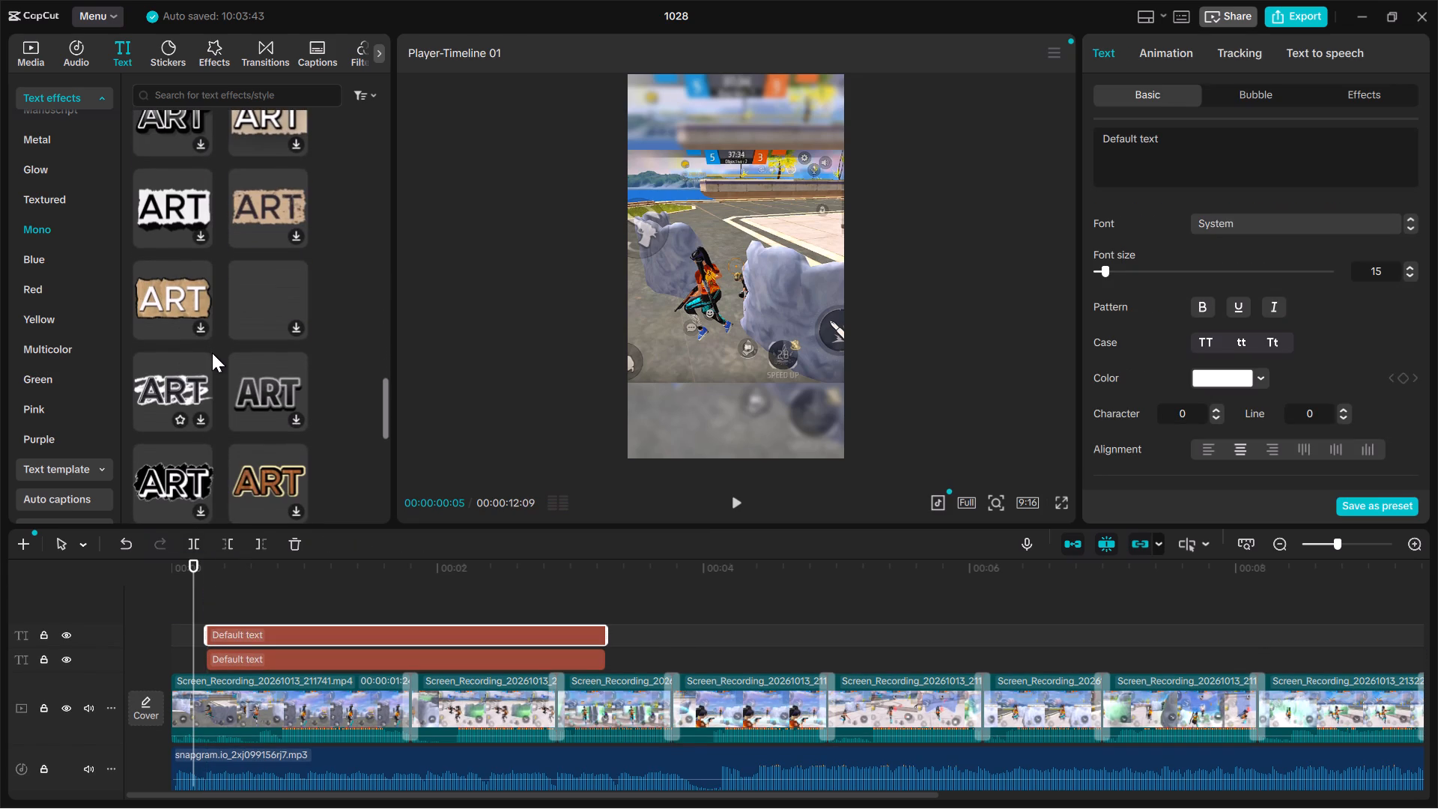
pyautogui.scroll(-1, 212, 353)
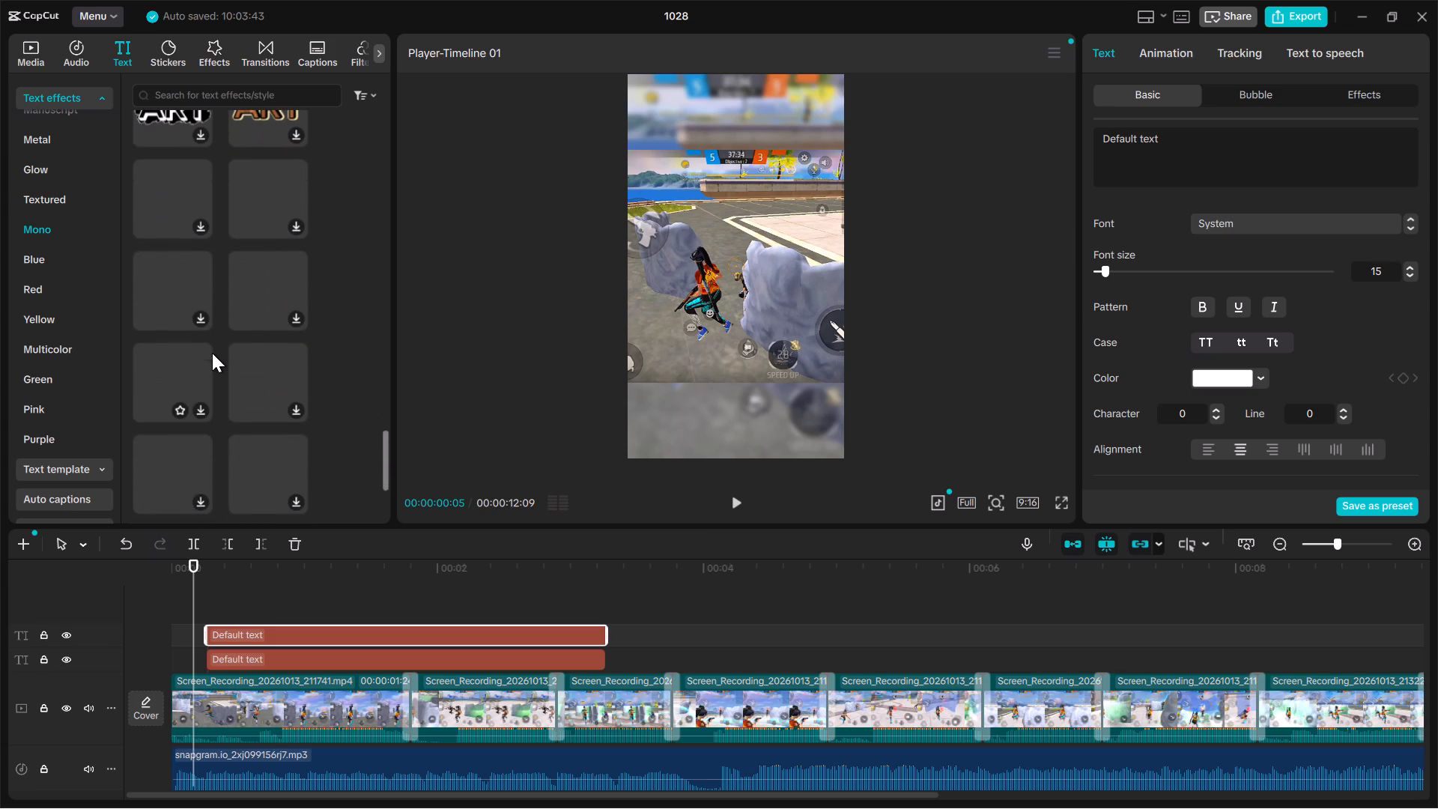
pyautogui.scroll(-3, 212, 353)
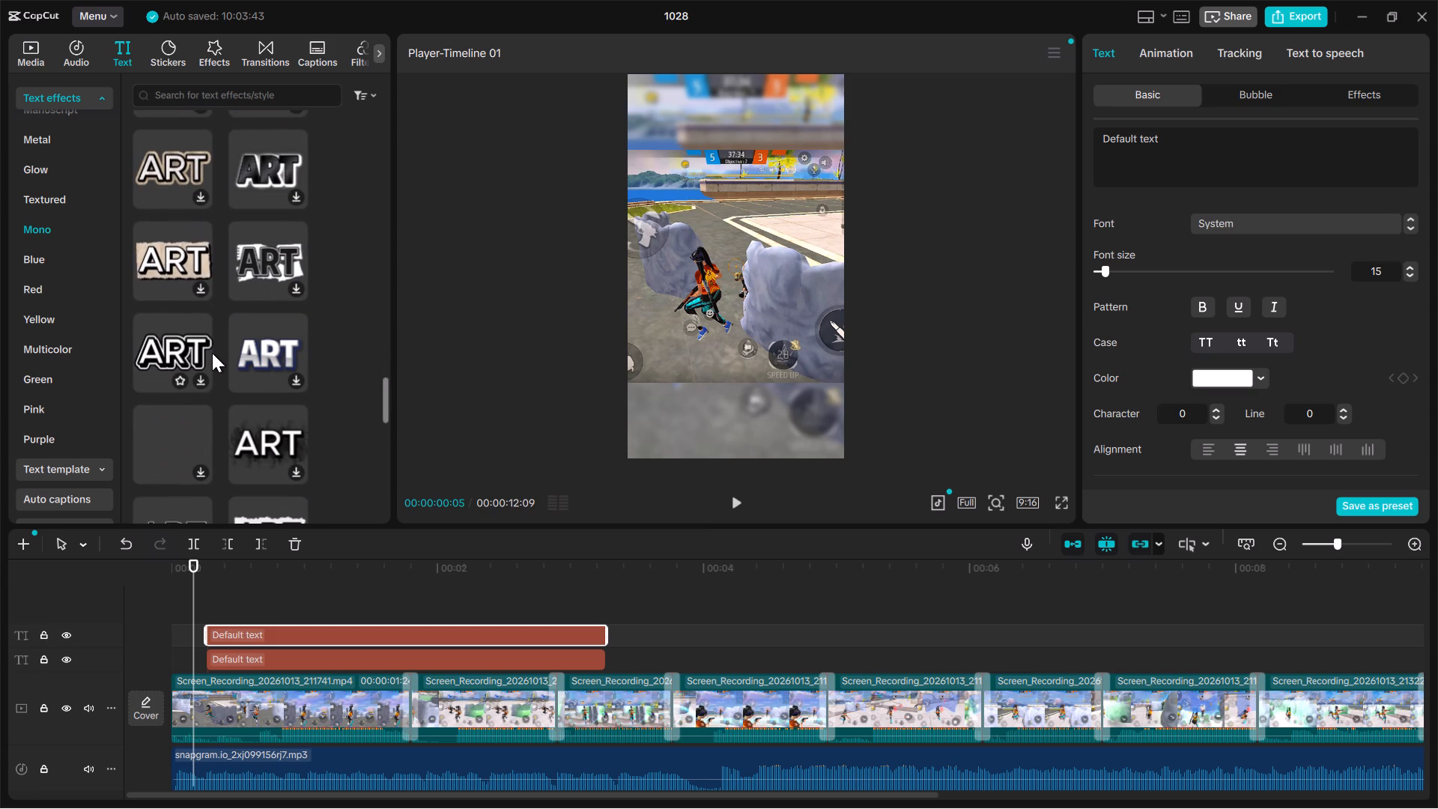
pyautogui.scroll(-1, 212, 353)
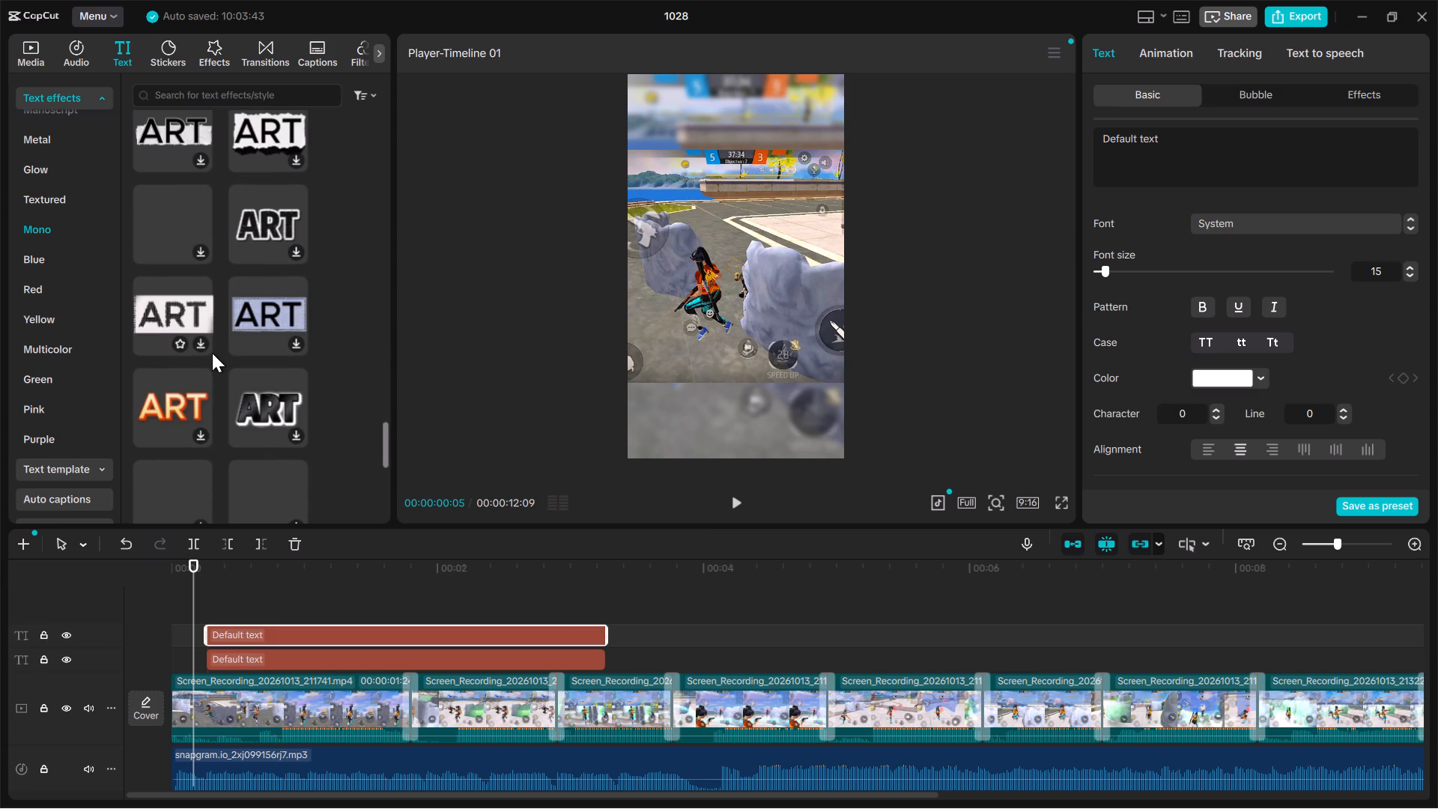
pyautogui.scroll(-2, 212, 353)
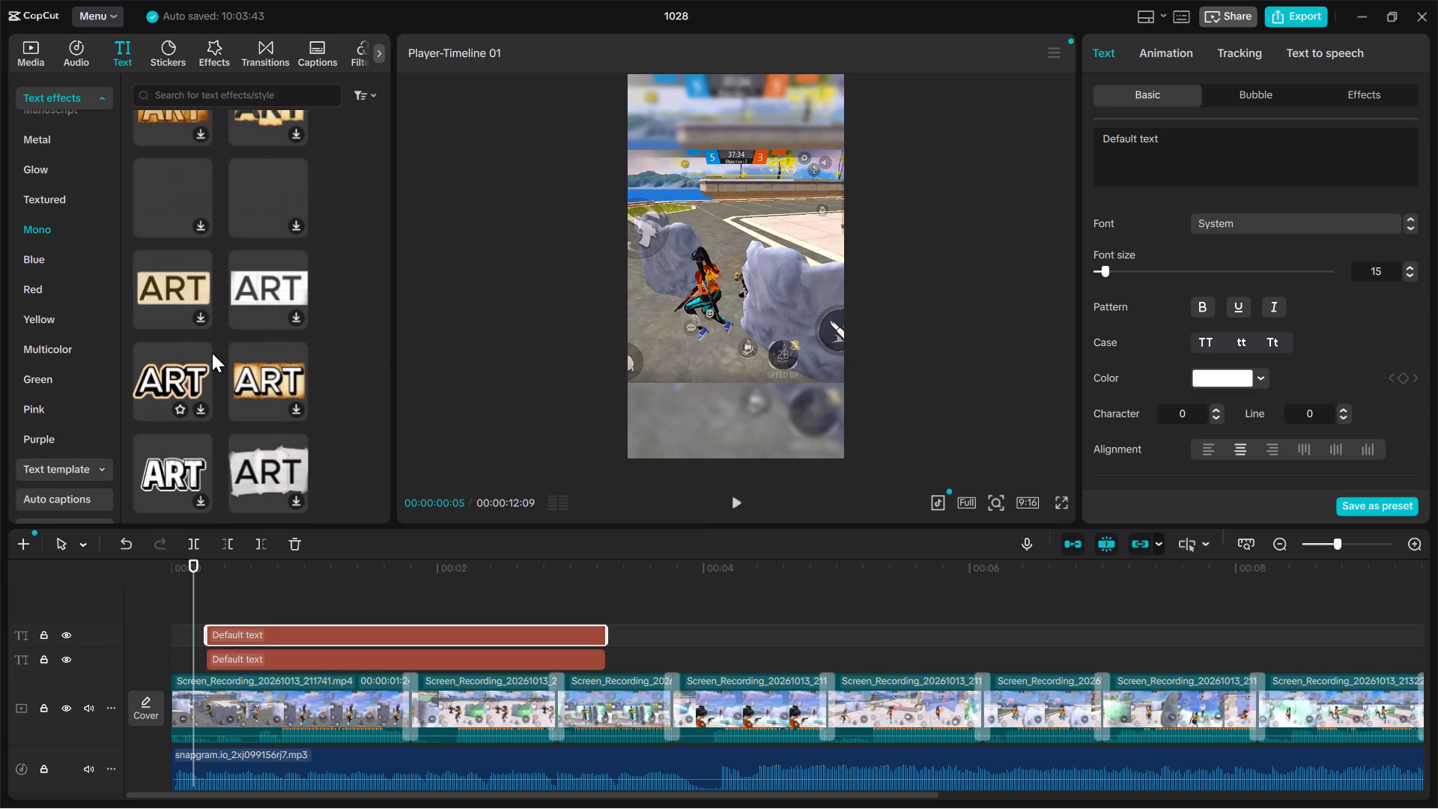
pyautogui.scroll(-1, 212, 353)
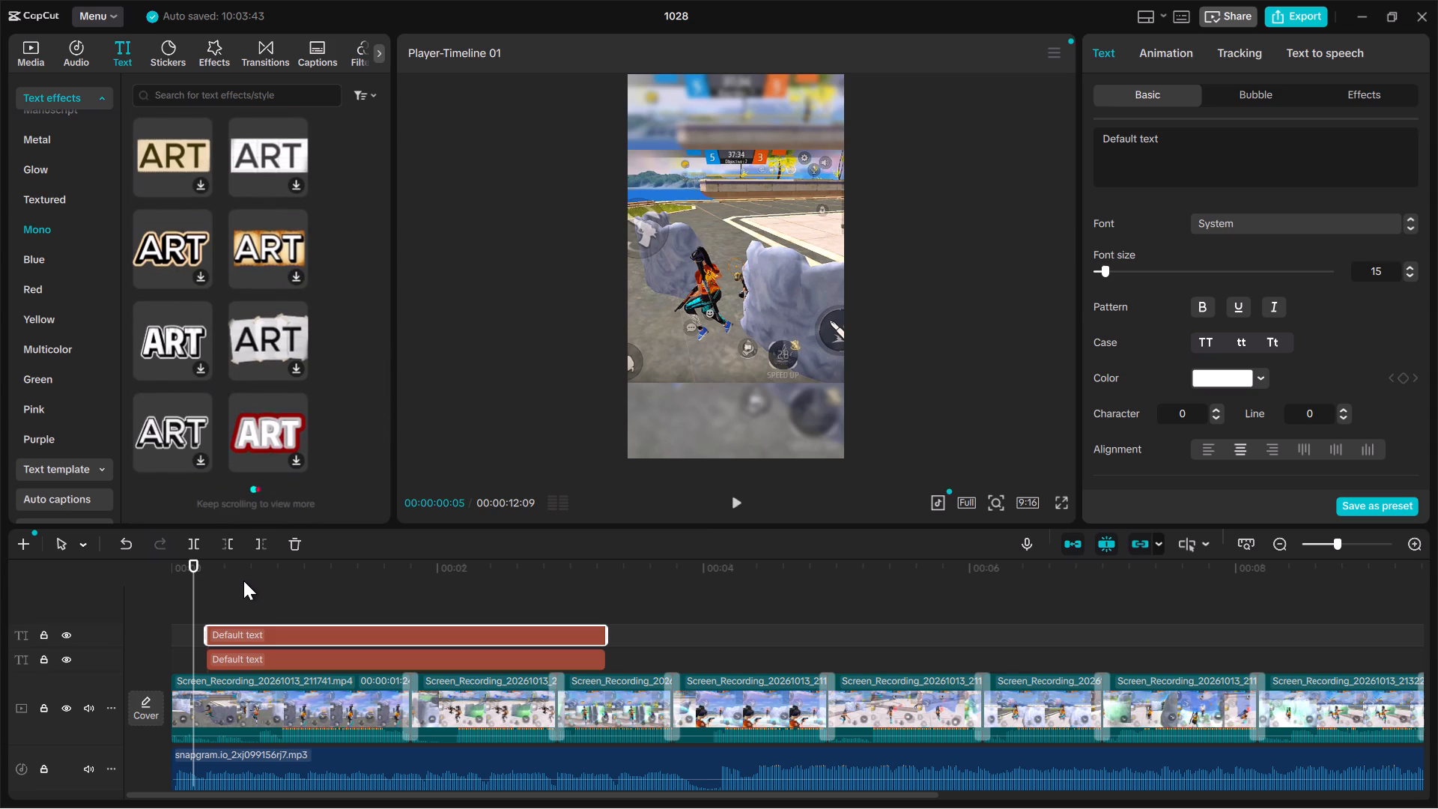
# Play to a frame showing the texts and move the black-and-white title up into the blurred band above the gameplay.
pyautogui.press('space')
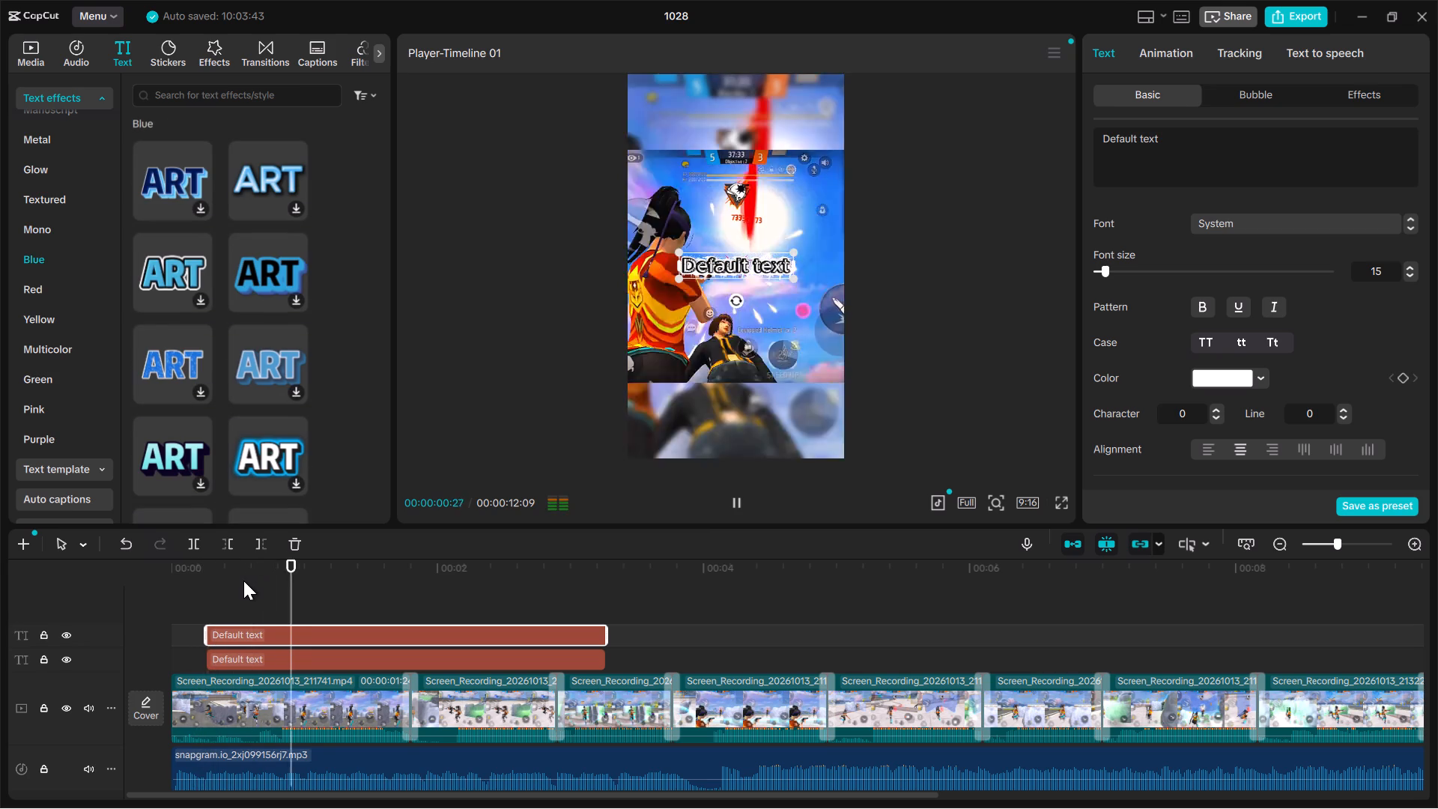
pyautogui.press('space')
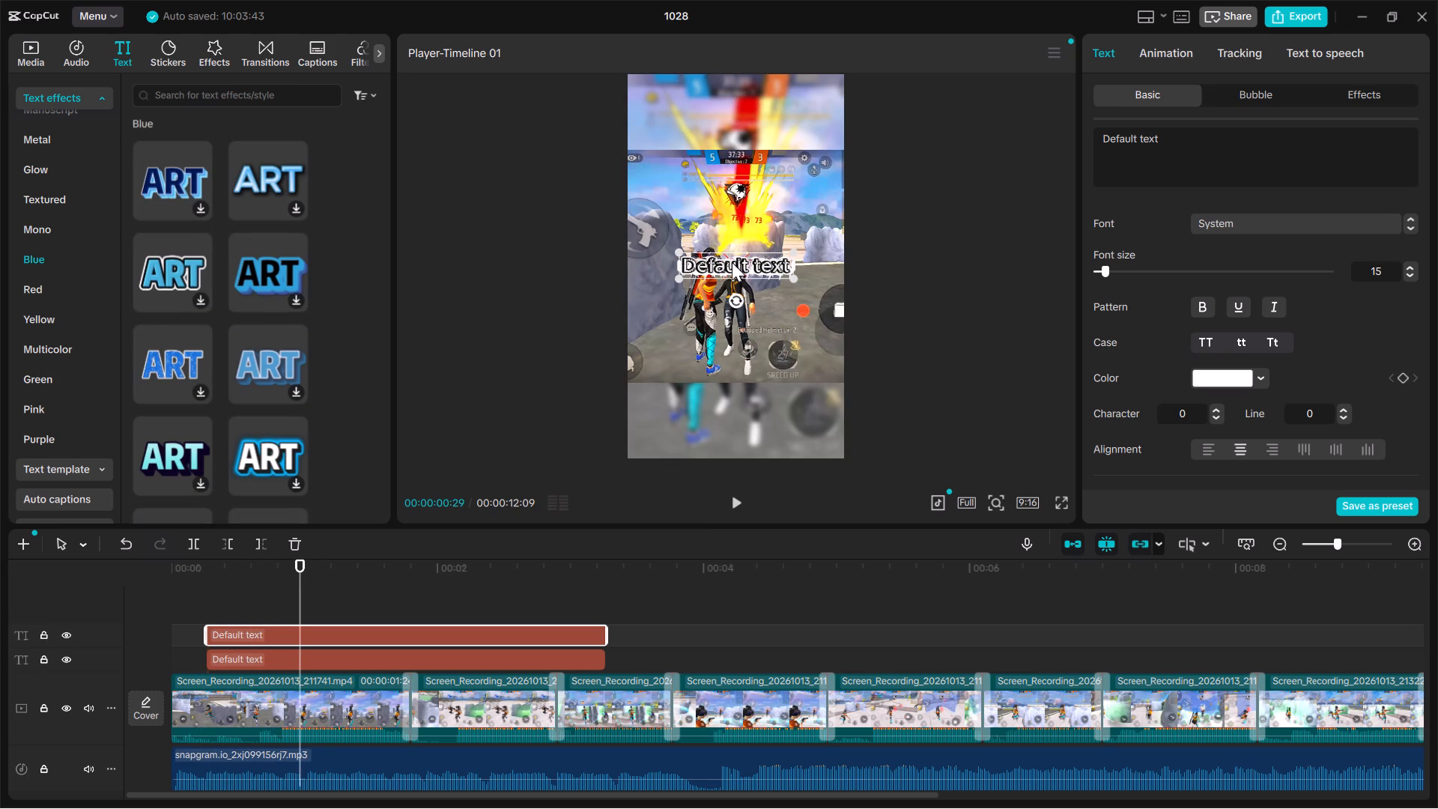
pyautogui.moveTo(731, 261); pyautogui.dragTo(720, 116)
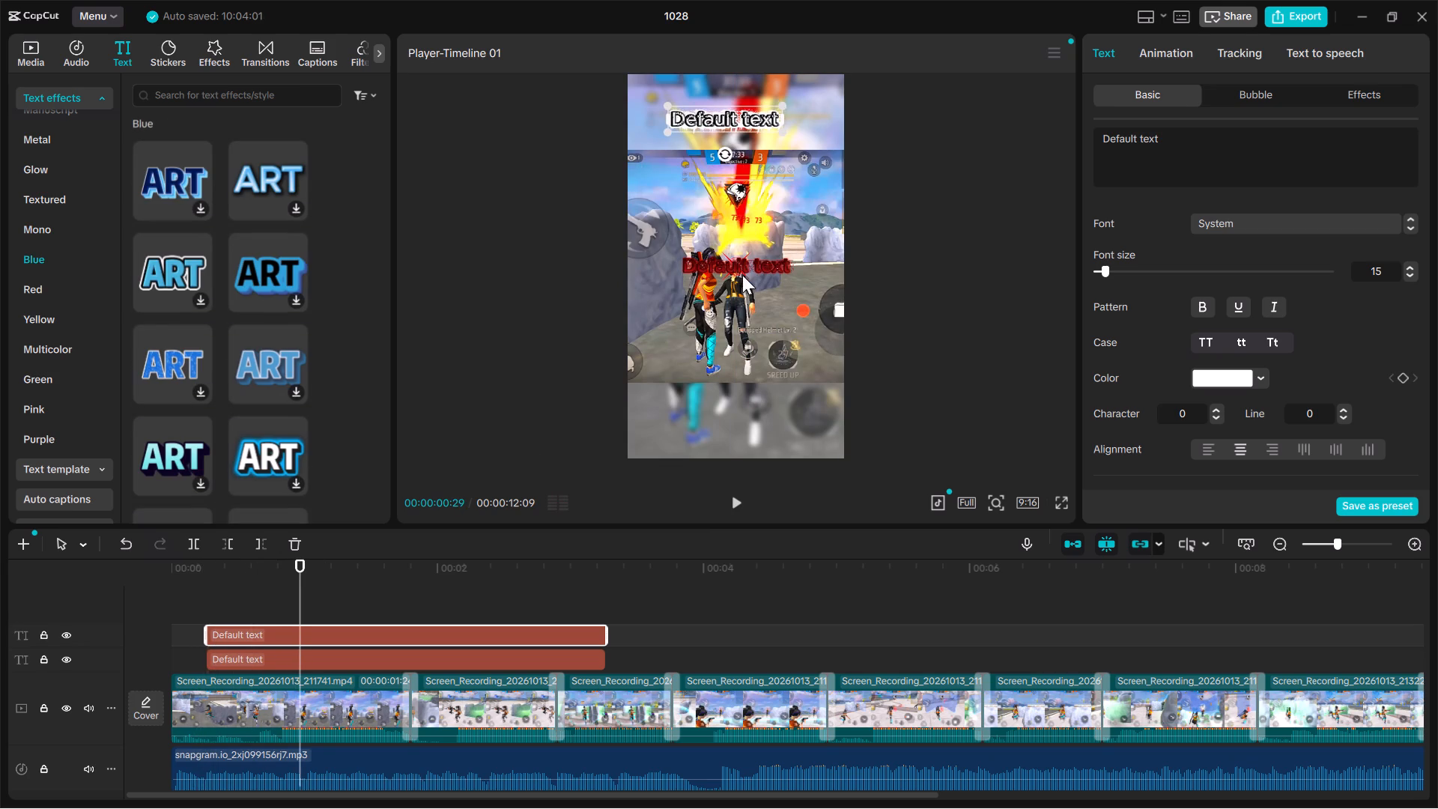
# Compare the red text just beneath the black-and-white title during playback, and delete the red text clip.
pyautogui.moveTo(751, 269); pyautogui.dragTo(747, 145)
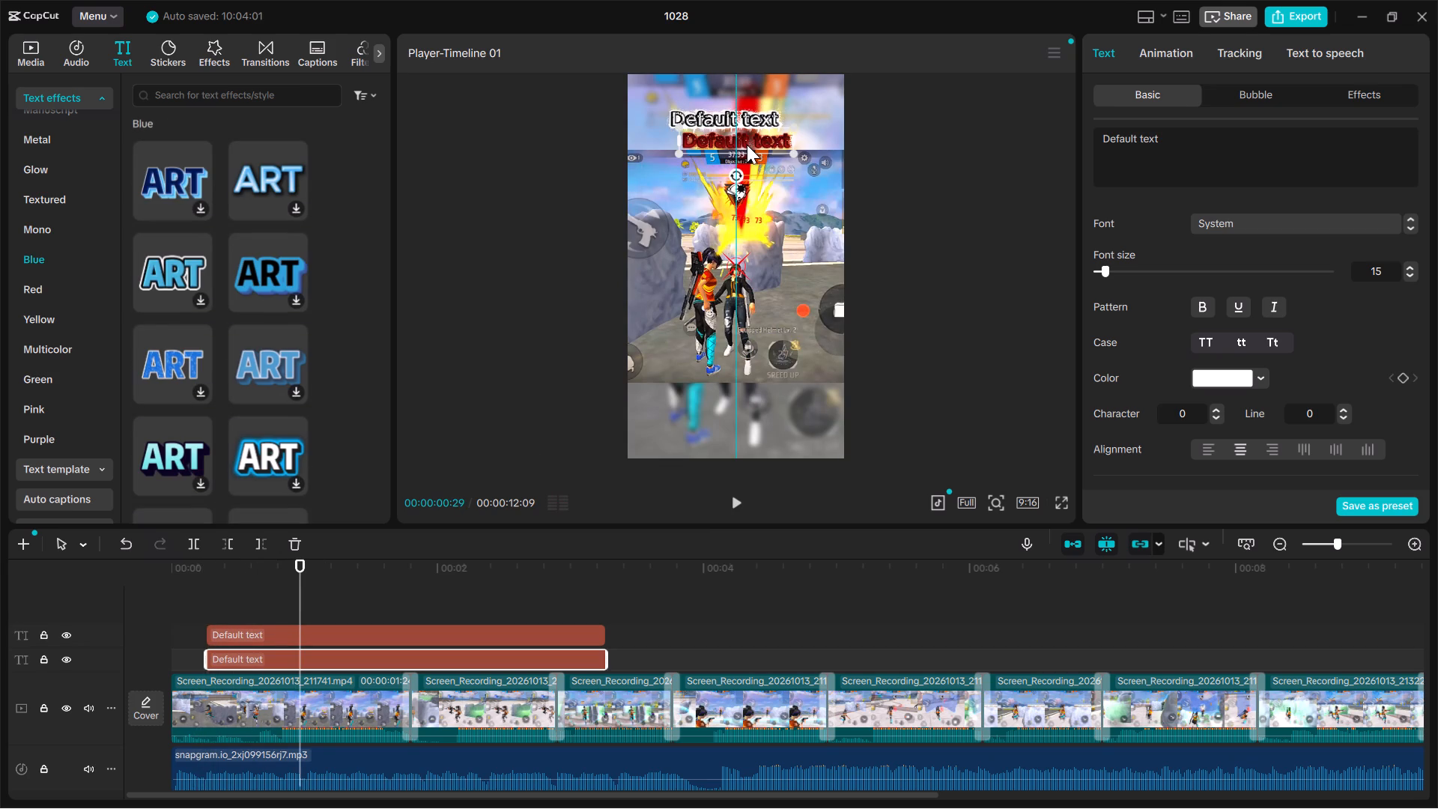
pyautogui.moveTo(747, 145); pyautogui.dragTo(745, 147)
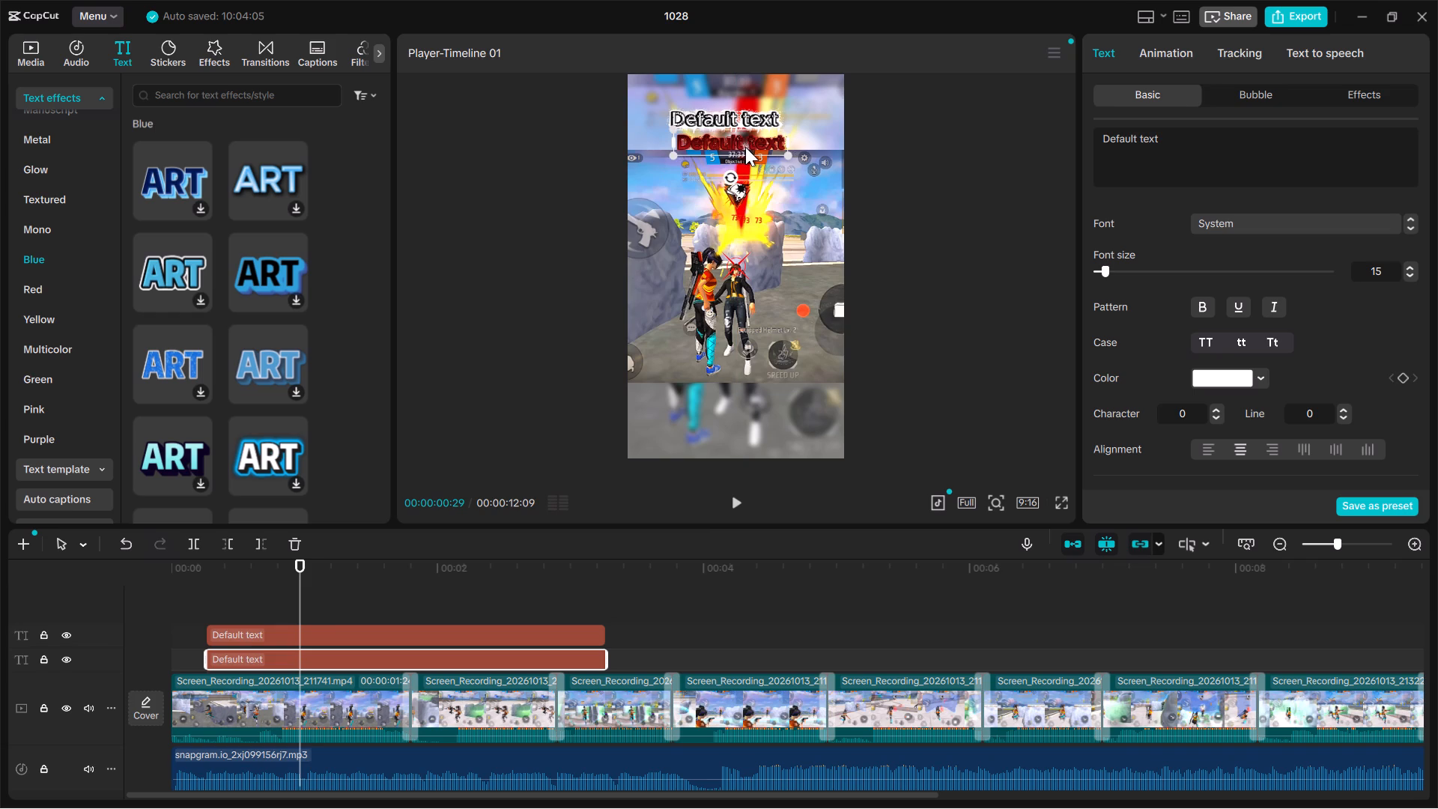
pyautogui.press('space')
pyautogui.press('space')
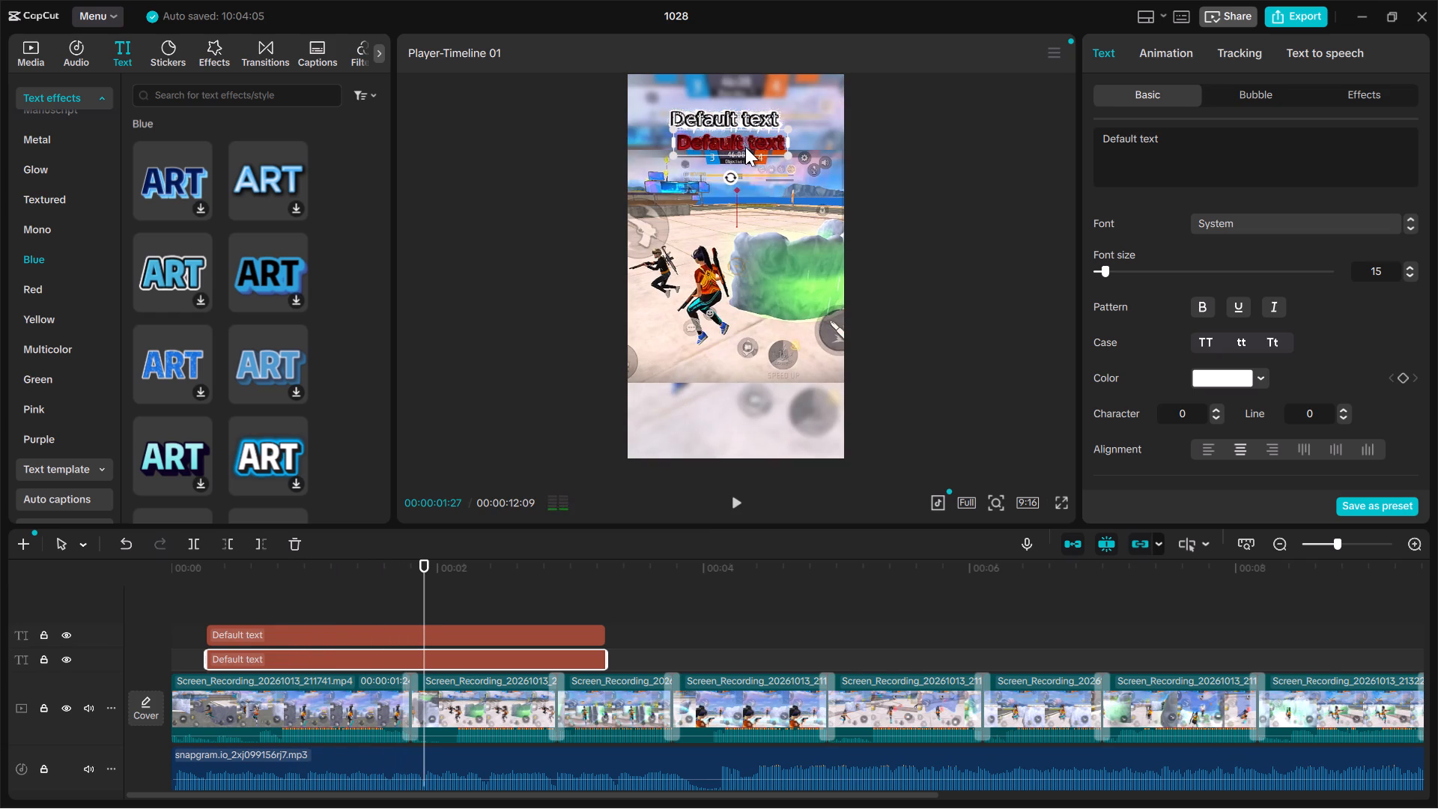
pyautogui.press('Delete')
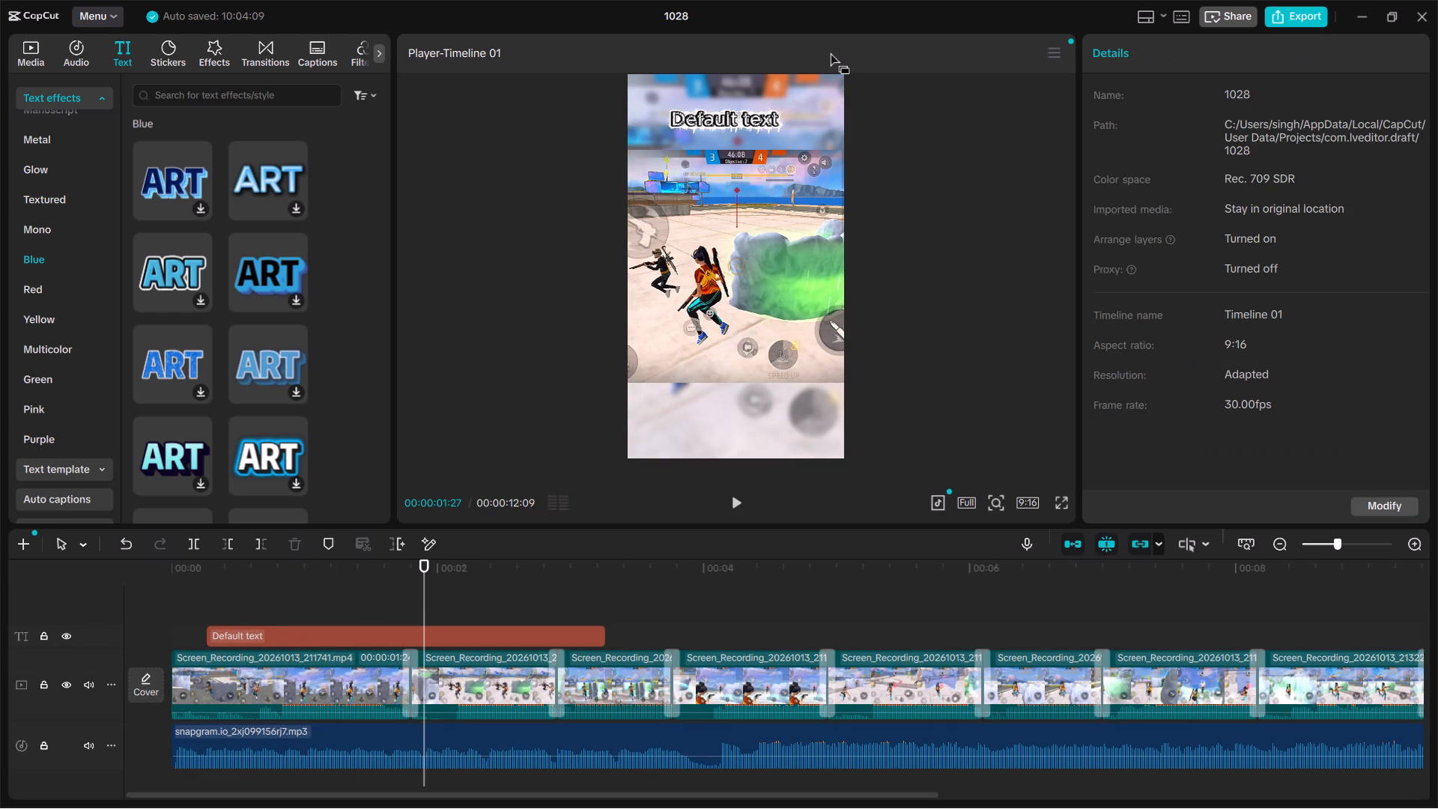
# Extend the remaining title text clip at both ends so it spans the whole montage, from 00:00 to the last video clip's end.
pyautogui.click(348, 644)
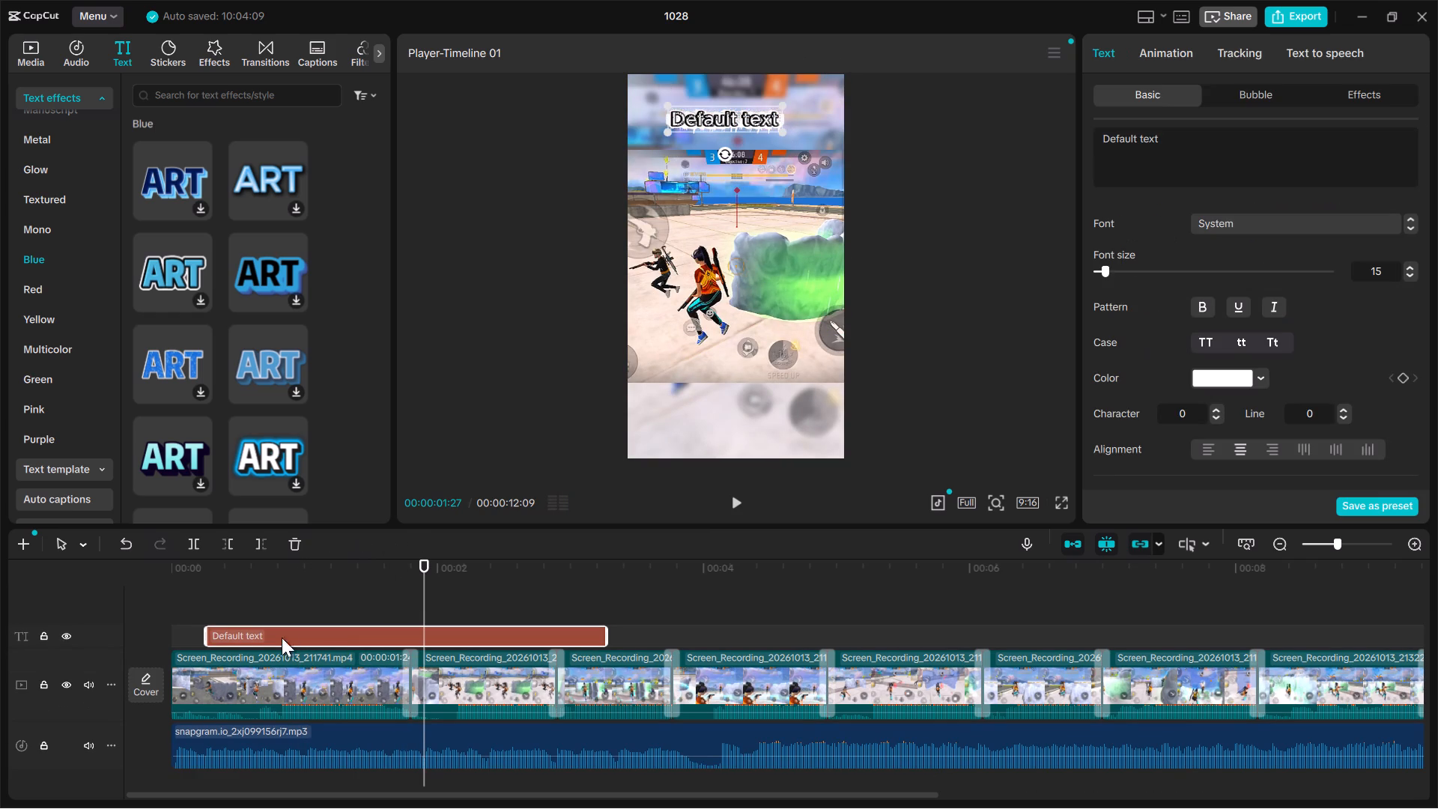
pyautogui.moveTo(205, 641); pyautogui.dragTo(175, 640)
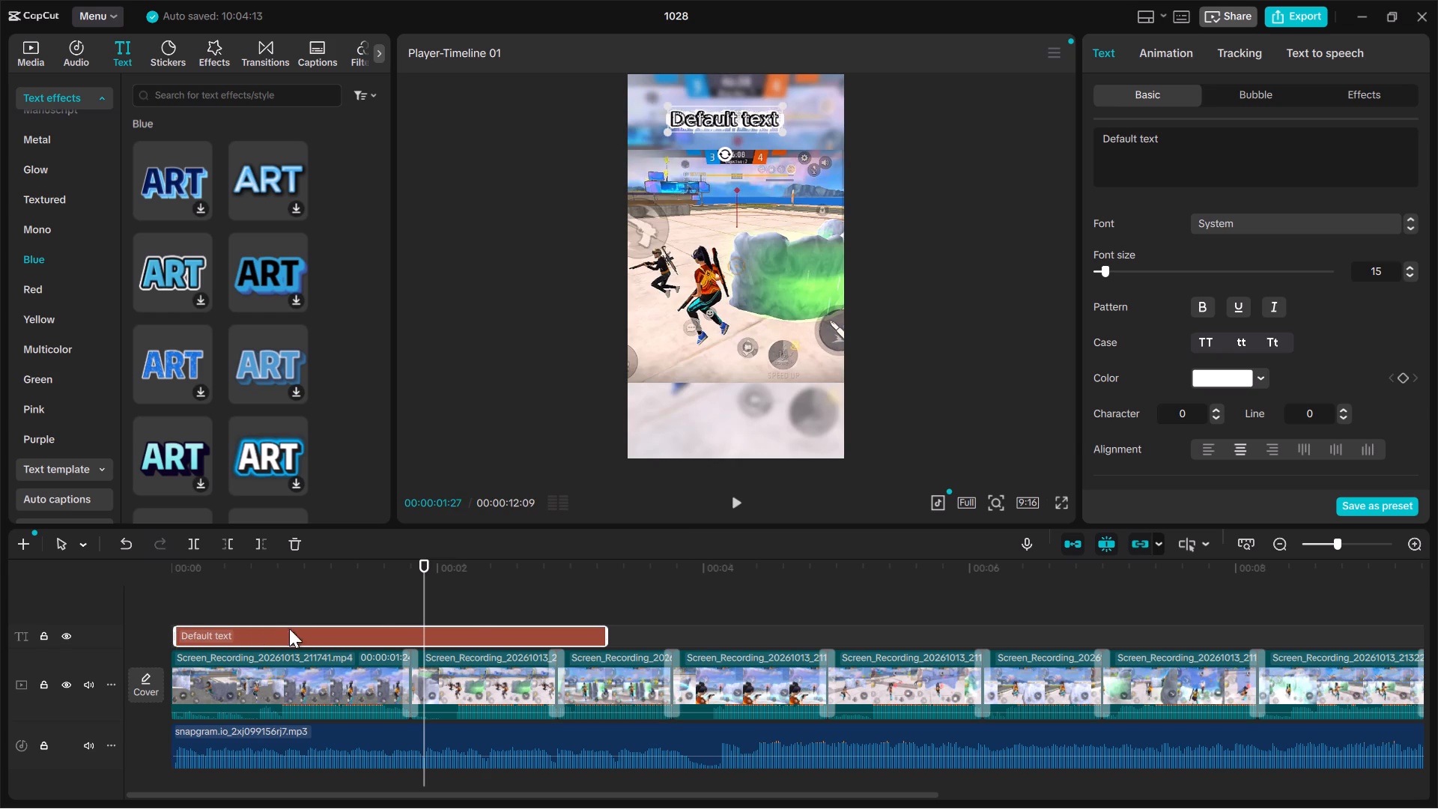
pyautogui.moveTo(606, 635); pyautogui.dragTo(1437, 676)
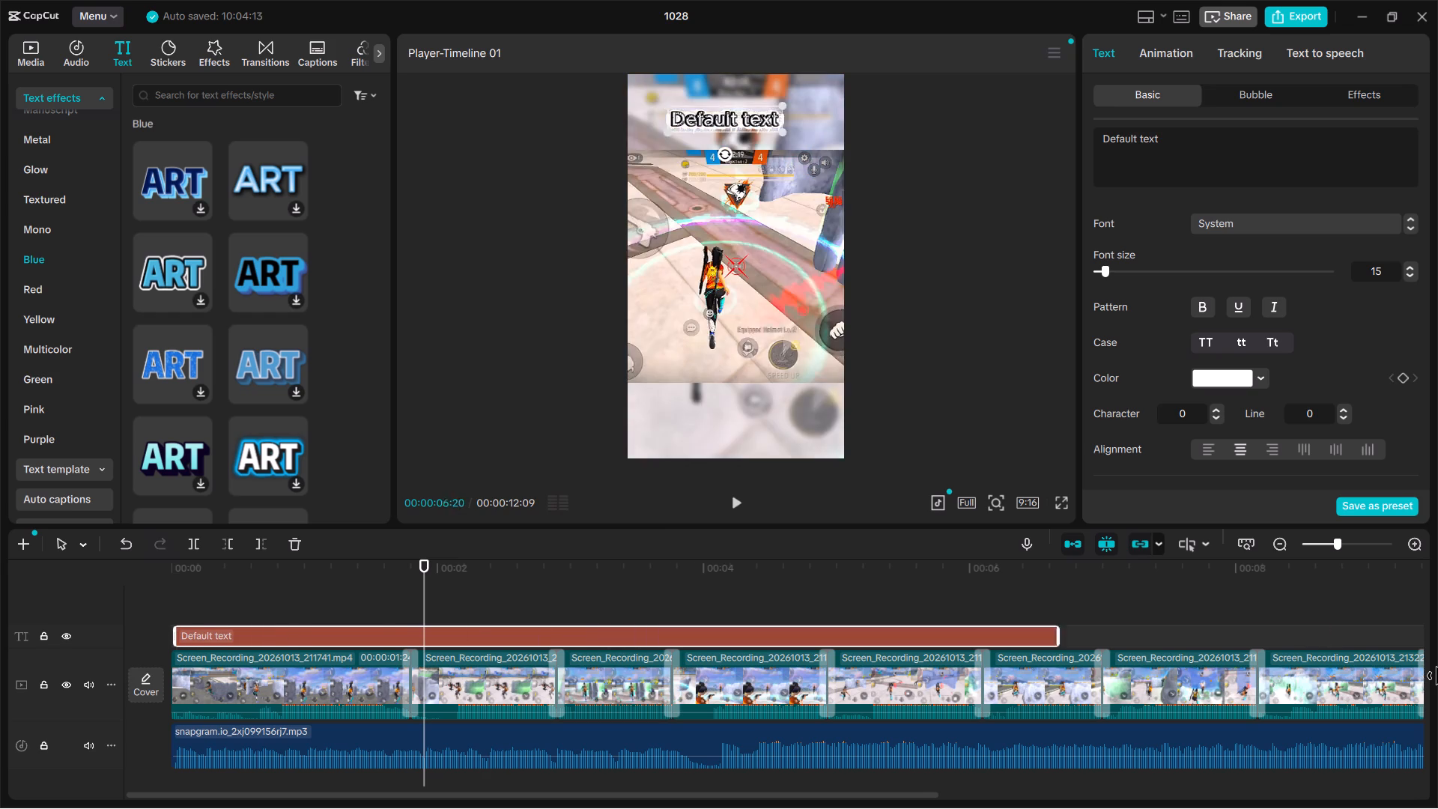
pyautogui.moveTo(1437, 676); pyautogui.dragTo(914, 698)
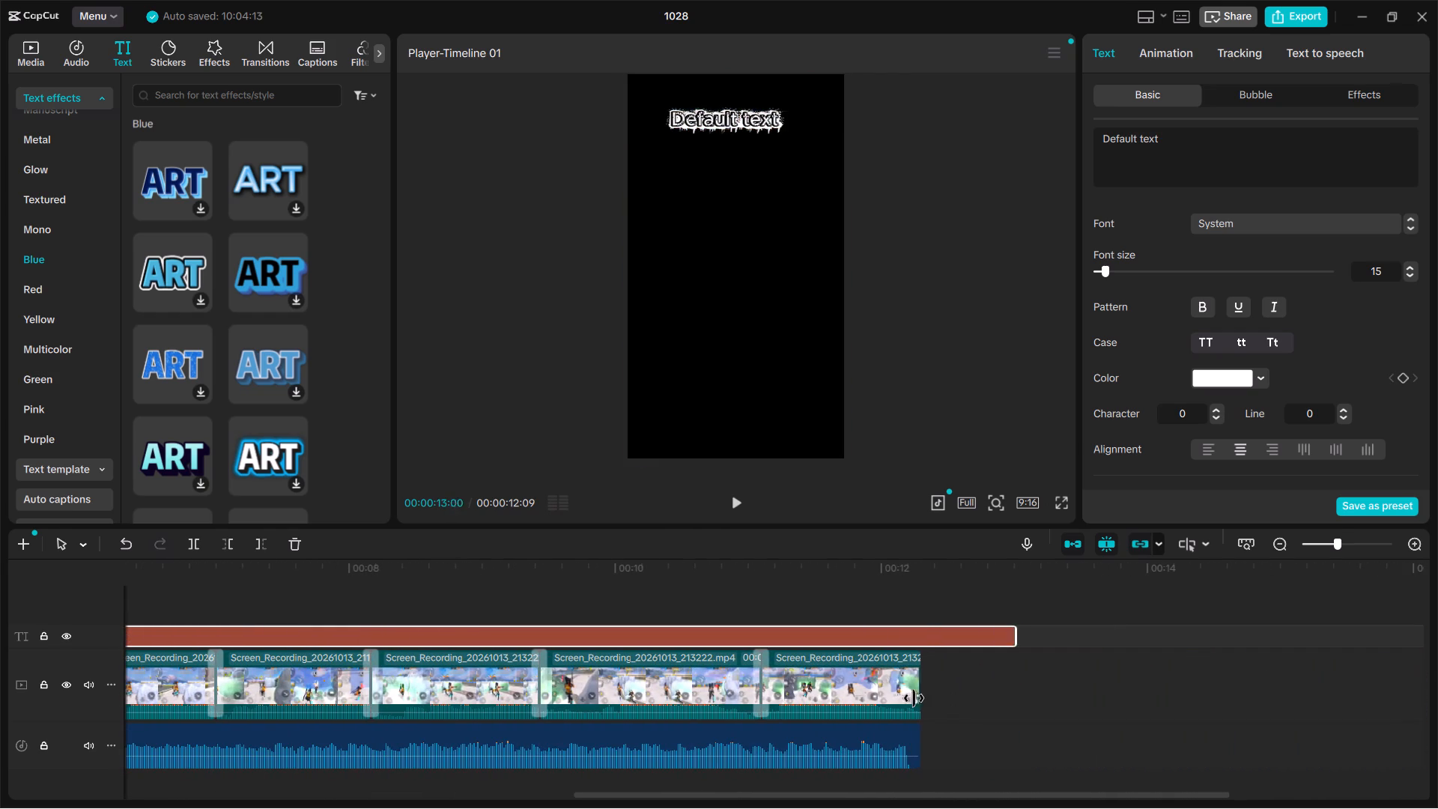
pyautogui.moveTo(914, 698); pyautogui.dragTo(917, 673)
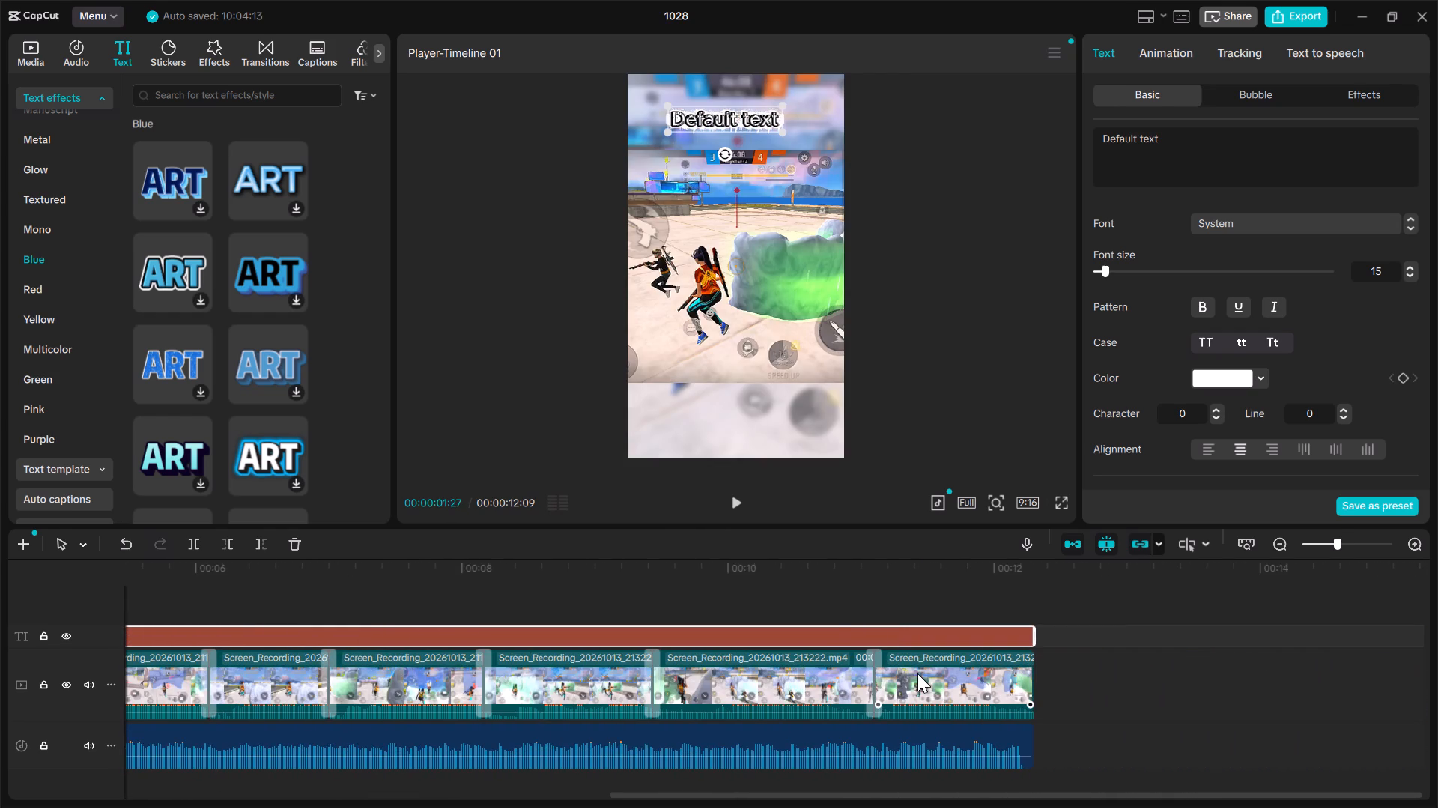
pyautogui.hscroll(7, 699, 714)
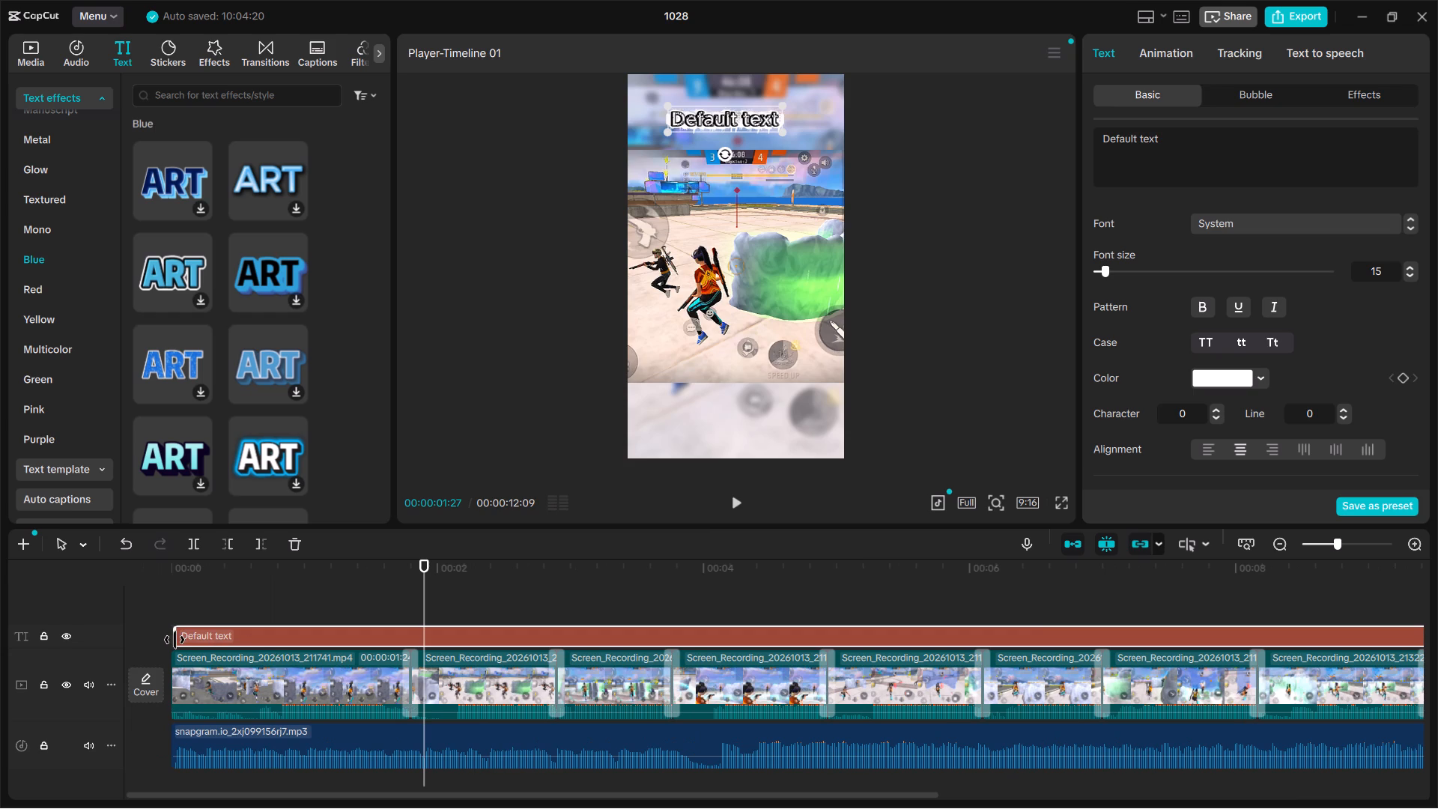
pyautogui.moveTo(175, 640); pyautogui.dragTo(160, 640)
pyautogui.moveTo(160, 640); pyautogui.dragTo(862, 196)
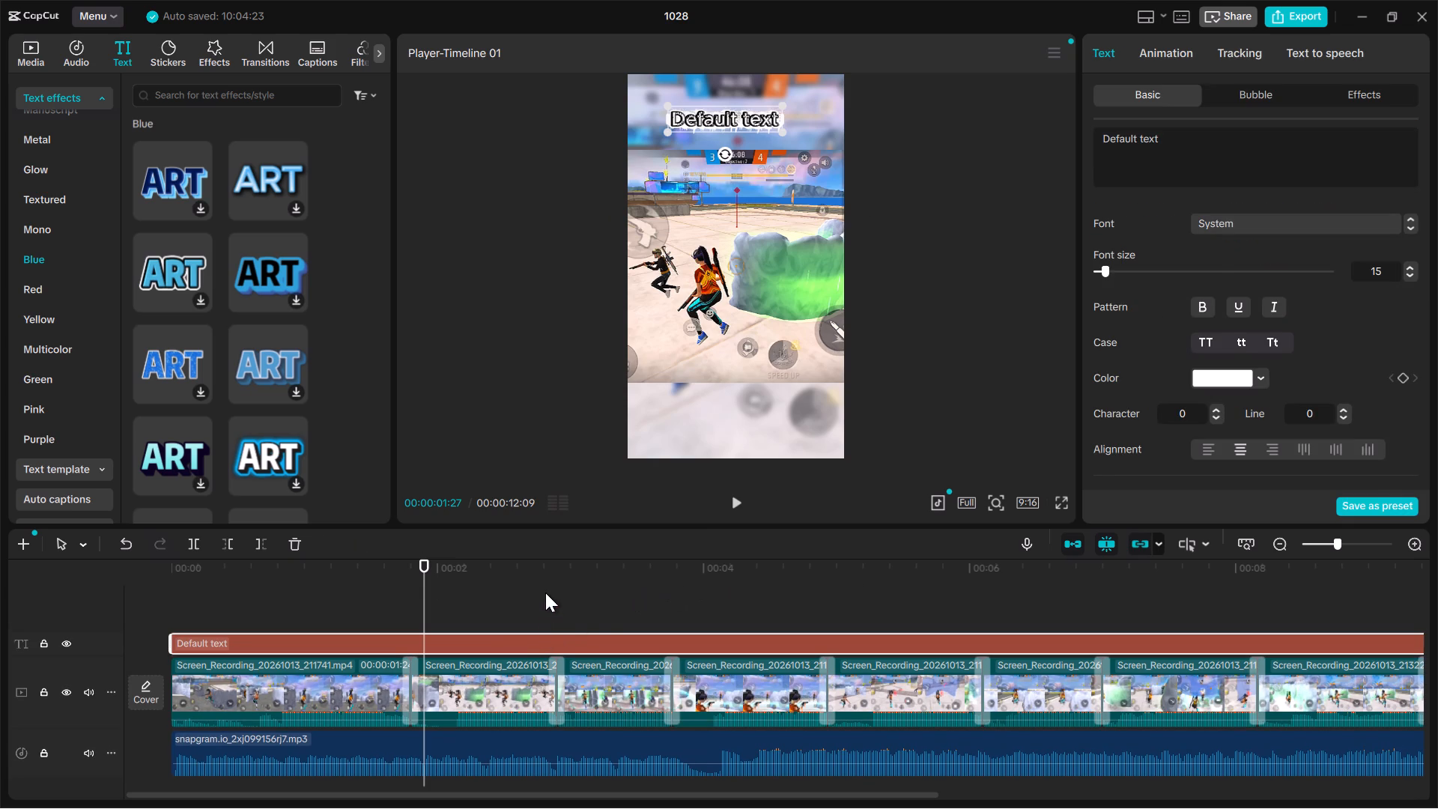
# Replace the title clip's default text with "Did You Notice".
pyautogui.click(545, 593)
pyautogui.click(541, 637)
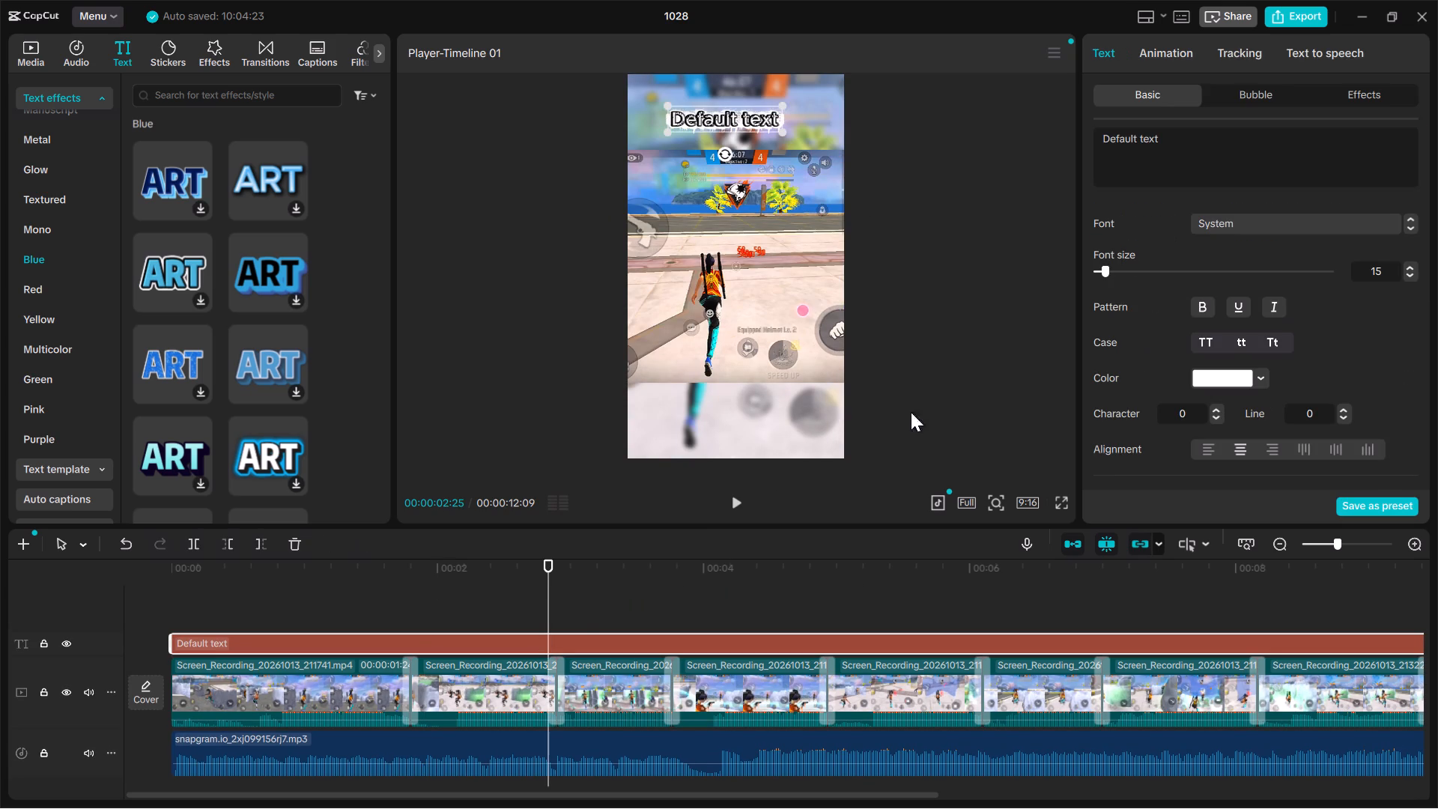
pyautogui.click(1214, 134)
pyautogui.hotkey('ctrl', 'BackSpace')
pyautogui.write('dID')
pyautogui.press('space')
pyautogui.press('BackSpace')
pyautogui.press('BackSpace')
pyautogui.press('BackSpace')
pyautogui.press('BackSpace')
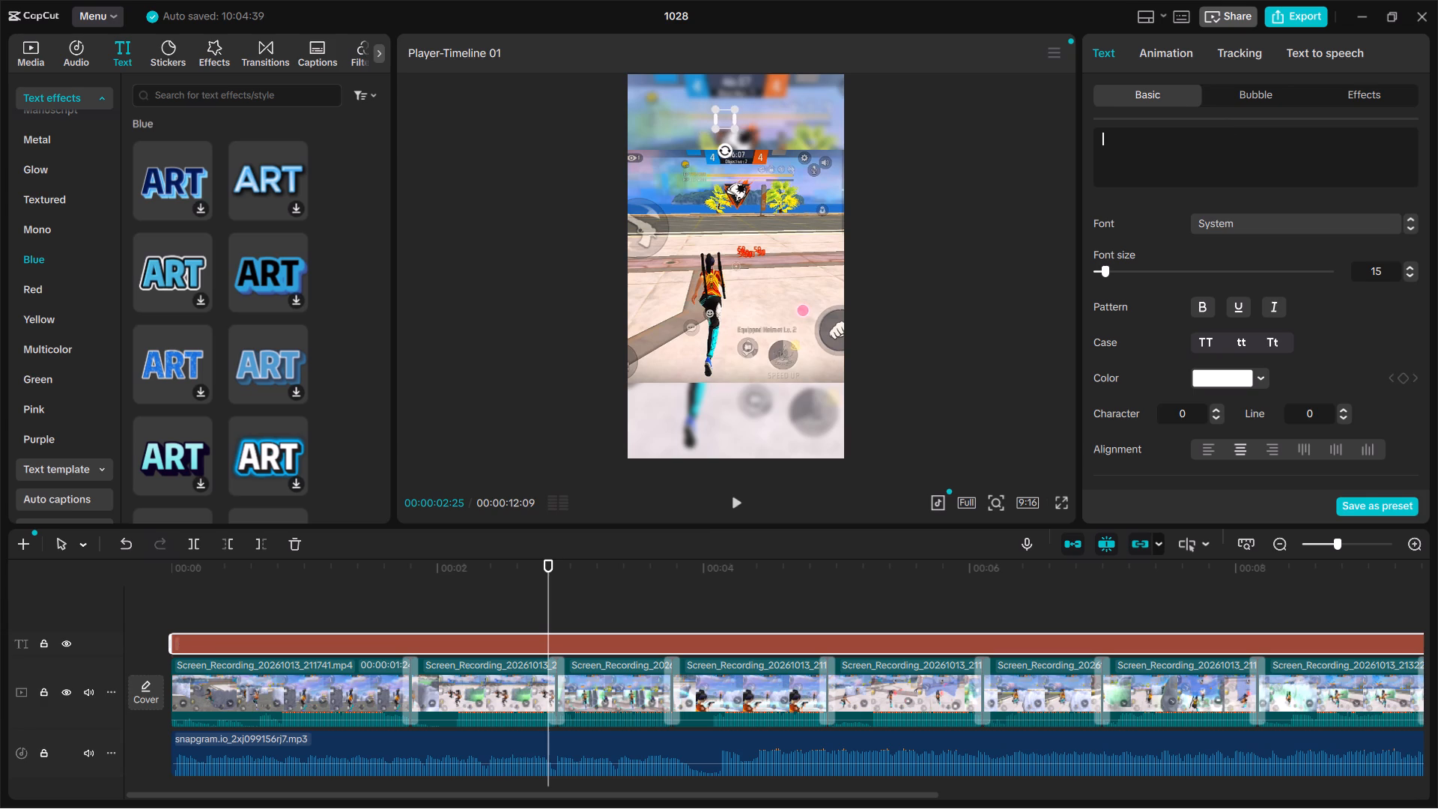
pyautogui.write('DID')
pyautogui.press('space')
pyautogui.press('BackSpace')
pyautogui.press('BackSpace')
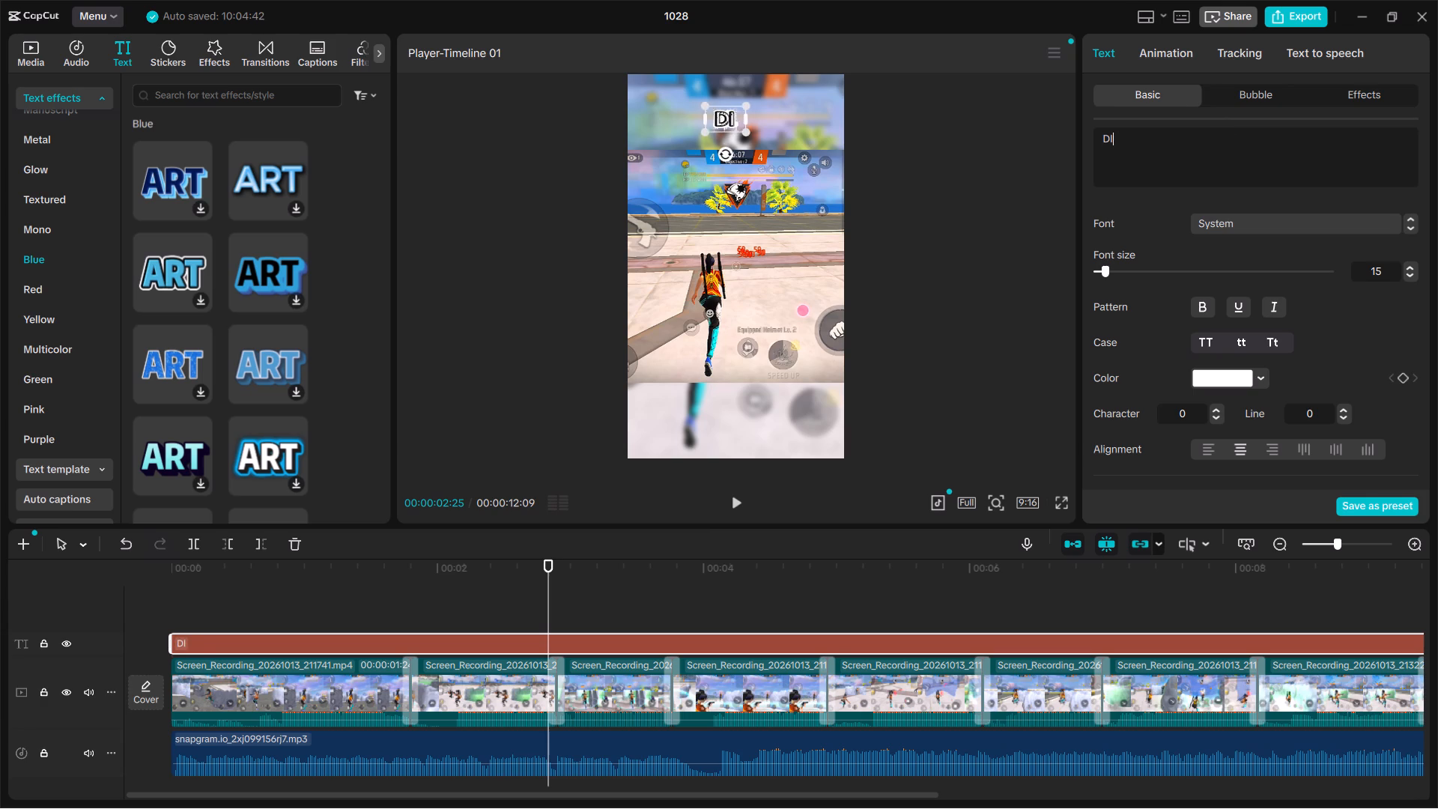
pyautogui.press('BackSpace')
pyautogui.write('id')
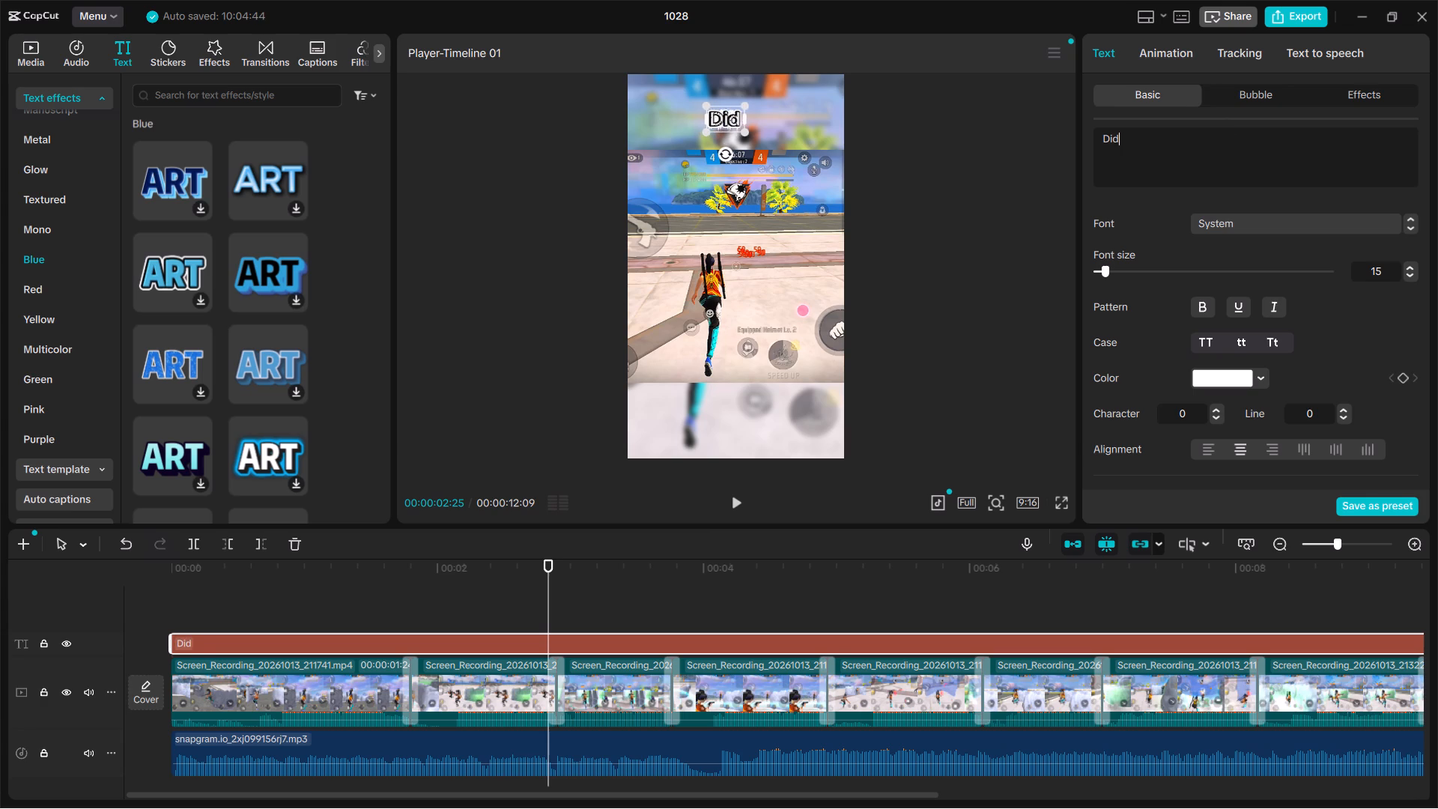
pyautogui.press('space')
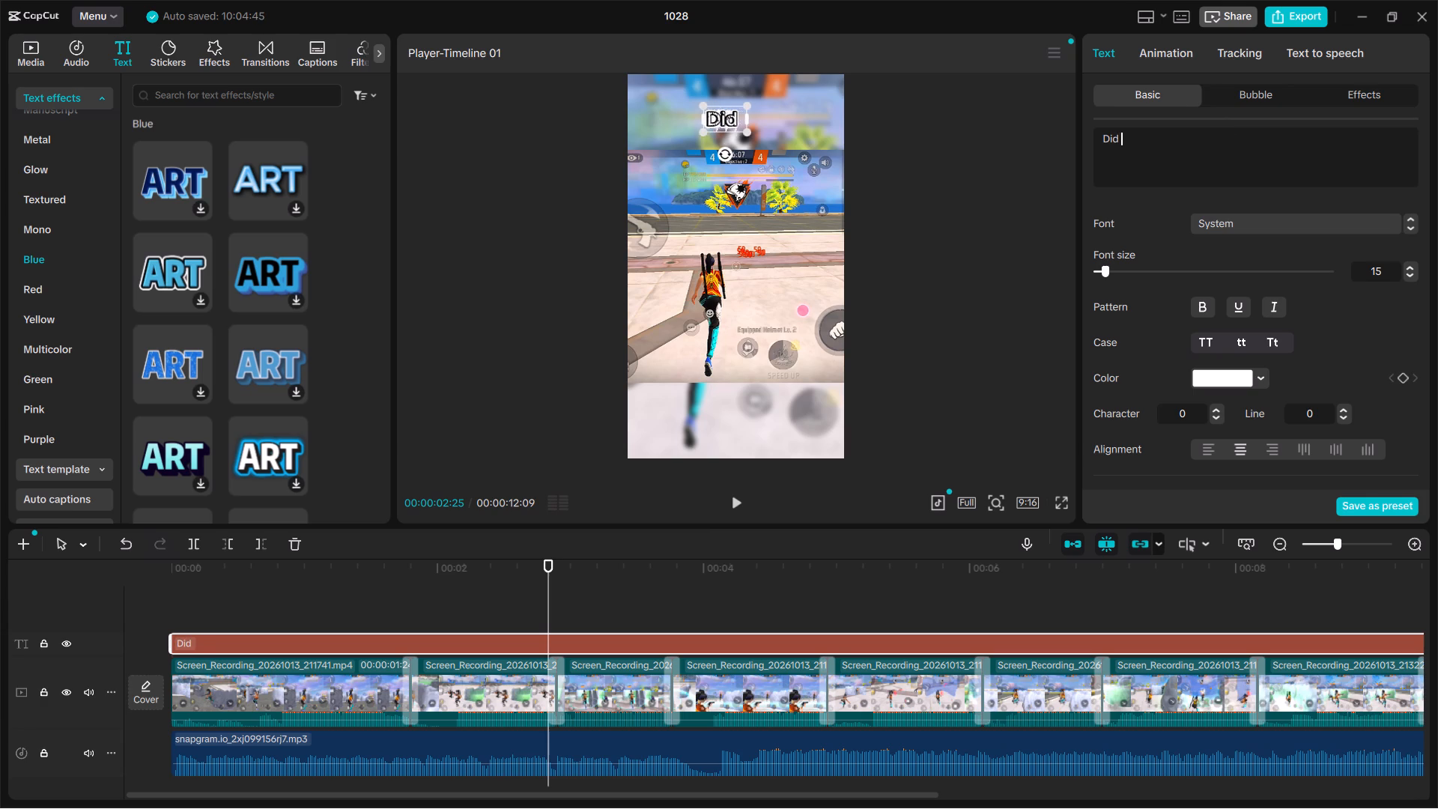
pyautogui.write('You')
pyautogui.press('space')
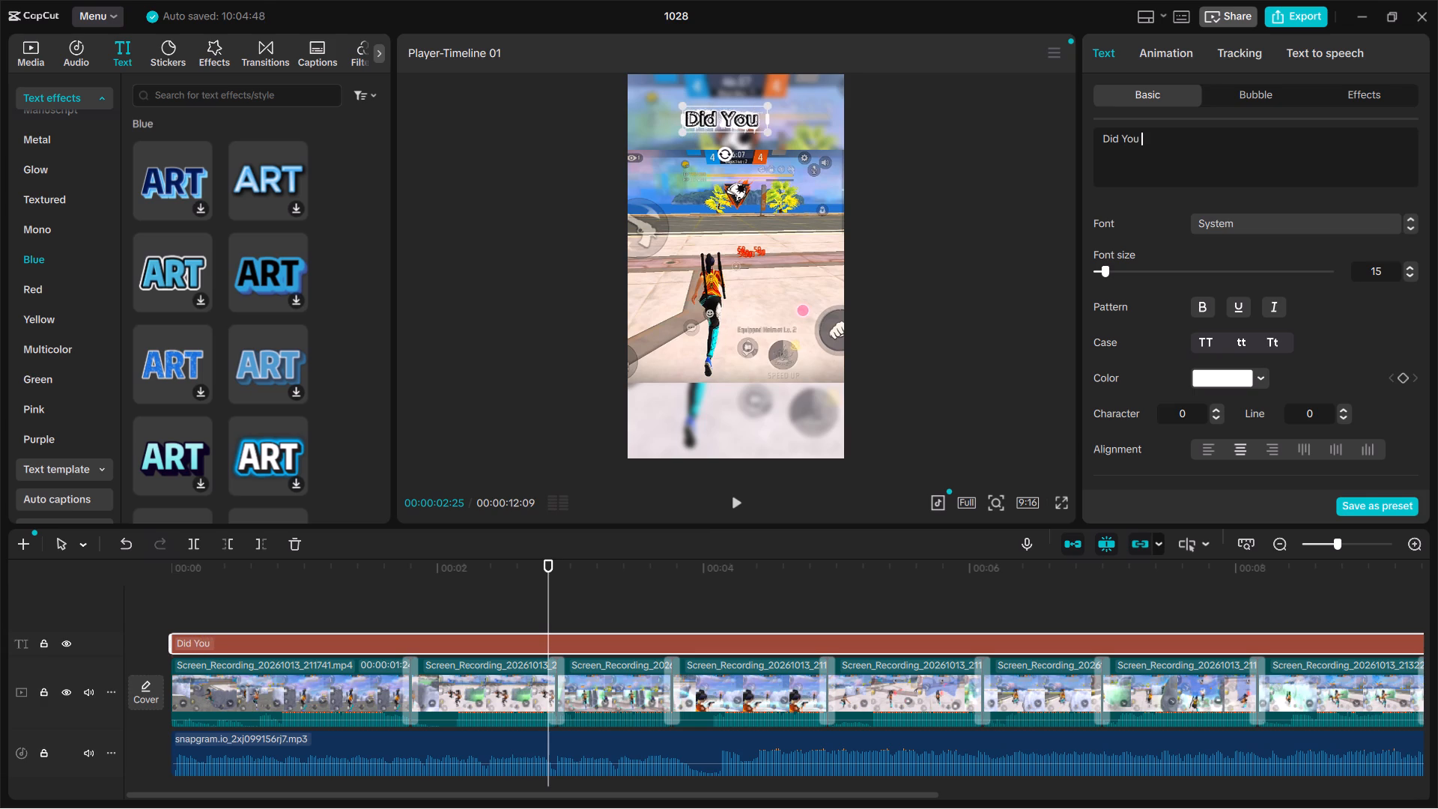
pyautogui.write('No')
pyautogui.write('tu')
pyautogui.press('BackSpace')
pyautogui.write('icw')
pyautogui.press('BackSpace')
pyautogui.press('e')
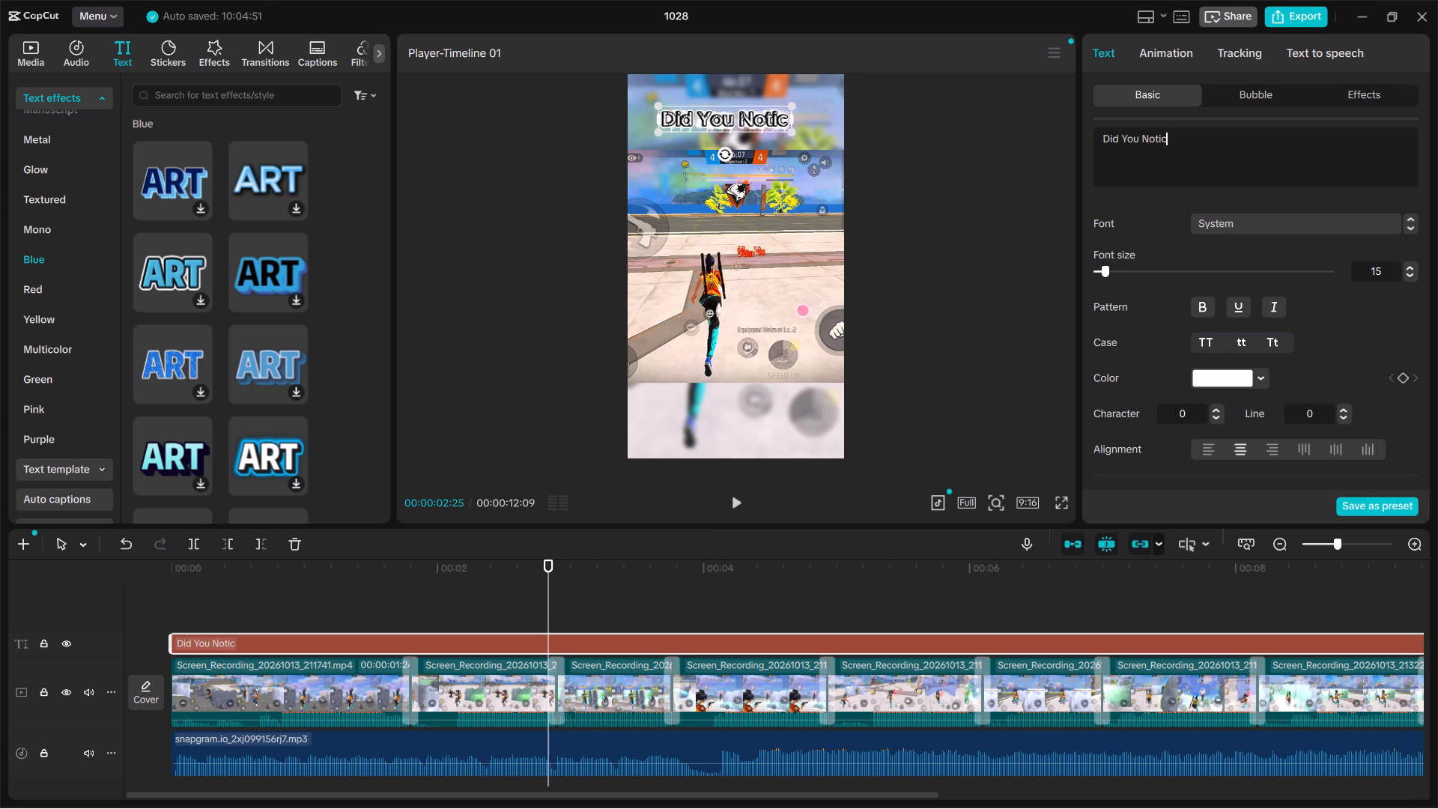
pyautogui.press('space')
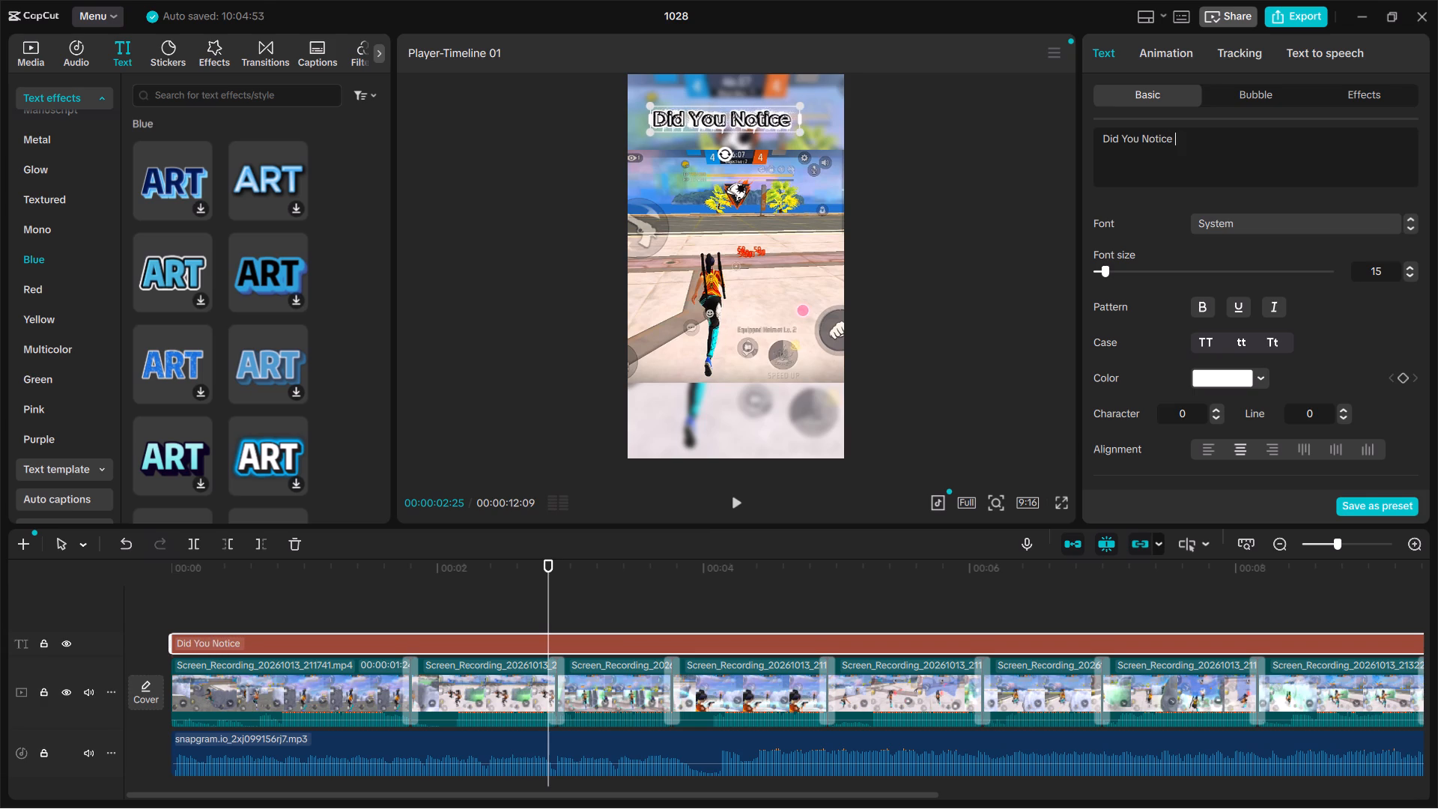
# Append a skull emoji after "Did You Notice" in the title.
pyautogui.press('super+v')
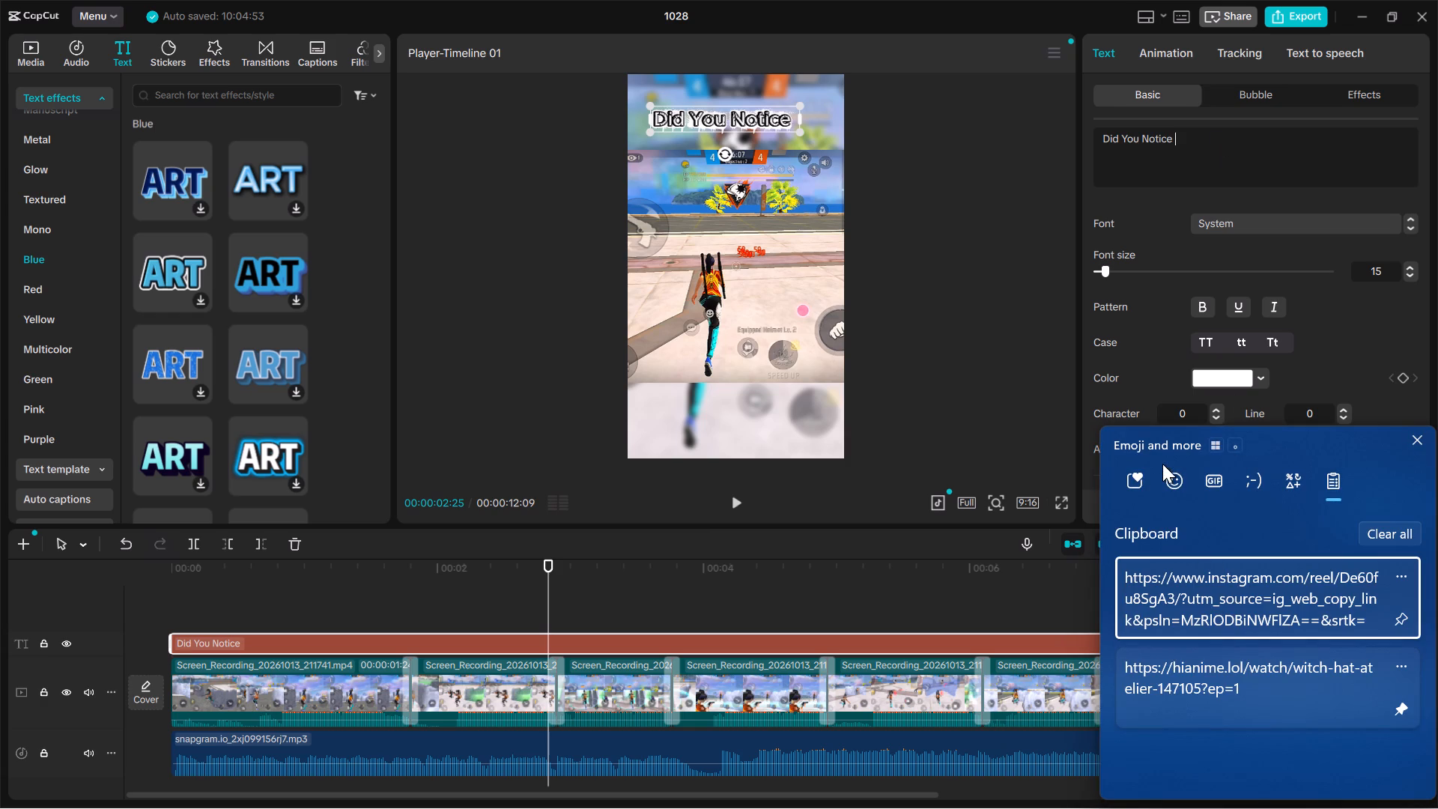
pyautogui.click(1169, 488)
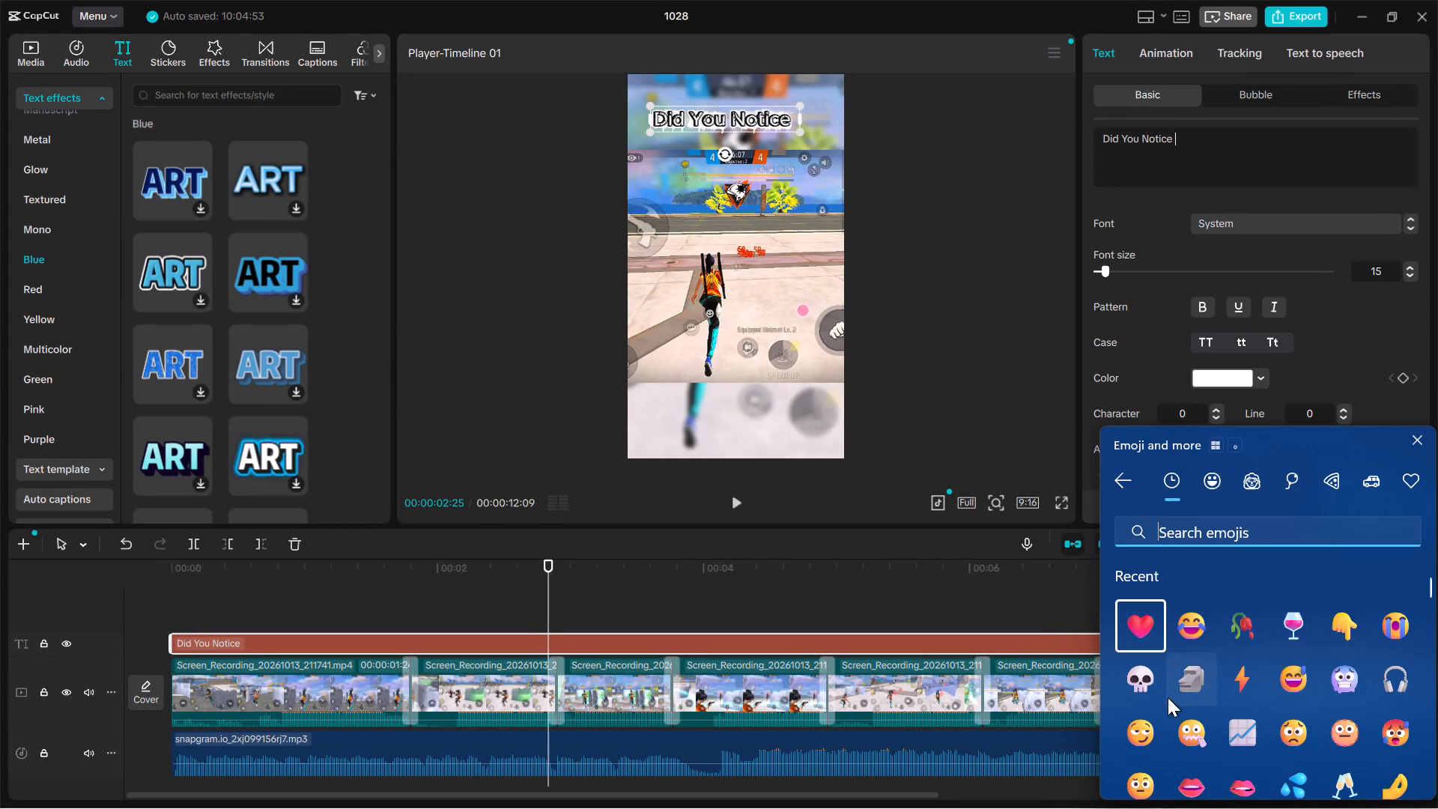
pyautogui.click(1147, 688)
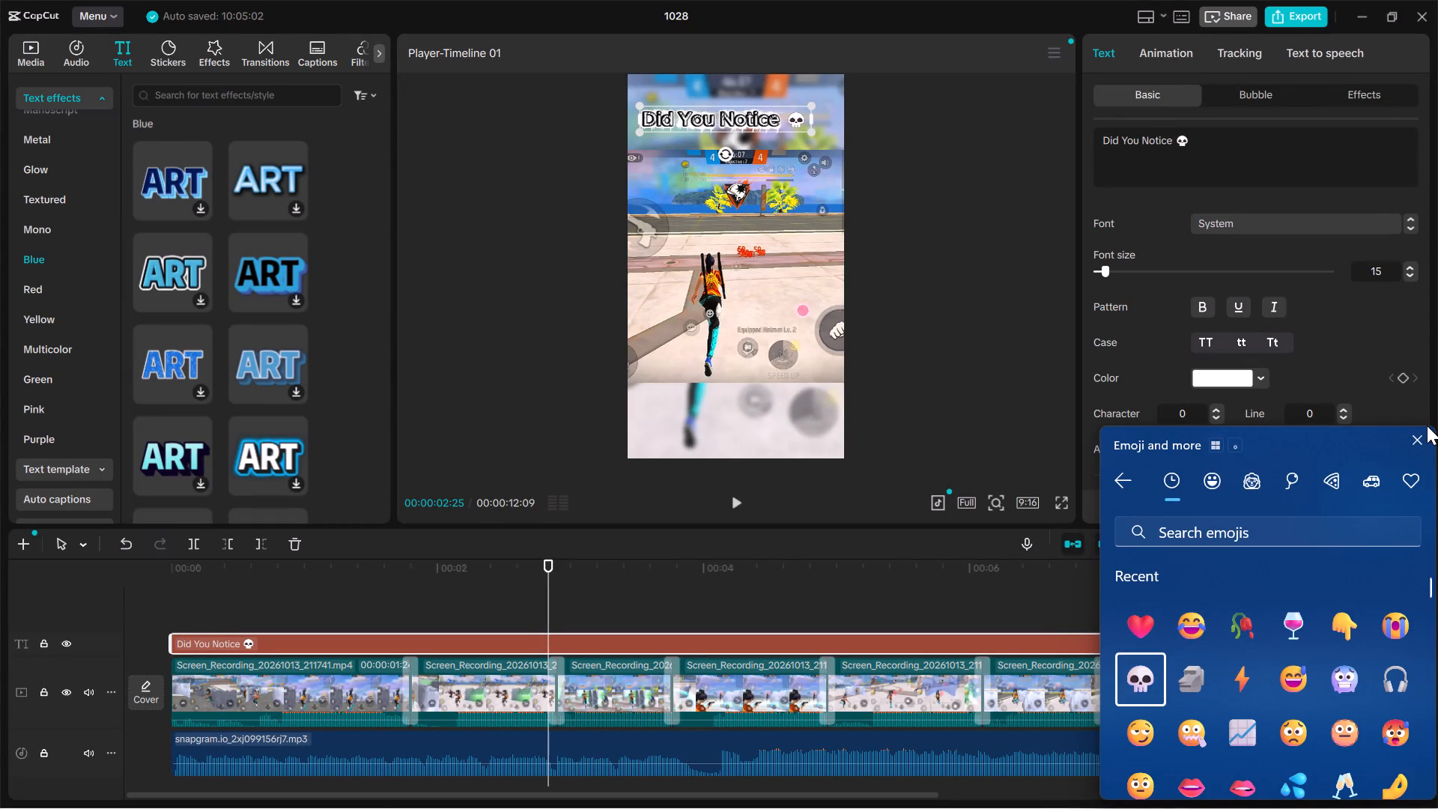
pyautogui.scroll(-2, 1203, 674)
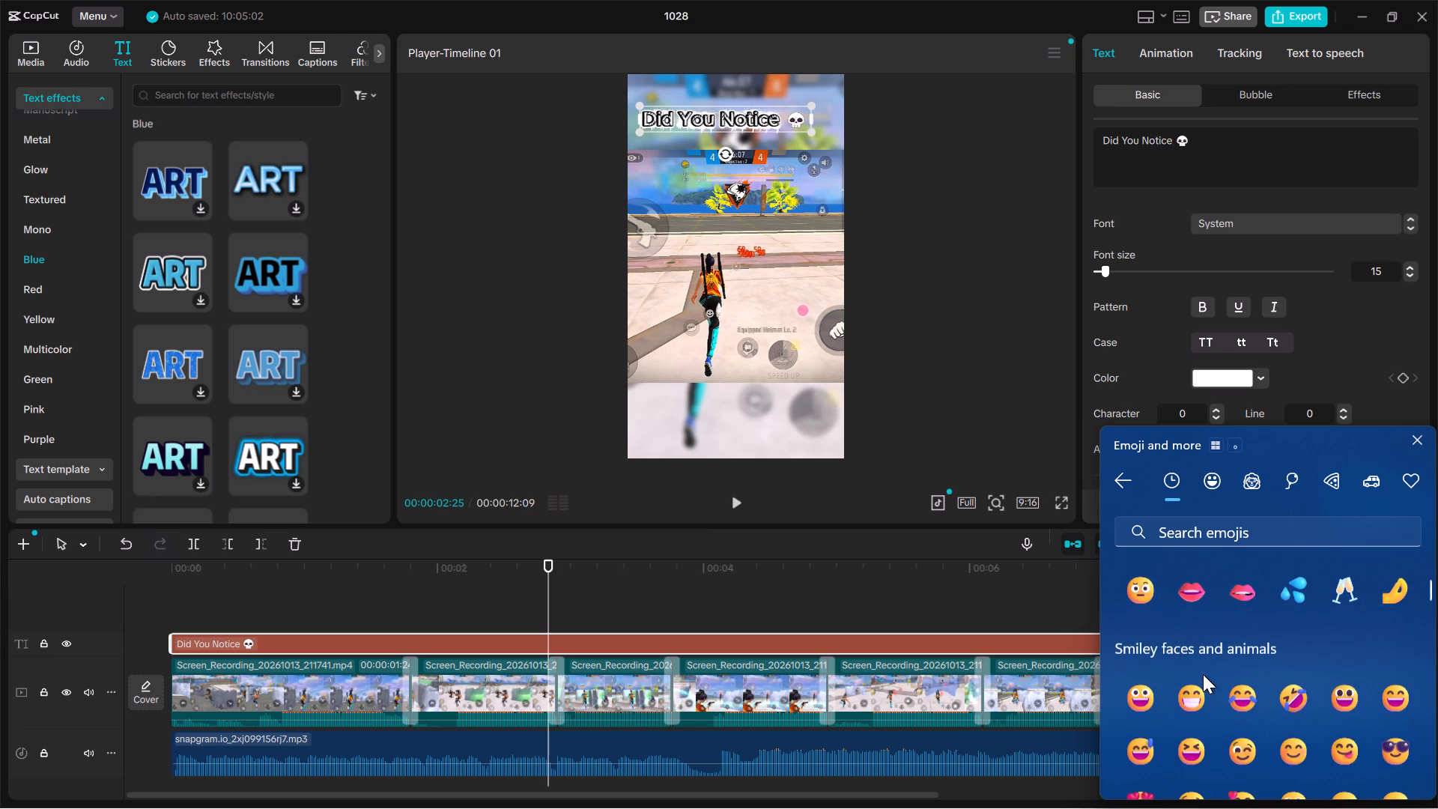
pyautogui.click(1408, 445)
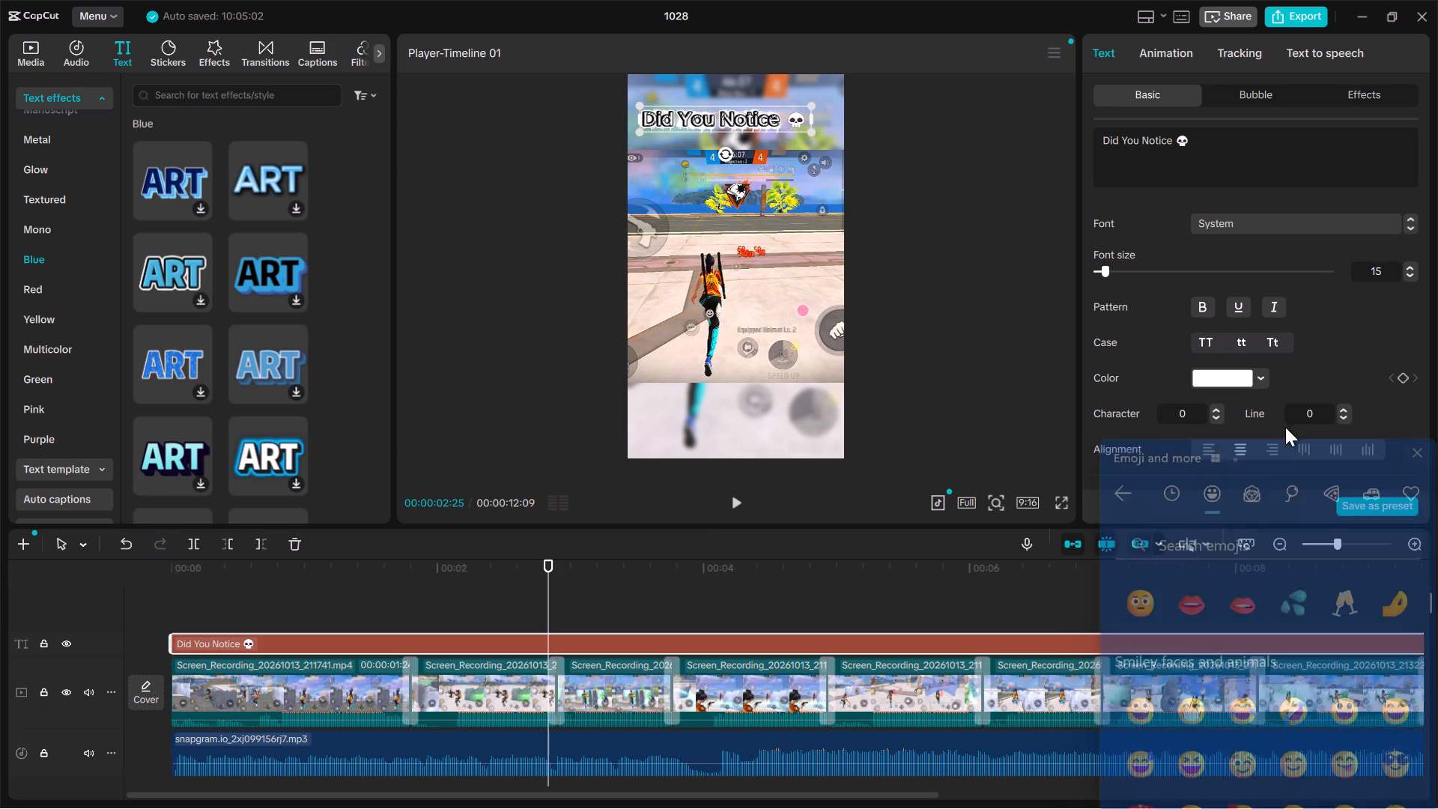
# Shrink the title and centre it horizontally in the blurred band above the gameplay.
pyautogui.moveTo(812, 129); pyautogui.dragTo(752, 124)
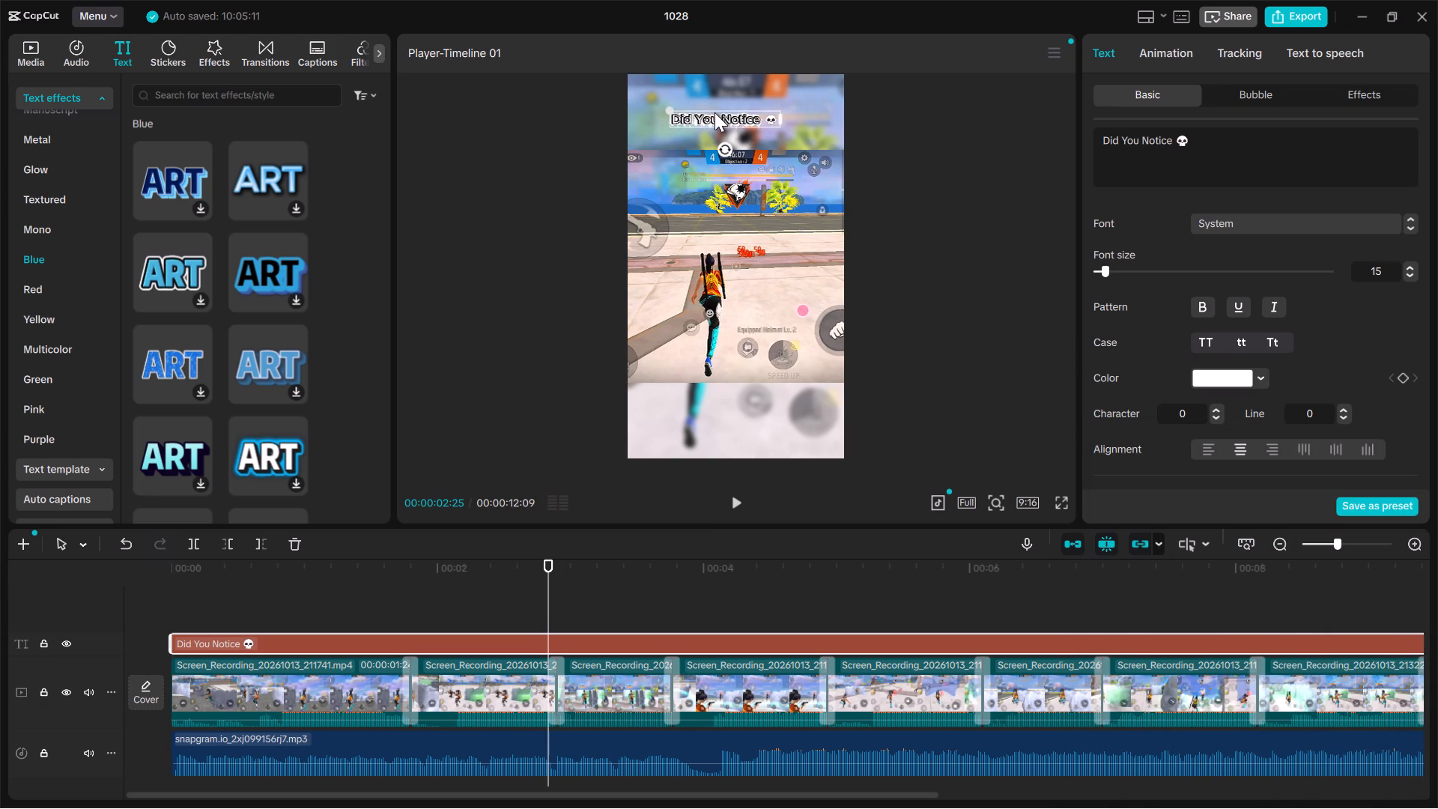
pyautogui.moveTo(721, 120); pyautogui.dragTo(732, 121)
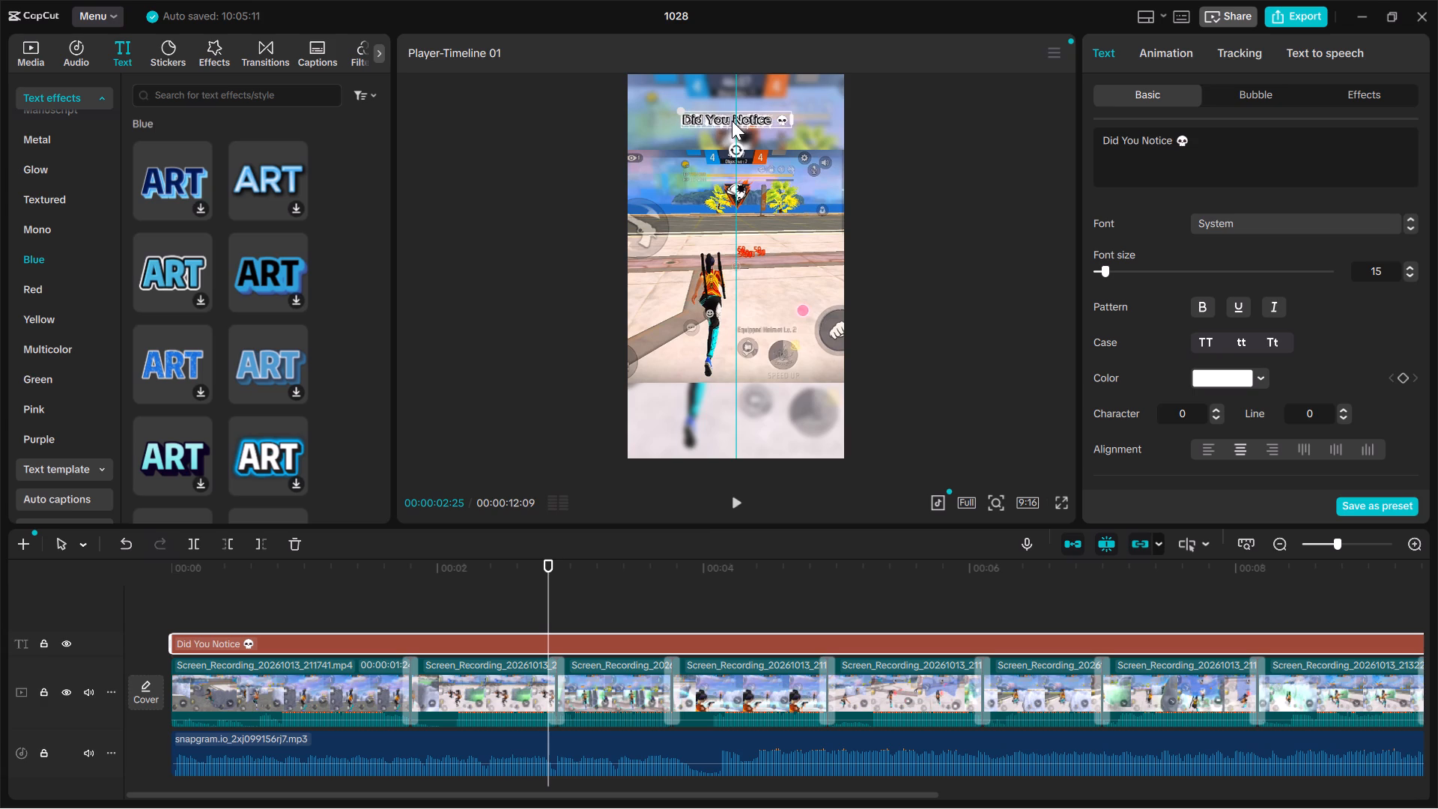
pyautogui.moveTo(732, 121); pyautogui.dragTo(726, 121)
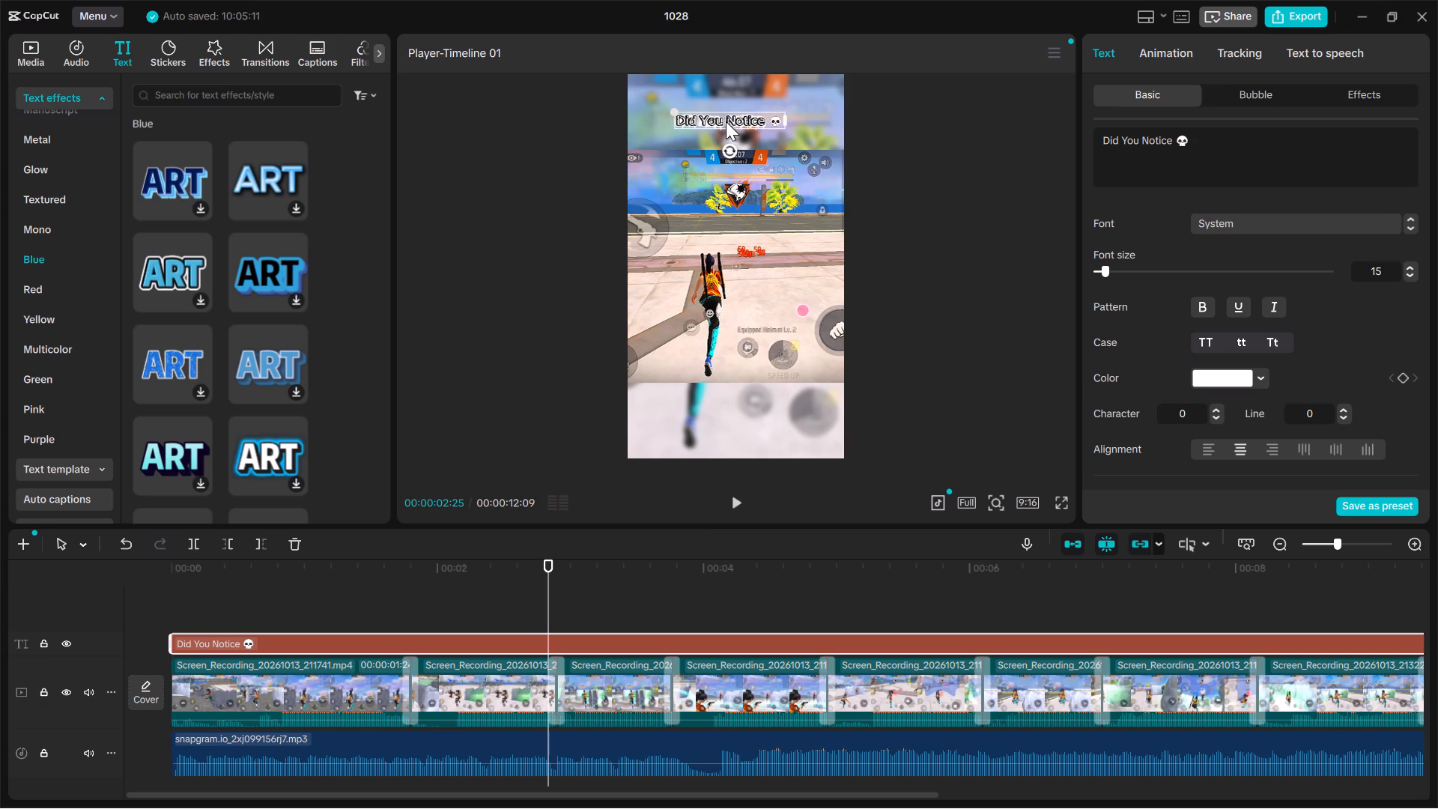
pyautogui.moveTo(726, 121); pyautogui.dragTo(729, 125)
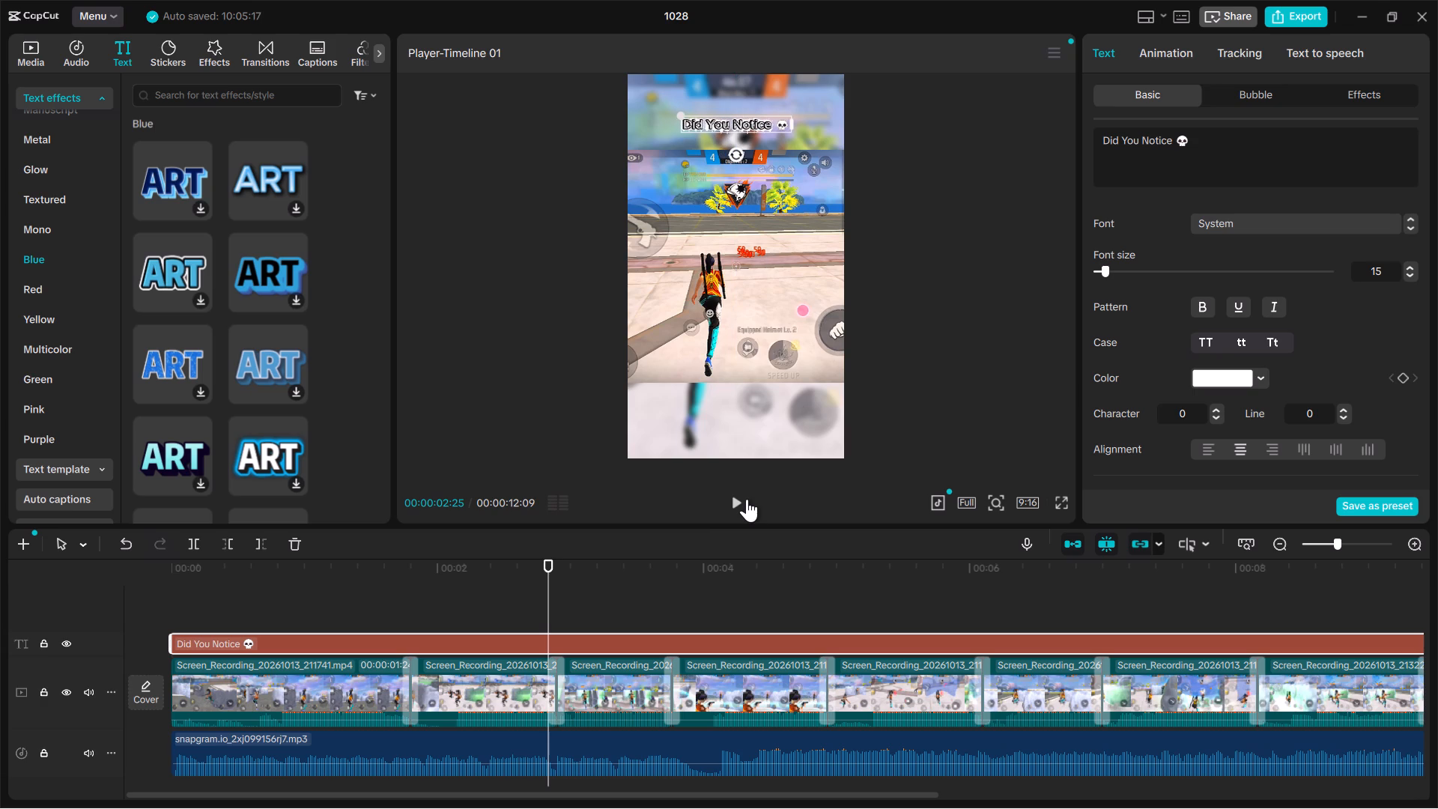
# Play the montage from the start to review the title over the clips and transitions.
pyautogui.press('Home')
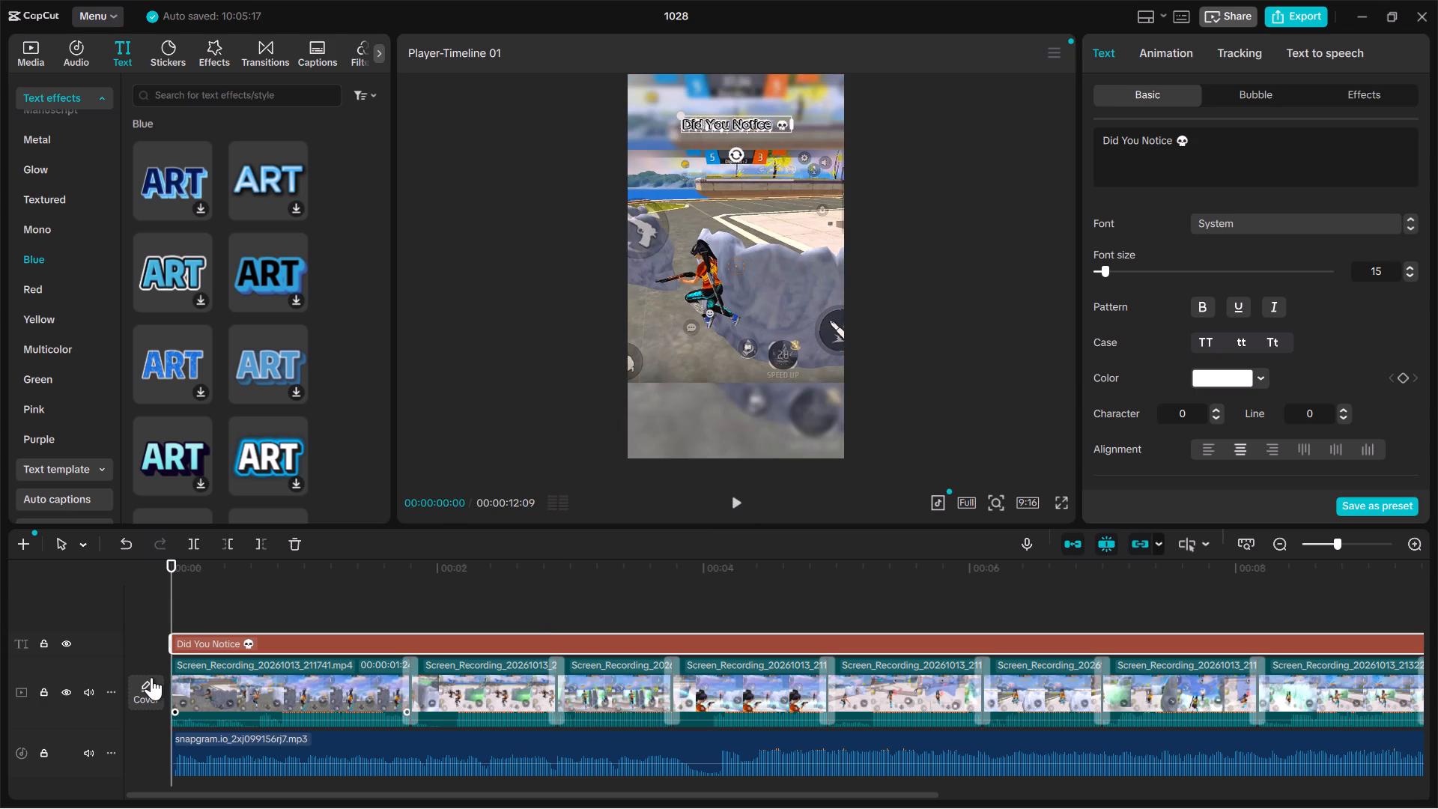
pyautogui.click(154, 601)
pyautogui.press('space')
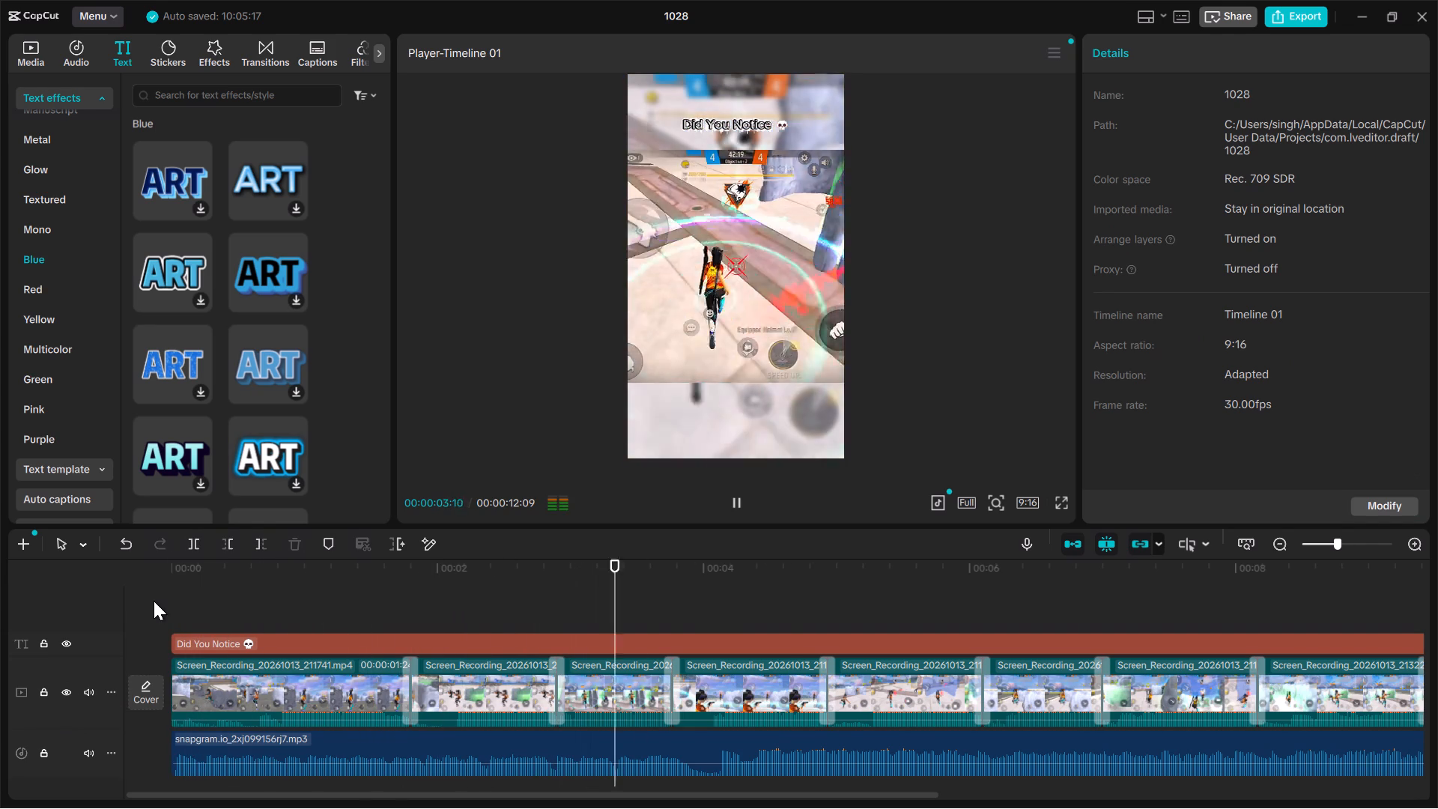
pyautogui.press('space')
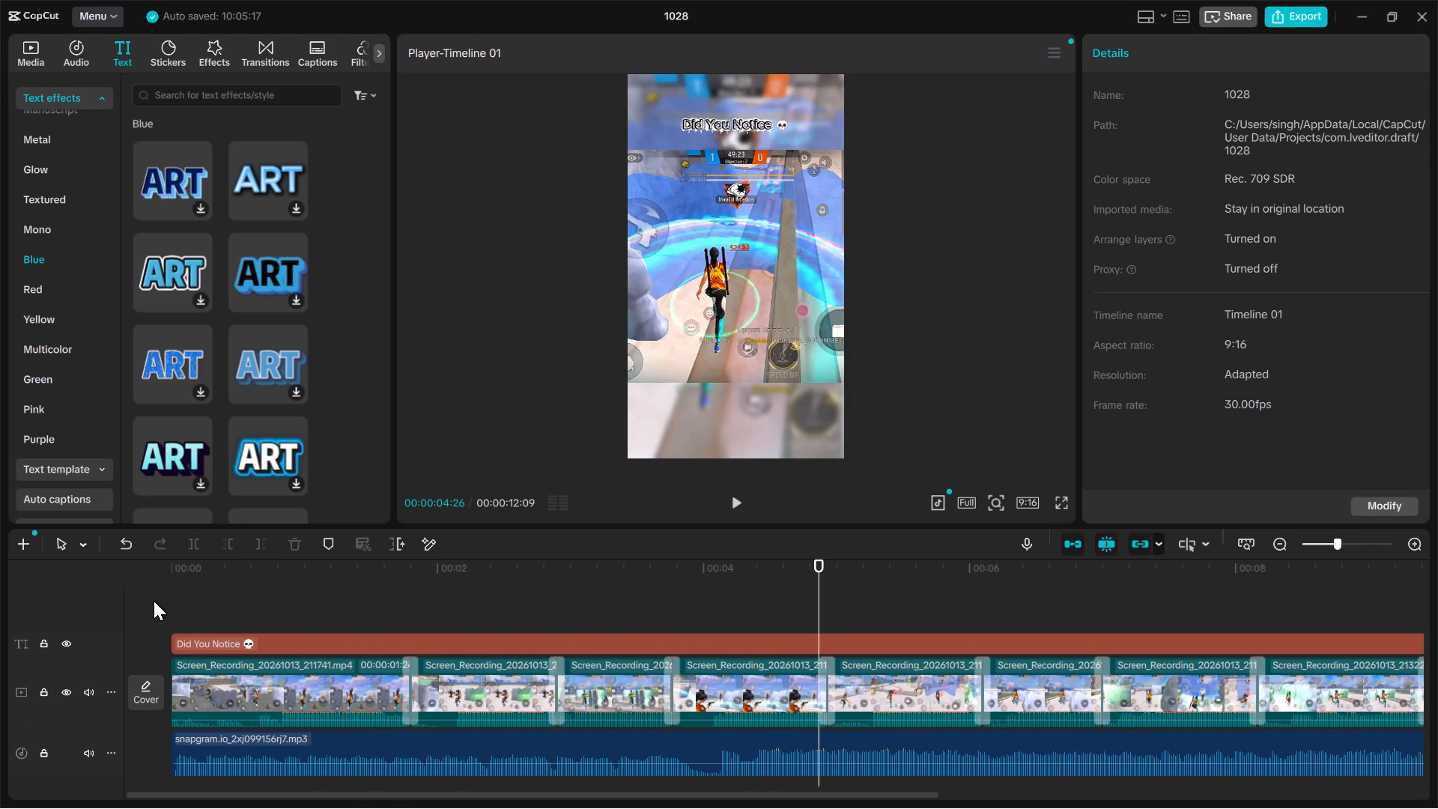
pyautogui.press('Home')
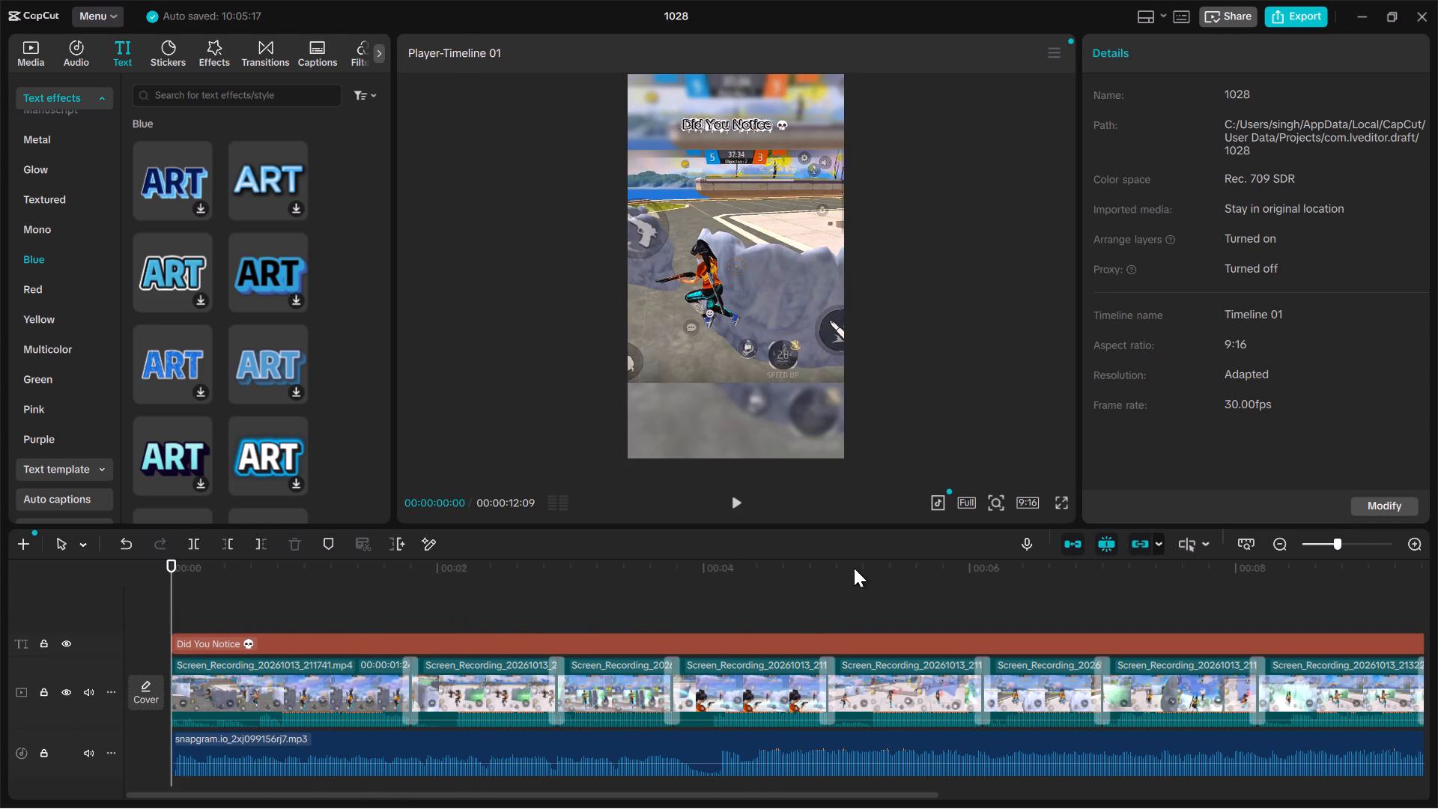
pyautogui.press('space')
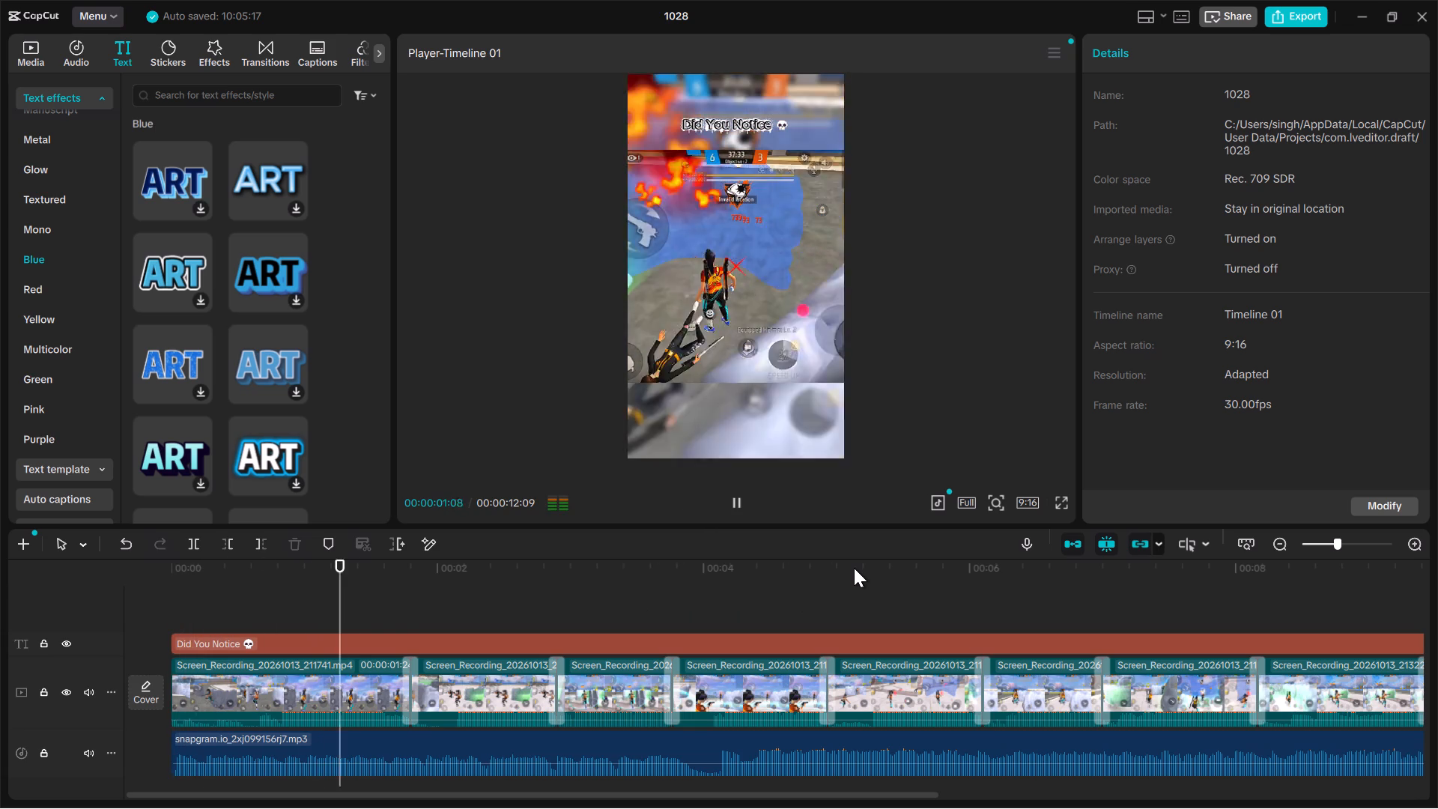
pyautogui.press('space')
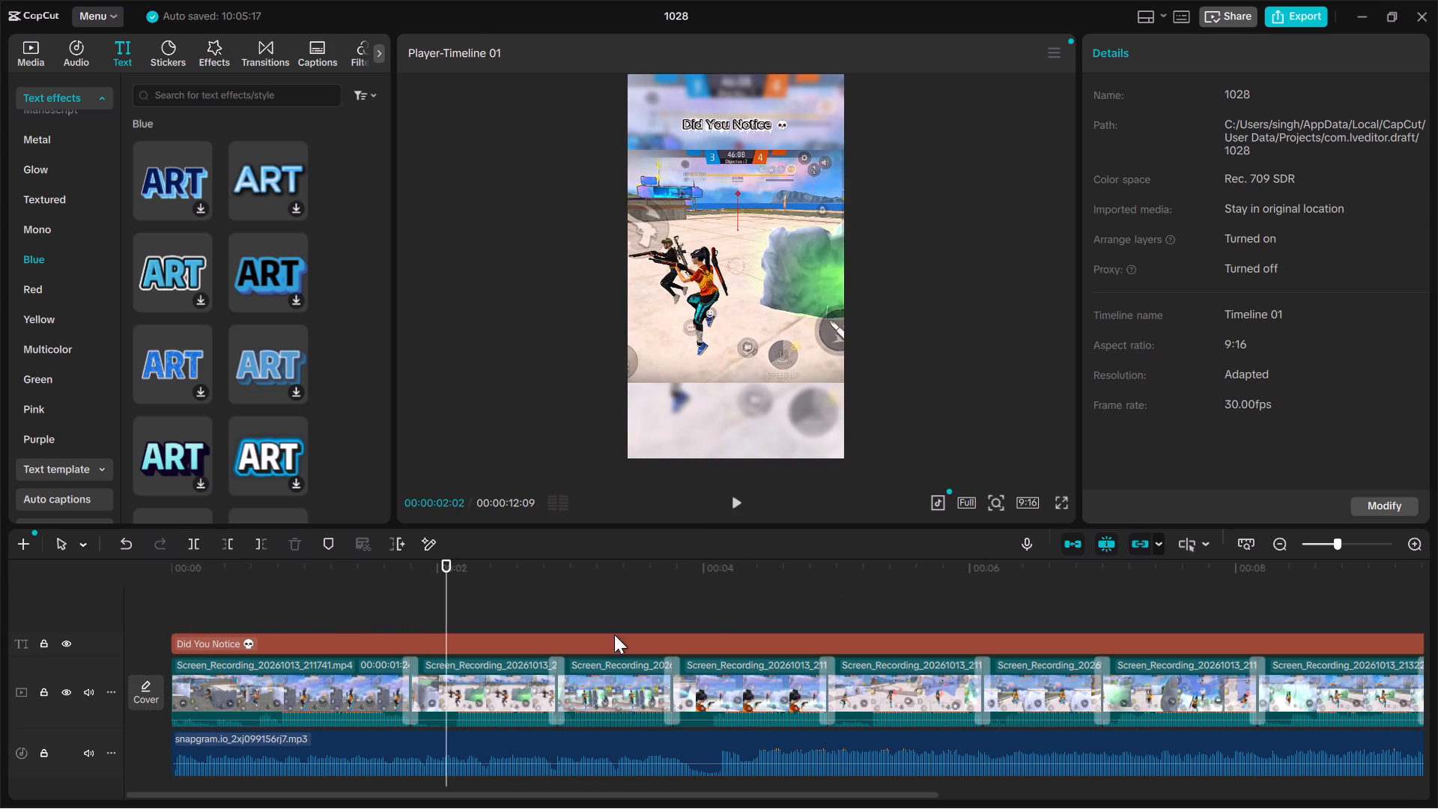
pyautogui.keyDown('ctrl'); pyautogui.scroll(5, 517, 703); pyautogui.keyUp('ctrl')
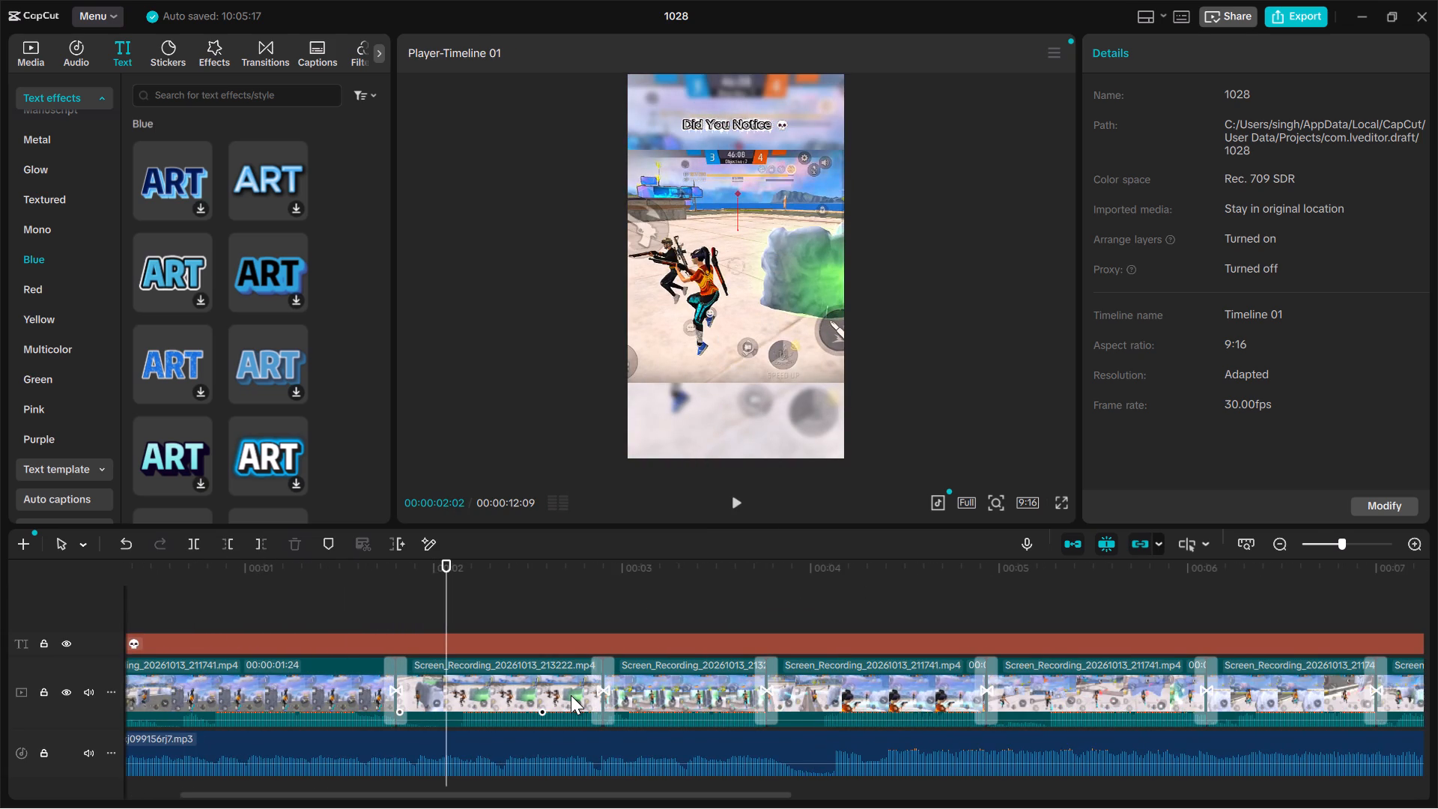
pyautogui.press('space')
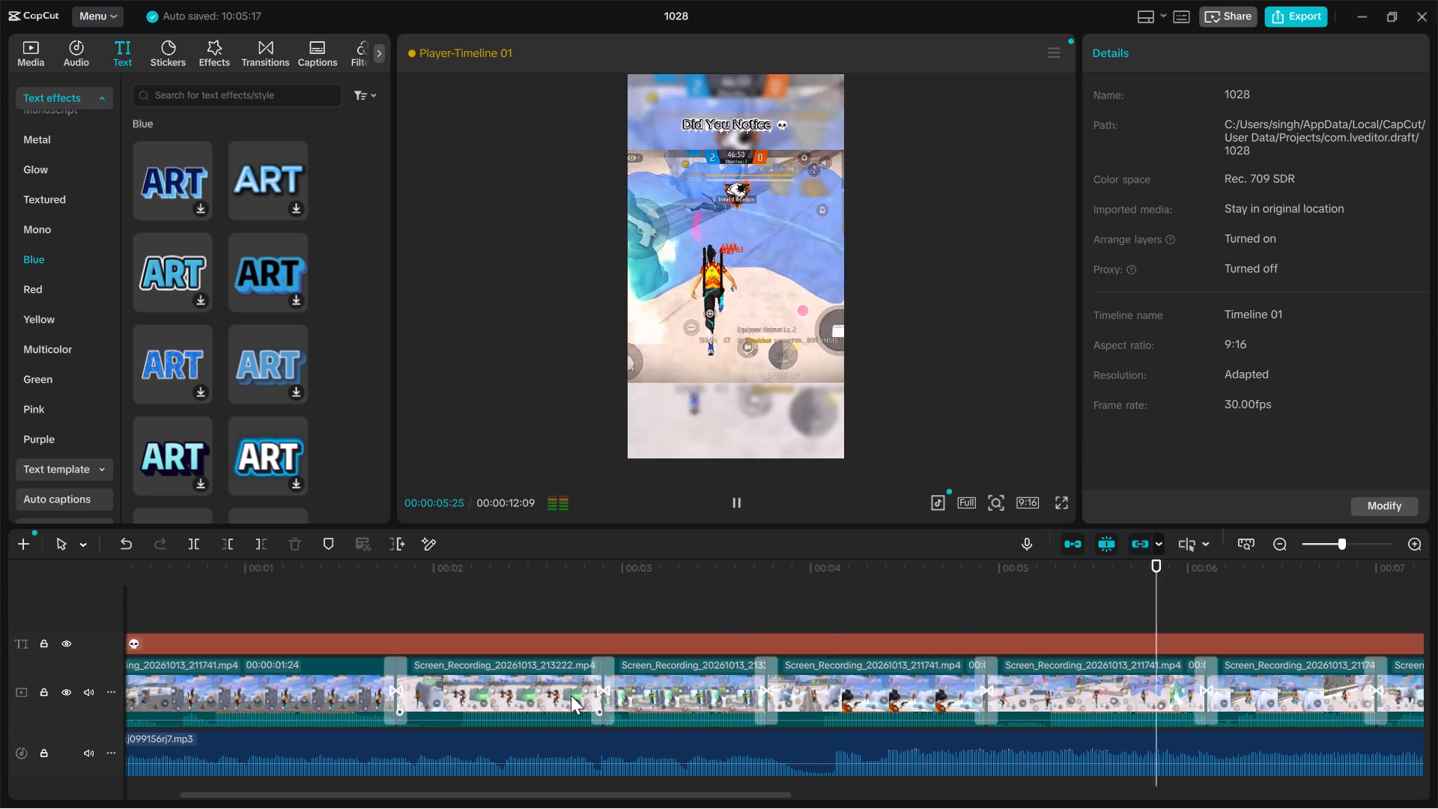
pyautogui.press('space')
# Apply the Halloween Disco Skull transition with a 0.1 s duration to all clip joins.
pyautogui.click(512, 697)
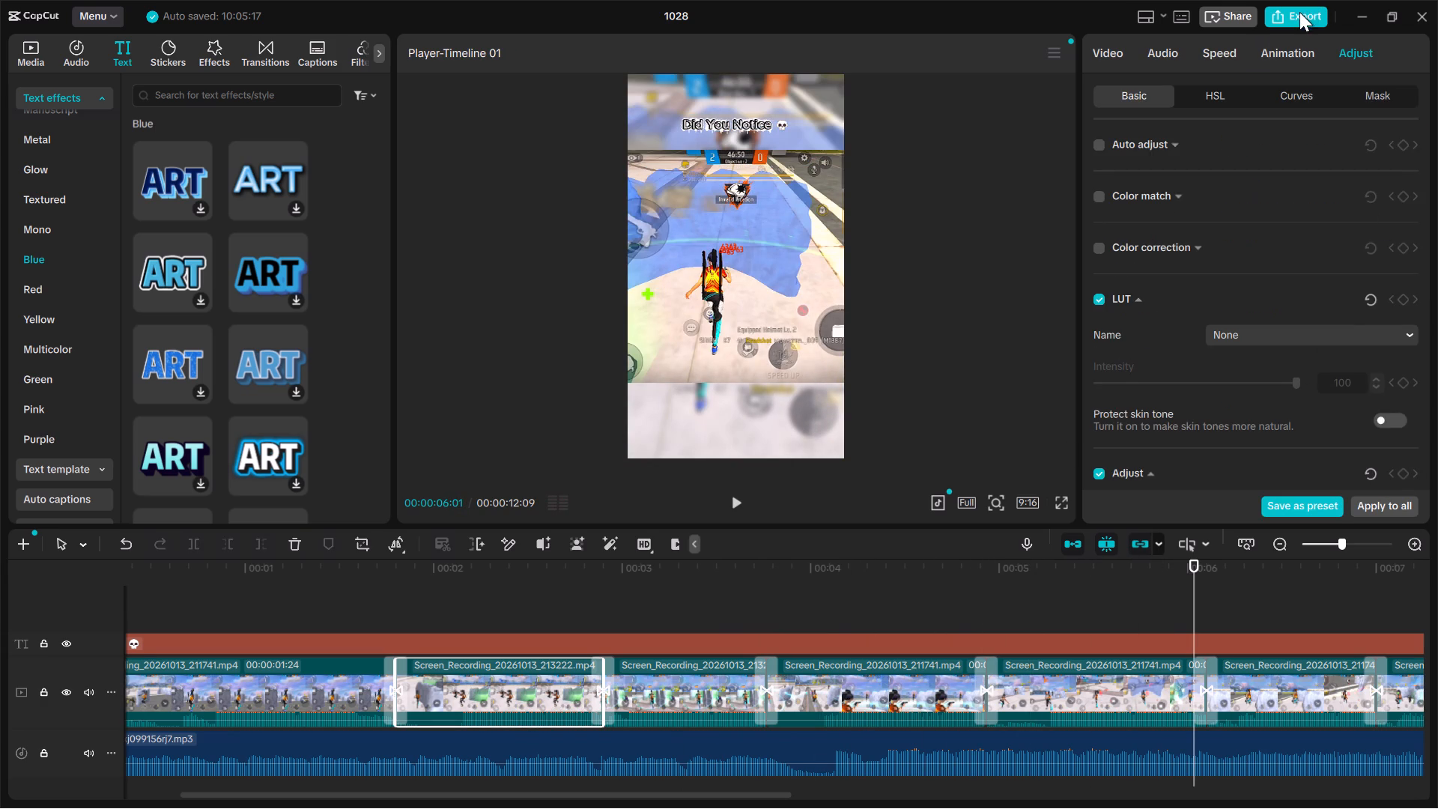
pyautogui.click(767, 680)
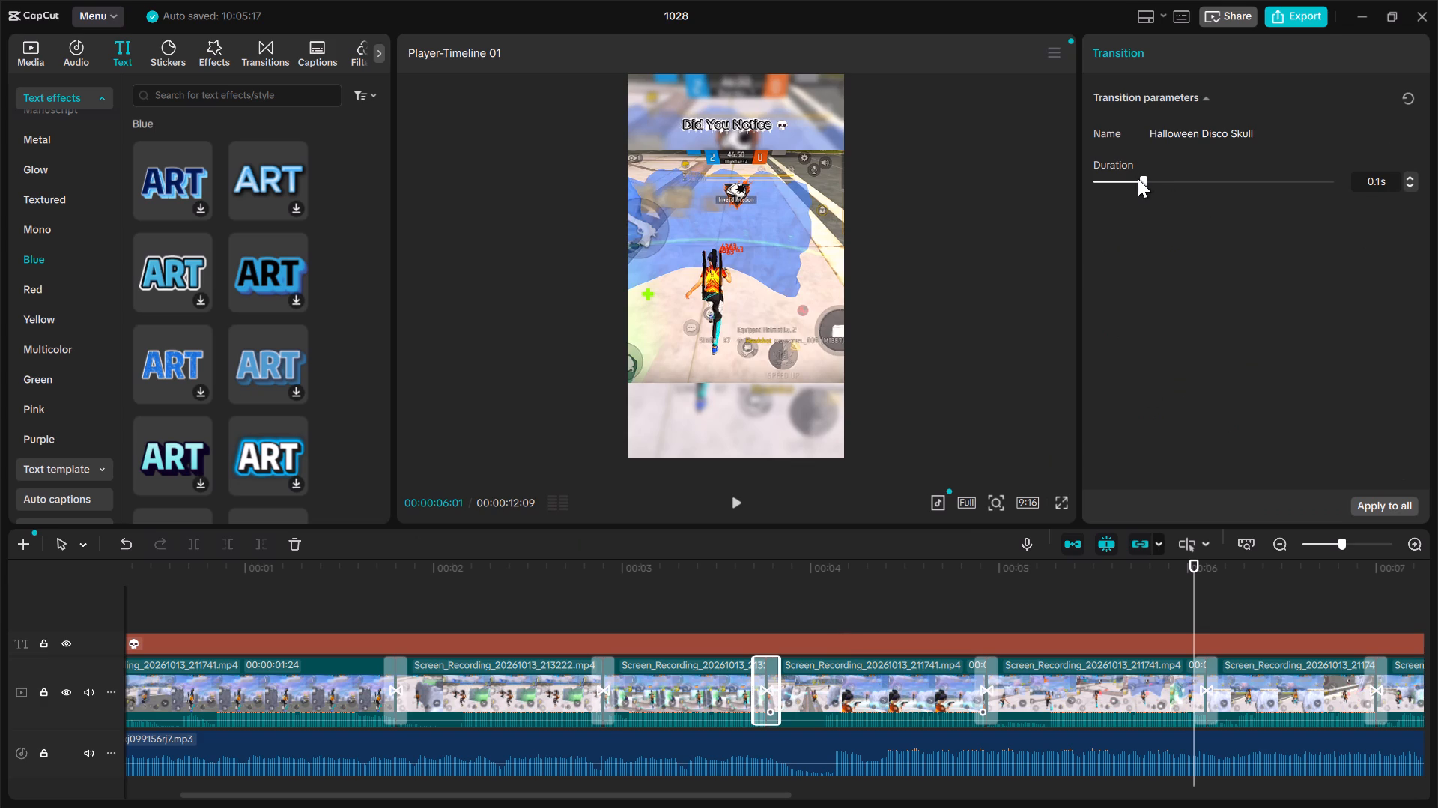
pyautogui.click(1135, 180)
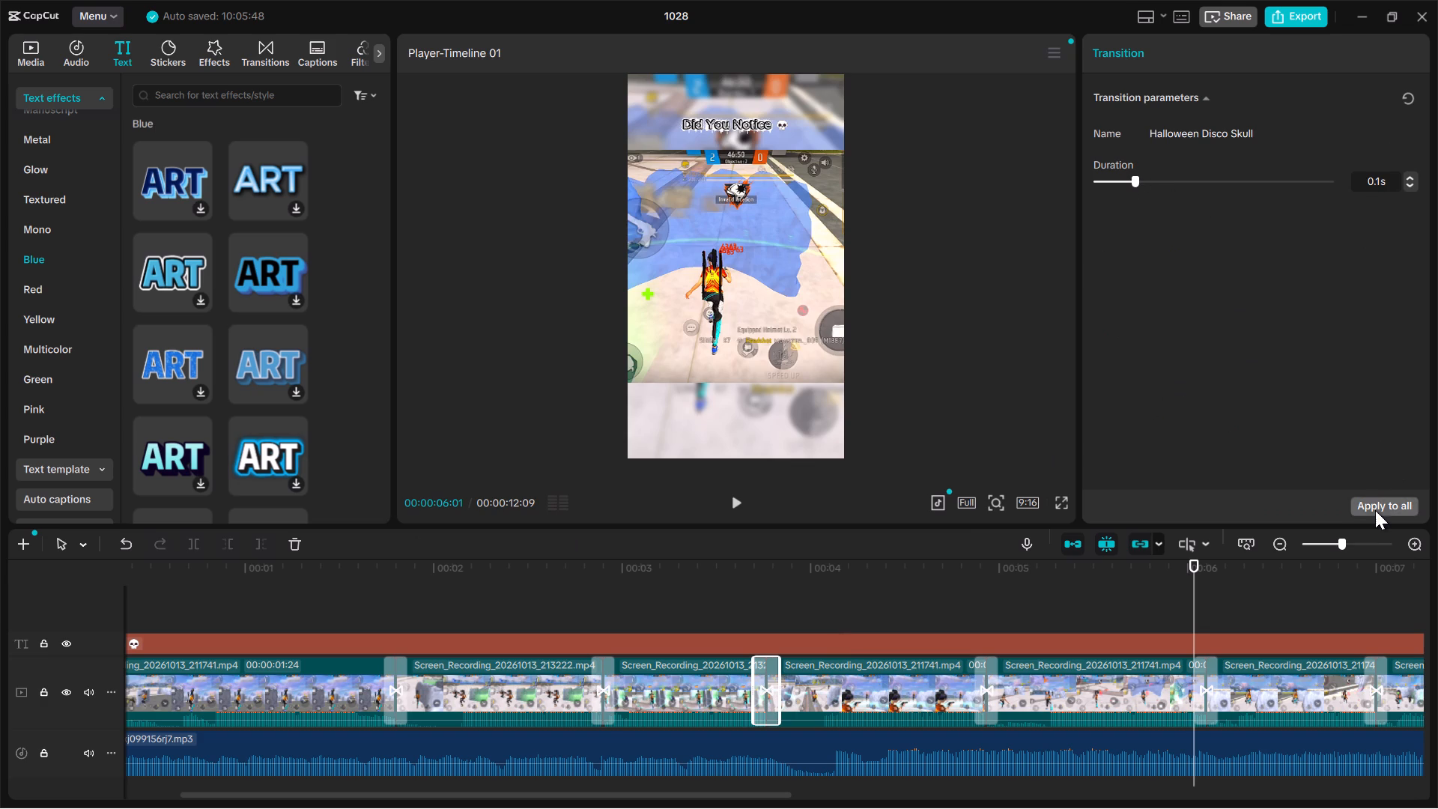
pyautogui.click(1377, 509)
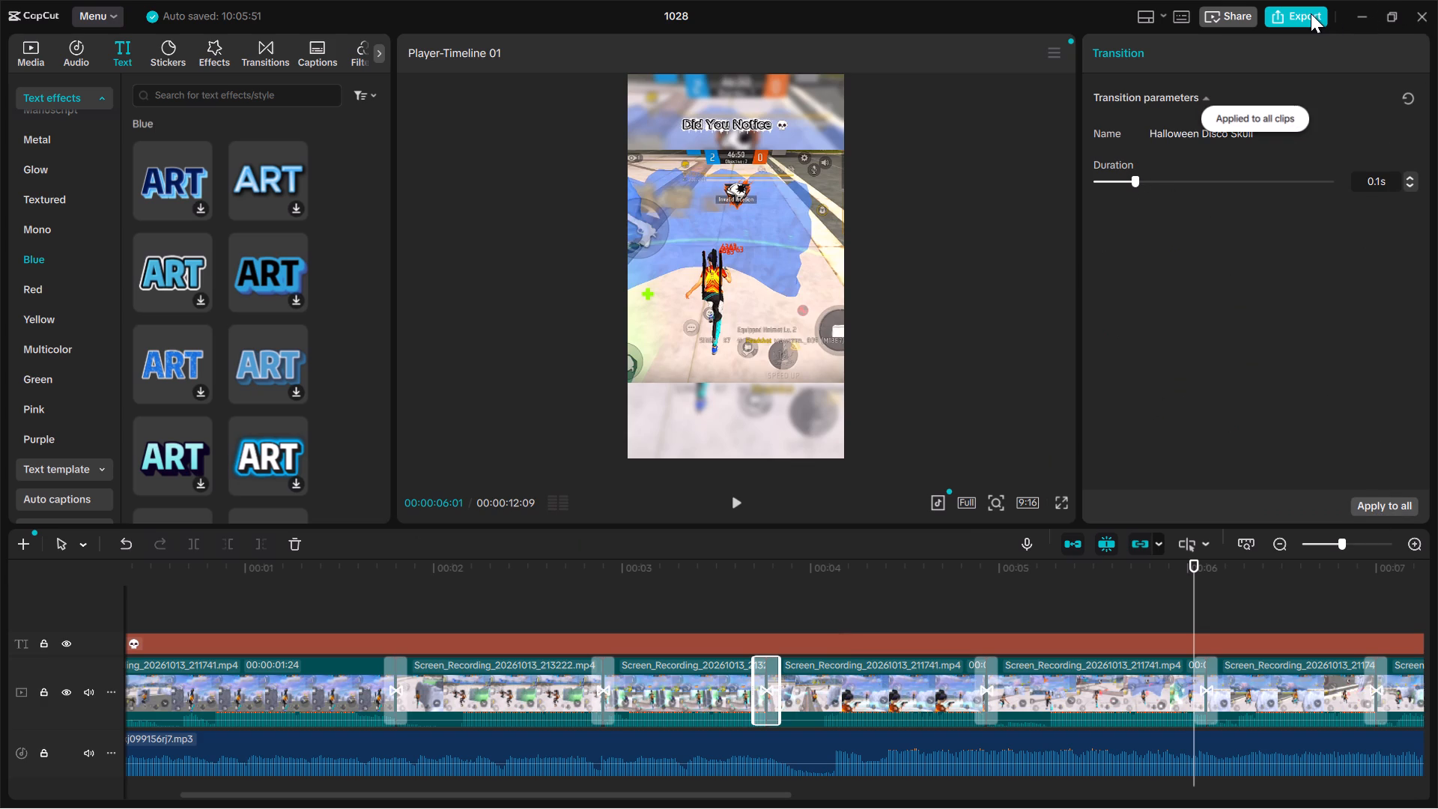
# Export the montage as 1028 in 4K with the Higher bit rate, H.264 codec, mp4 format and 30fps.
pyautogui.click(1311, 13)
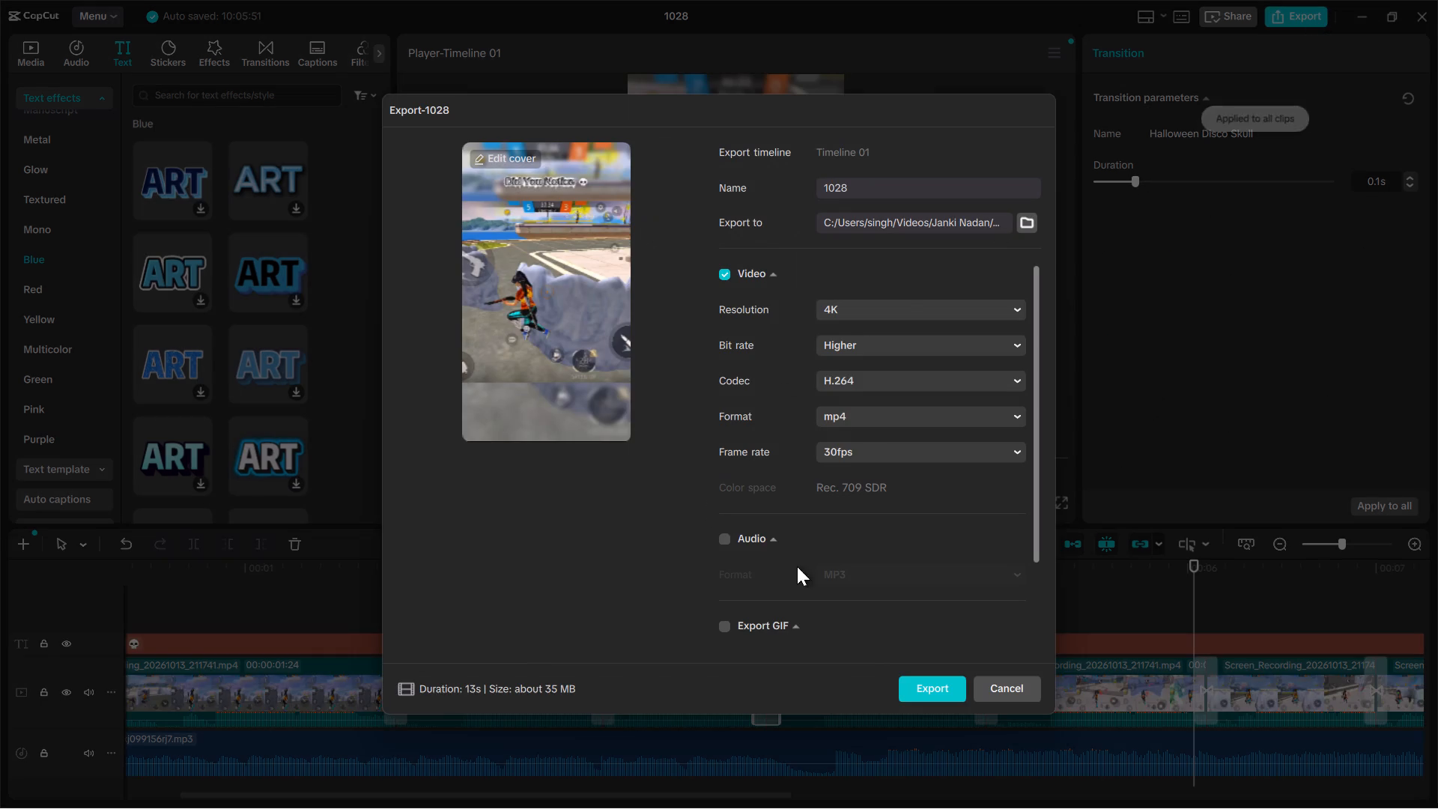
pyautogui.click(994, 345)
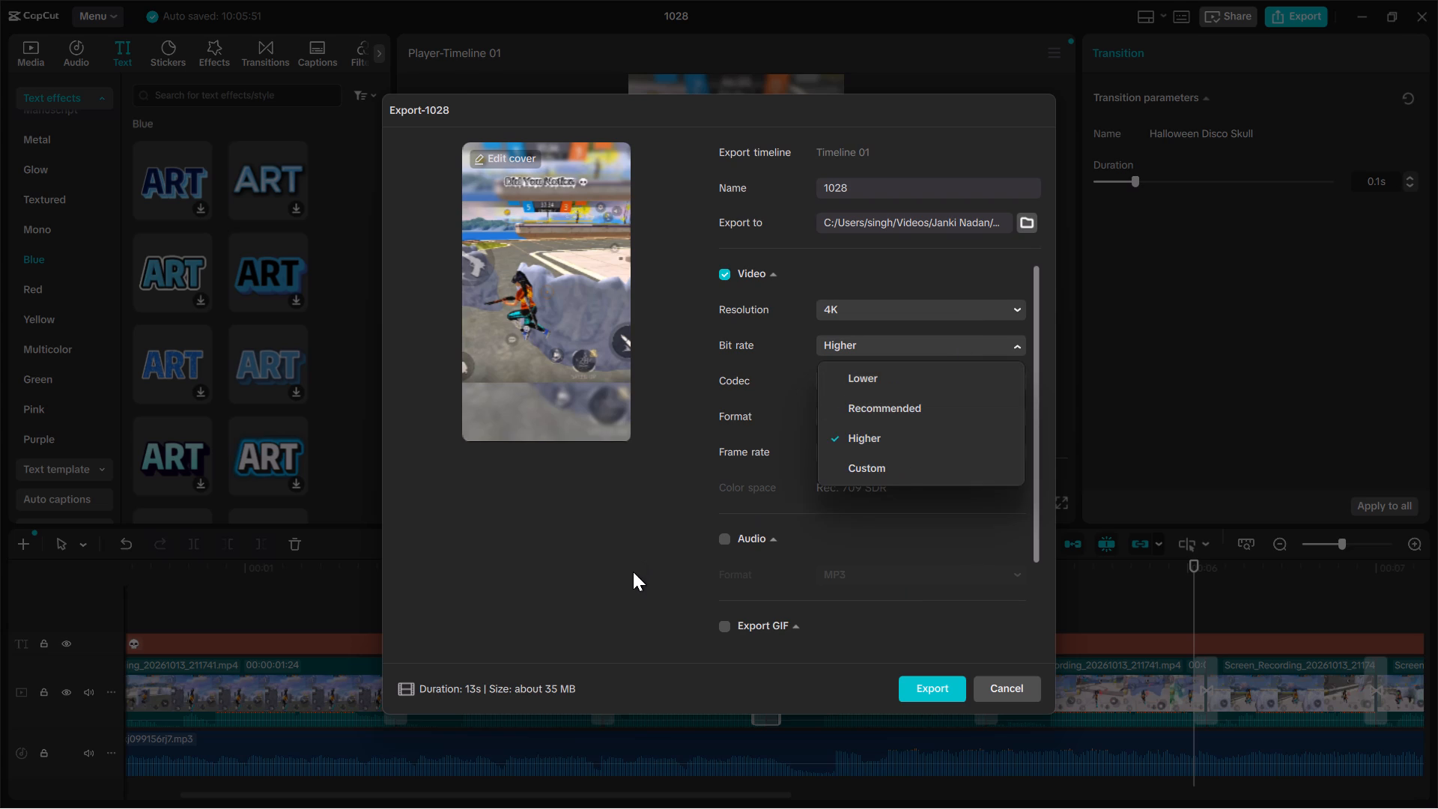
pyautogui.click(631, 572)
pyautogui.click(932, 694)
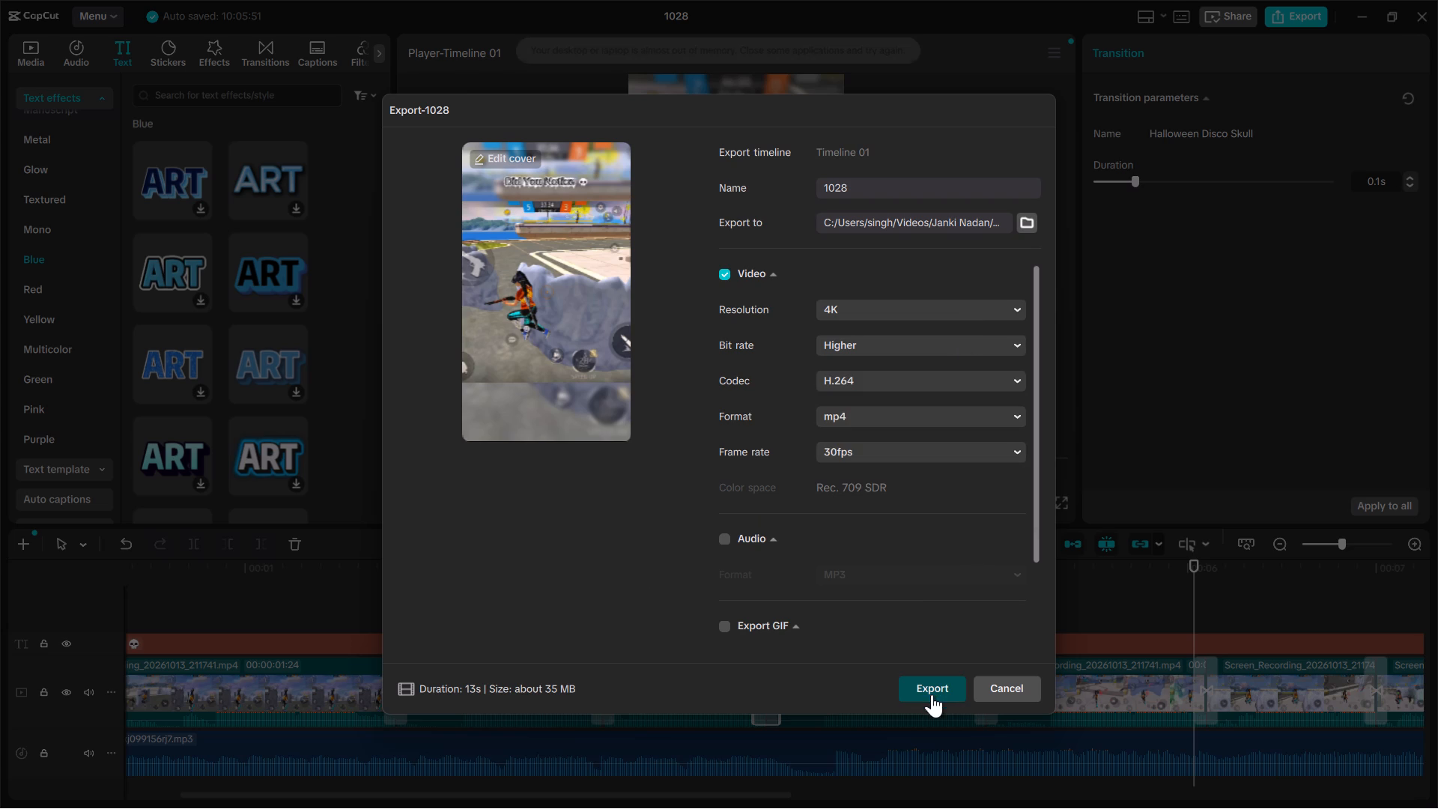
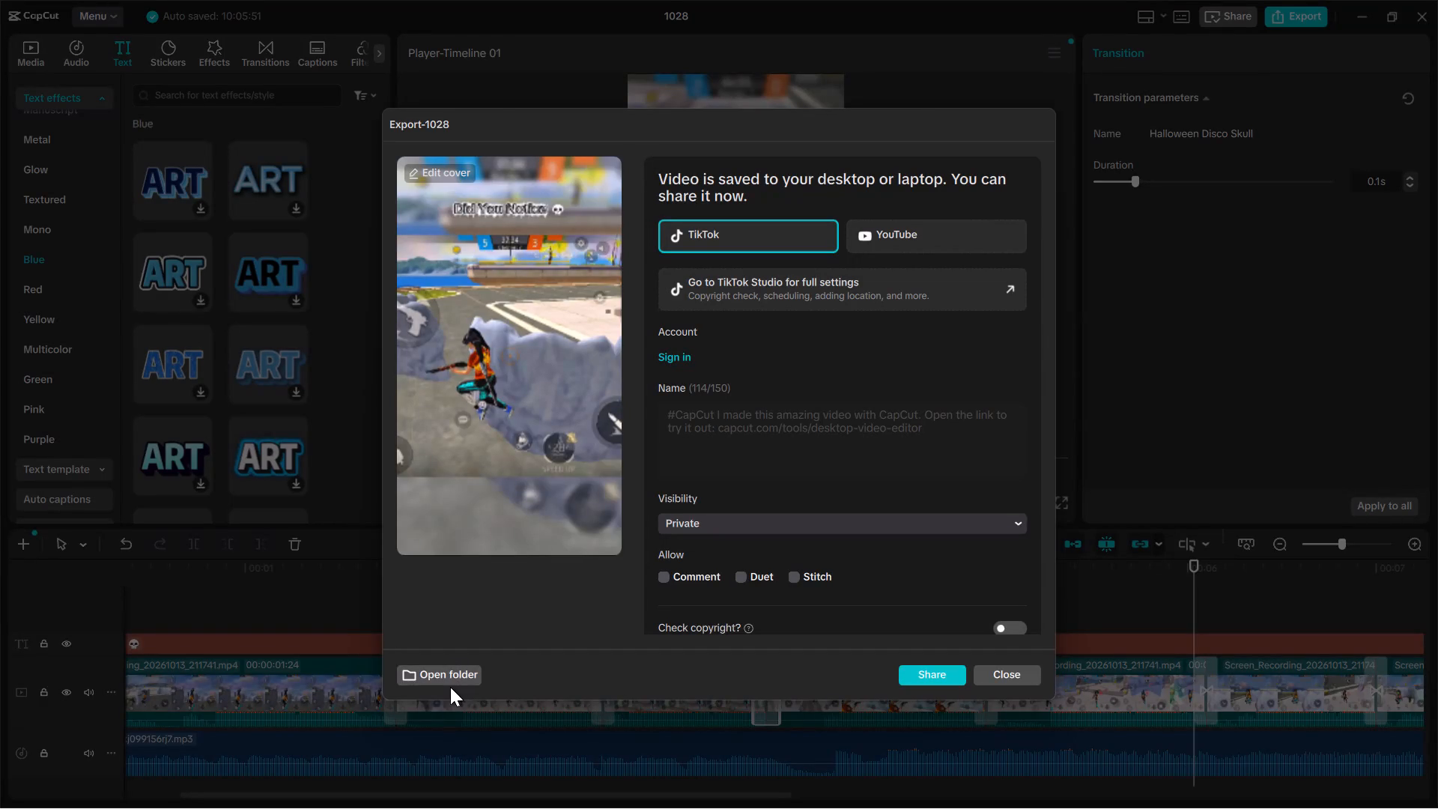
# Open the export's folder in File Explorer and play the exported 1028 video in VLC to review it, closing the player at the end.
pyautogui.click(450, 687)
pyautogui.click(452, 676)
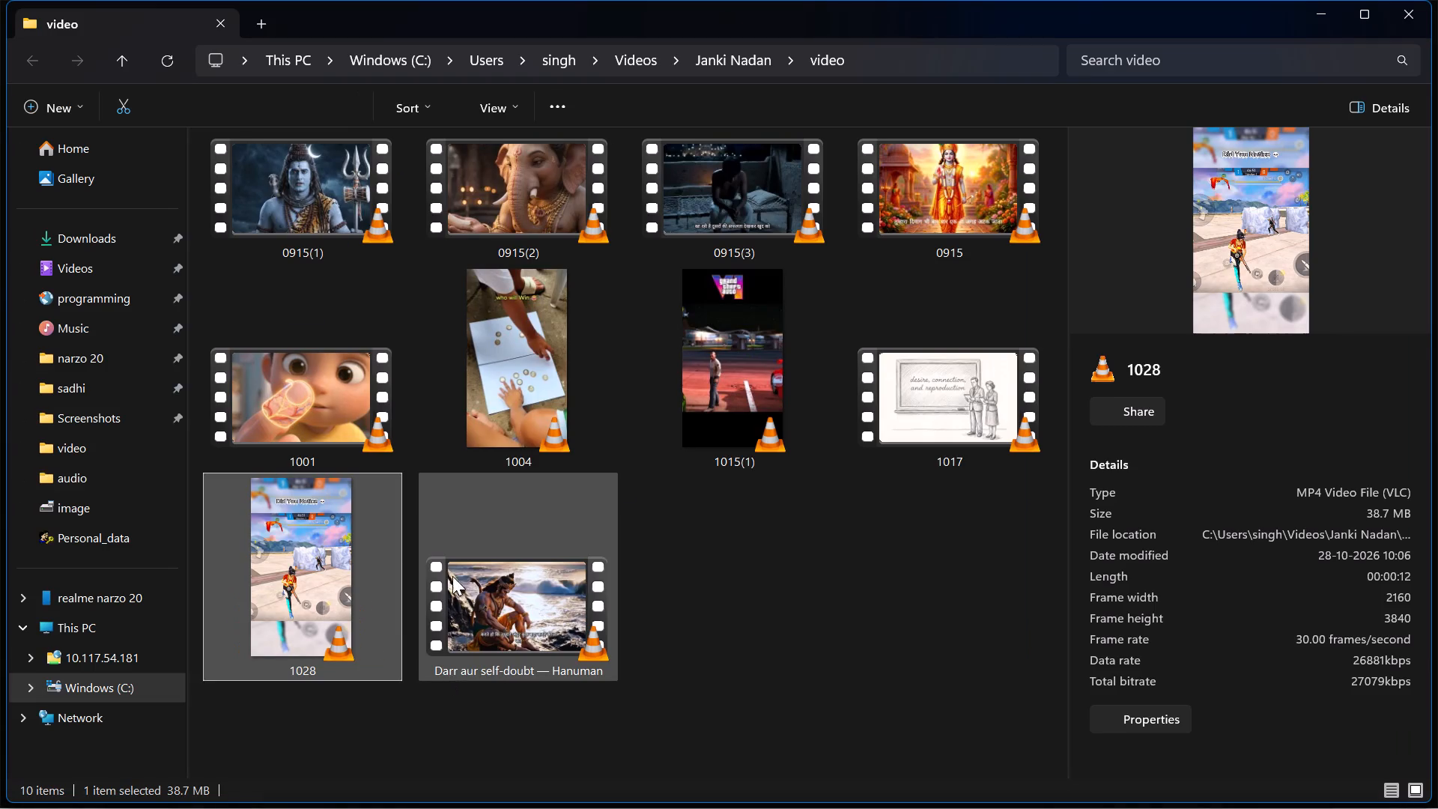
pyautogui.doubleClick(294, 547)
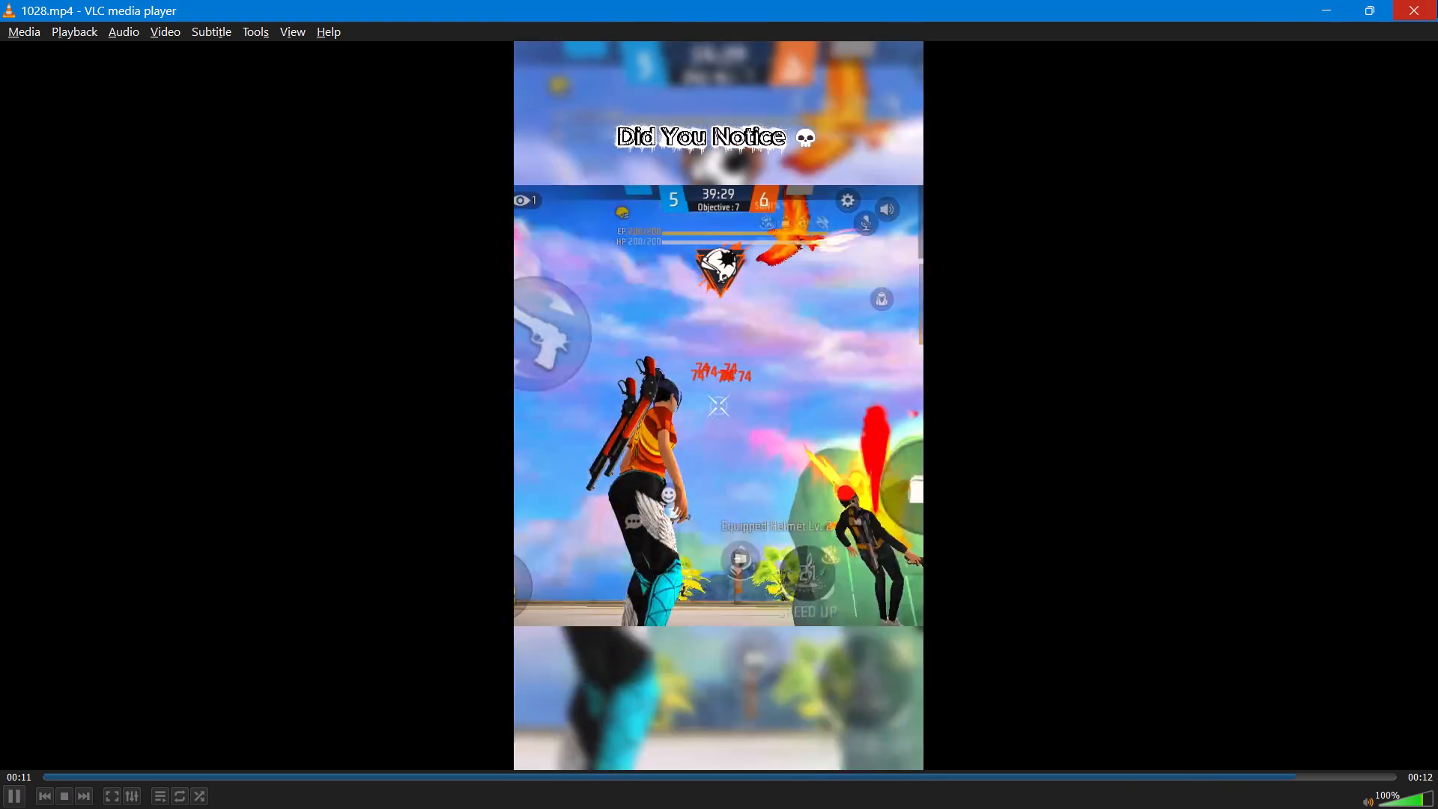
pyautogui.click(1433, 3)
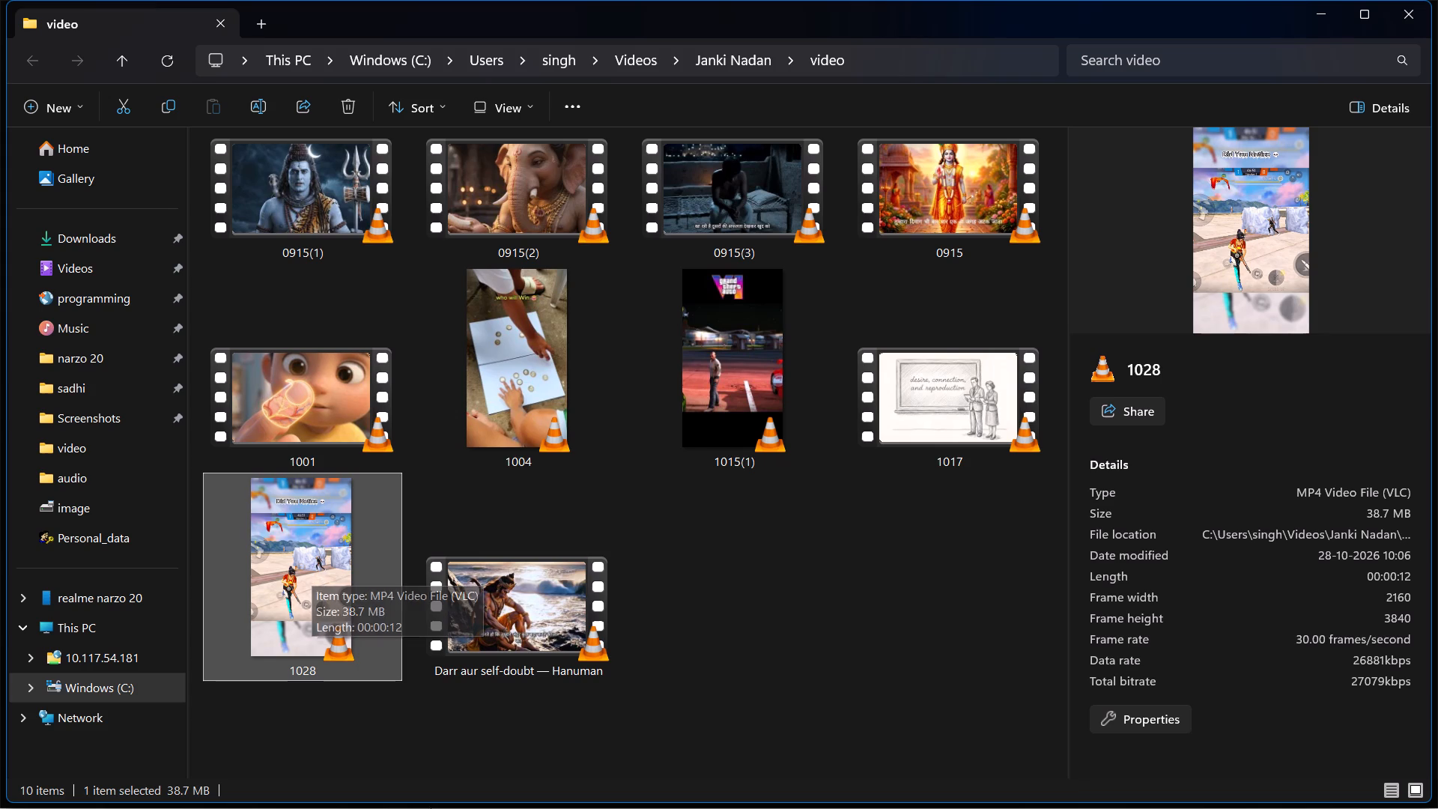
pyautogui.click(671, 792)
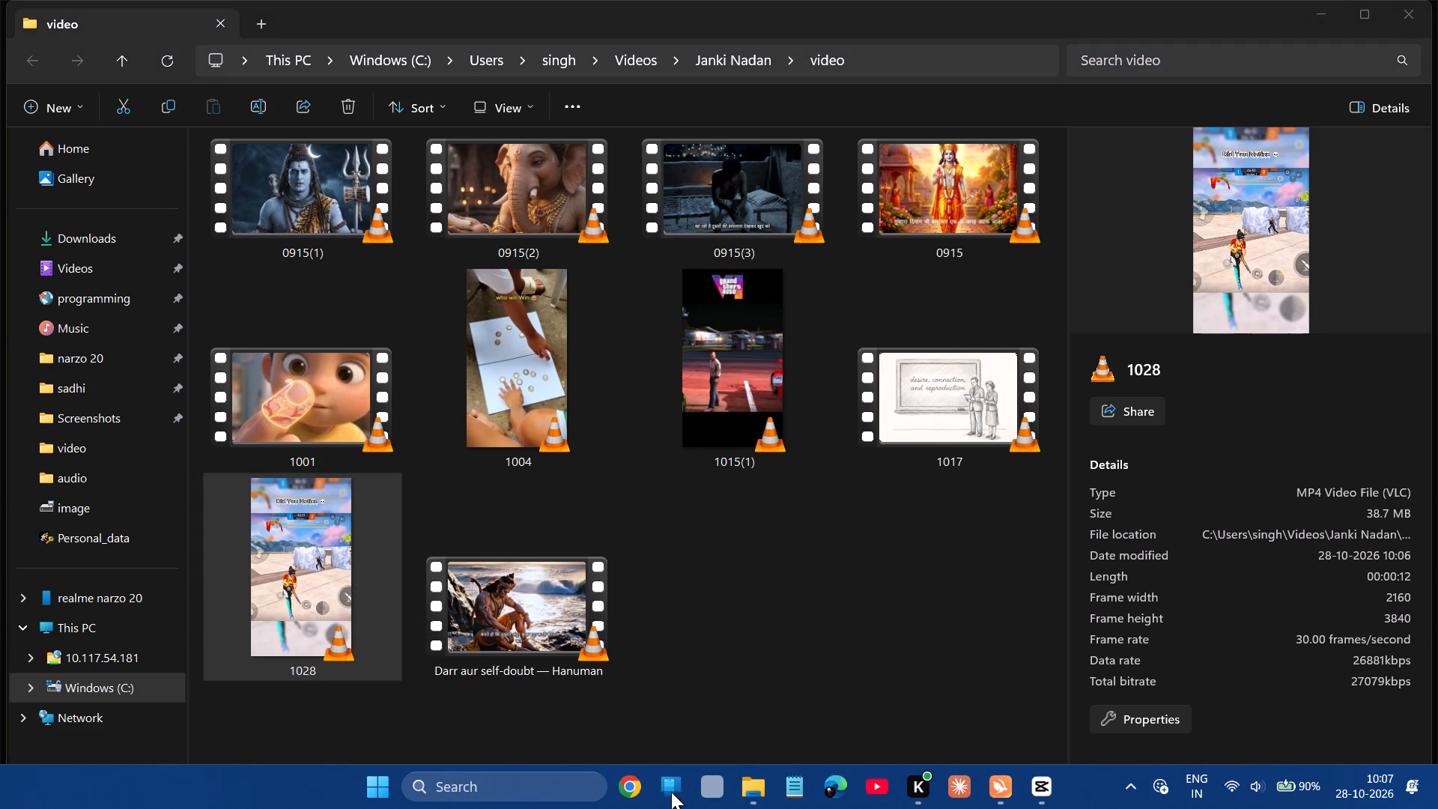
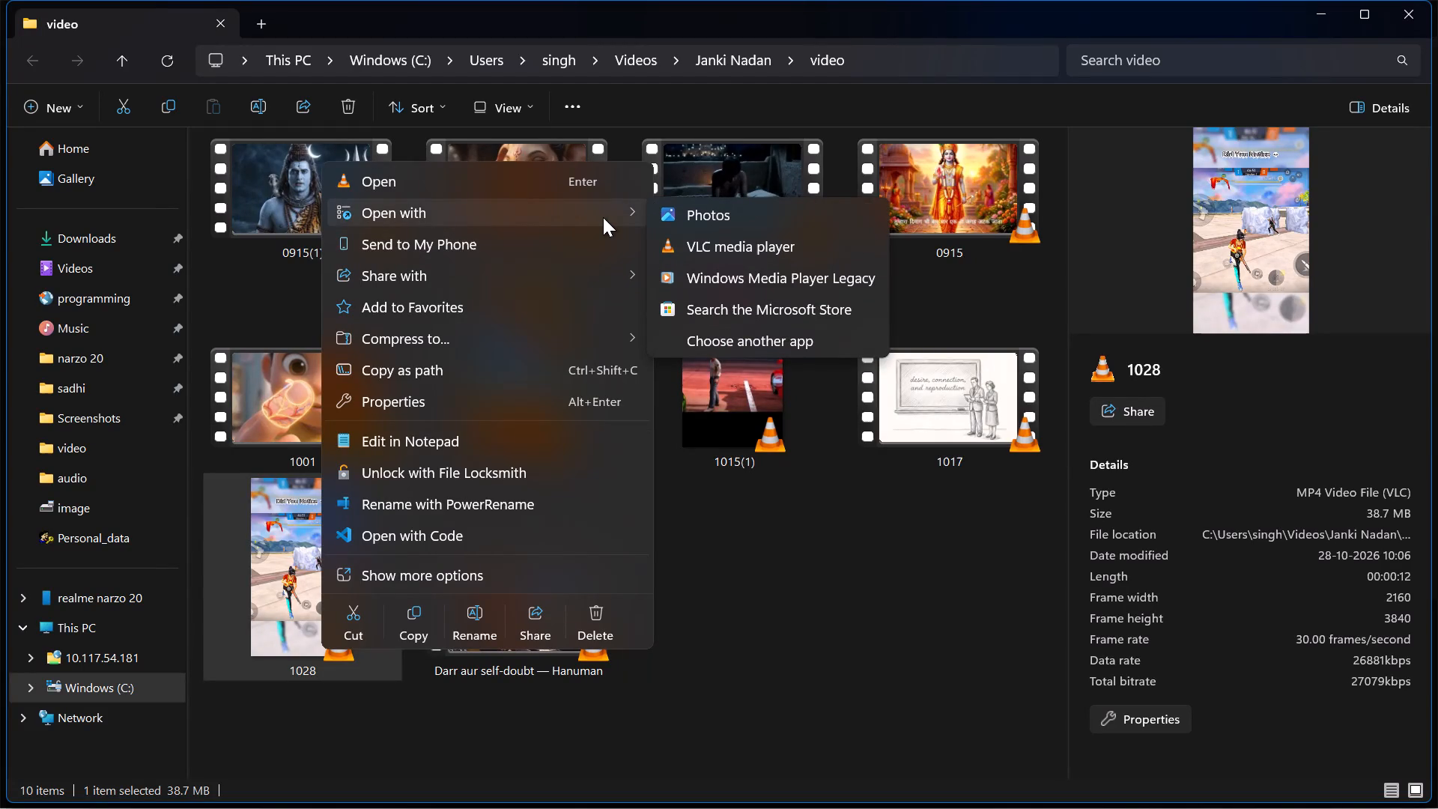
# Send the exported 1028 video file to the linked phone.
pyautogui.click(619, 252)
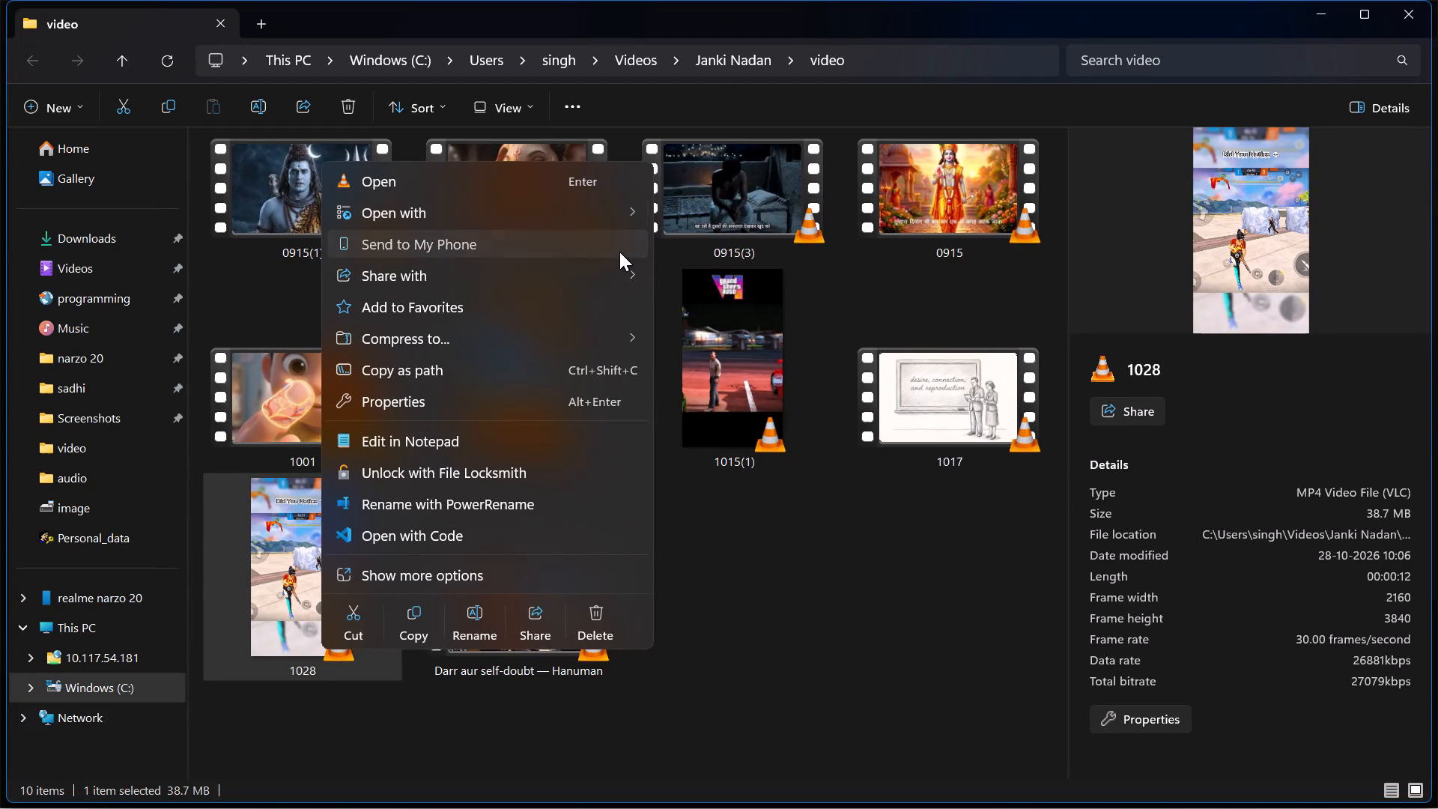
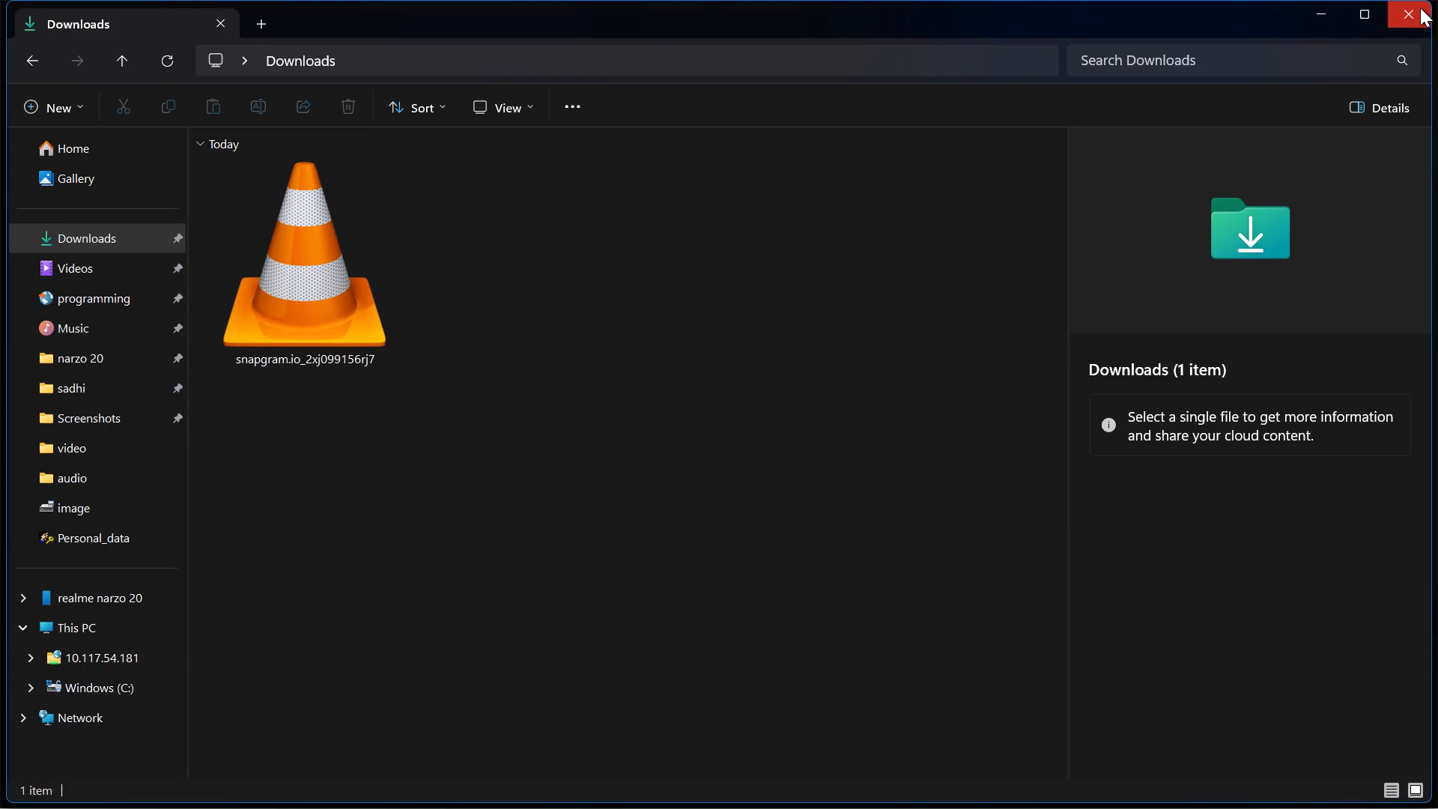
# Close the Downloads folder window.
pyautogui.click(1420, 7)
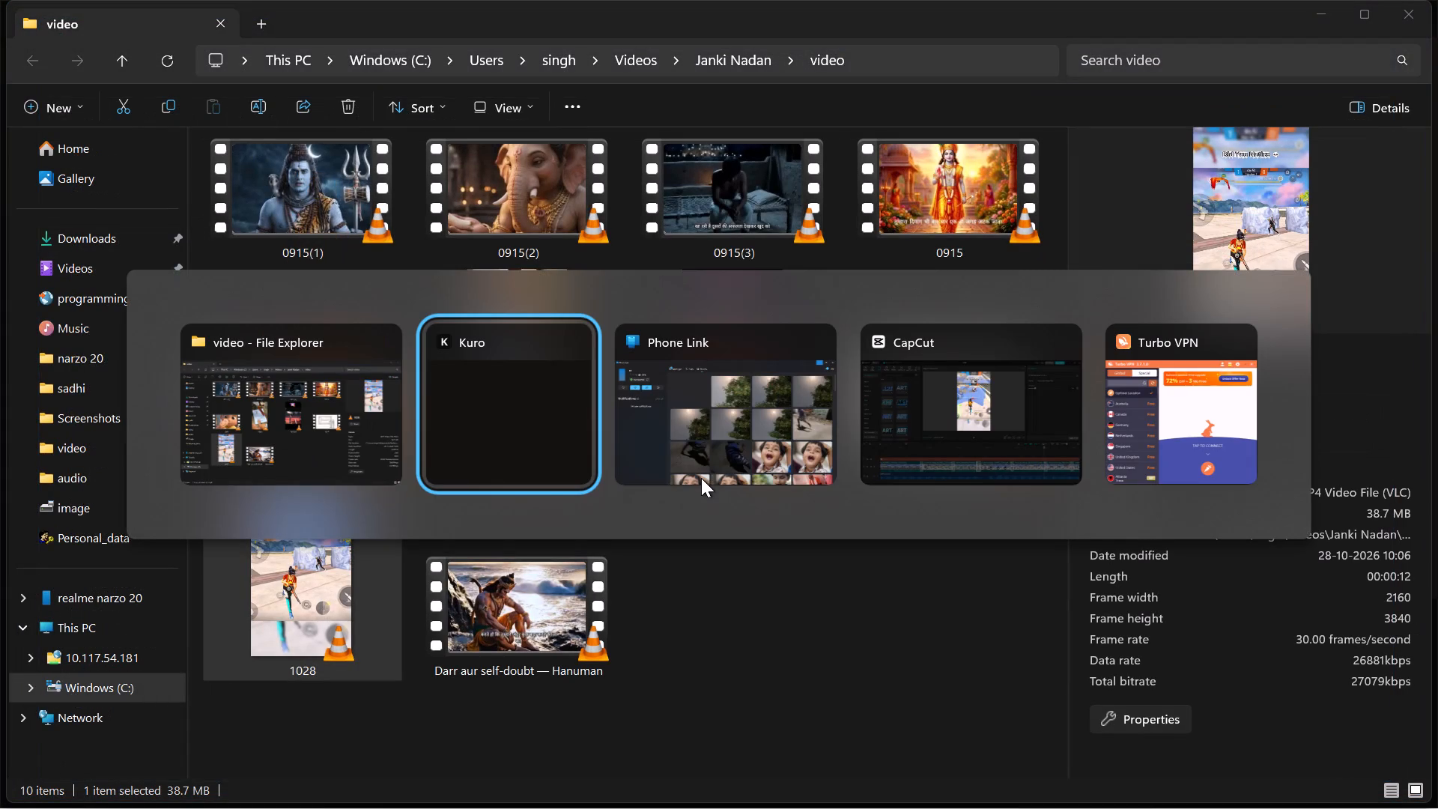
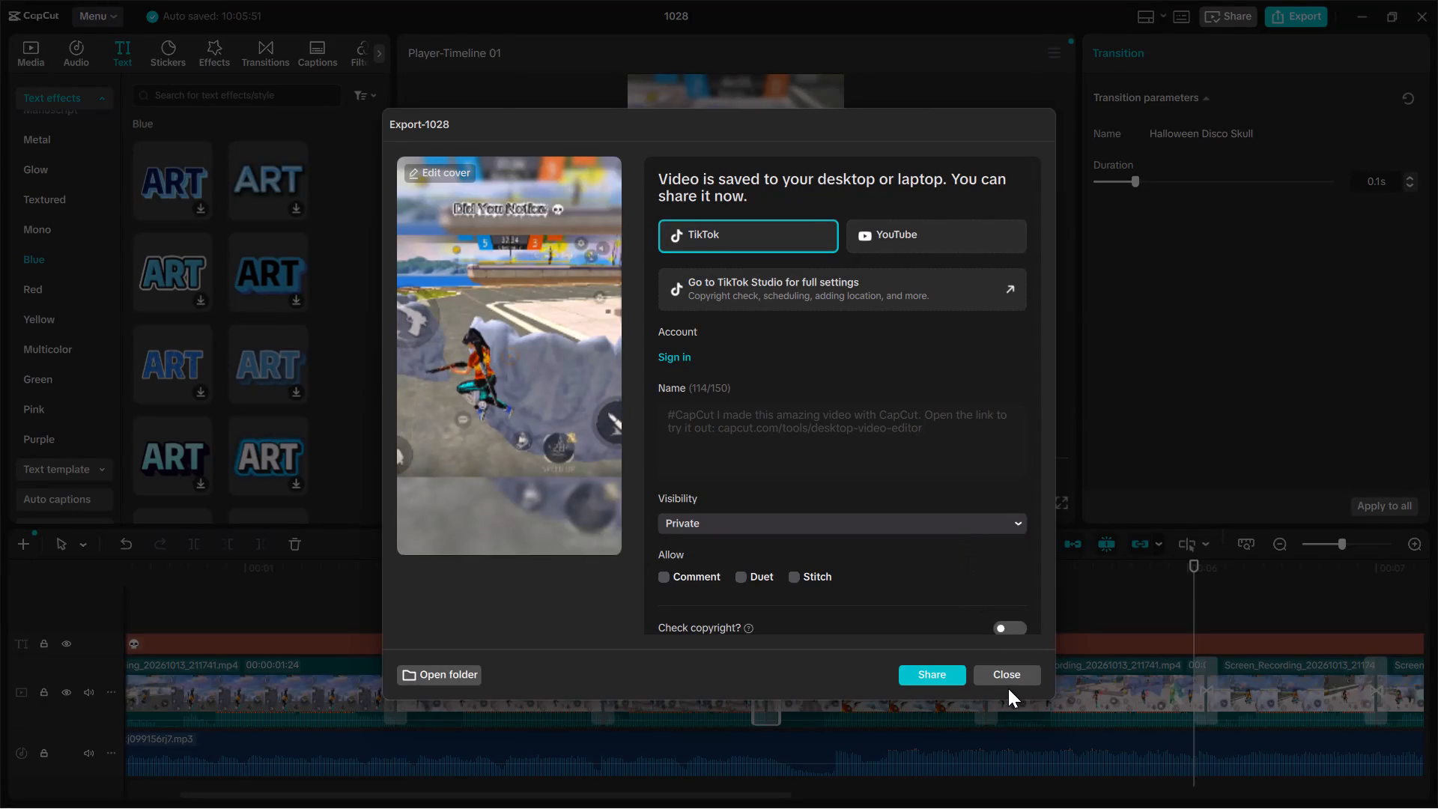
# Dismiss the Export-1028 dialog and exit CapCut completely, including the project editor and its home window.
pyautogui.click(998, 675)
pyautogui.click(1437, 0)
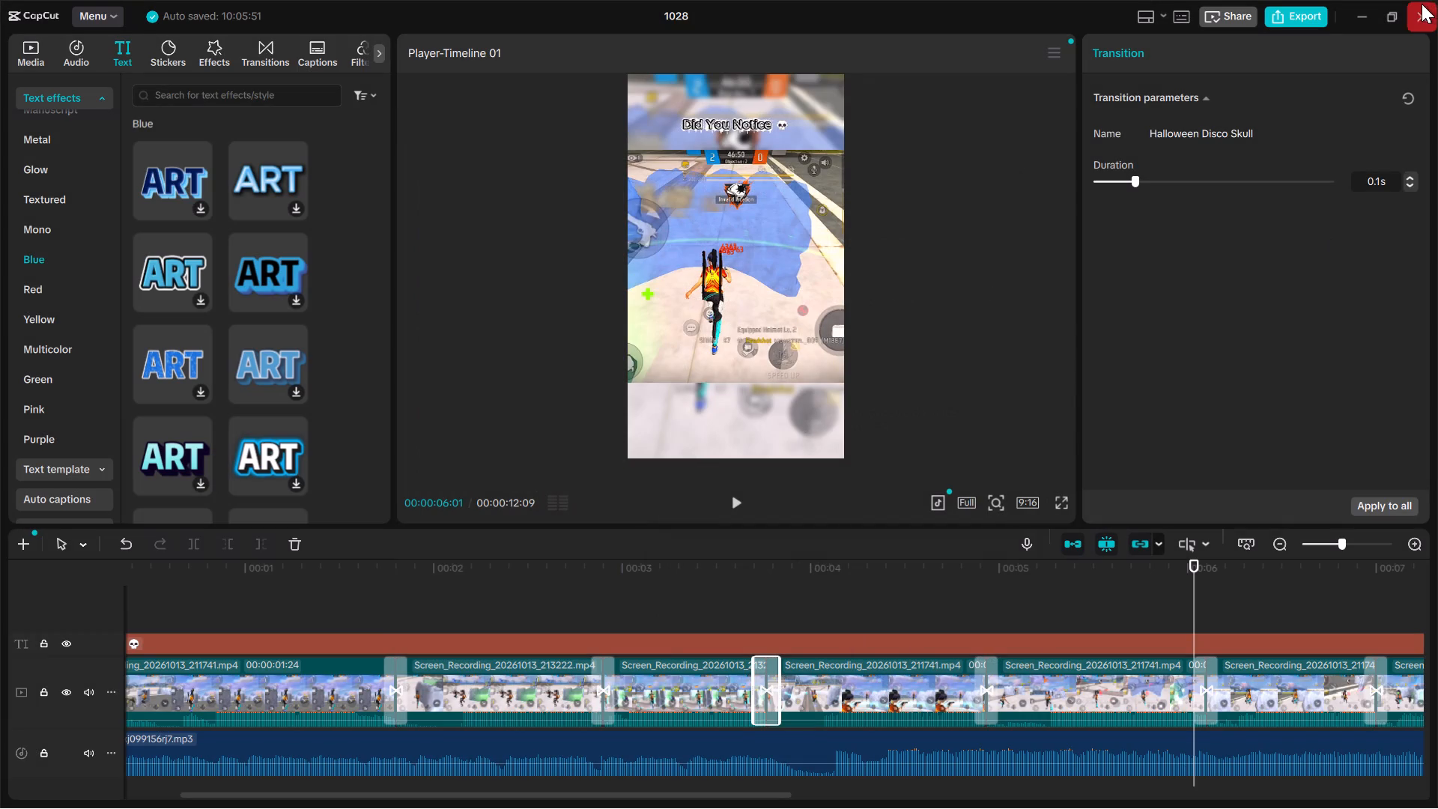
pyautogui.click(1422, 4)
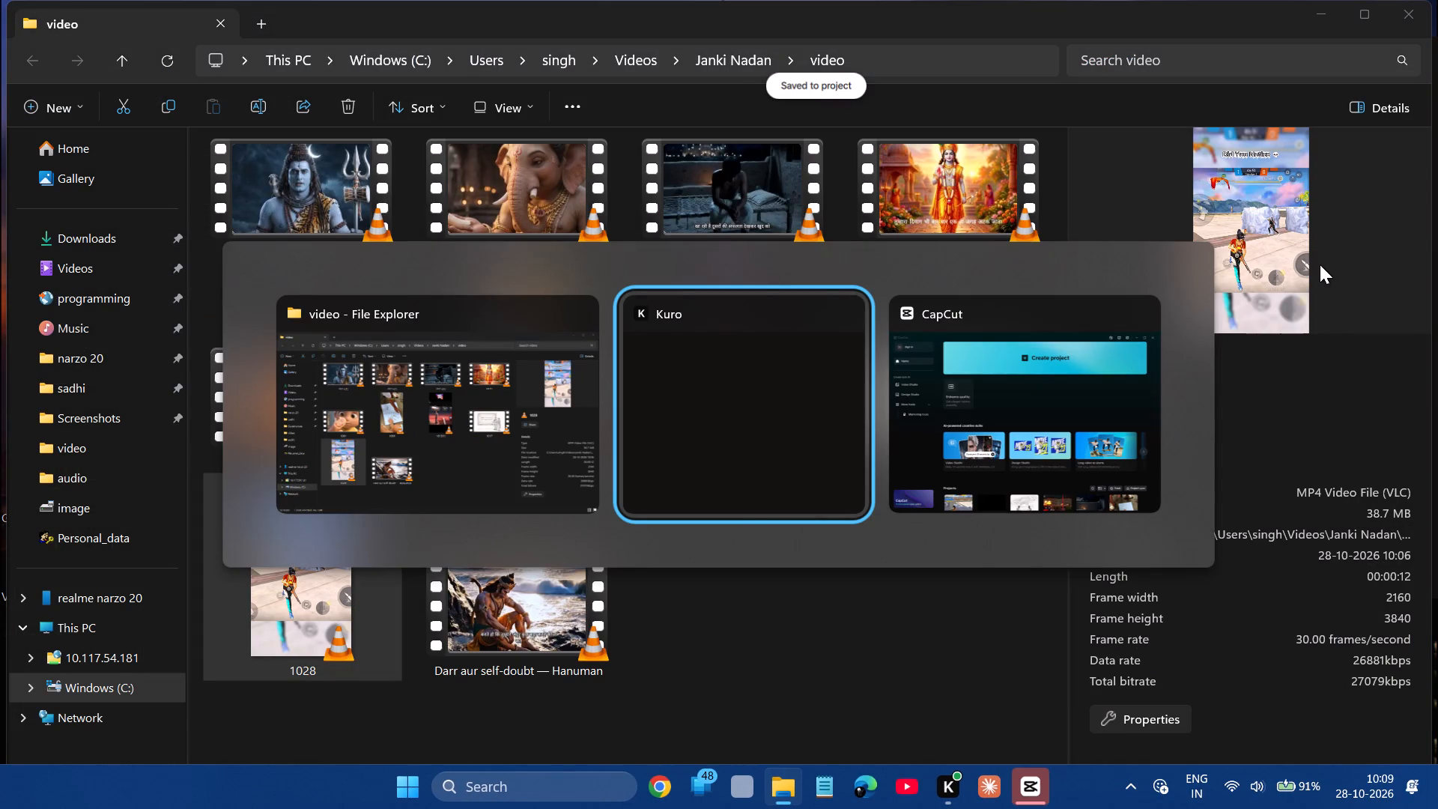
pyautogui.click(1252, 52)
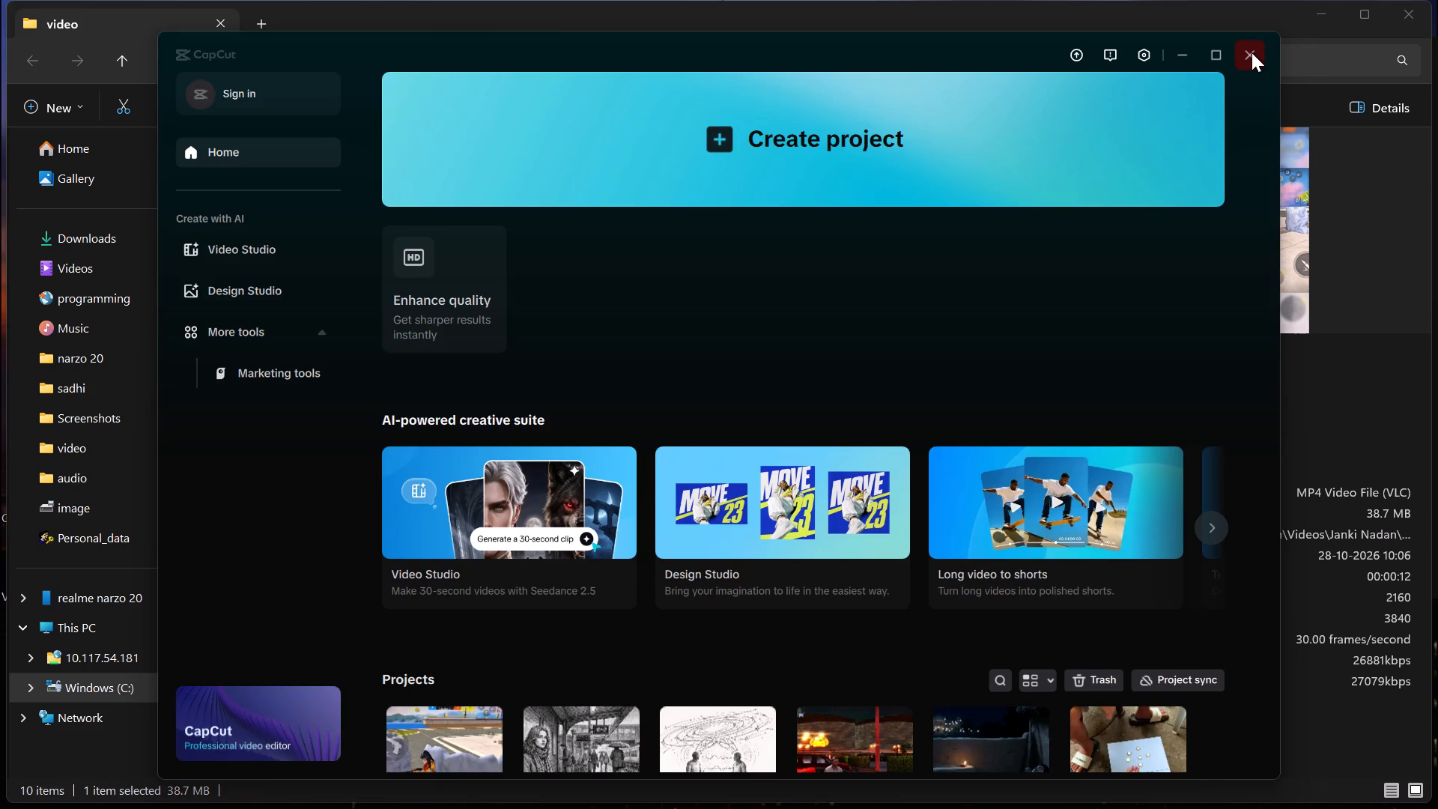